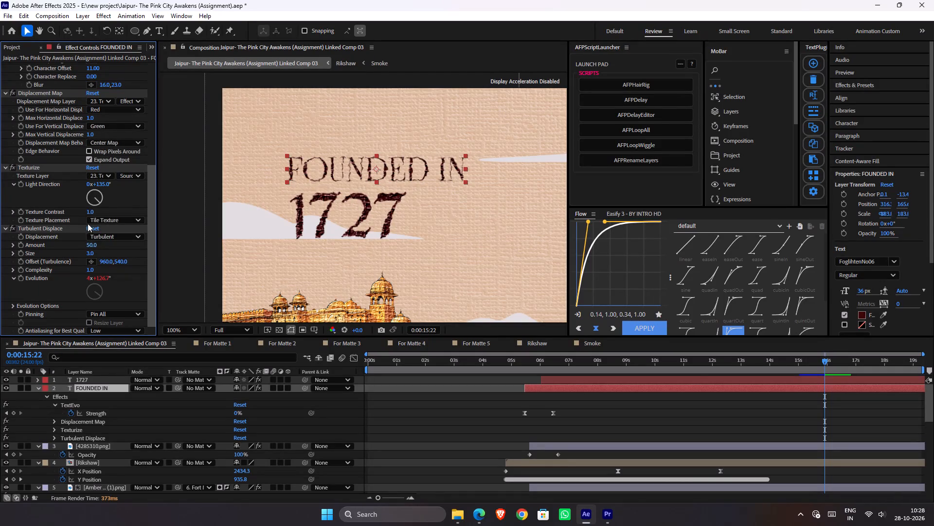
Temporarily turn off the Displacement Map effect on the FOUNDED IN layer to compare the text with and without it.
click(14, 92)
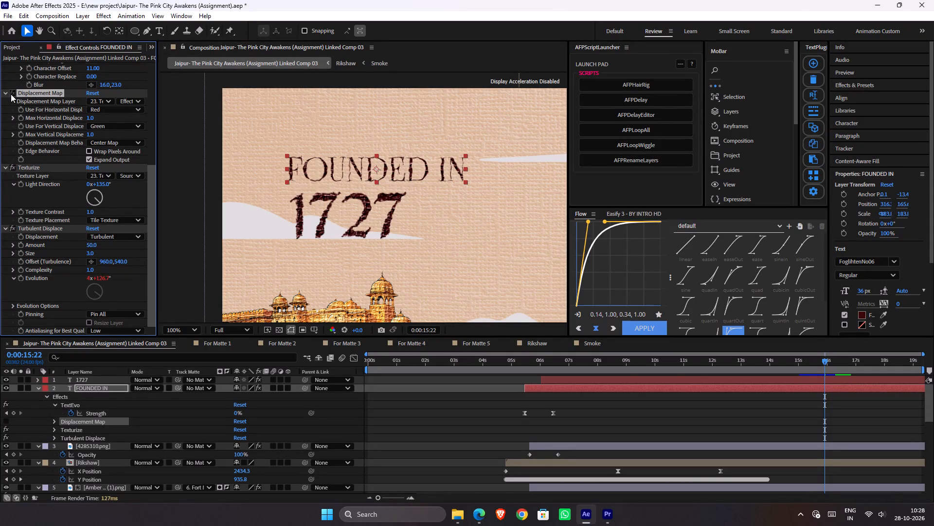
click(11, 94)
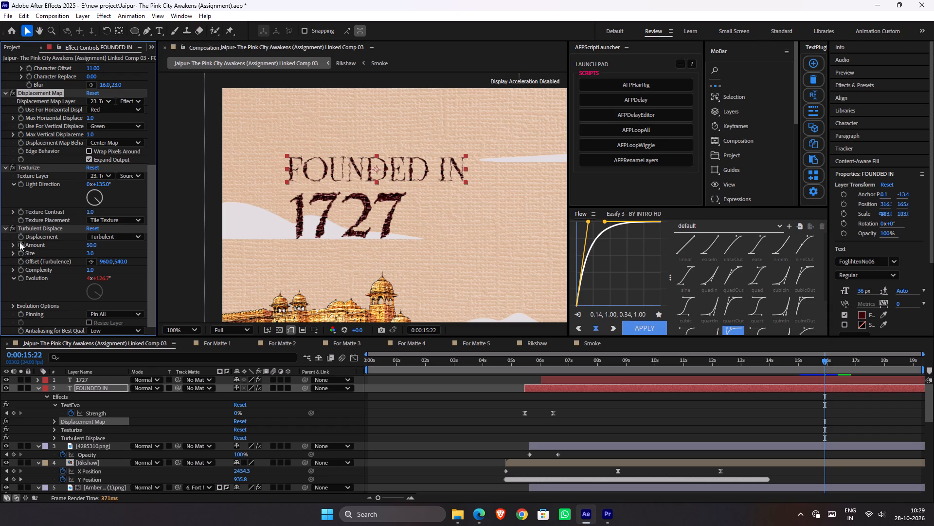
Set the Turbulent Displace size on the FOUNDED IN text layer to 2.0.
click(90, 254)
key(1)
key(Return)
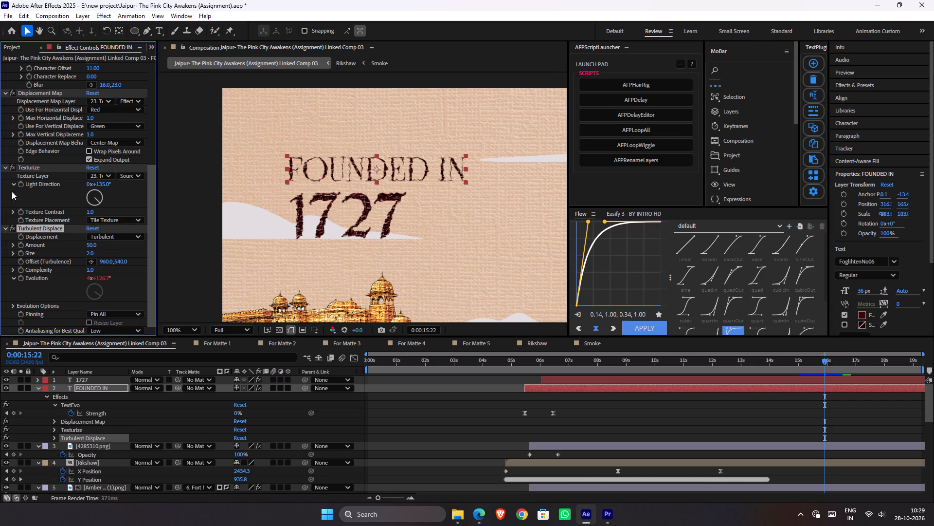
scroll(223, 130, down, 1)
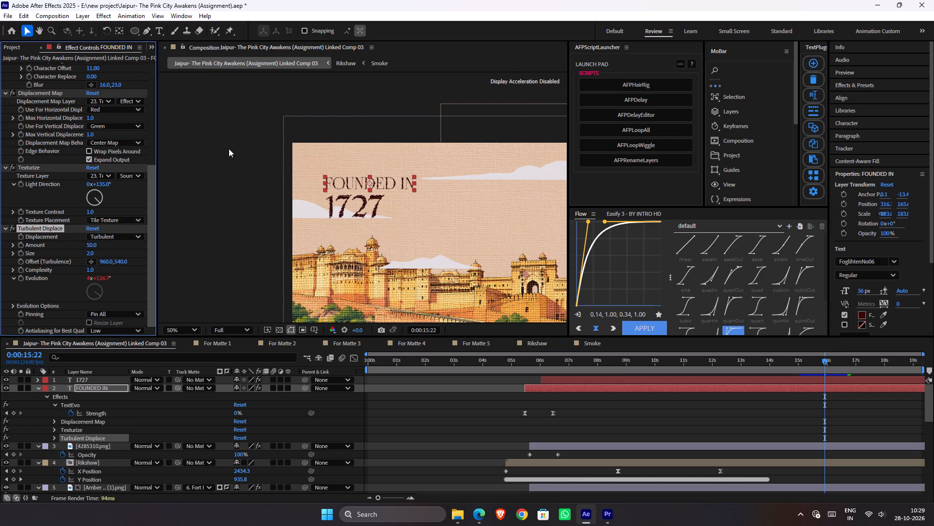
Examine the textured look of the FOUNDED IN and 1727 titles against the fort scene at different magnifications.
click(211, 175)
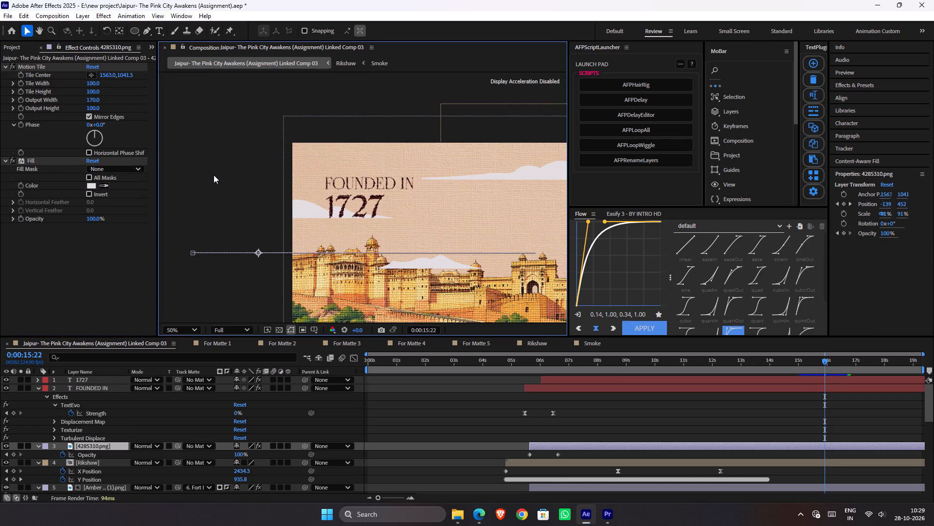
scroll(214, 175, down, 1)
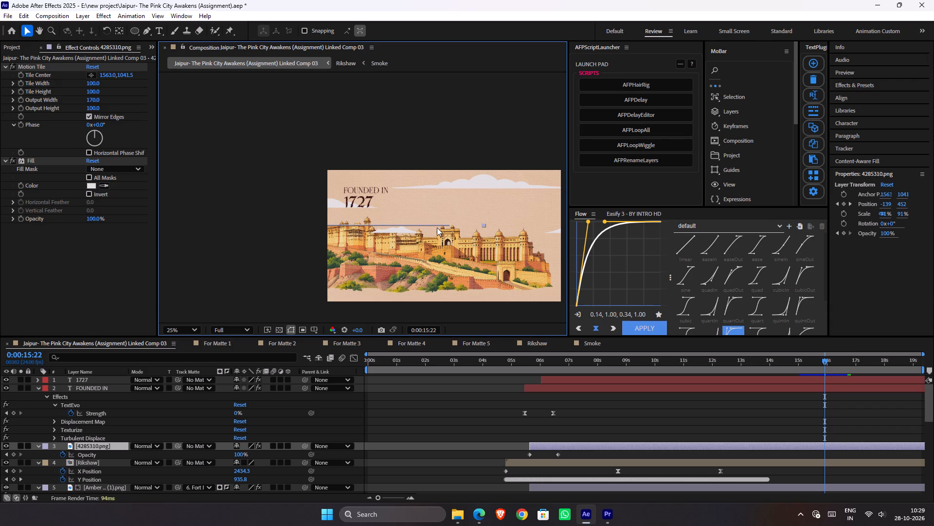
scroll(442, 210, up, 1)
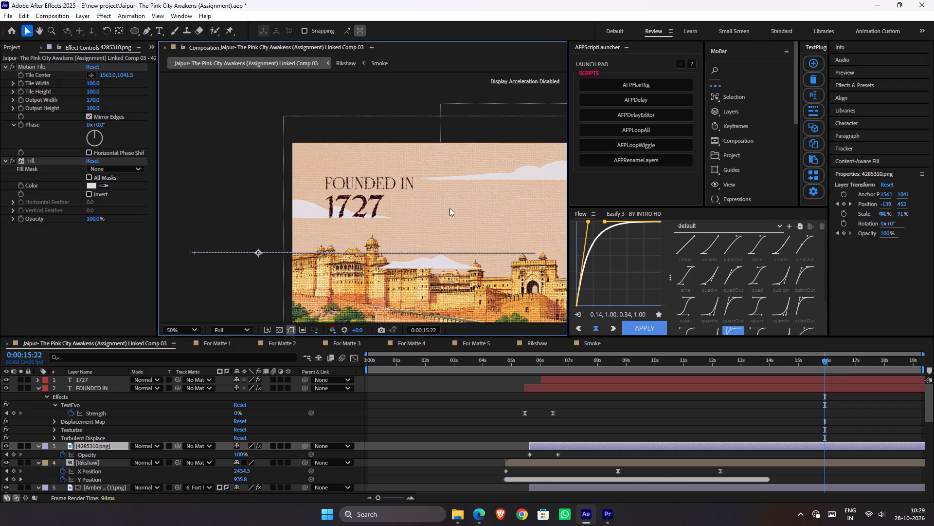
scroll(452, 207, up, 1)
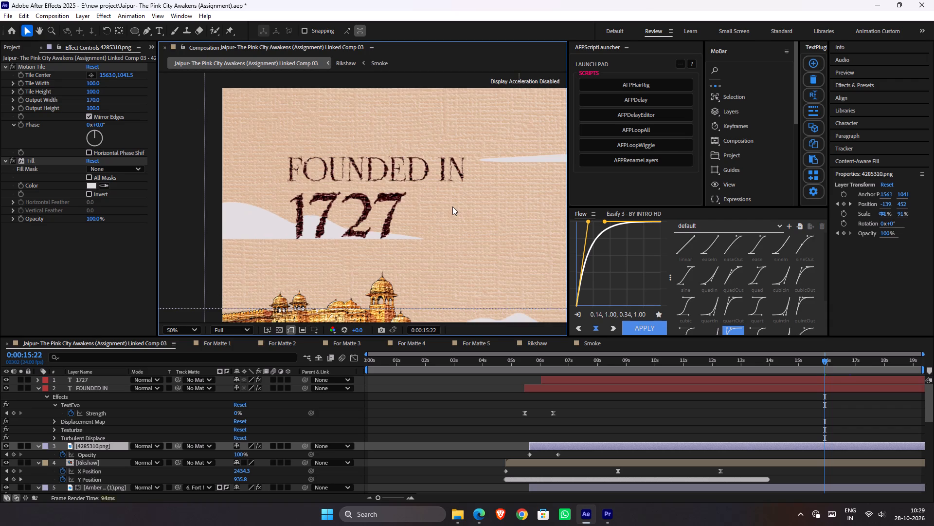
scroll(452, 207, down, 2)
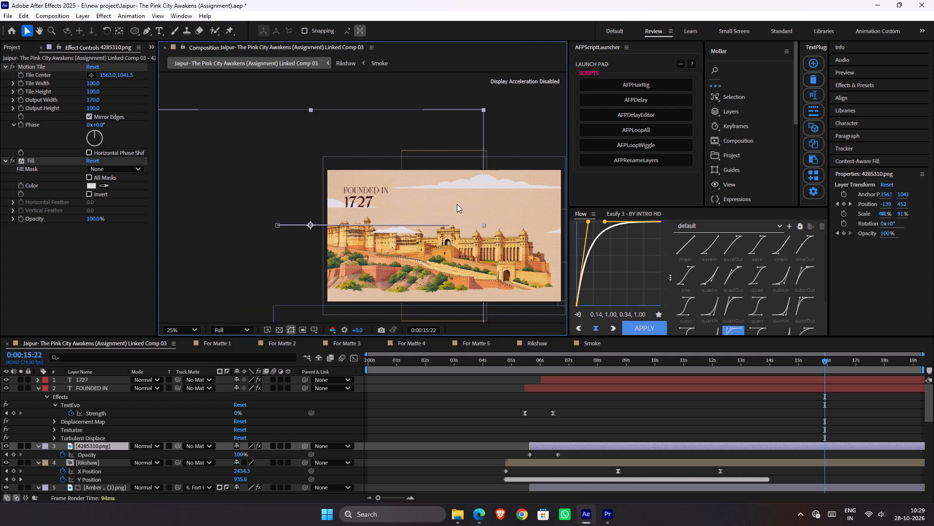
scroll(457, 204, up, 1)
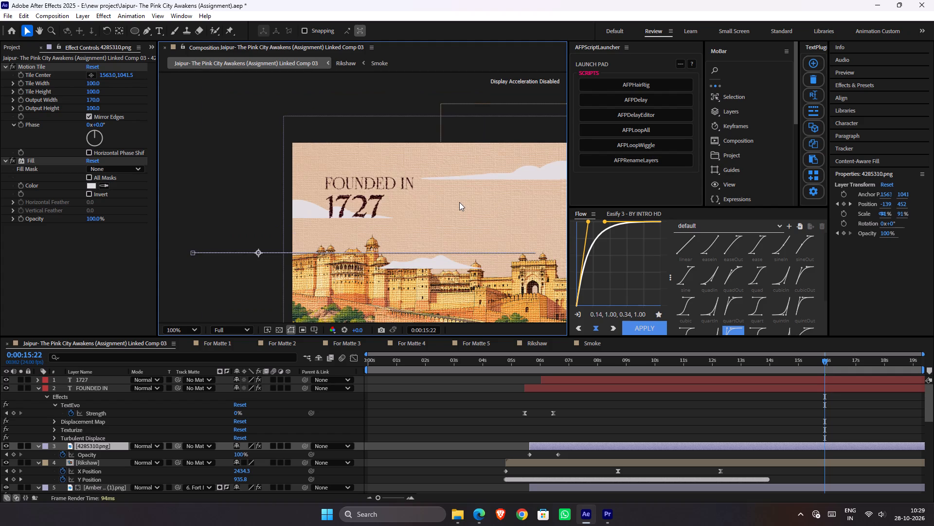
scroll(459, 202, up, 1)
scroll(459, 202, down, 1)
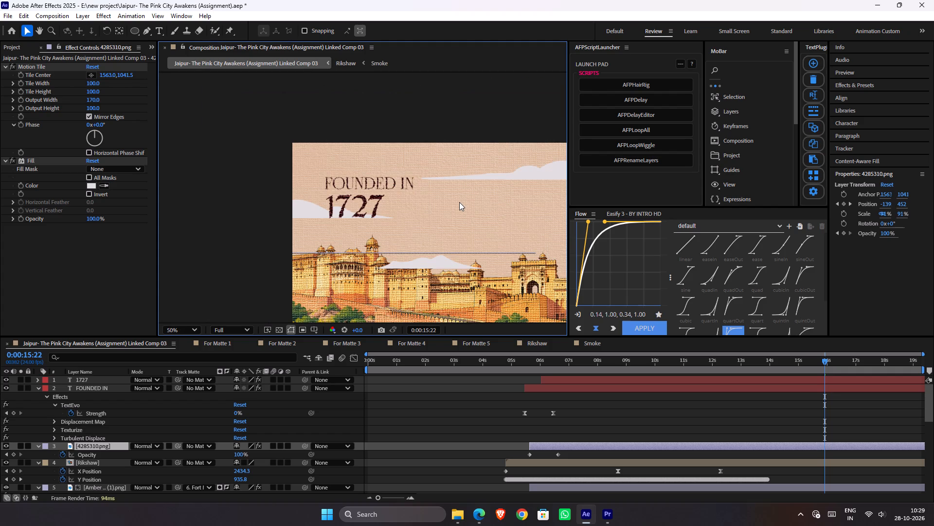
scroll(459, 202, down, 1)
scroll(459, 202, up, 2)
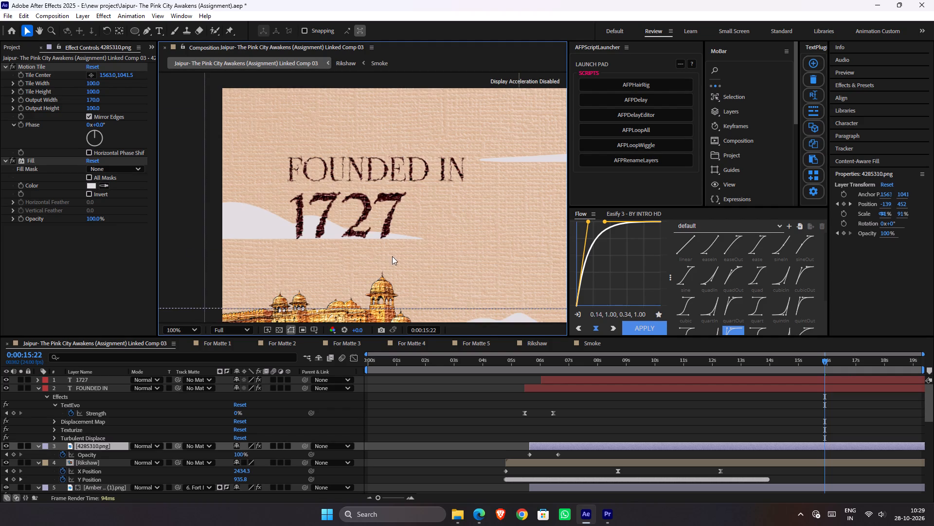
Delete the Displacement Map, Texturize and Turbulent Displace effects from the FOUNDED IN text layer, keeping only TextEvo.
click(91, 390)
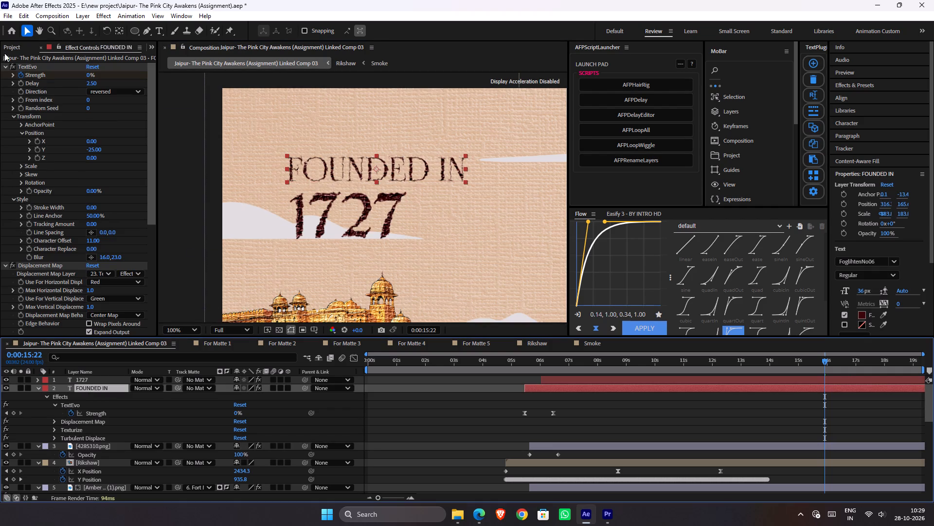
scroll(47, 138, down, 3)
click(42, 95)
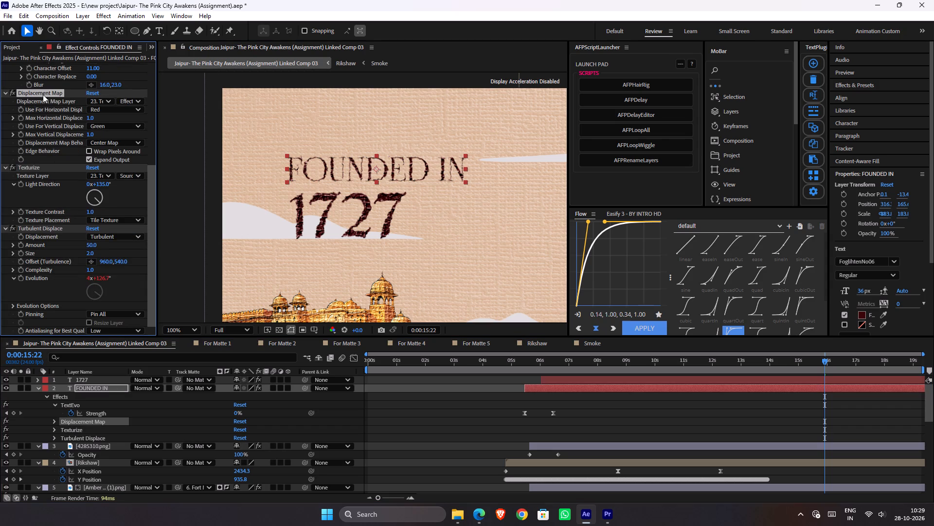
key(Delete)
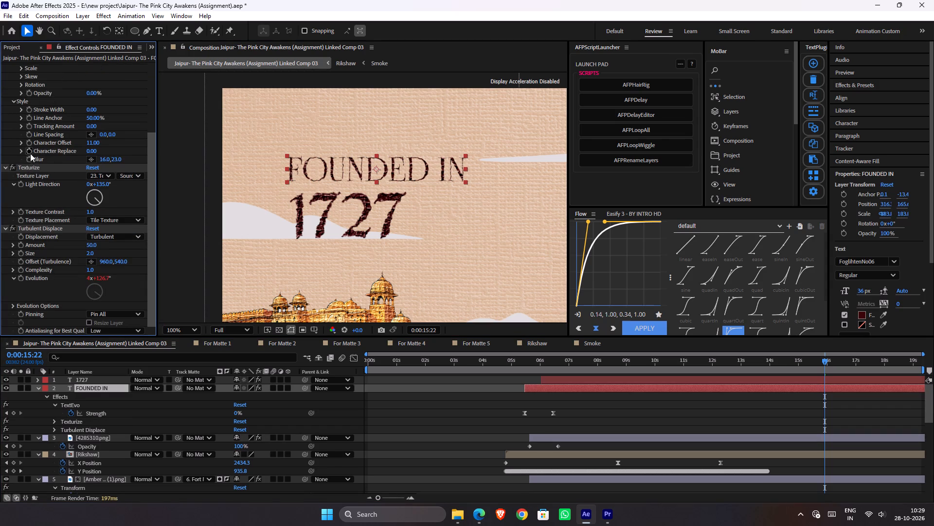
click(31, 169)
key(Delete)
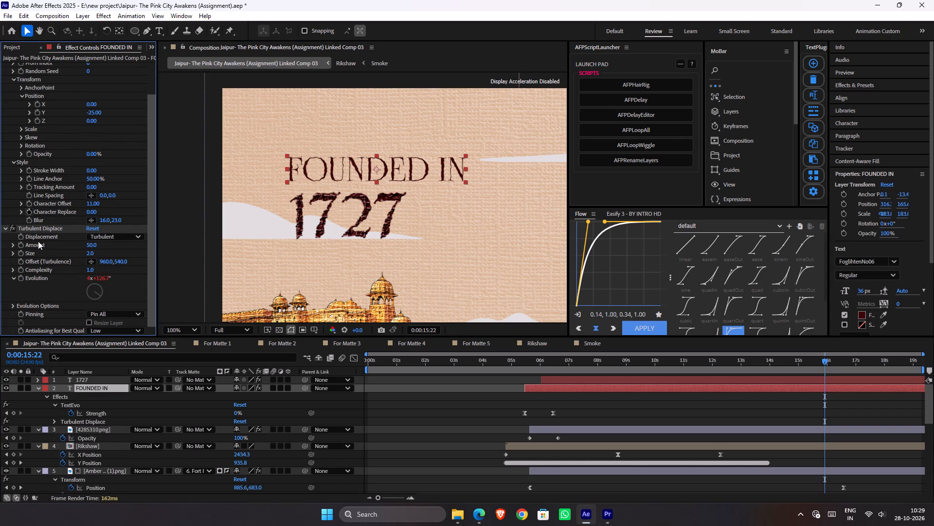
scroll(365, 190, down, 1)
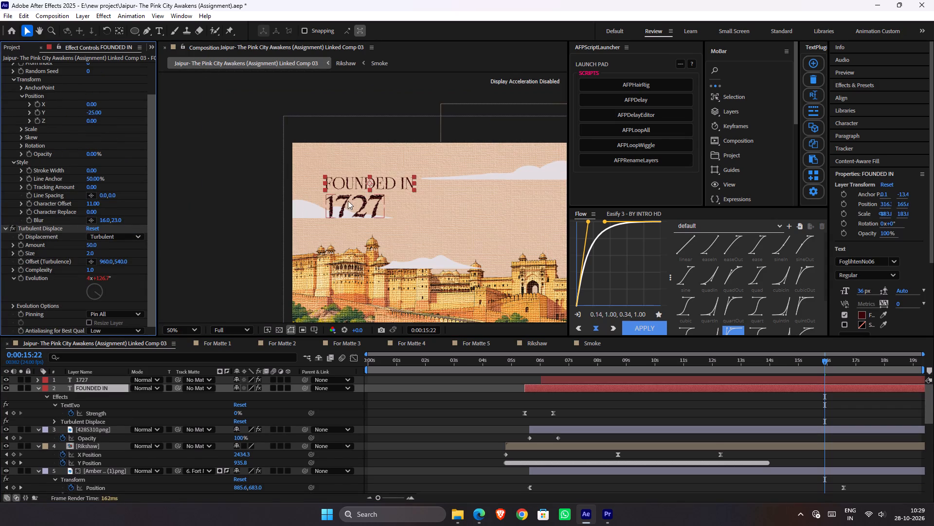
click(51, 228)
key(Delete)
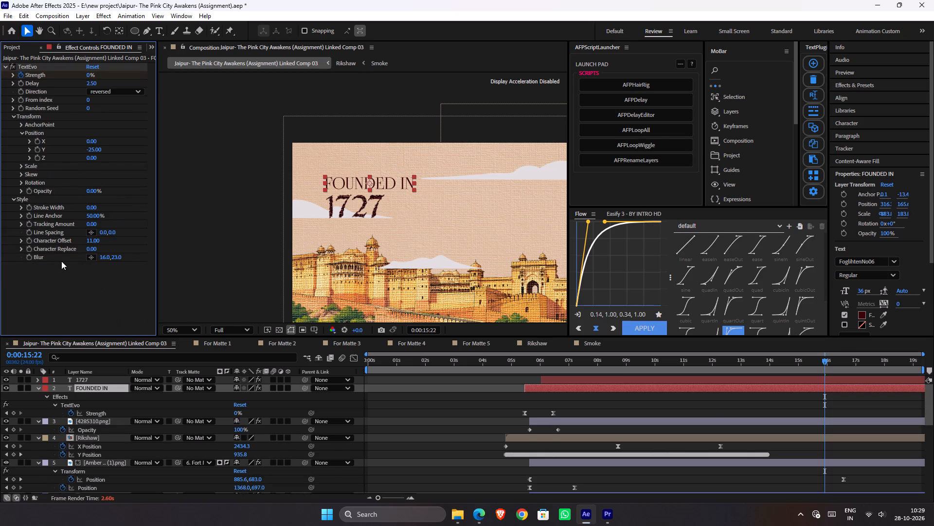
Lower the composition's preview resolution to Quarter, save the project and play a short preview.
click(561, 378)
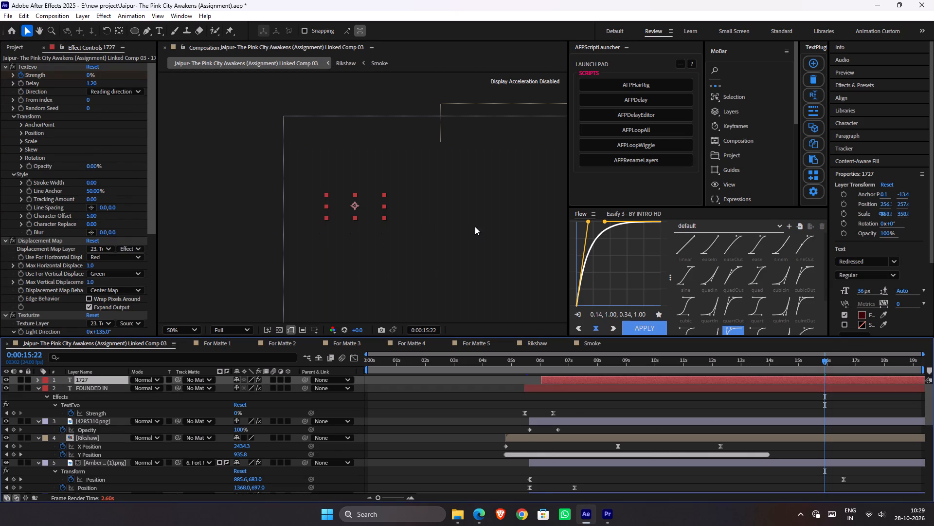
click(241, 329)
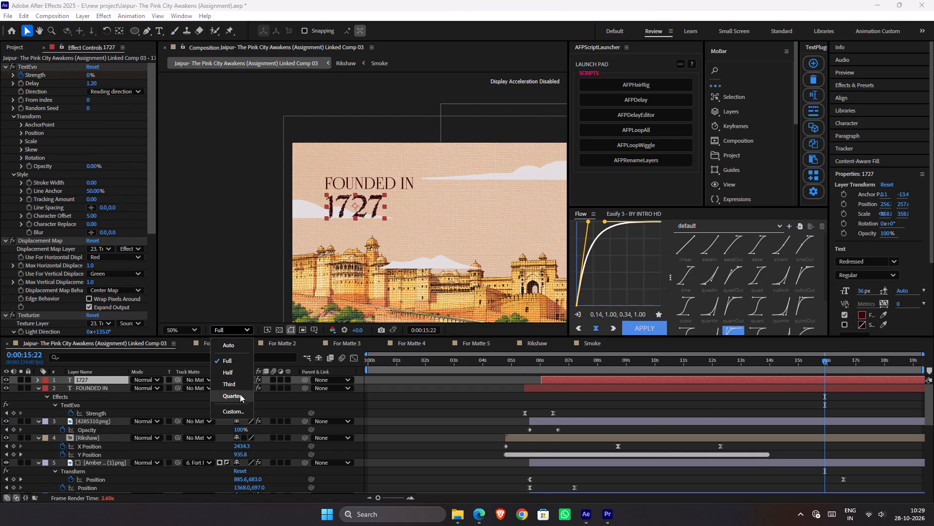
click(240, 394)
key(ctrl+s)
scroll(429, 258, down, 1)
key(space)
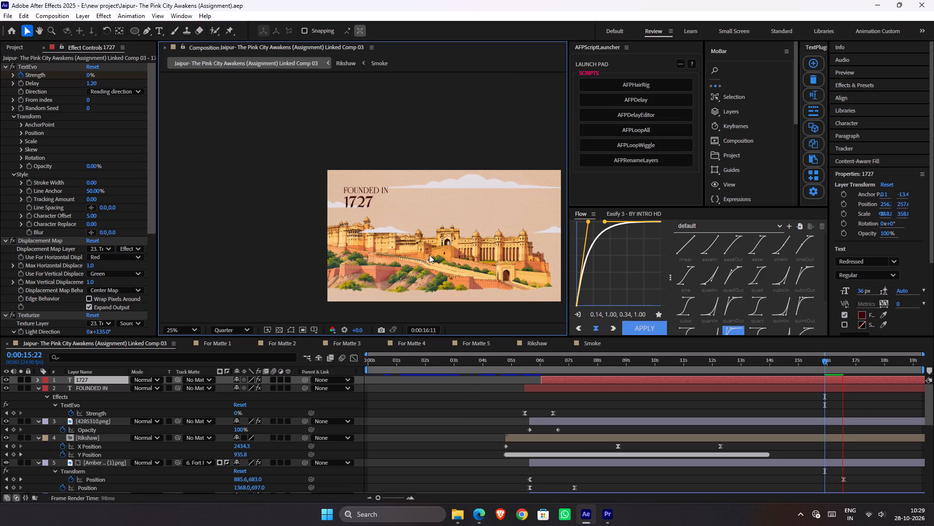
key(space)
Delete the Displacement Map, Texturize and Turbulent Displace effects from the 1727 text layer and save the project.
click(32, 242)
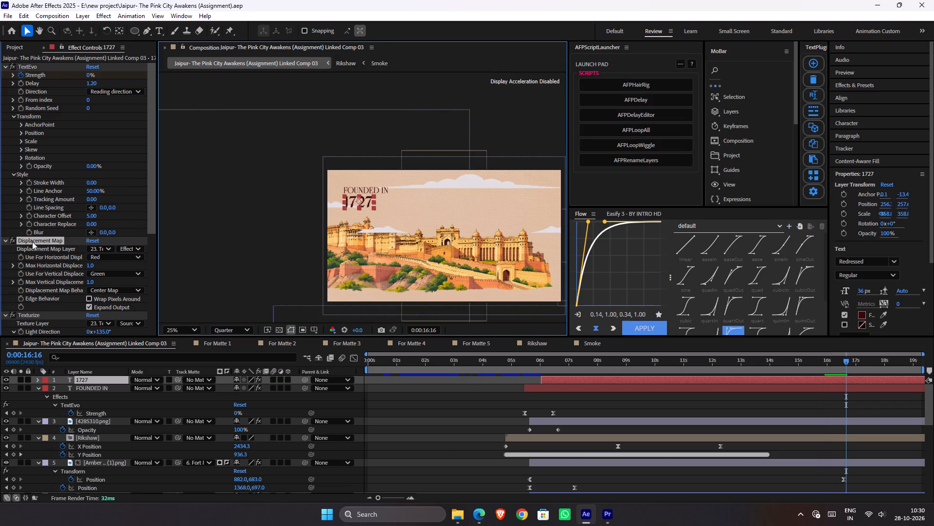
scroll(36, 244, down, 4)
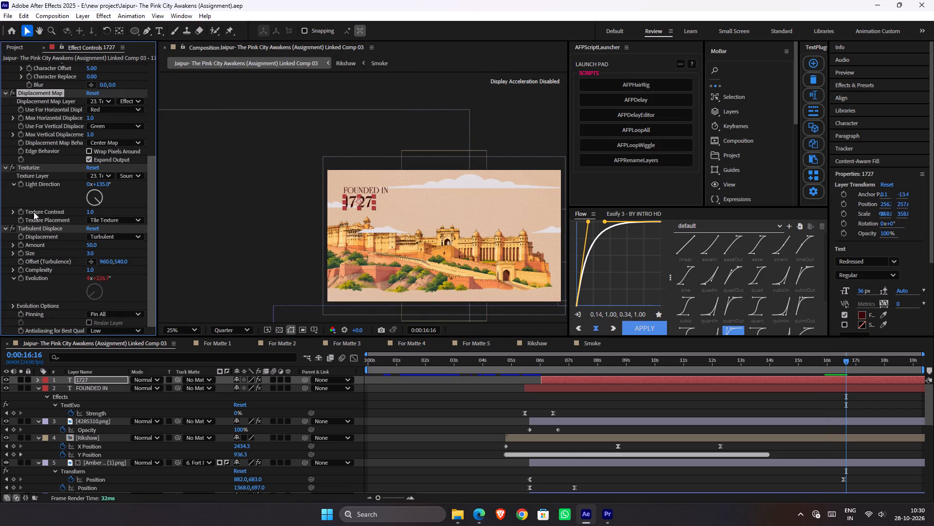
shift+click(34, 226)
key(Delete)
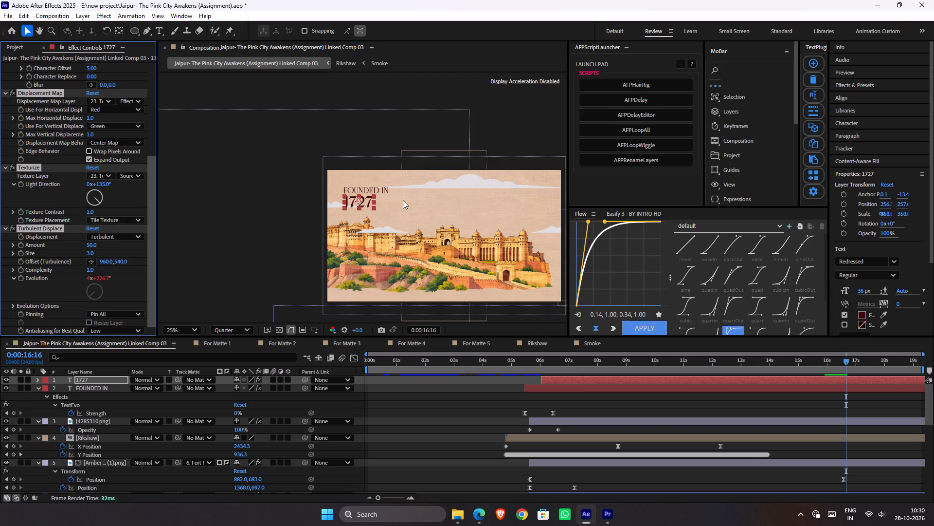
key(ctrl+s)
Play back the title reveal and rickshaw animation from 0:00:04:19 and again from 0:00:05:09, keeping the project saved.
drag(553, 366, 541, 366)
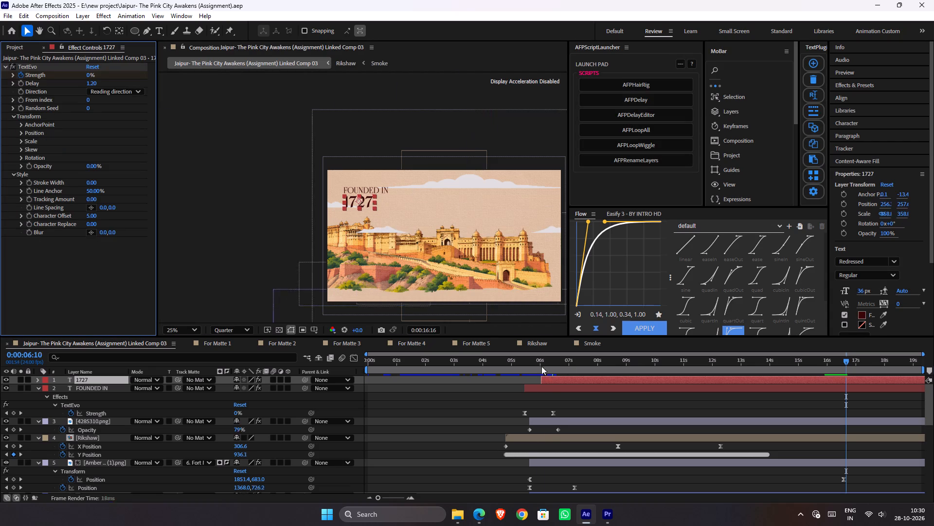
drag(541, 366, 505, 367)
key(space)
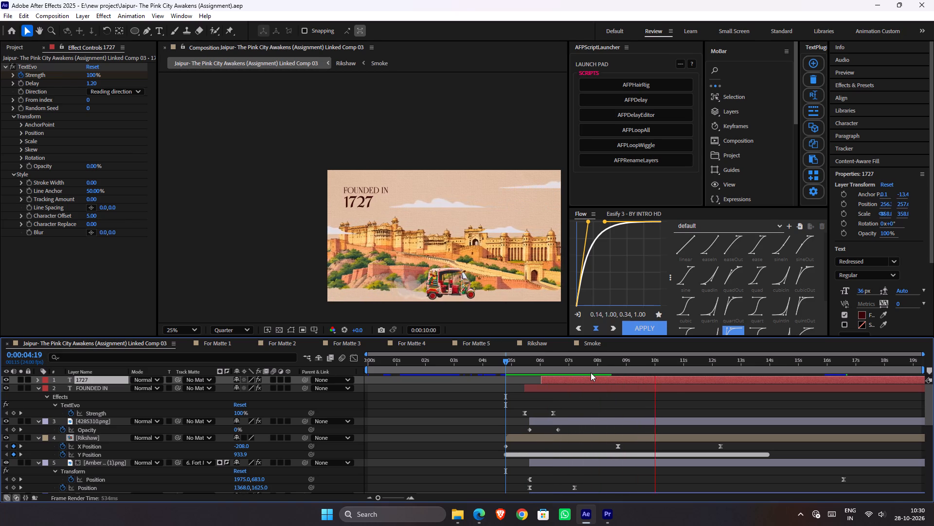
click(507, 361)
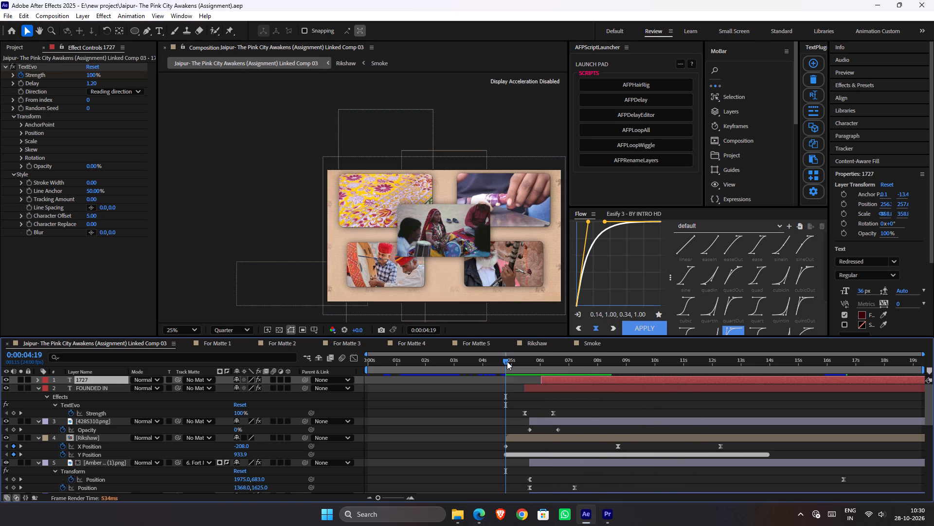
key(space)
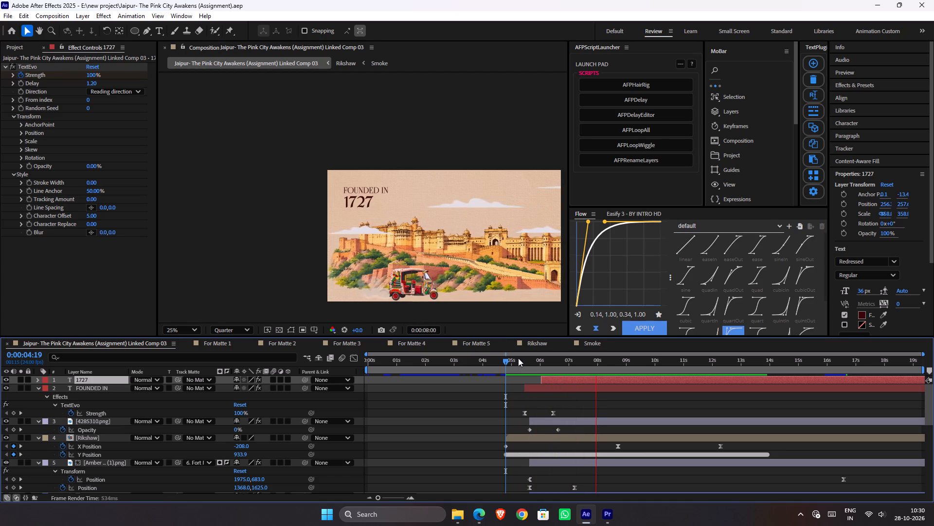
key(space)
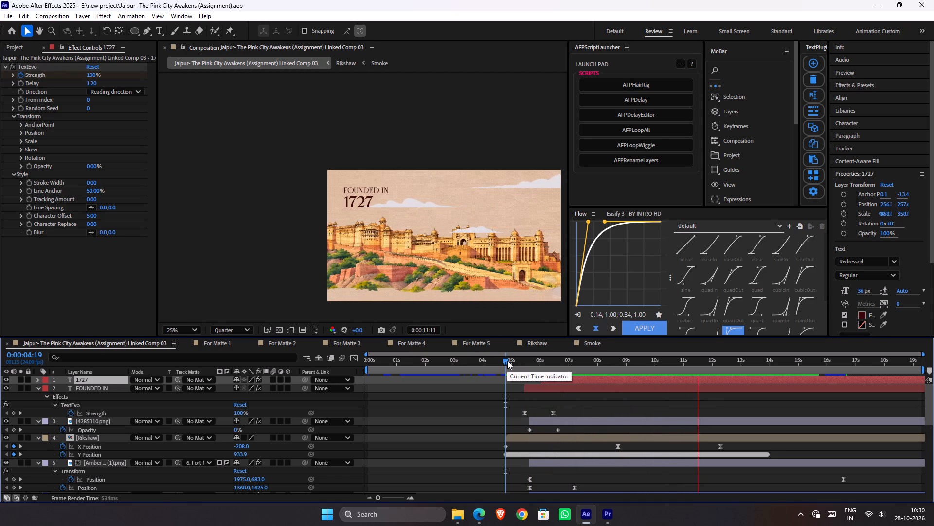
click(507, 361)
key(space)
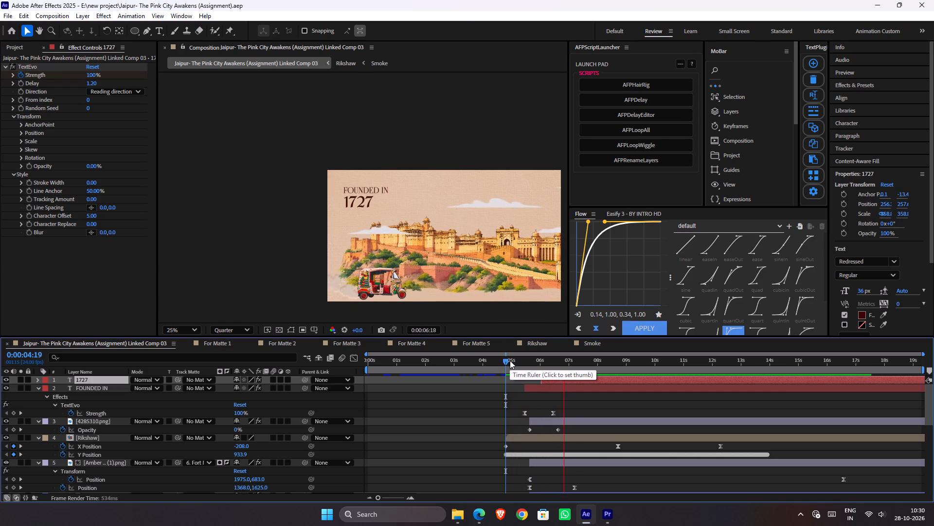
key(space)
key(space)
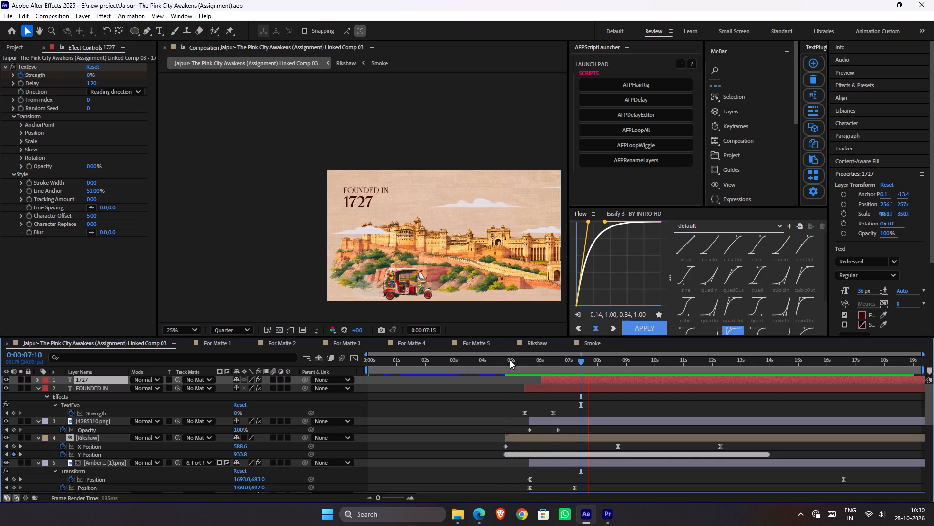
key(space)
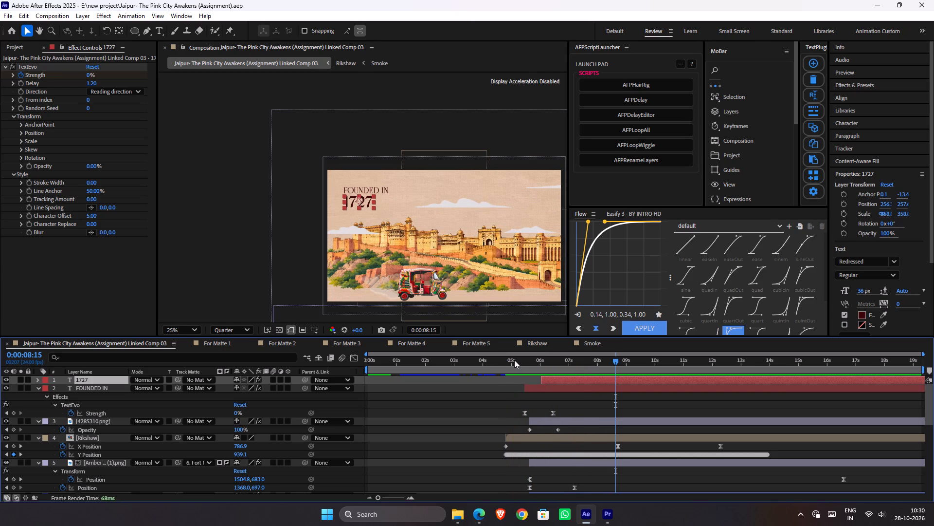
key(ctrl+s)
click(522, 368)
key(space)
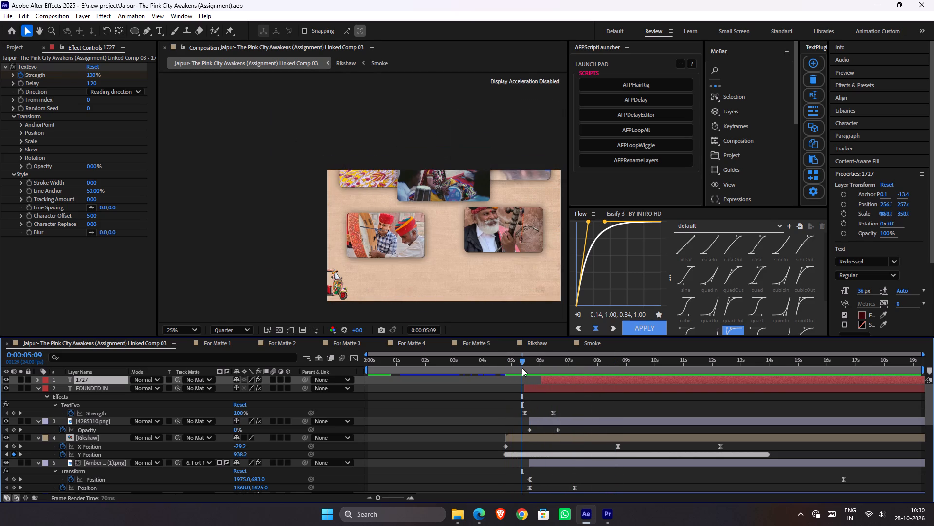
key(space)
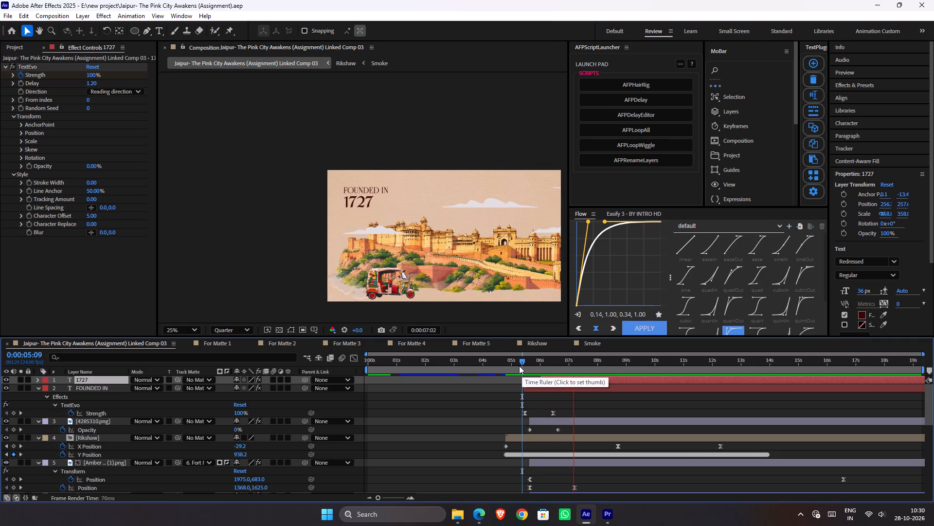
key(ctrl+s)
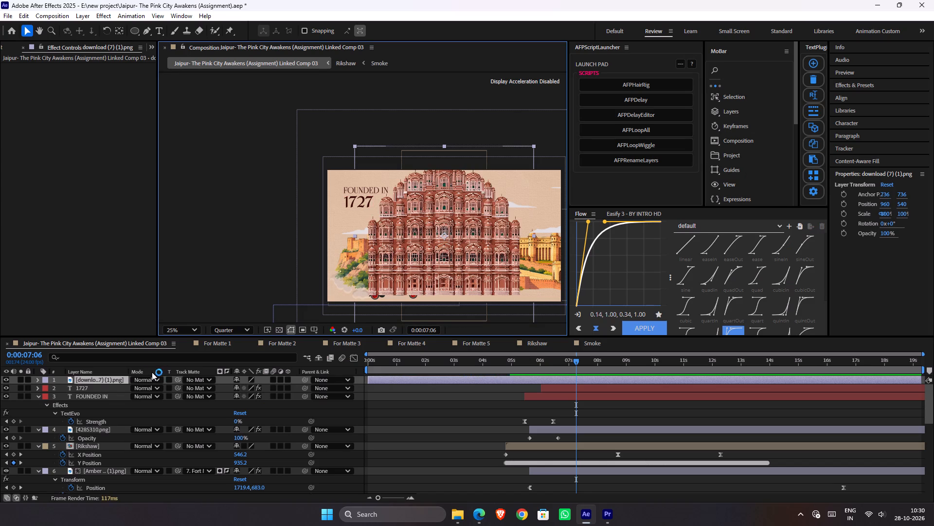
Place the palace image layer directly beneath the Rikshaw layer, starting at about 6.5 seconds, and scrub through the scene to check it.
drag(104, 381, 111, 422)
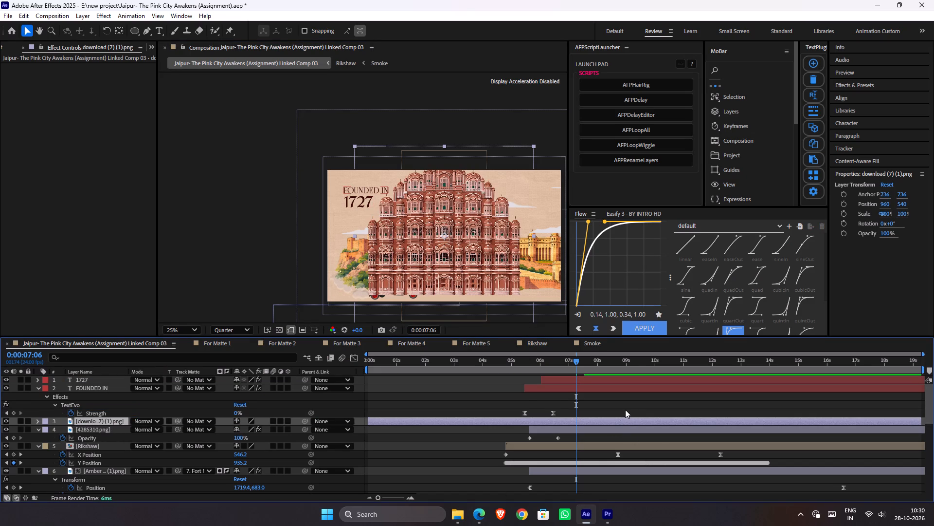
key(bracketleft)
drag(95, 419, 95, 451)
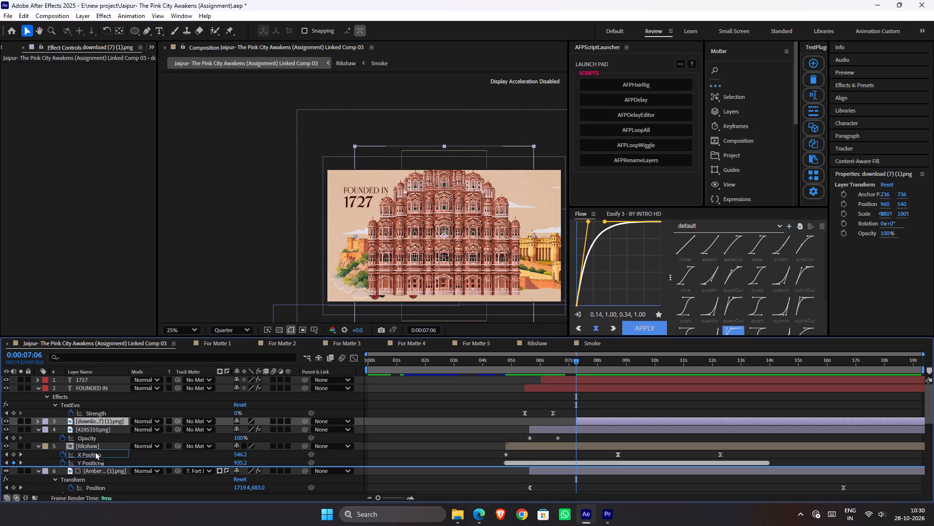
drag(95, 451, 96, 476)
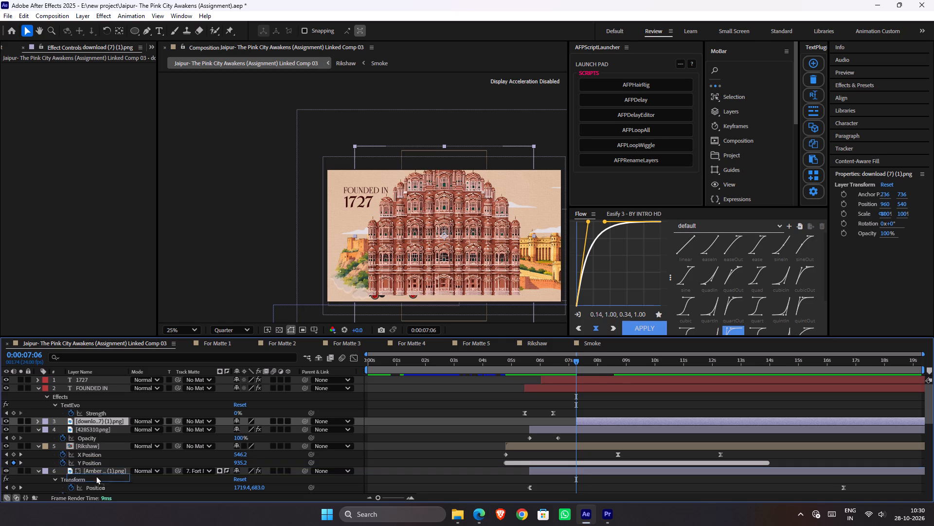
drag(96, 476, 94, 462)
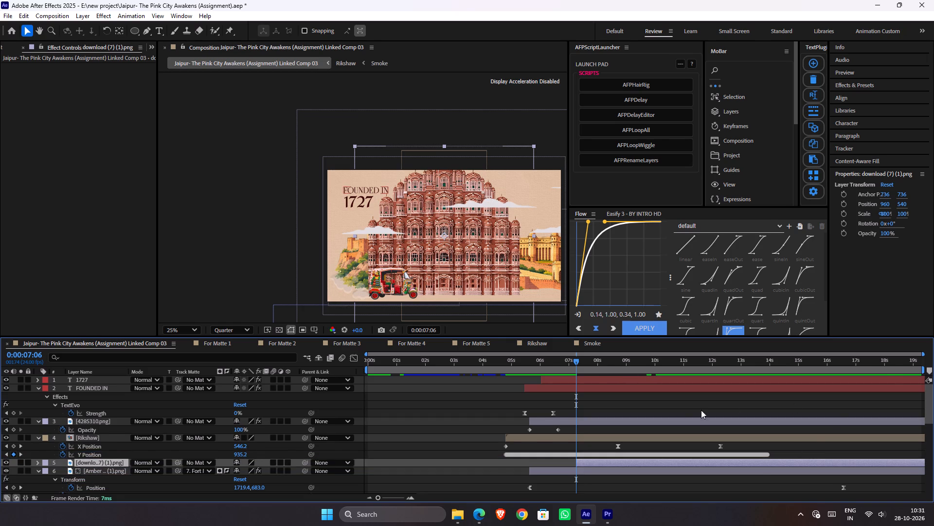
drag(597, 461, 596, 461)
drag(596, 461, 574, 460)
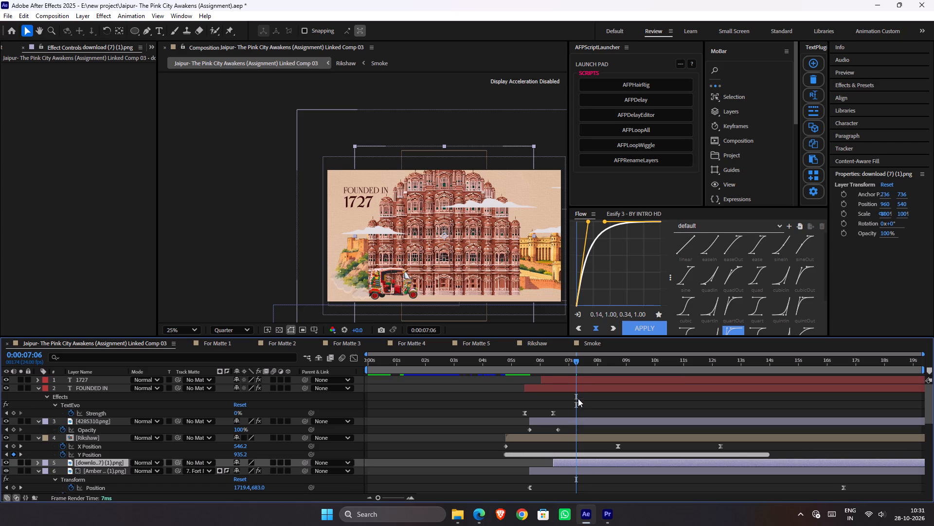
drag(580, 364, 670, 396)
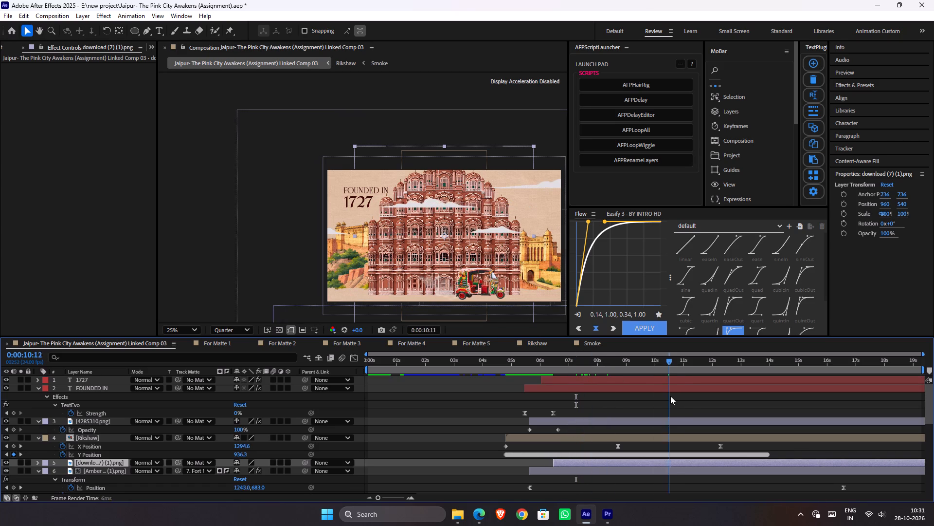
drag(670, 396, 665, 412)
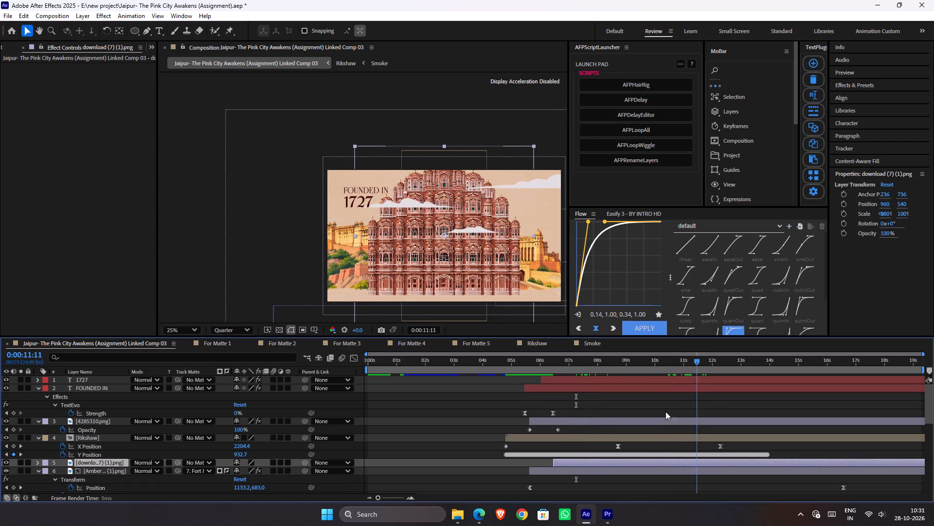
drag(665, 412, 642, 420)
Delete the palace image layer download (7) (1).png from the timeline.
click(599, 466)
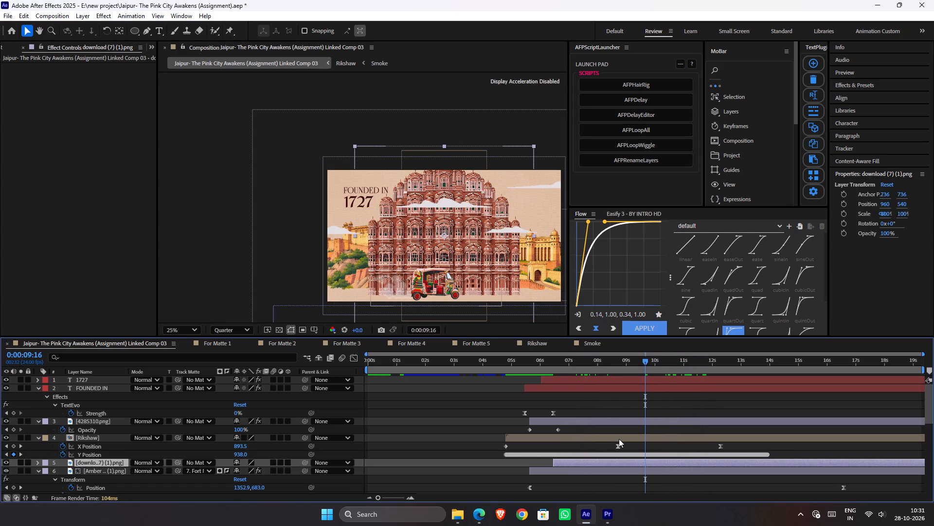
key(Delete)
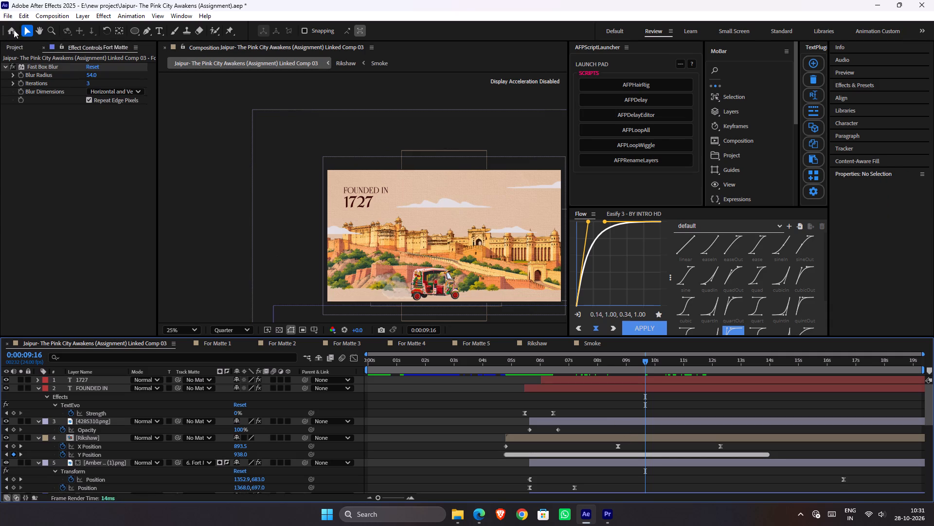
Remove the unused footage from the project and save it.
click(7, 20)
click(6, 17)
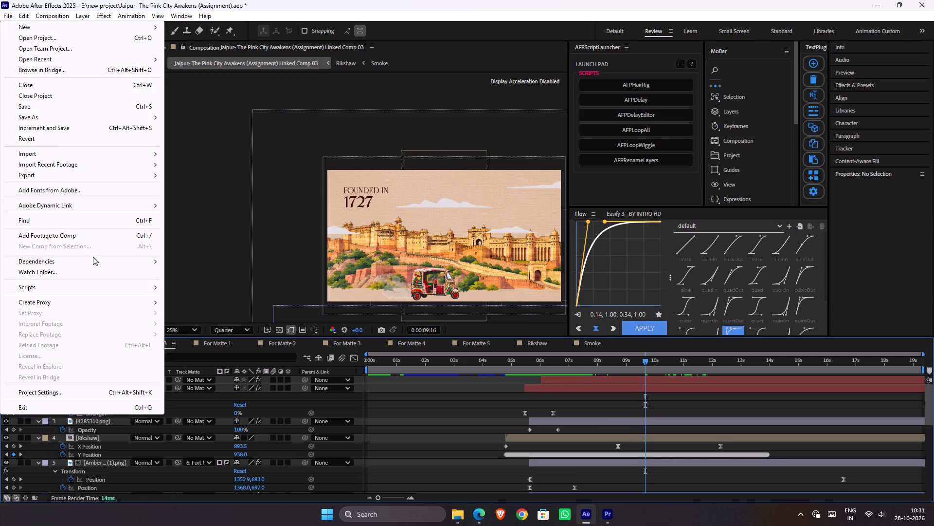
click(227, 290)
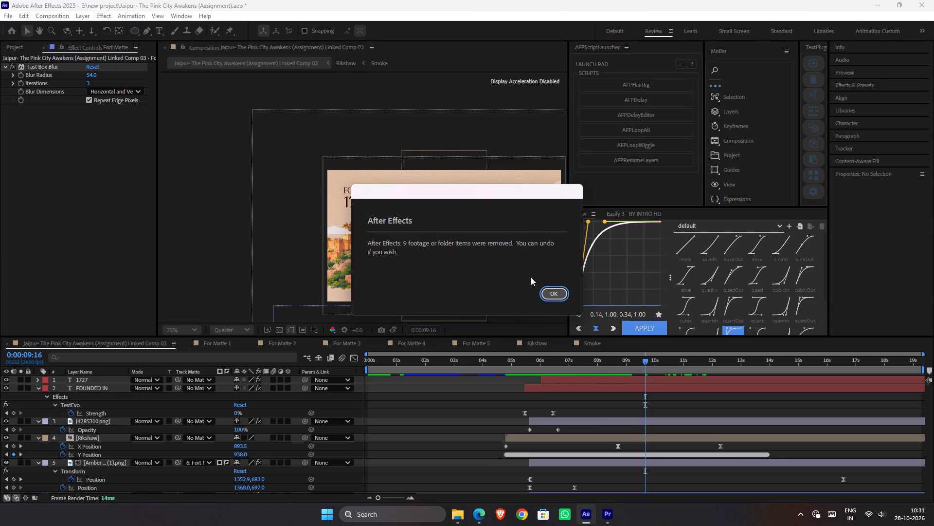
click(557, 293)
key(ctrl+s)
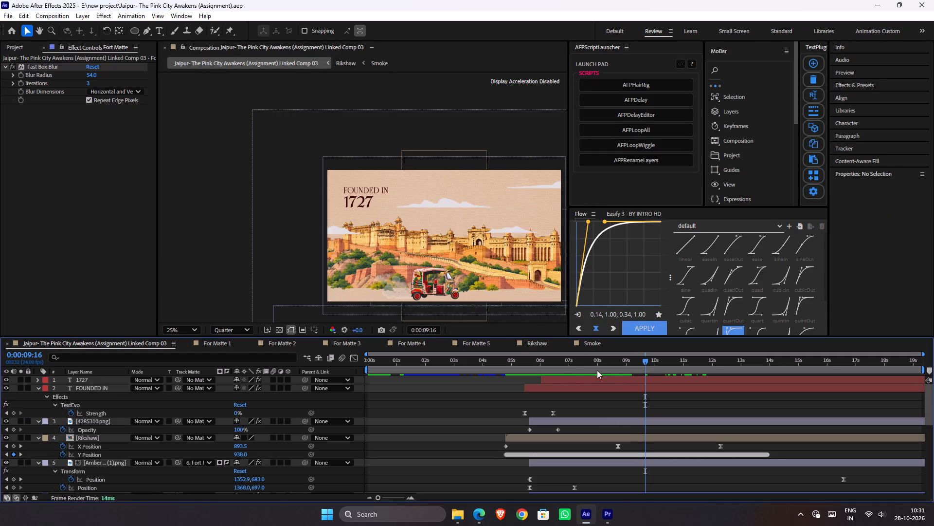
Play back the fort and rickshaw scene from 0:00:05:03 and save the project.
drag(570, 364, 515, 367)
key(space)
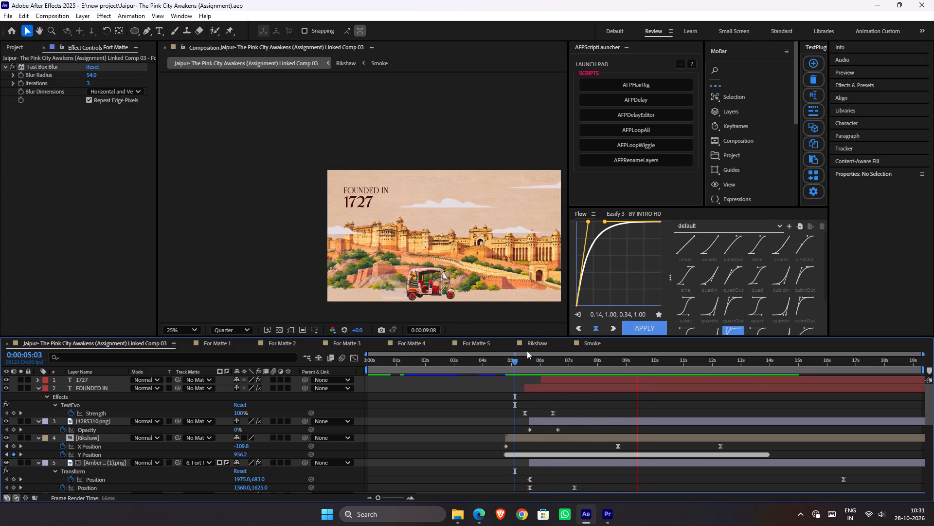
key(space)
key(ctrl+s)
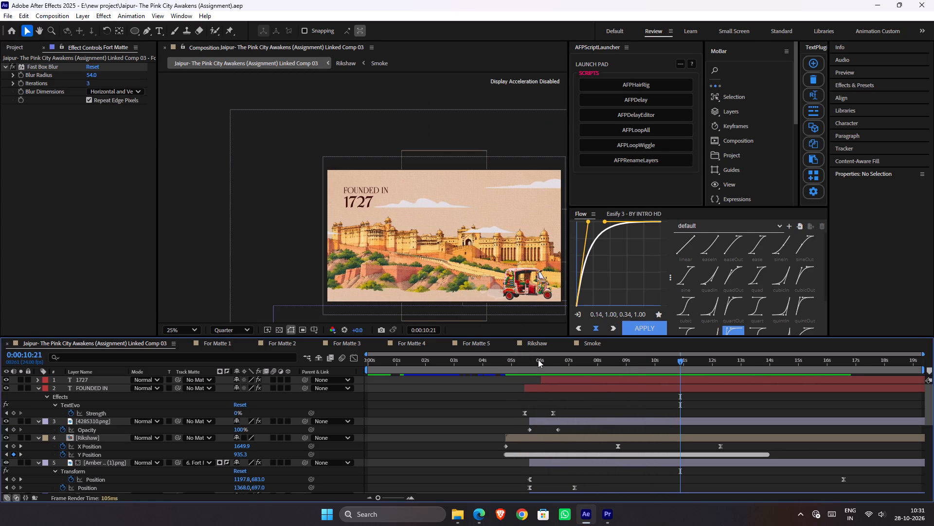
Look through the image and video files in the Downloads folder in File Explorer, then return to the composition.
key(alt+Tab)
click(500, 394)
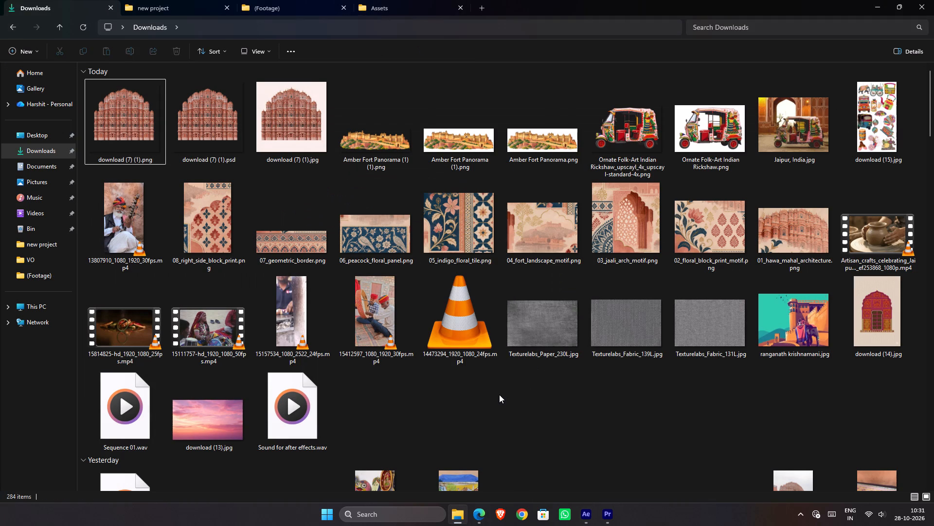
scroll(503, 389, down, 1)
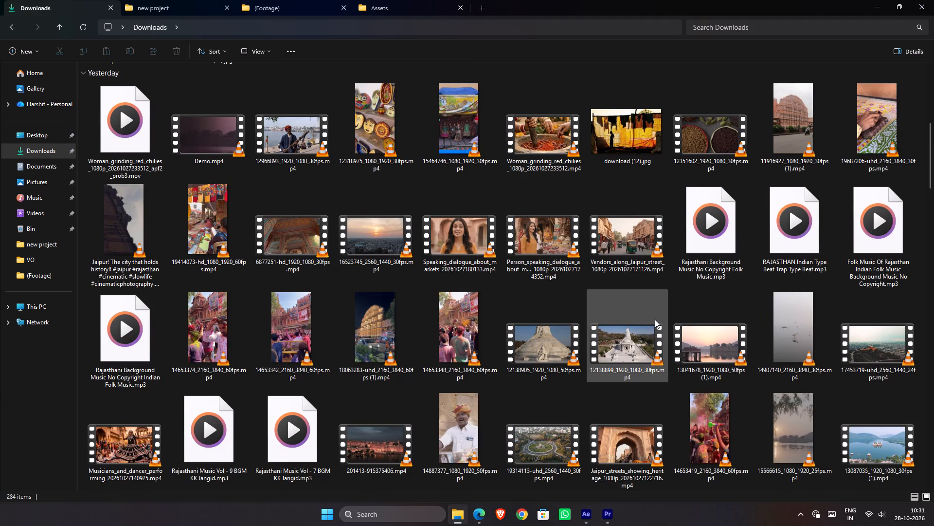
key(alt+Tab)
Review the title and rickshaw animation again from 0:00:05:04 and from 0:00:07:10, keeping the project saved.
key(space)
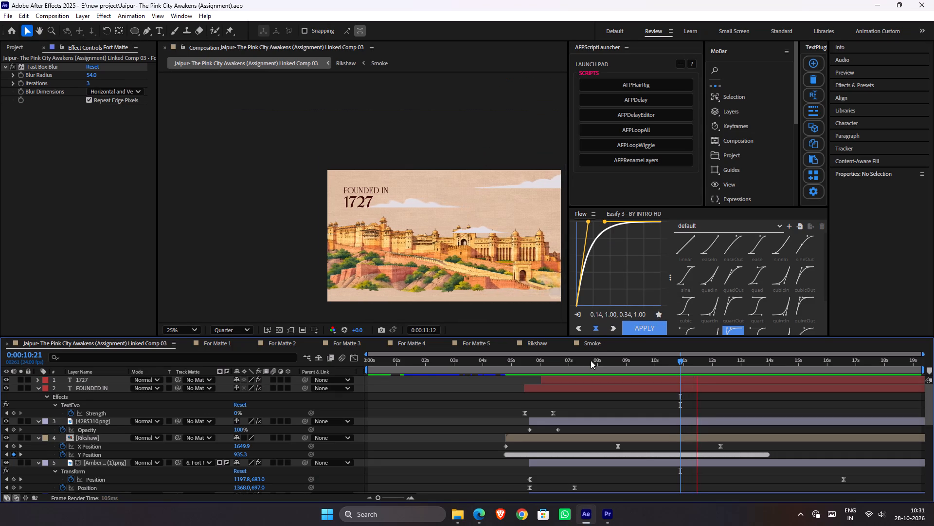
key(space)
drag(583, 364, 516, 361)
key(space)
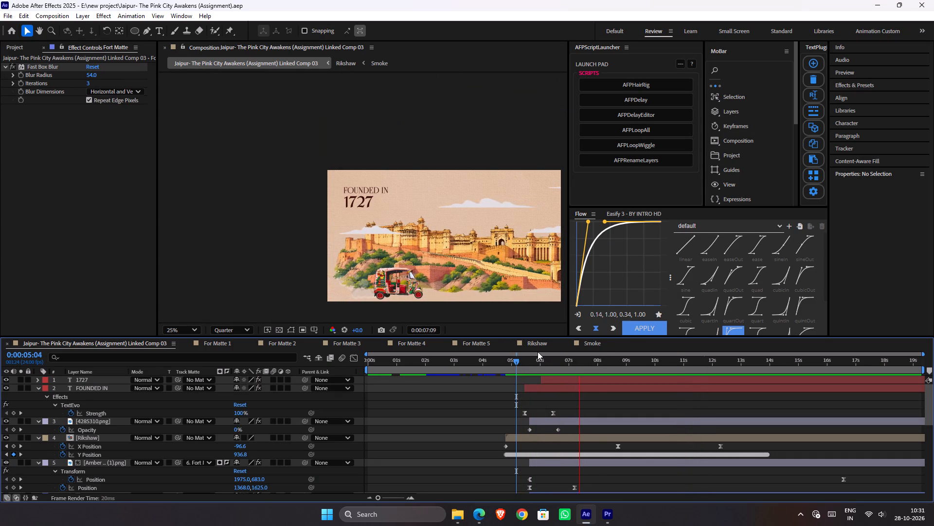
key(space)
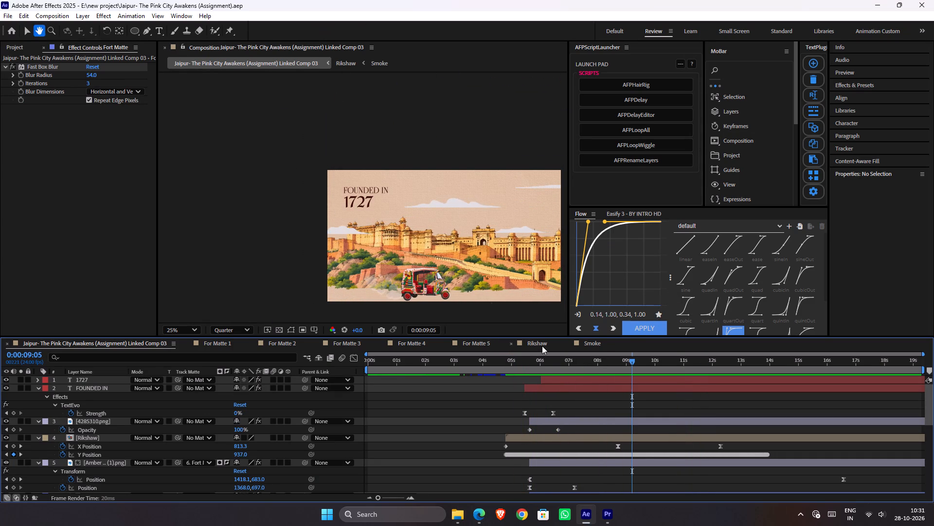
key(space)
key(space)
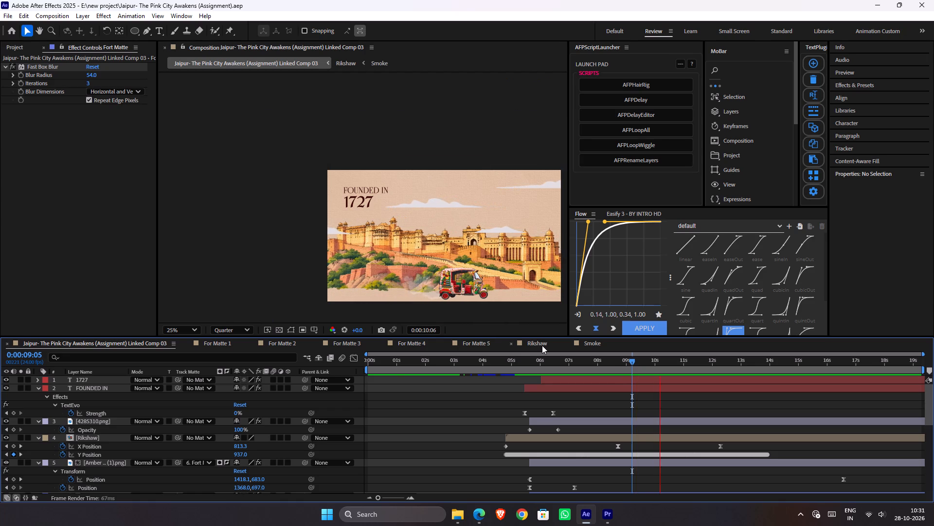
key(ctrl+s)
key(space)
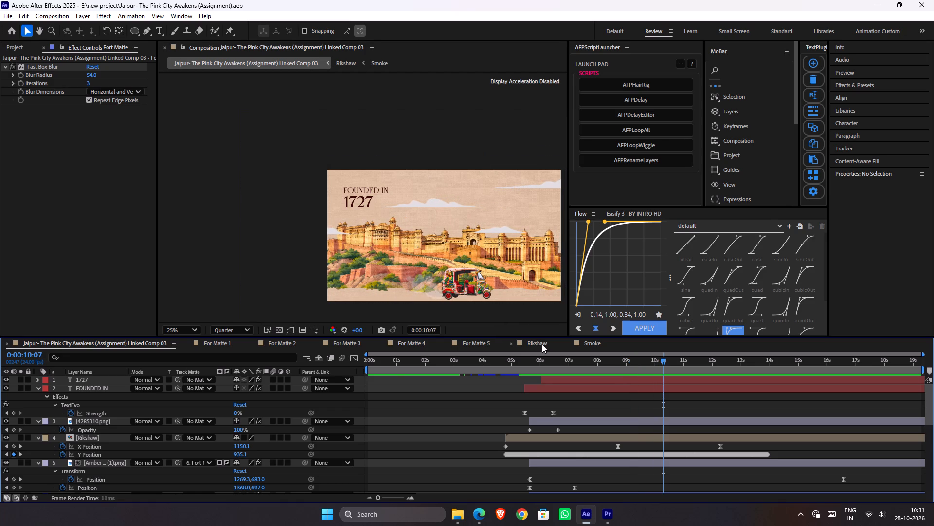
key(space)
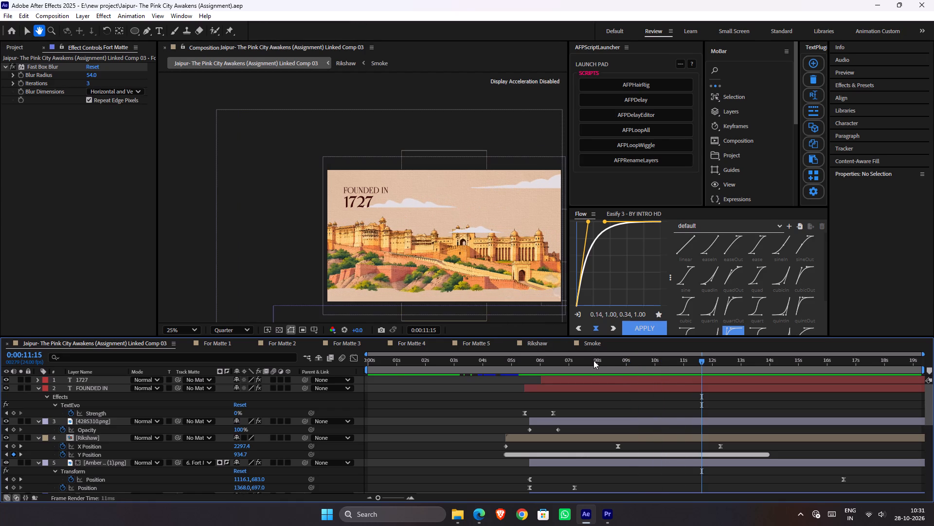
drag(593, 360, 579, 359)
key(space)
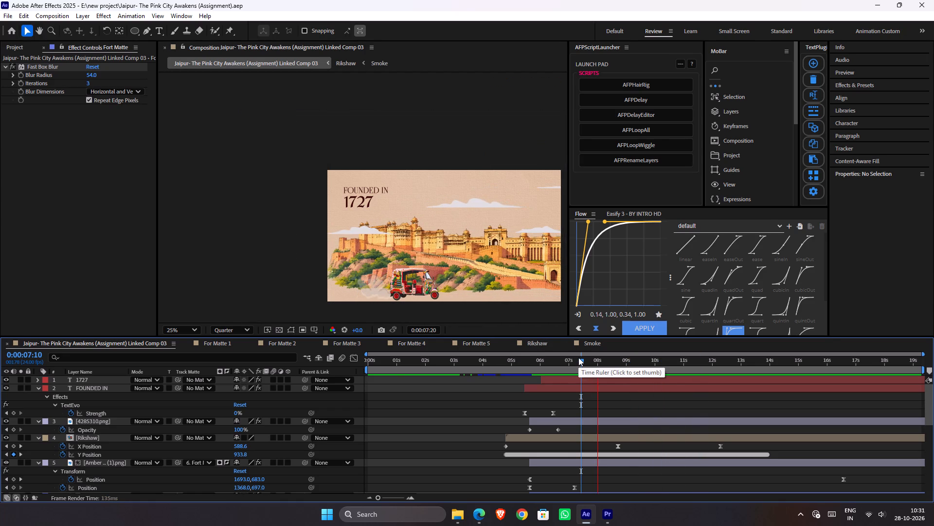
key(space)
key(alt+Tab)
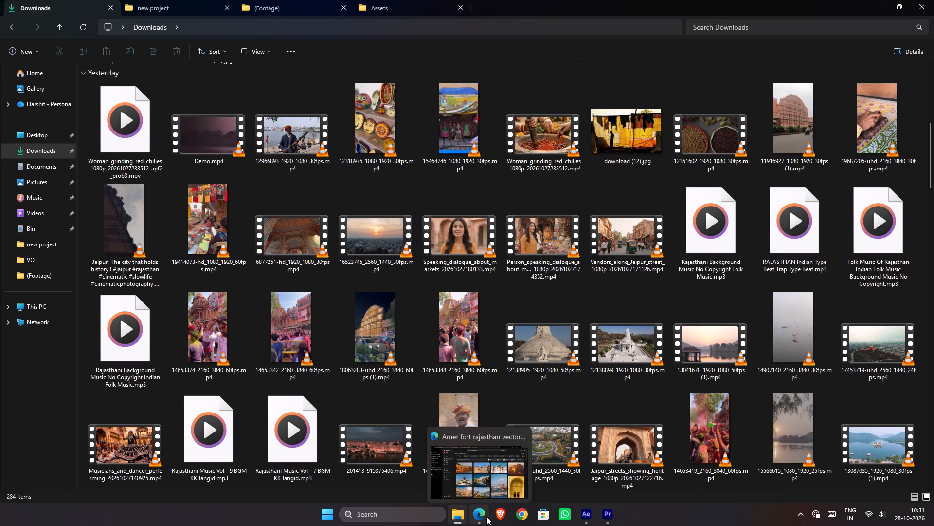
key(alt+Tab)
key(ctrl+s)
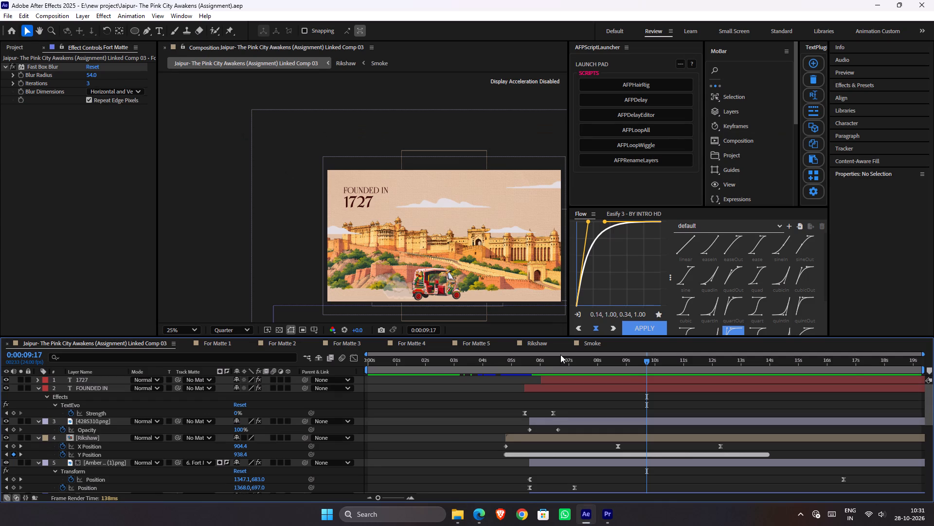
Search the Downloads folder in File Explorer for further illustrations and examine the folk musician image download (10).jpg at full view.
key(alt+Tab)
alt+scroll(311, 313, down, 2)
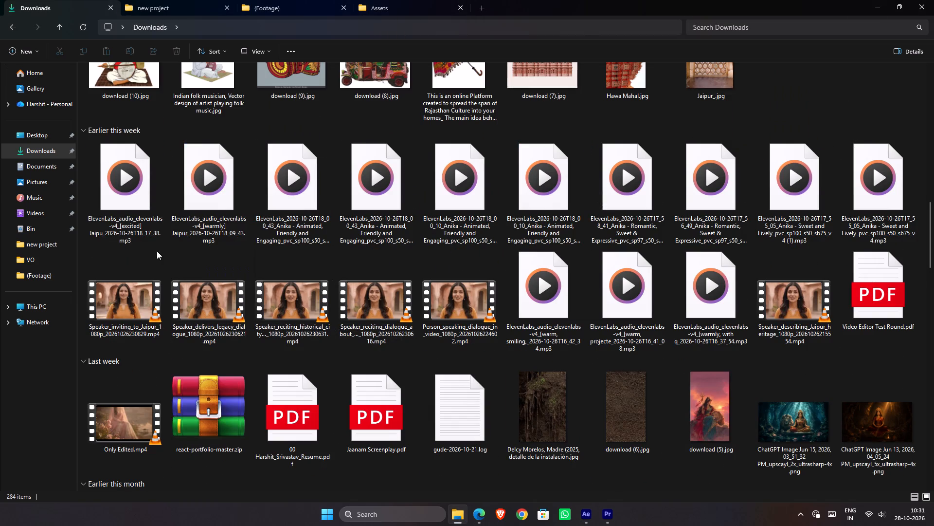
alt+scroll(172, 205, up, 3)
alt+scroll(163, 277, down, 2)
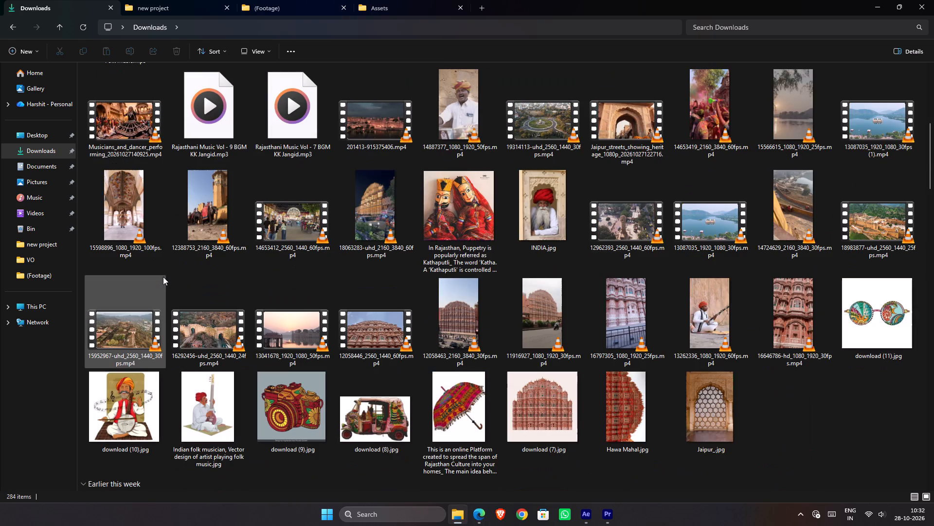
alt+click(155, 381)
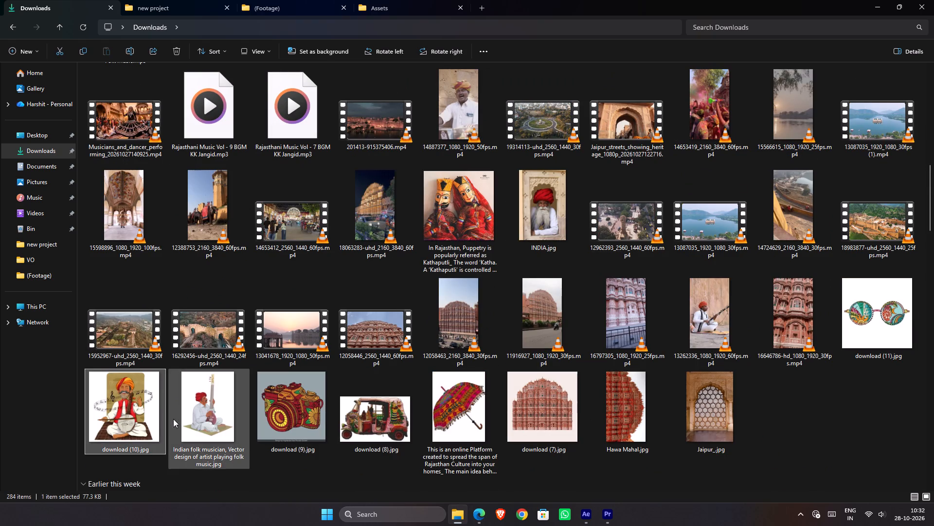
alt+double_click(141, 420)
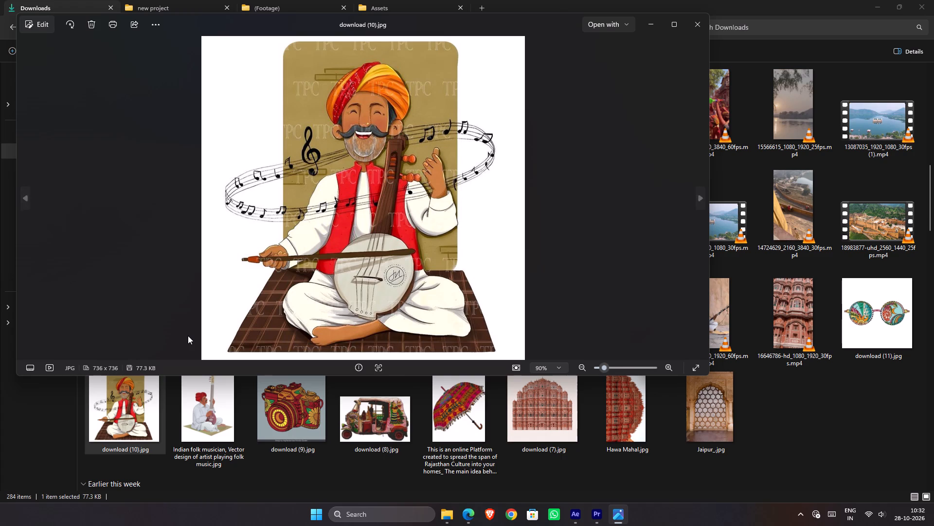
alt+click(700, 28)
alt+click(225, 409)
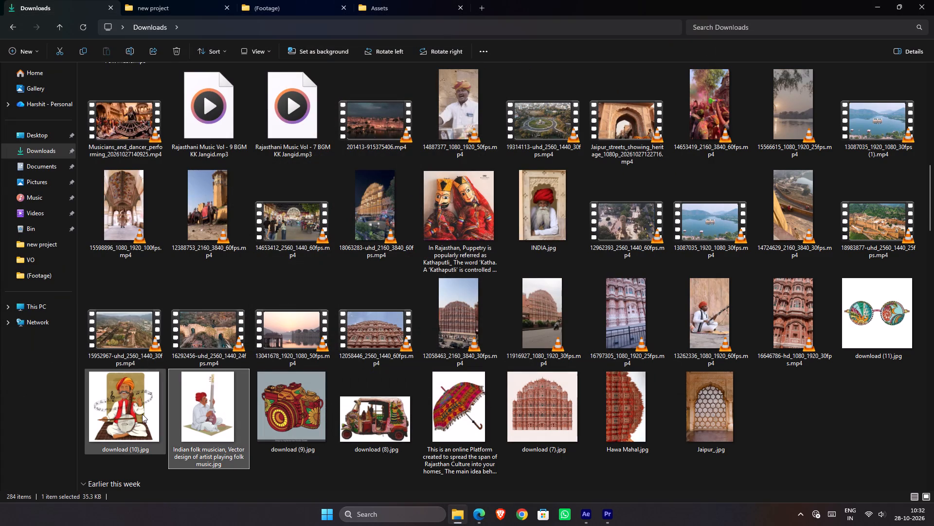
alt+click(145, 414)
alt+click(146, 407)
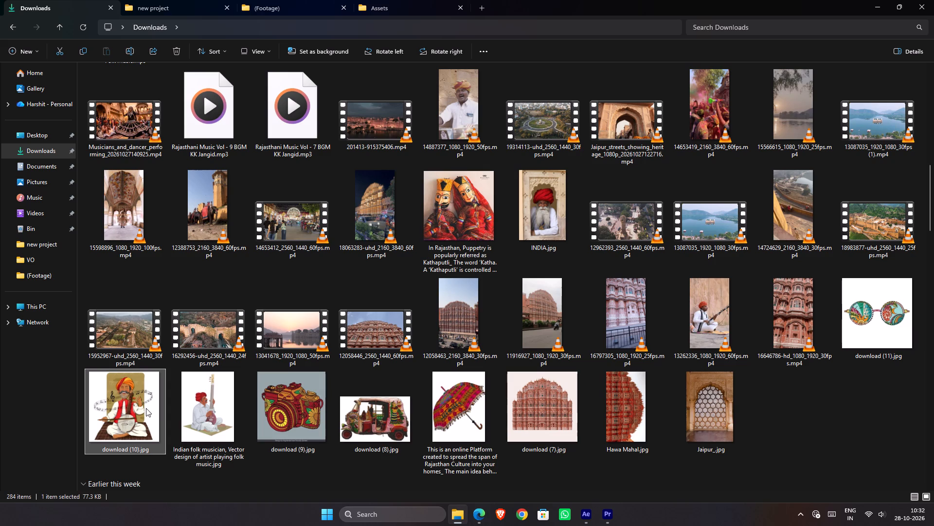
alt+double_click(146, 408)
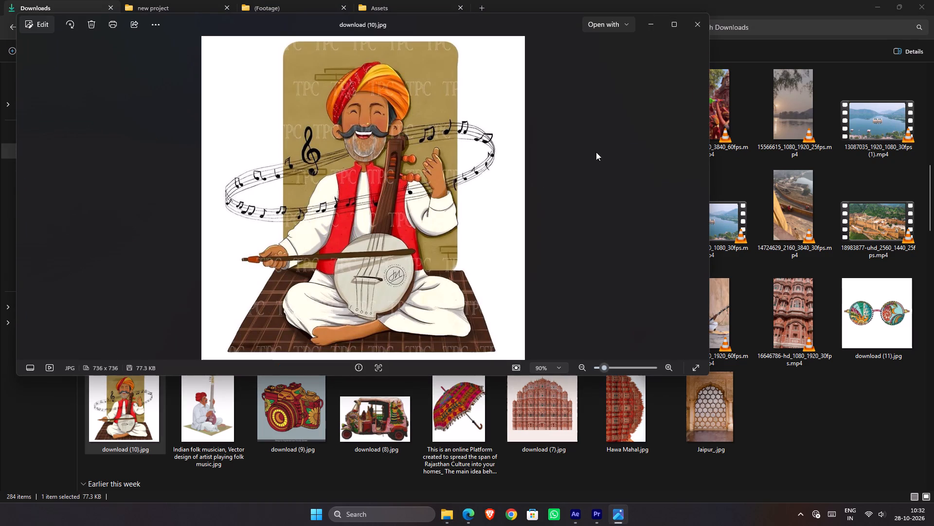
alt+click(692, 19)
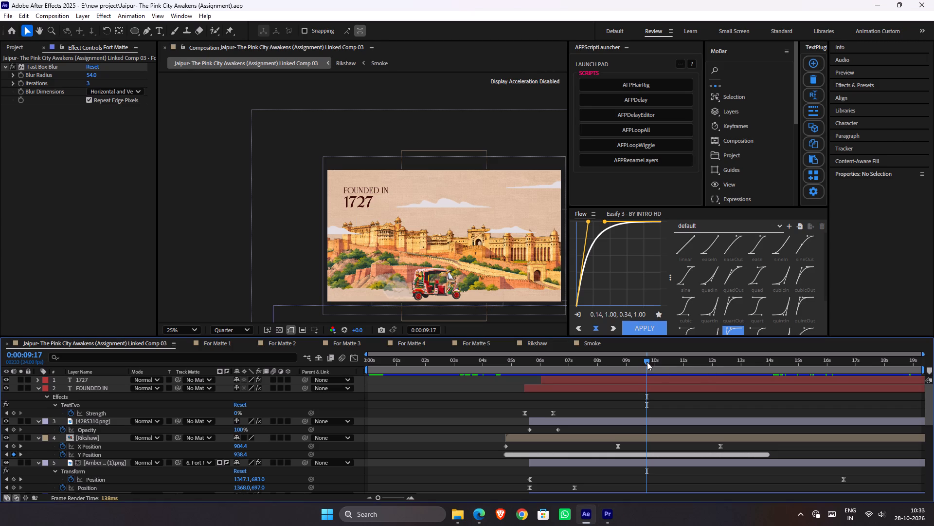
alt+click(477, 514)
alt+click(463, 516)
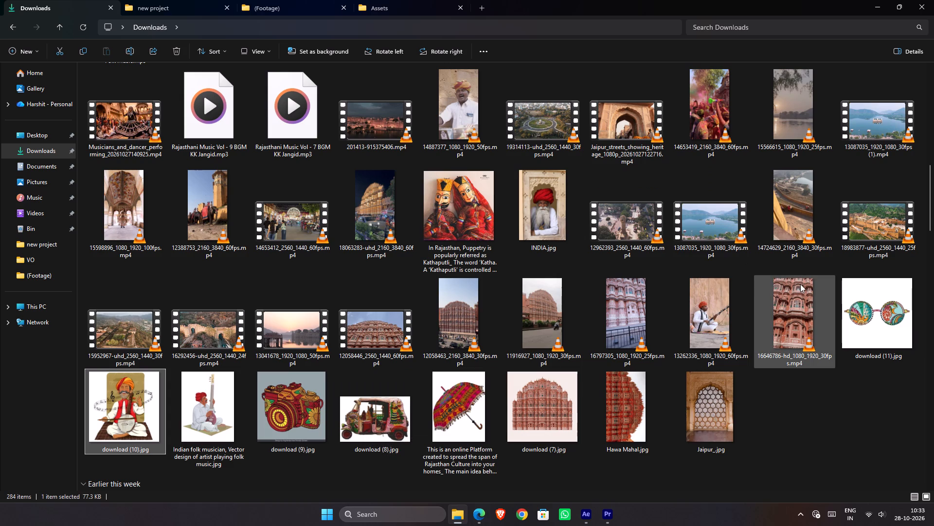
alt+scroll(353, 333, up, 1)
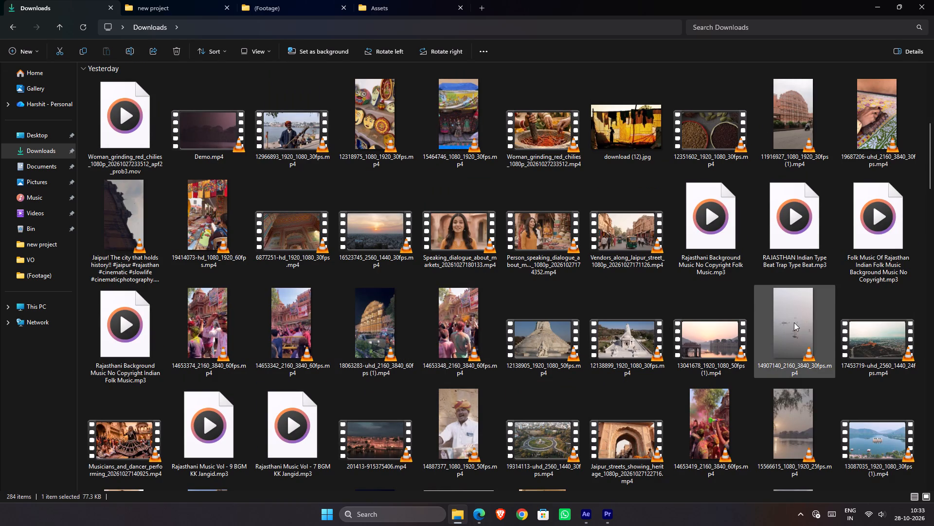
alt+scroll(679, 402, down, 1)
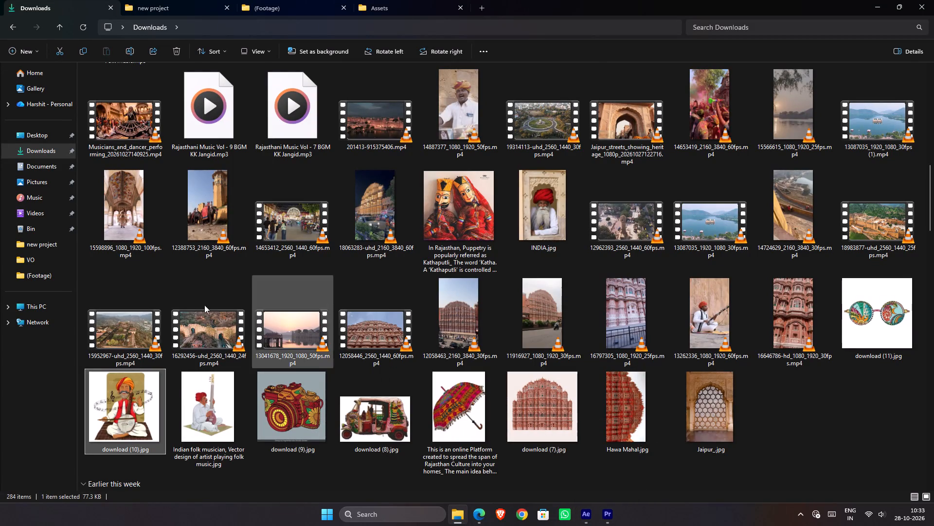
alt+scroll(230, 263, up, 4)
alt+drag(128, 145, 139, 120)
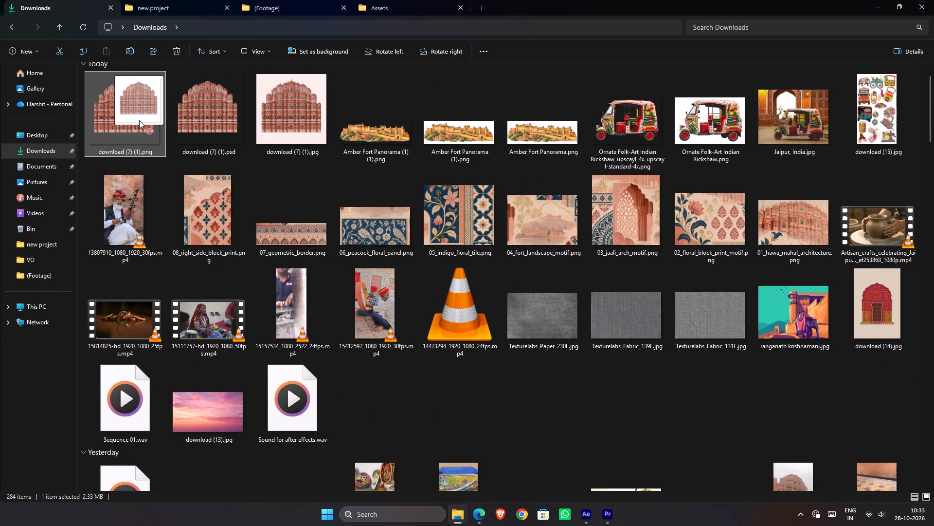
alt+drag(139, 120, 122, 134)
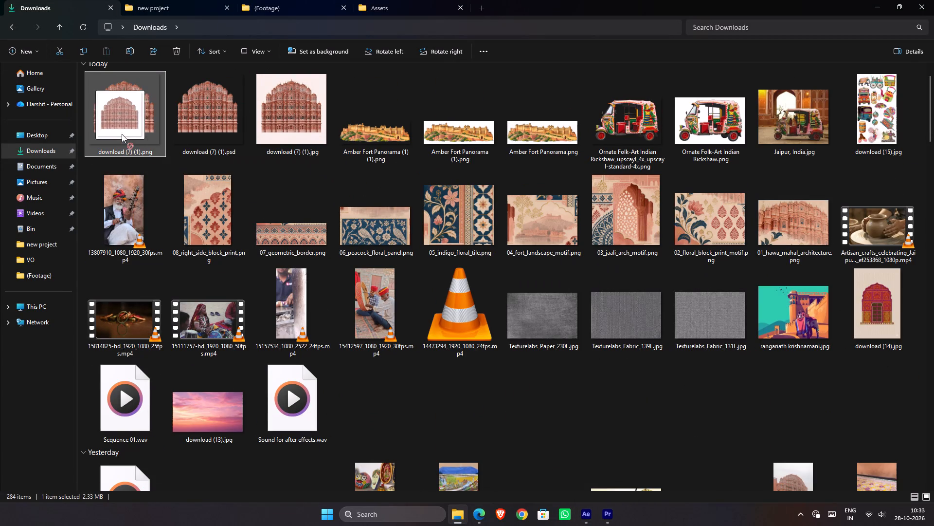
alt+drag(122, 134, 135, 130)
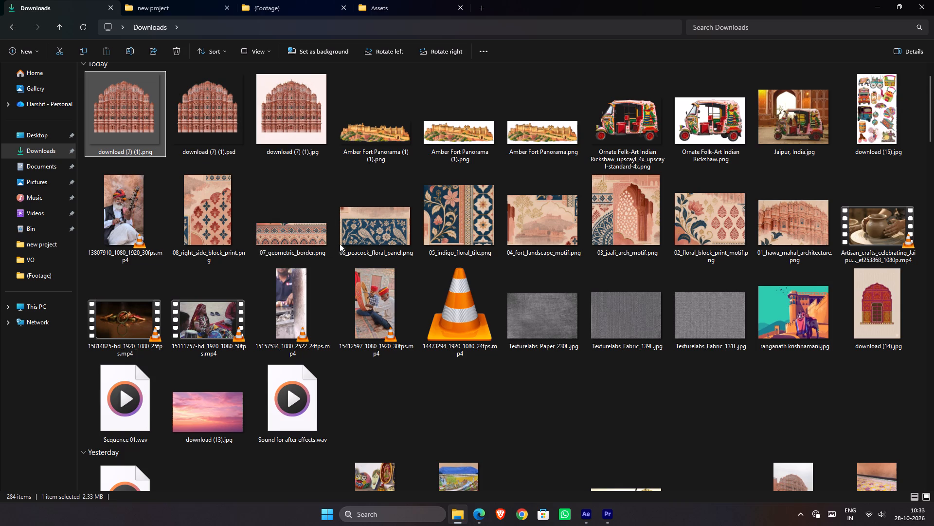
alt+click(362, 222)
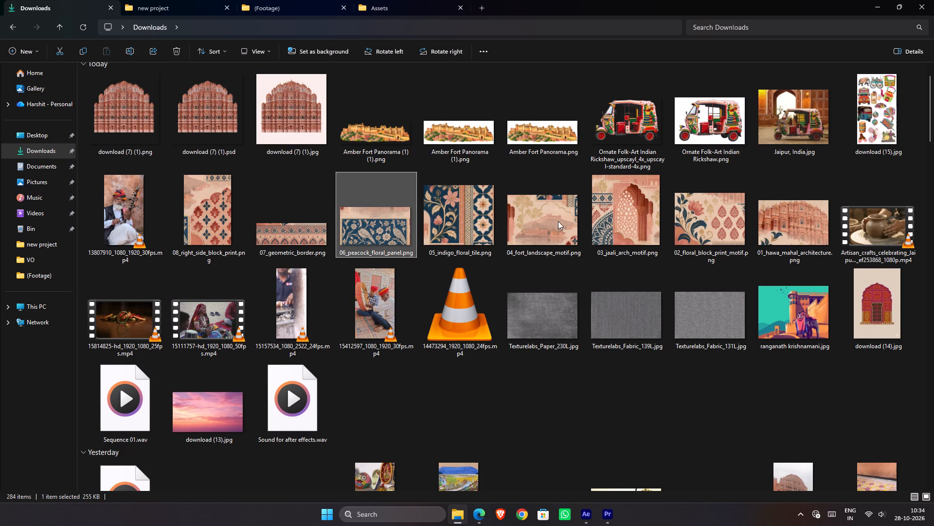
alt+click(798, 207)
alt+click(194, 238)
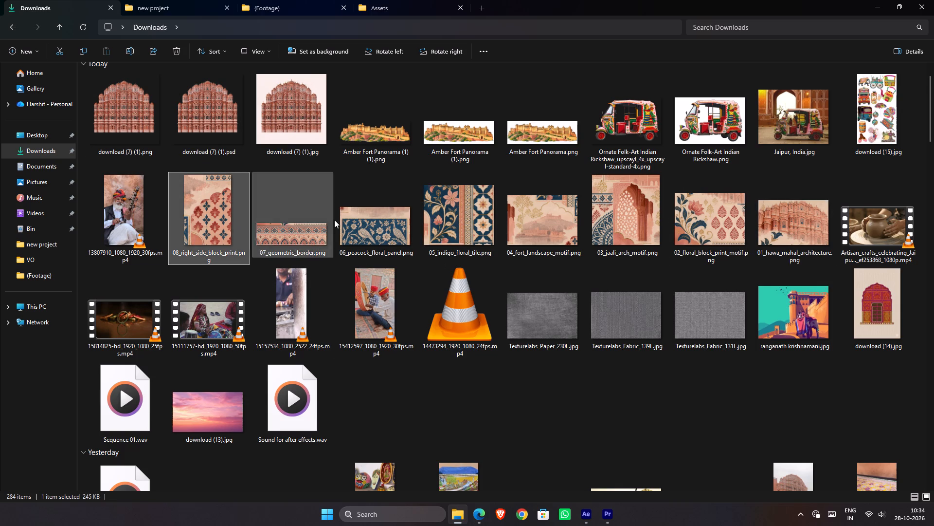
Open download (15).jpg from Downloads in Photos and crop it to the decorated elephant, about 244 x 239 pixels.
alt+double_click(875, 133)
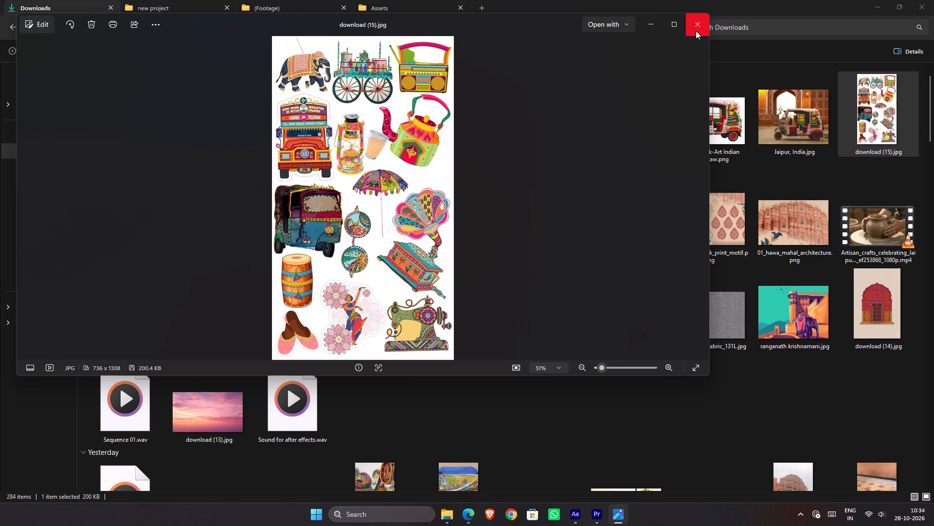
alt+click(42, 27)
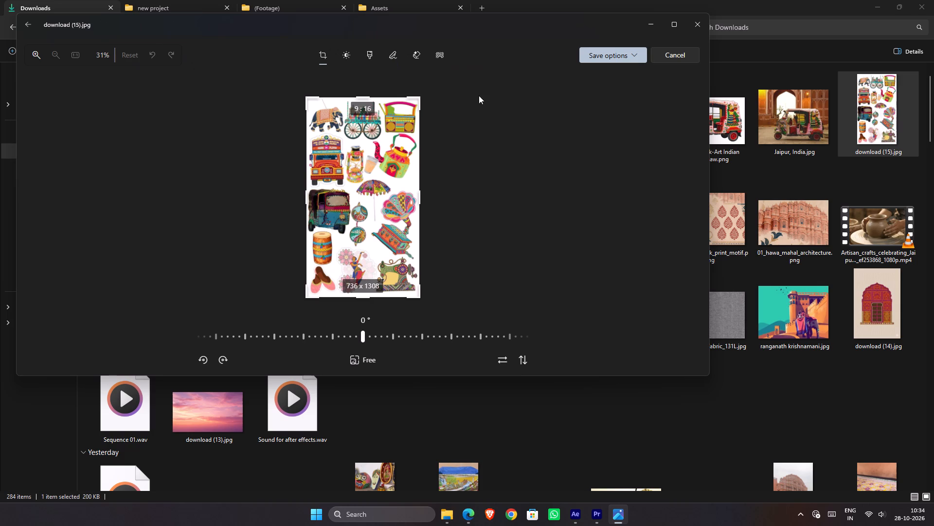
alt+drag(416, 301, 312, 144)
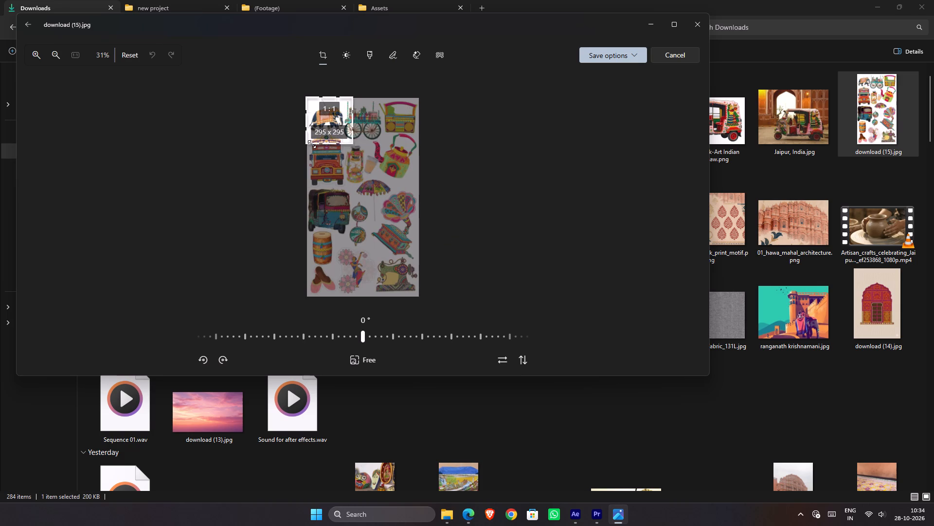
alt+drag(312, 144, 312, 144)
alt+drag(464, 299, 418, 263)
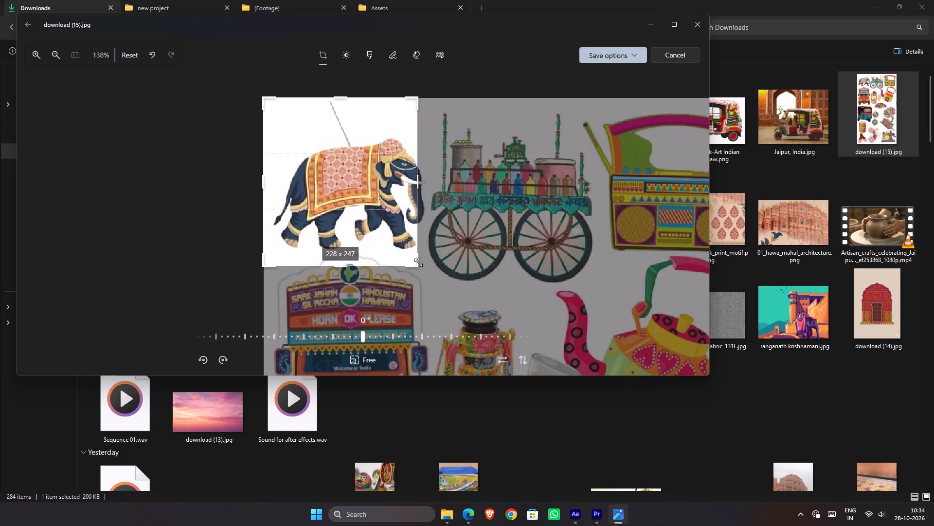
alt+drag(418, 263, 429, 261)
Save the cropped elephant as a separate JPEG copy named 222 in the Downloads folder and close the image viewer.
alt+click(631, 58)
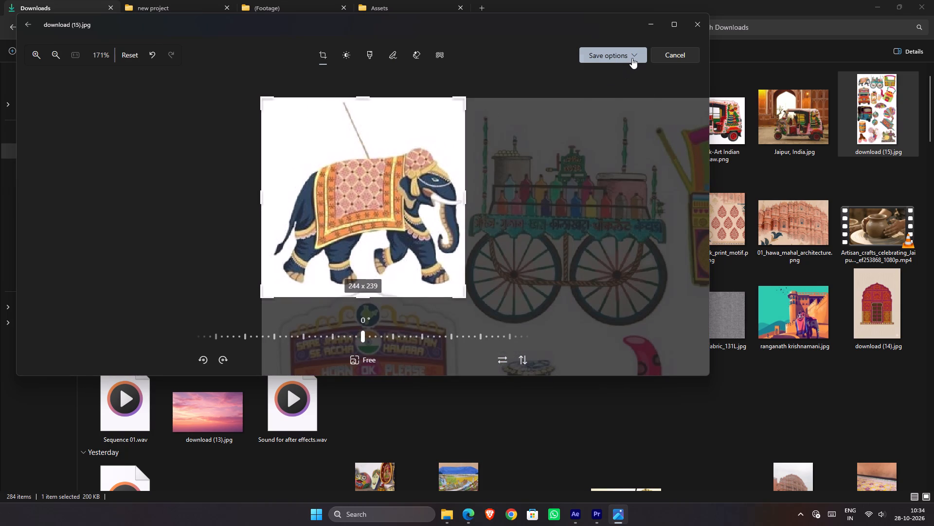
alt+click(624, 73)
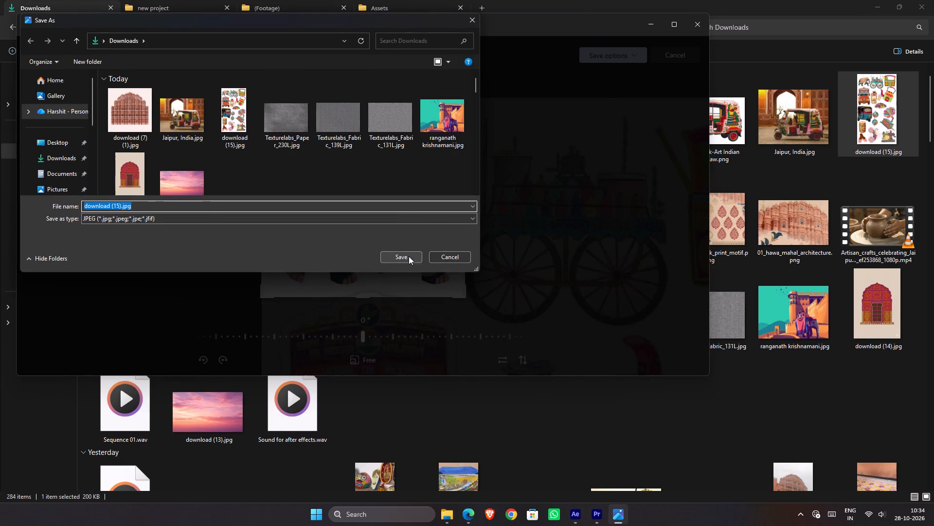
alt+click(117, 204)
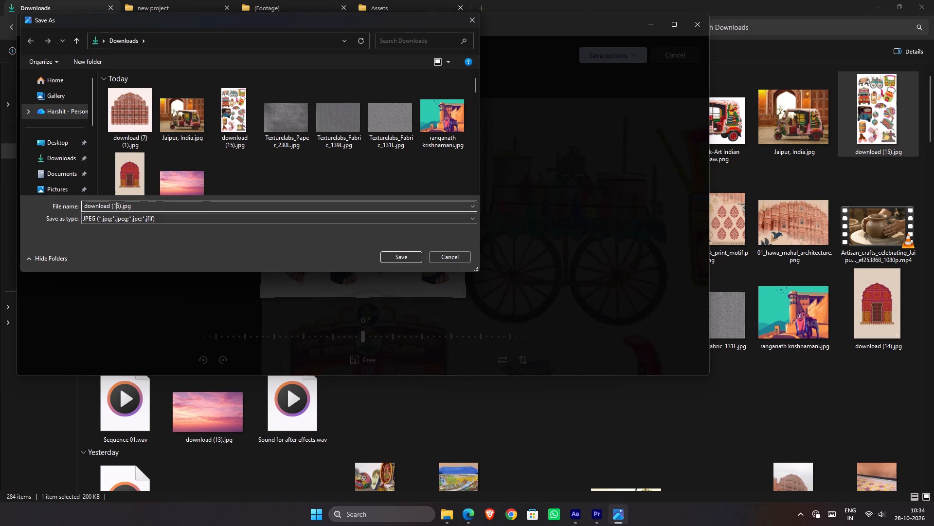
key(BackSpace)
key(Return)
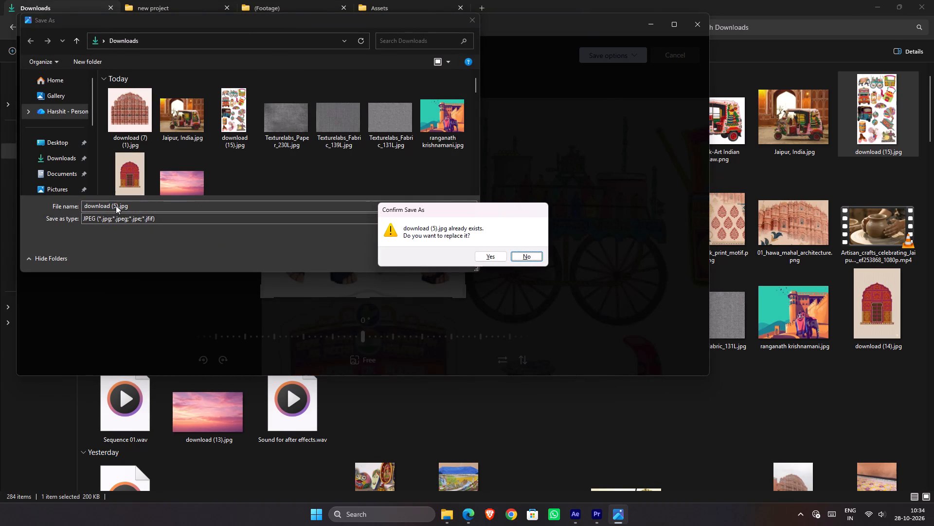
key(Return)
key(Left)
key(Right)
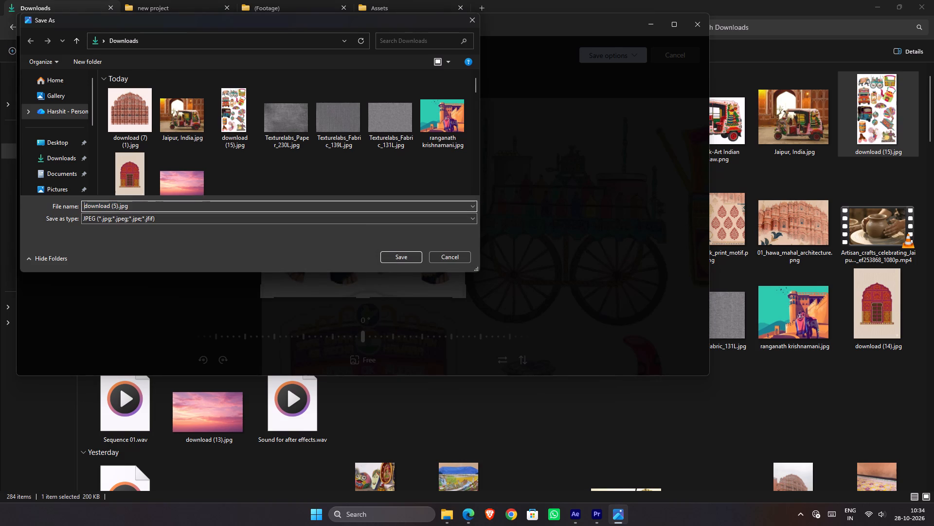
key(Right)
key(Right)
key(Right)
key(Return)
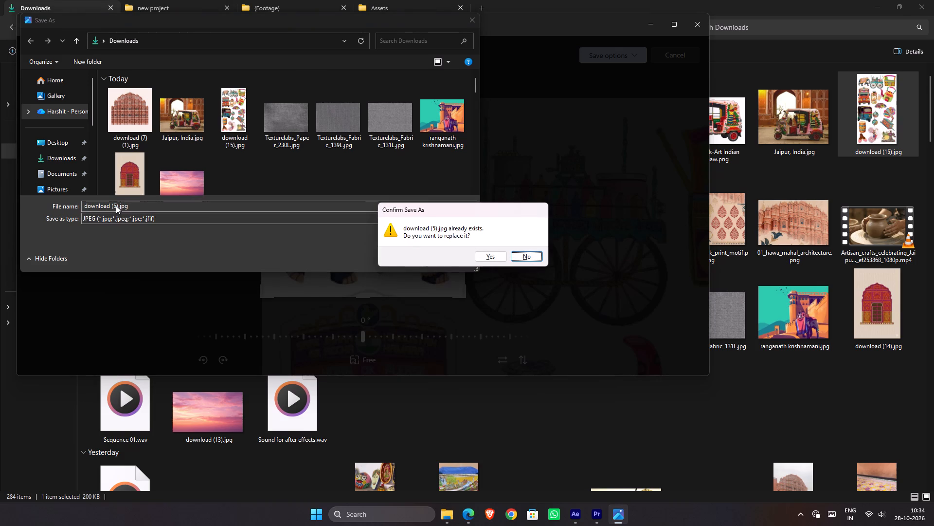
key(Return)
text(222)
key(Return)
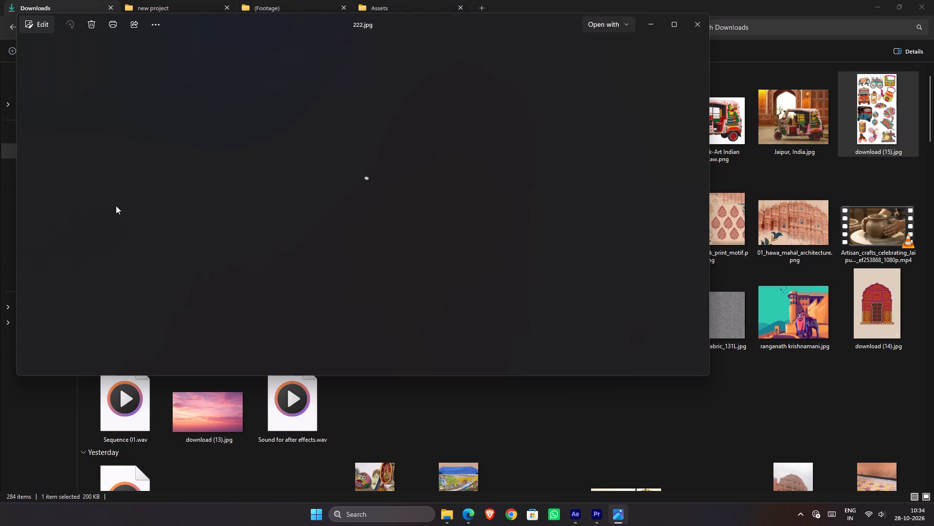
alt+click(692, 23)
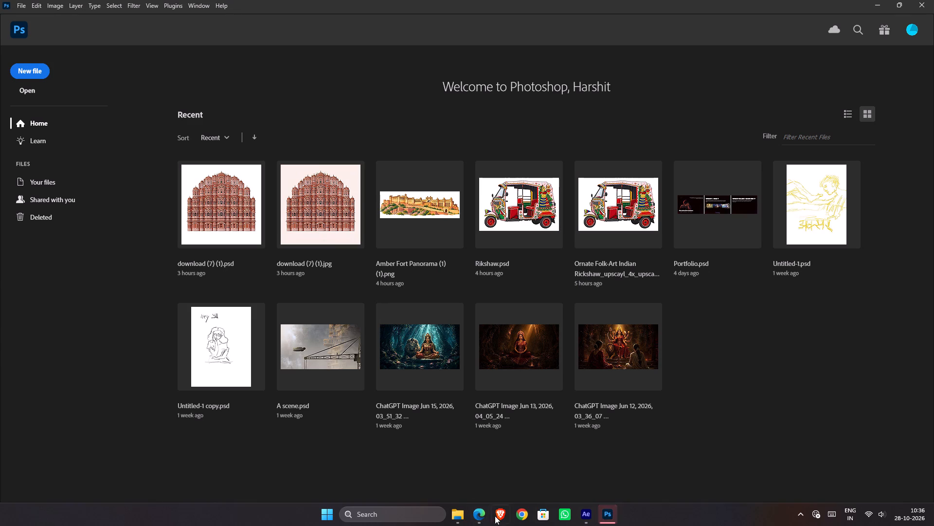
click(457, 515)
drag(465, 413, 619, 488)
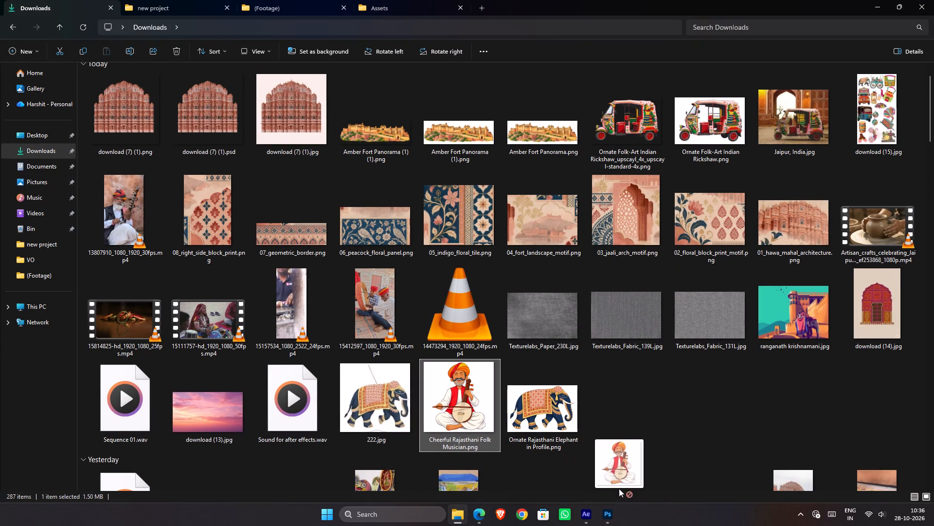
drag(619, 488, 527, 372)
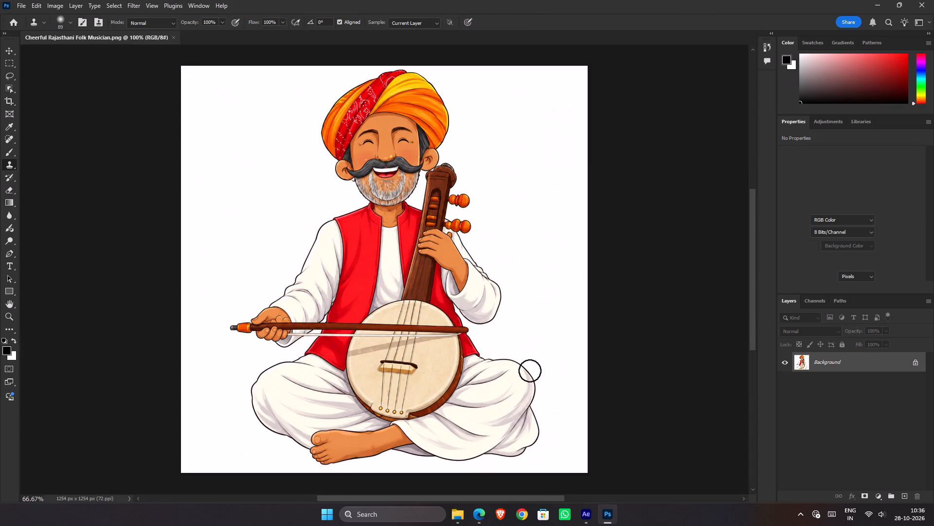
Select the whole musician, including his instrument and bow, with the Object Selection tool in Lasso mode.
key(w)
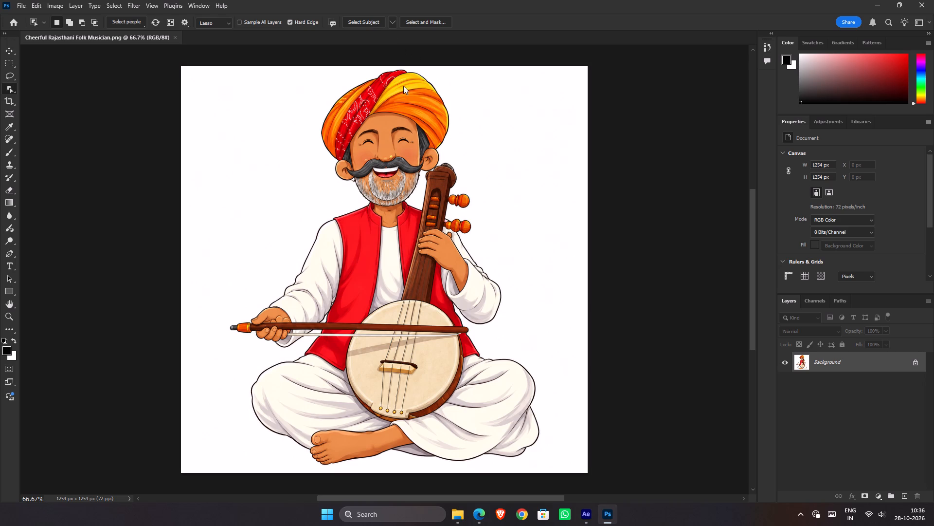
drag(439, 71, 553, 484)
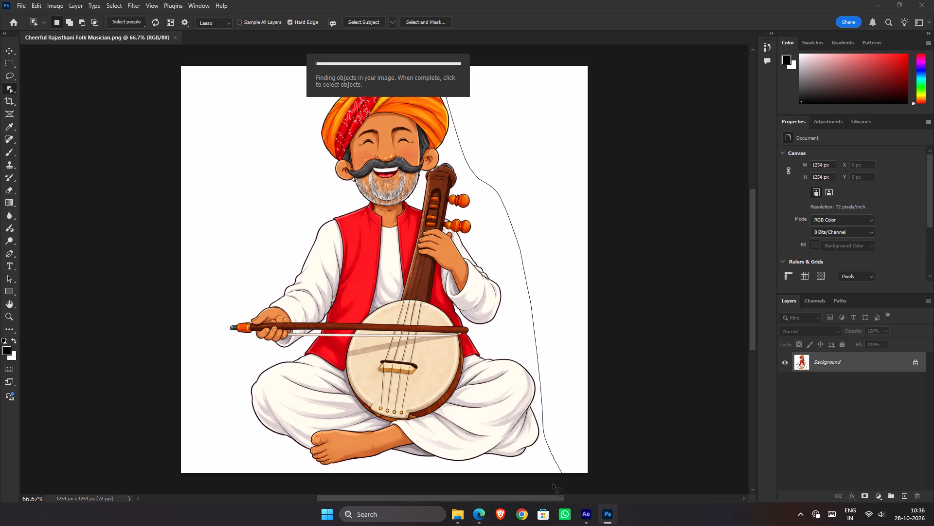
drag(553, 484, 333, 78)
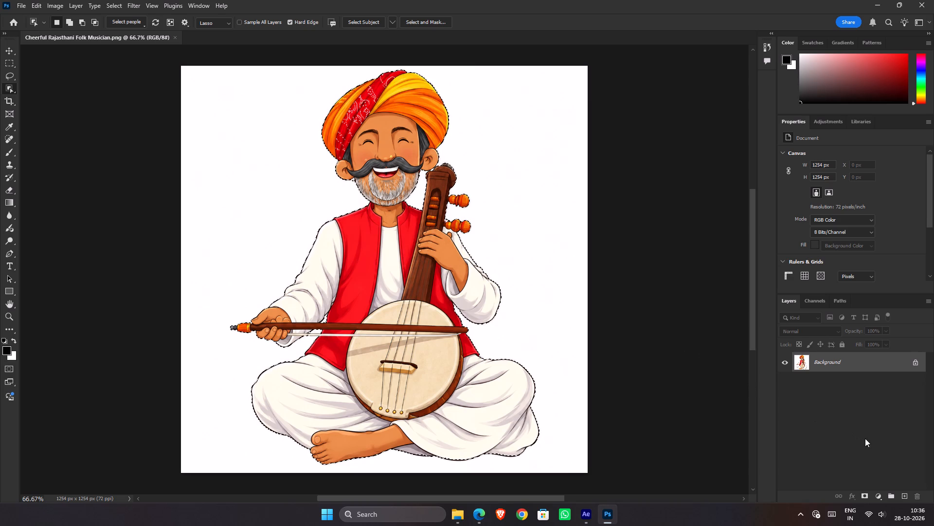
Contract the musician selection by the preset amount and use it as a layer mask to hide the white background.
click(119, 6)
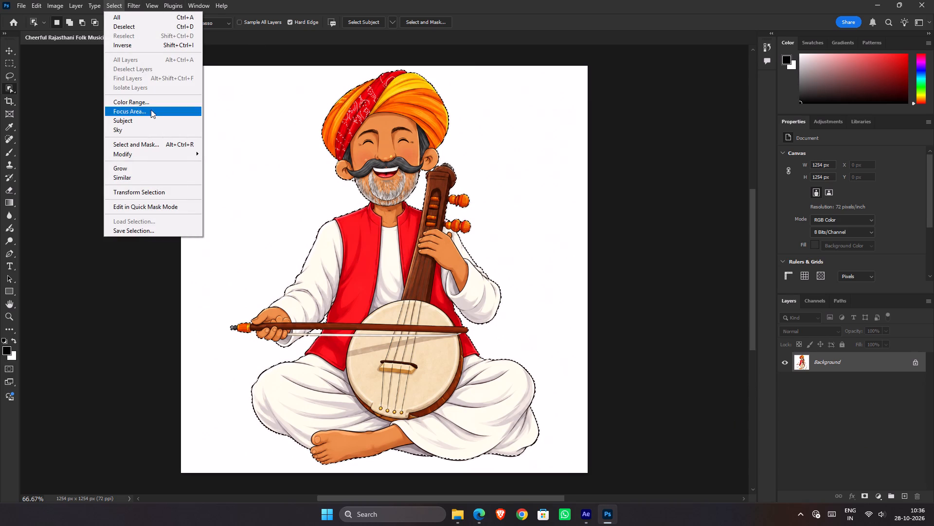
click(221, 180)
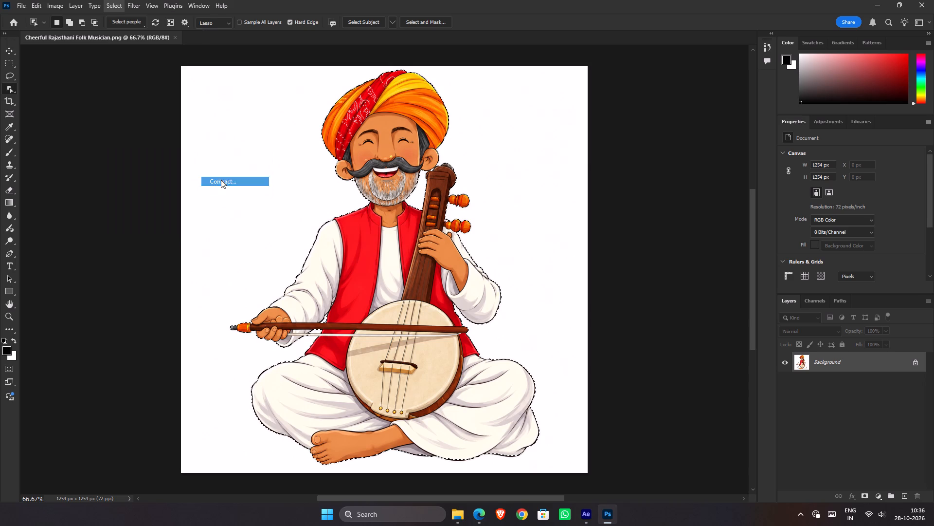
key(Return)
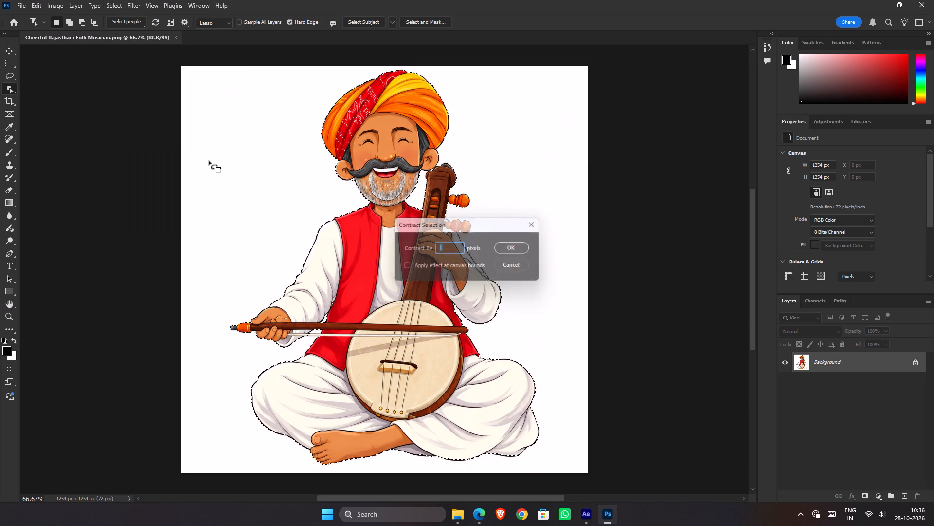
click(867, 498)
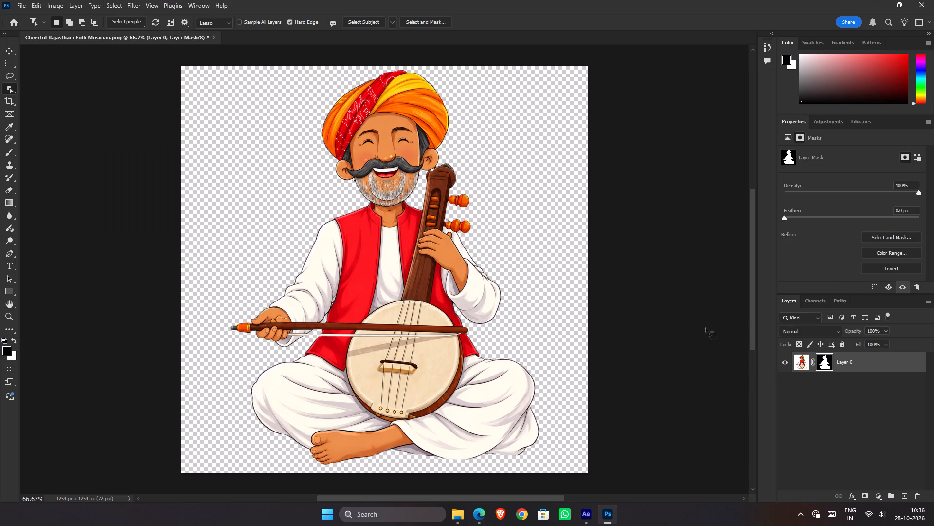
Duplicate the masked musician layer, name the copy Head, and hide the original Layer 0.
key(v)
scroll(374, 179, up, 2)
scroll(408, 206, down, 2)
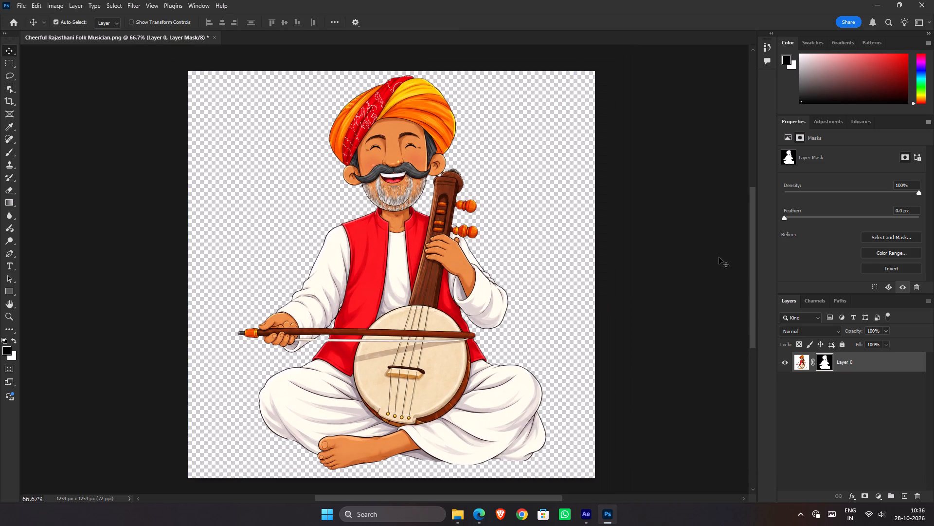
key(ctrl+j)
double_click(857, 361)
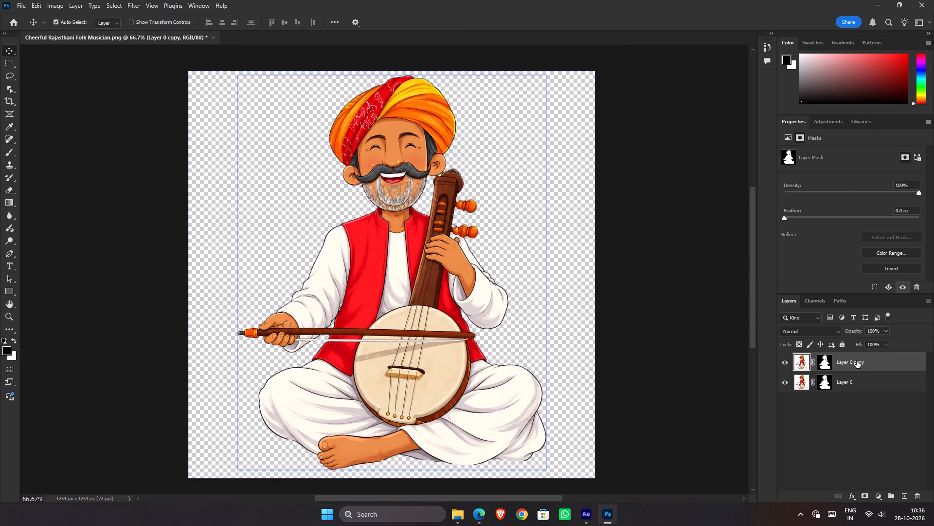
text(Head)
key(Return)
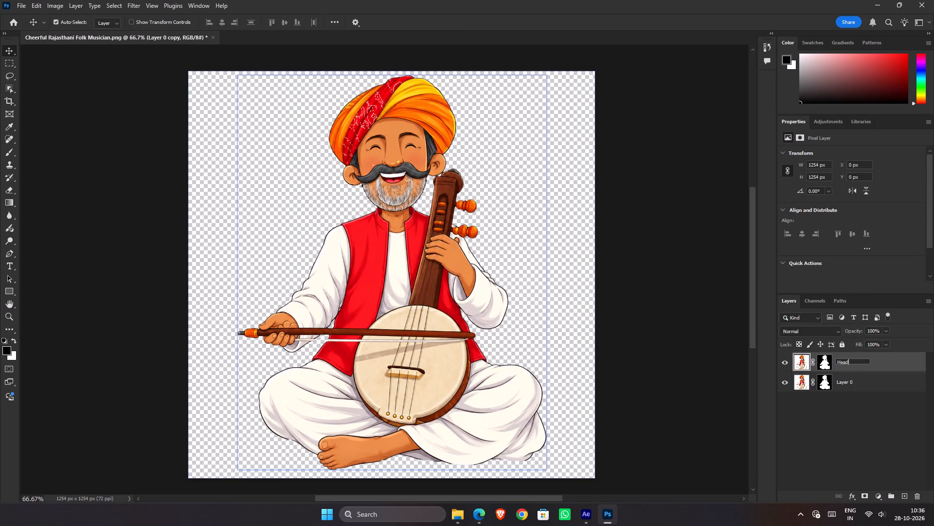
click(783, 379)
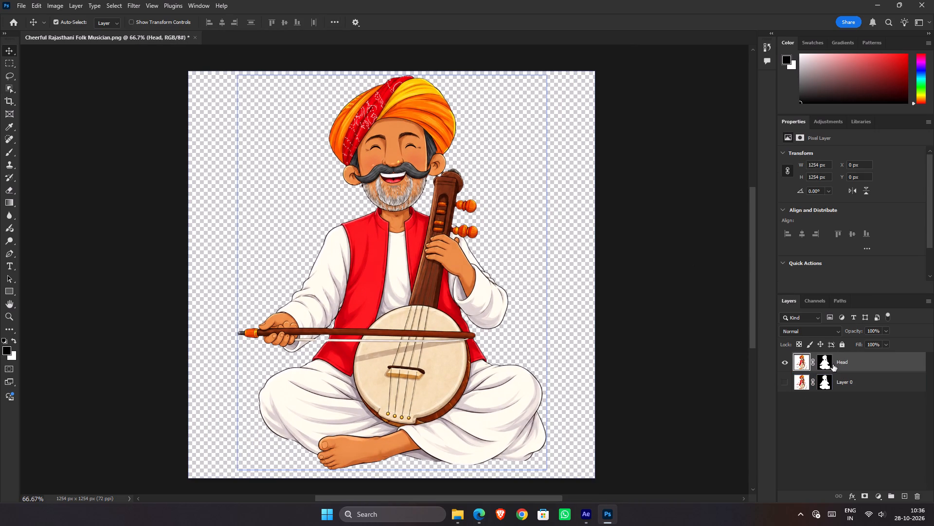
On the Head layer's mask, paint out the upper outer edge of the instrument's neck in black with a hard 97 px brush.
click(833, 364)
click(828, 361)
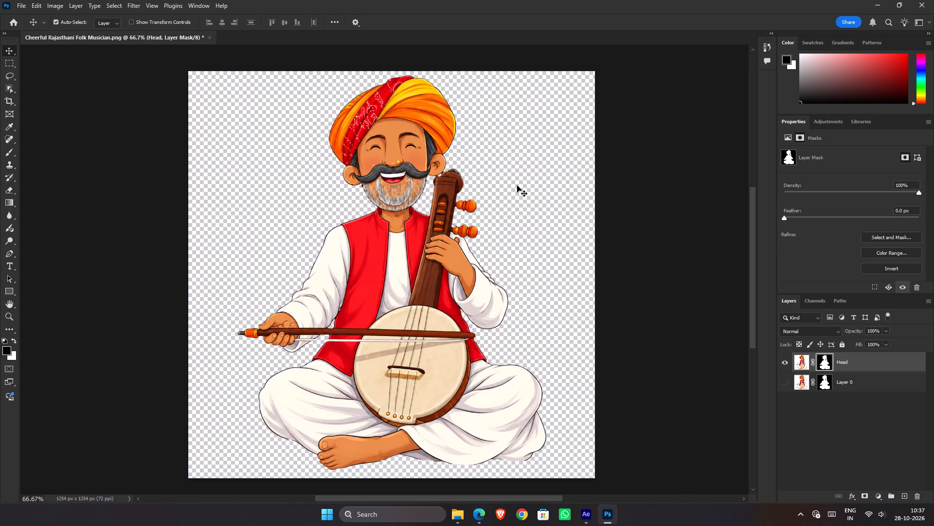
key(b)
alt+right_drag(468, 231, 449, 227)
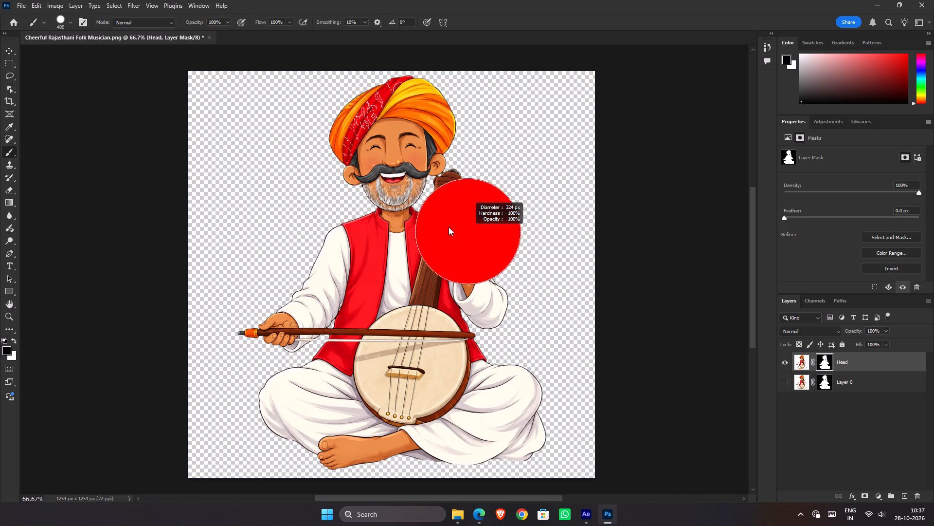
alt+right_drag(449, 227, 429, 232)
scroll(455, 209, up, 8)
alt+right_drag(481, 198, 459, 196)
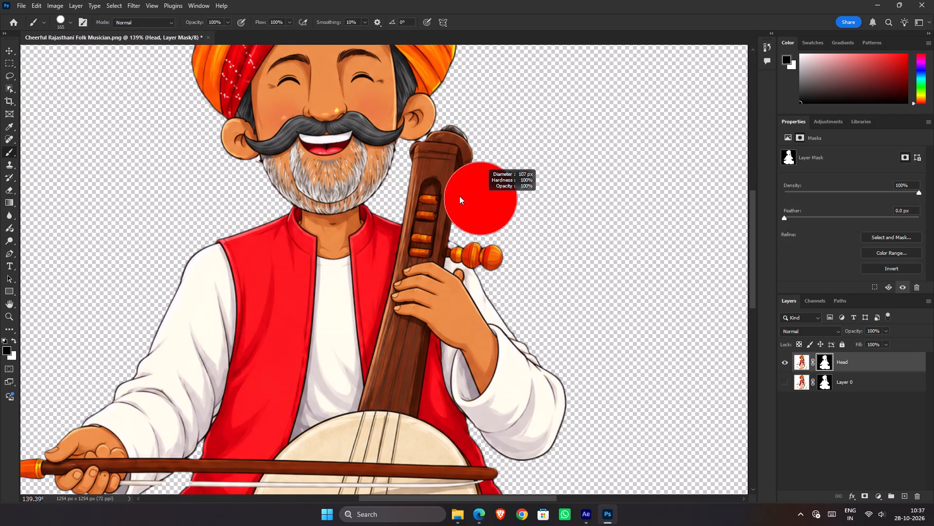
alt+right_drag(459, 196, 458, 196)
drag(469, 141, 455, 155)
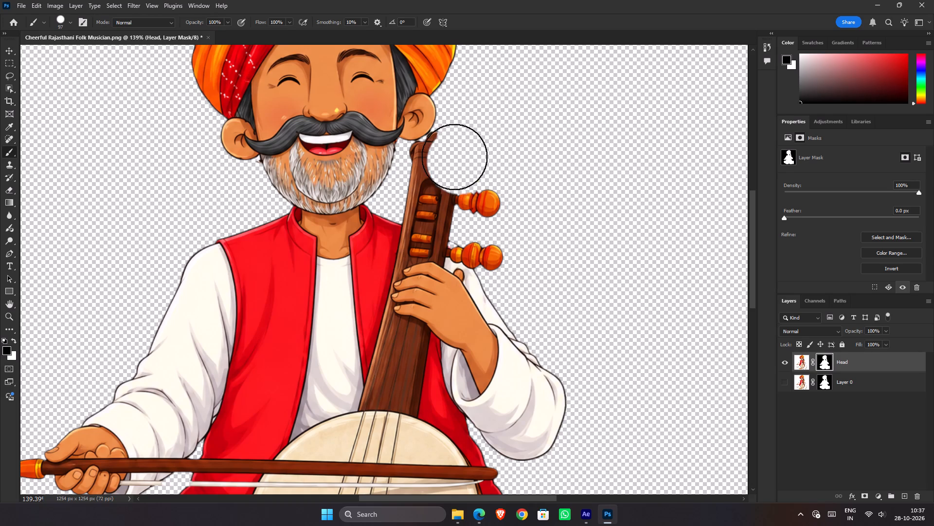
Mask out the rest of the instrument's top end below the ear, down to the upper tuning peg, with a 52 px brush.
scroll(455, 157, up, 7)
alt+right_drag(455, 154, 426, 154)
click(435, 131)
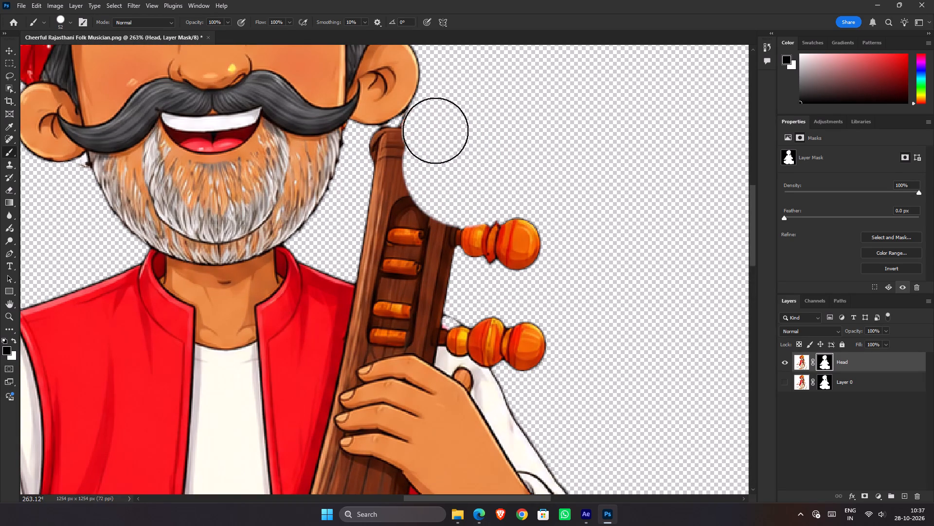
click(429, 135)
drag(423, 141, 419, 145)
drag(408, 152, 400, 155)
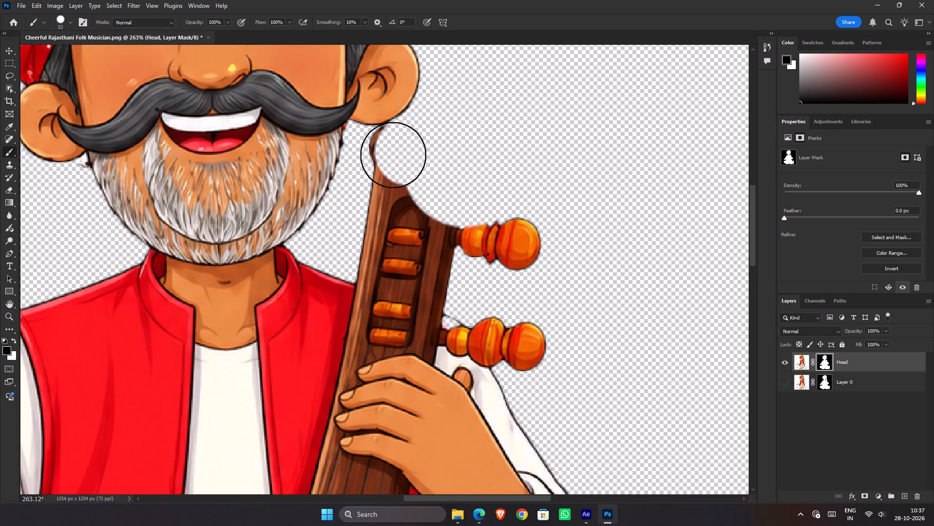
click(393, 155)
key(ctrl+z)
click(391, 157)
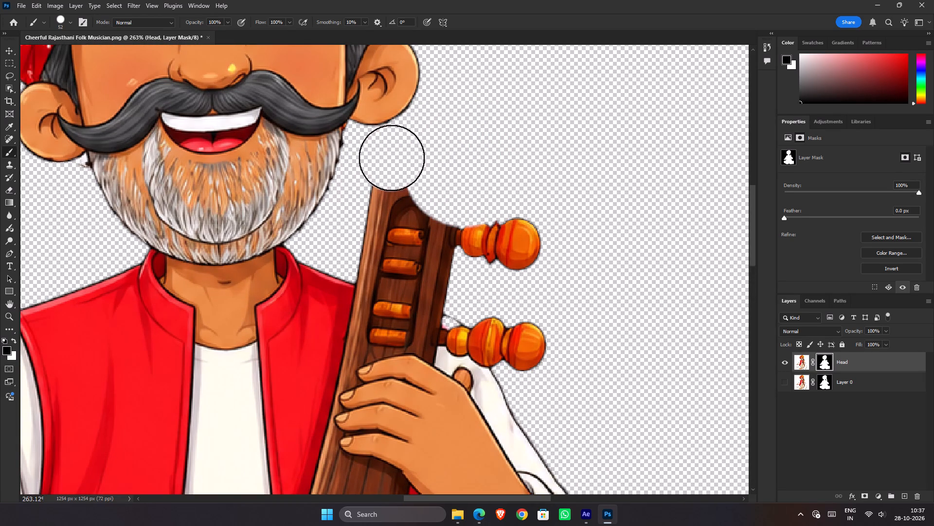
drag(393, 158, 450, 228)
On the Head layer's mask, paint out the left collar and the neck just below the beard with the 52 px brush.
scroll(476, 235, down, 4)
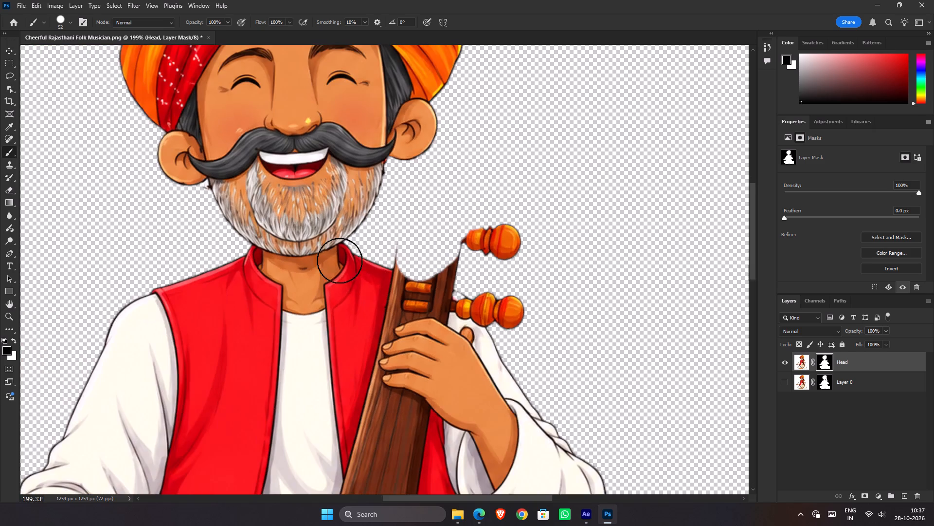
scroll(148, 297, up, 10)
click(270, 255)
double_click(276, 257)
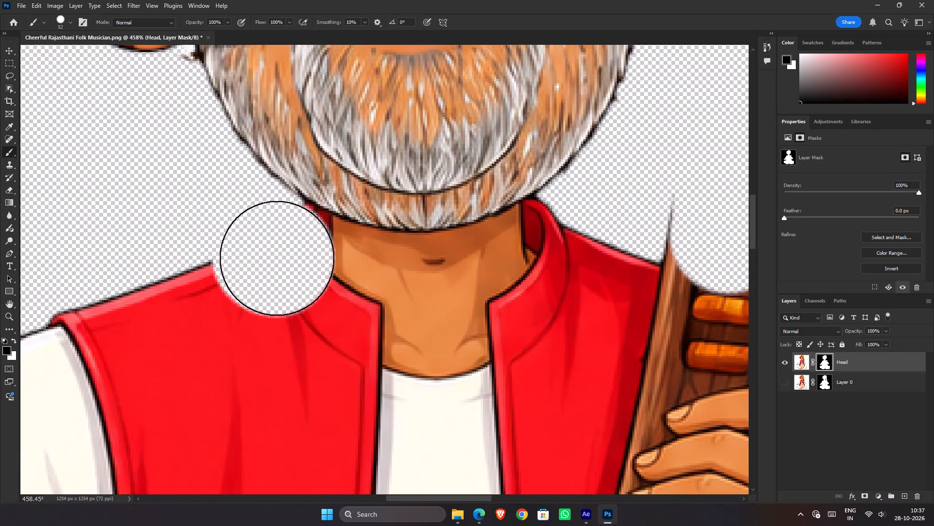
triple_click(279, 257)
drag(283, 255, 293, 264)
double_click(311, 269)
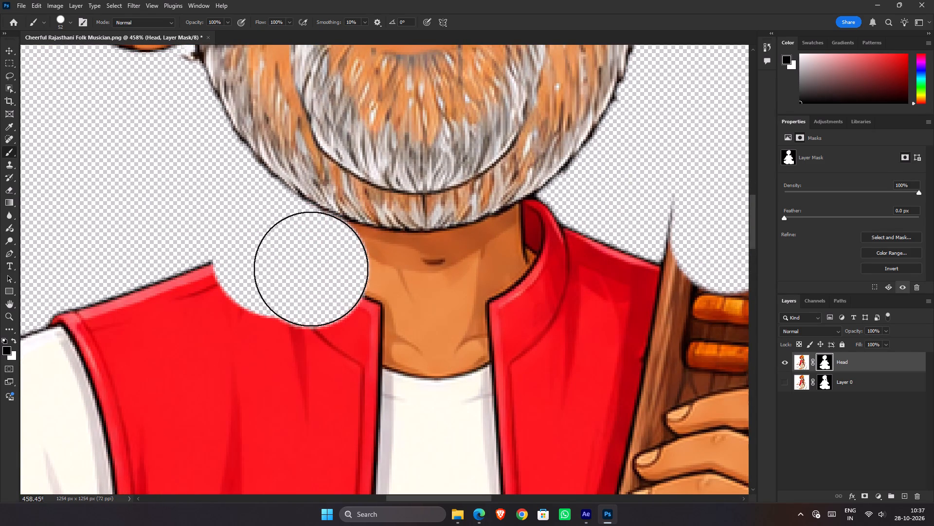
click(335, 277)
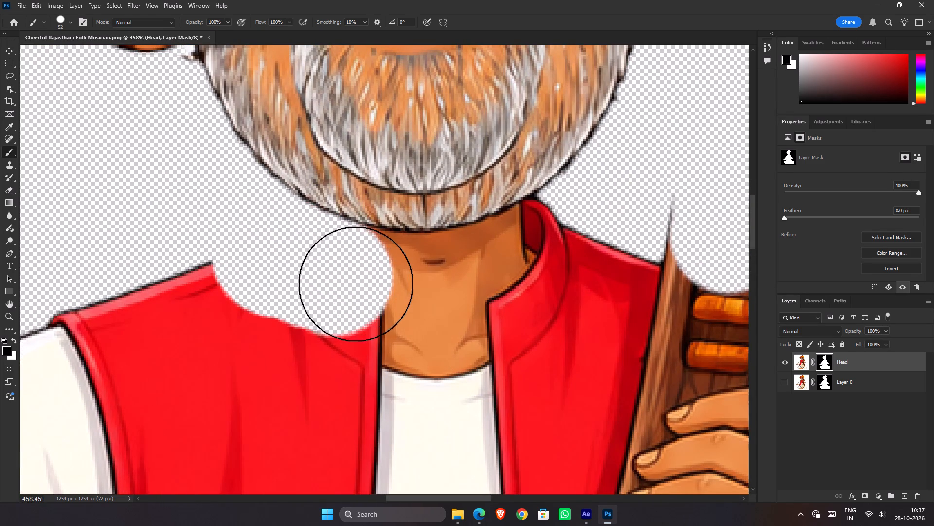
click(356, 284)
click(372, 287)
click(404, 293)
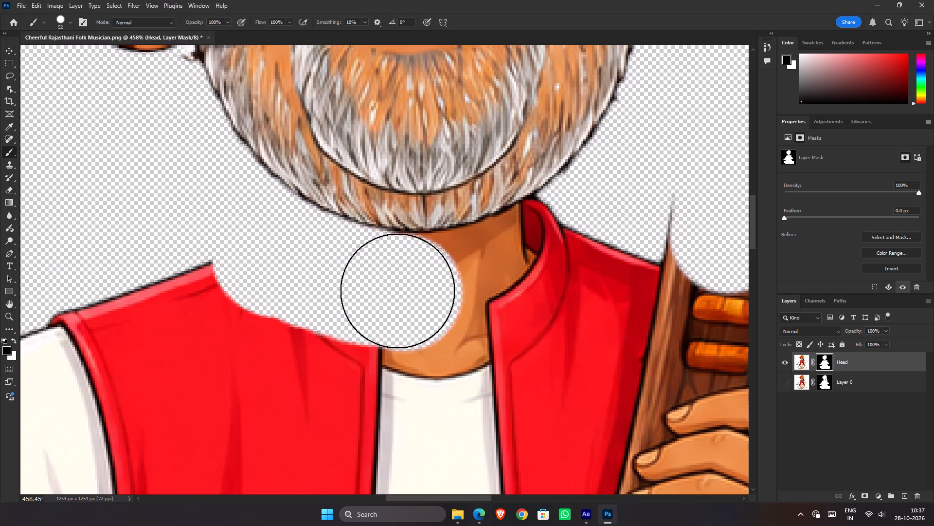
double_click(397, 291)
click(383, 291)
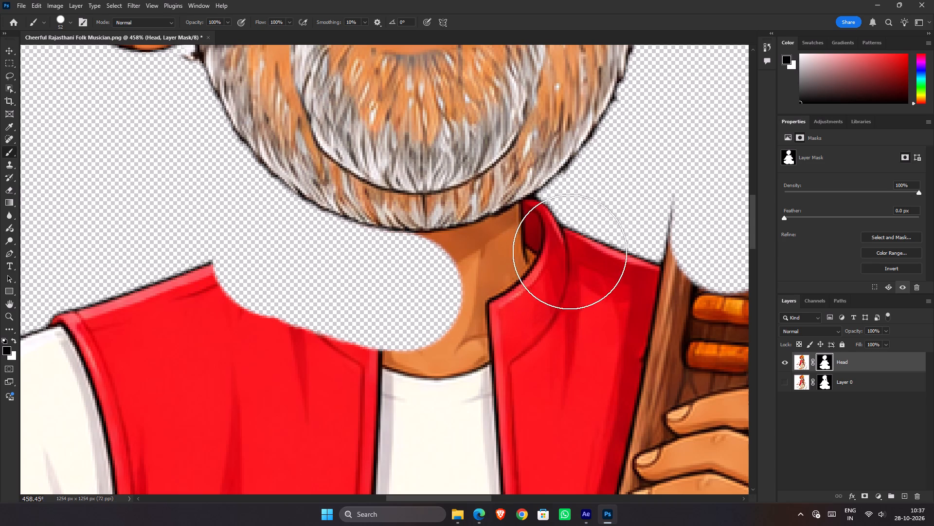
Mask out the right collar and the remaining skin under the chin, following the lower edge of the beard.
click(570, 252)
click(566, 243)
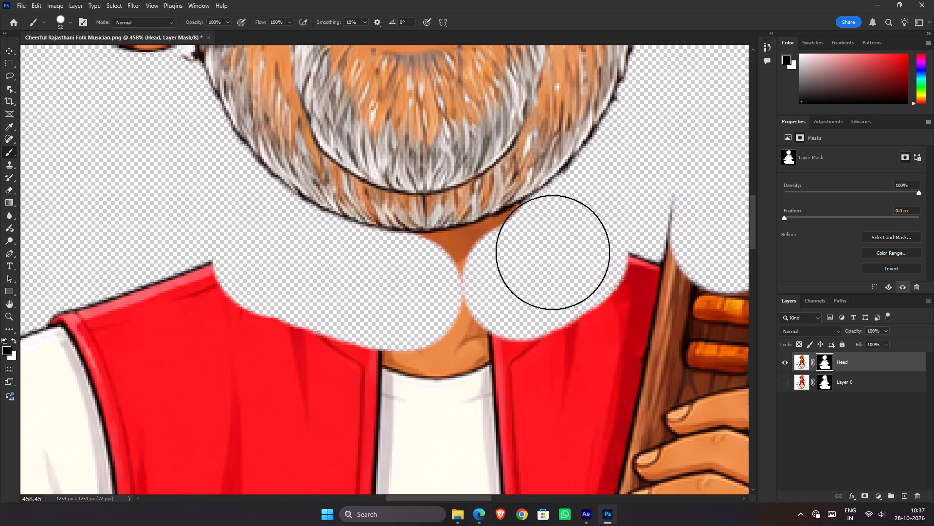
click(553, 252)
click(540, 259)
click(532, 265)
click(522, 270)
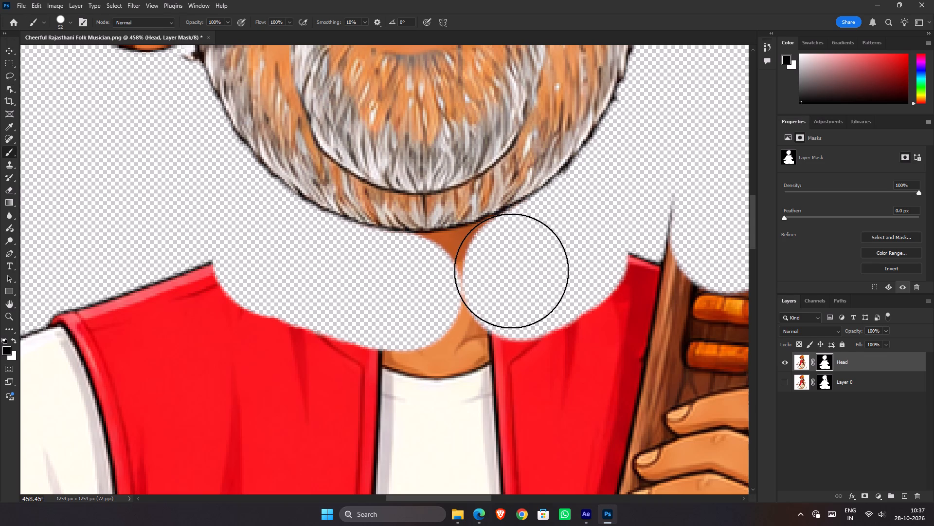
click(511, 271)
click(489, 282)
click(485, 282)
drag(472, 288, 463, 290)
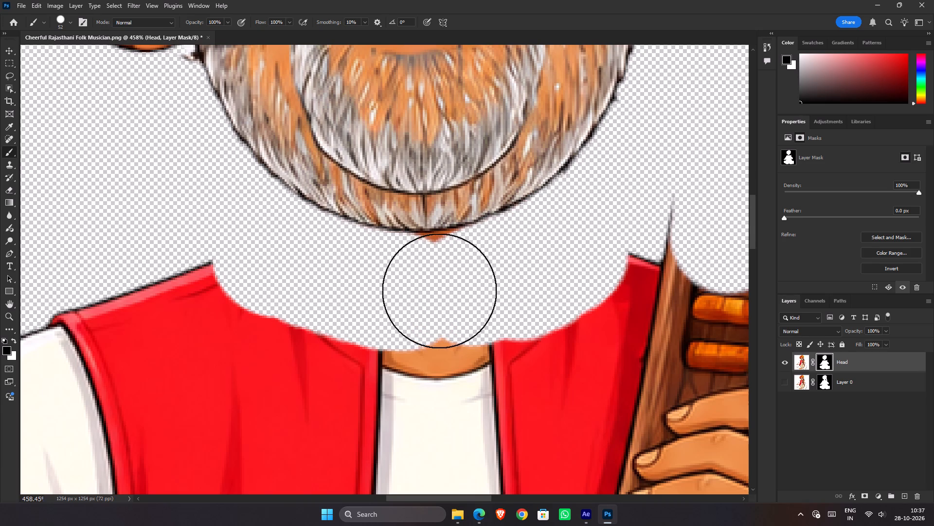
click(438, 290)
click(416, 292)
click(414, 291)
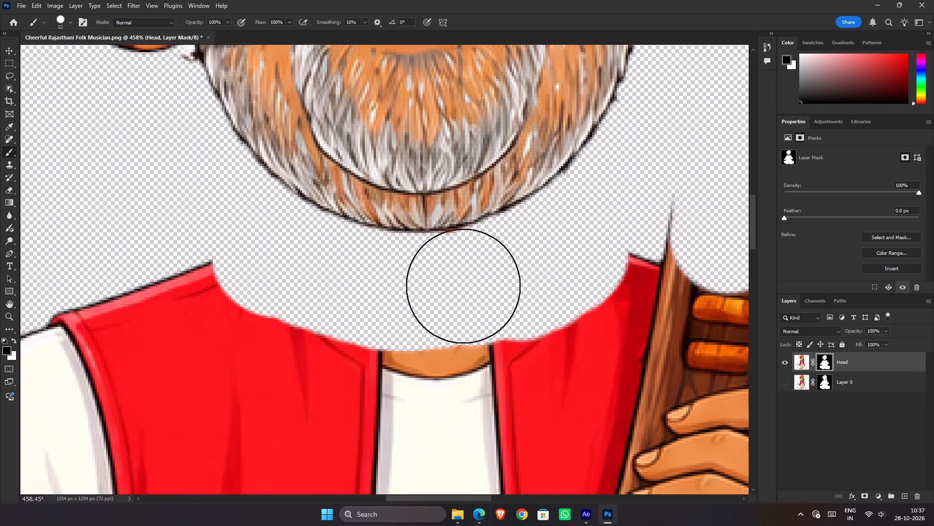
click(463, 286)
double_click(449, 290)
Mask out the musician's whole body and instrument below the head with a 253 px black brush.
scroll(488, 318, down, 2)
scroll(489, 318, up, 1)
scroll(489, 318, down, 9)
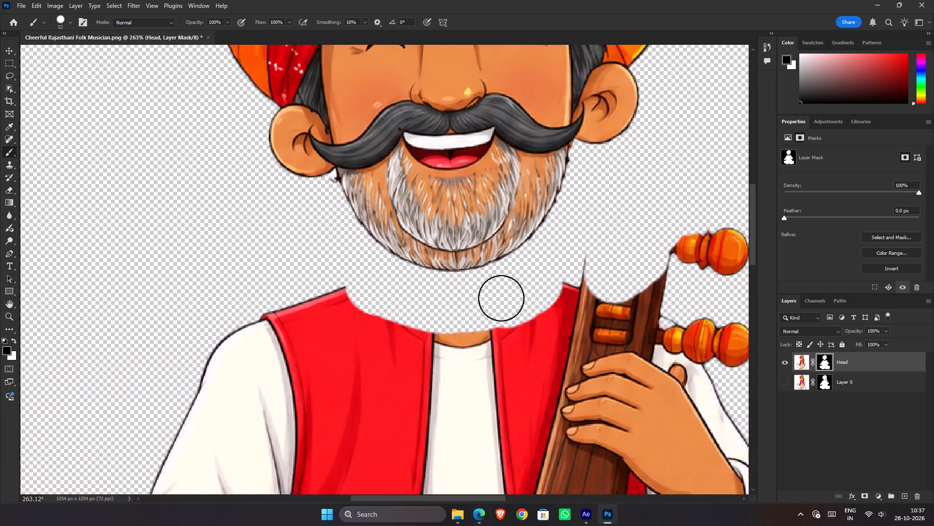
scroll(501, 298, down, 10)
key(space)
key(space)
key(space)
key(space)
key(space)
key(space)
key(space)
key(space)
drag(568, 329, 487, 188)
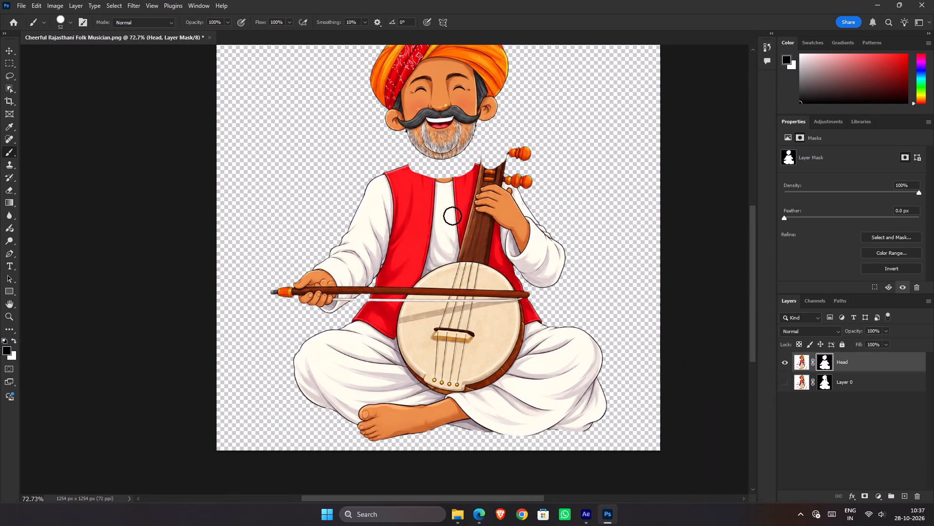
alt+right_drag(452, 216, 488, 214)
drag(522, 168, 489, 207)
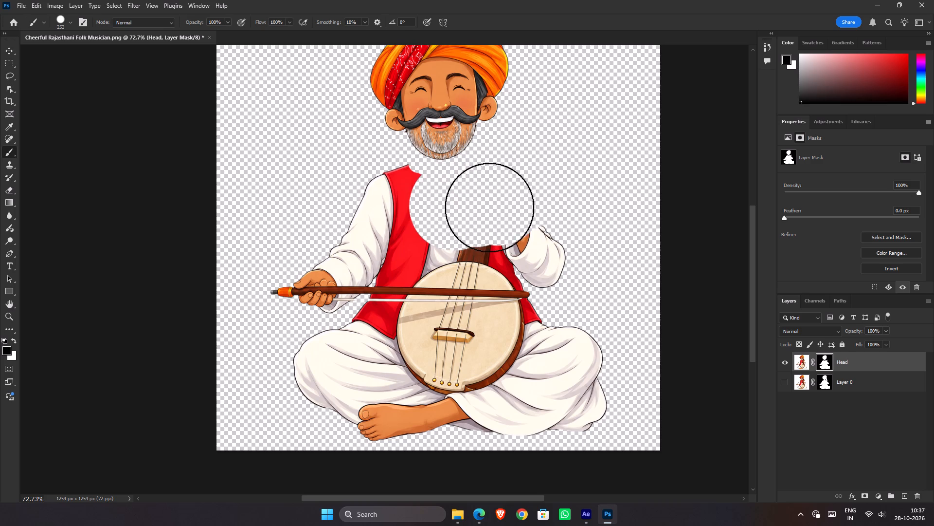
drag(489, 207, 443, 217)
drag(387, 199, 294, 410)
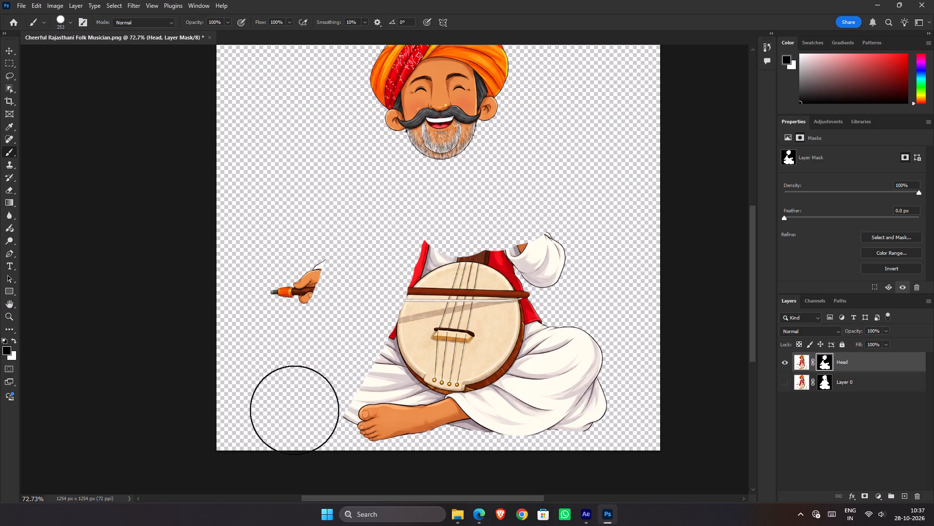
drag(294, 410, 470, 384)
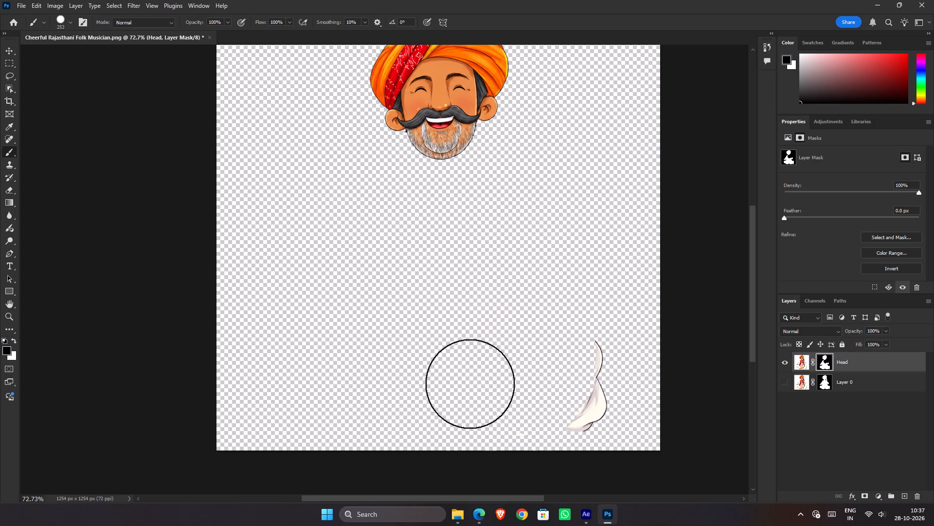
drag(470, 384, 559, 375)
Duplicate the Head layer, name the copy Mustache, and hide the Head layer.
scroll(451, 146, up, 12)
key(space)
key(space)
key(space)
key(space)
key(space)
key(space)
key(space)
key(space)
key(space)
key(space)
key(space)
key(space)
key(space)
key(space)
key(space)
key(space)
key(space)
key(space)
key(space)
key(space)
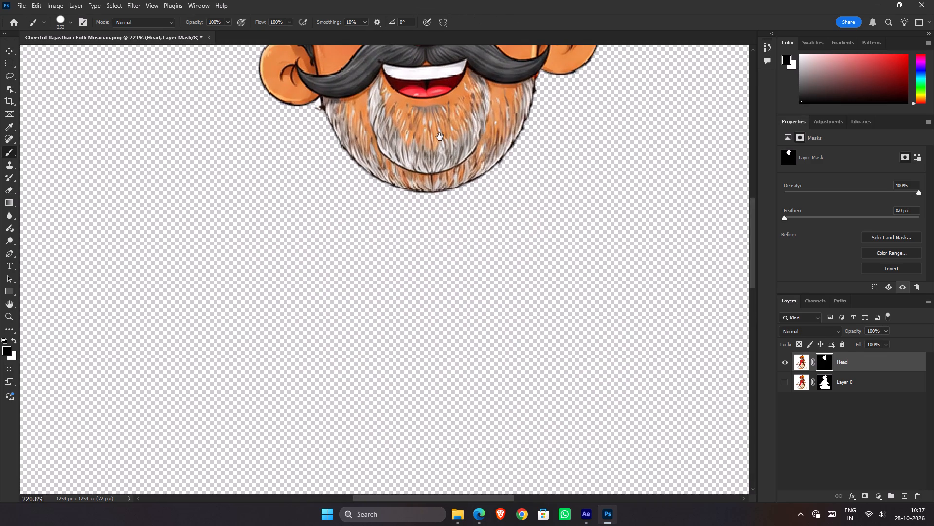
drag(440, 137, 464, 319)
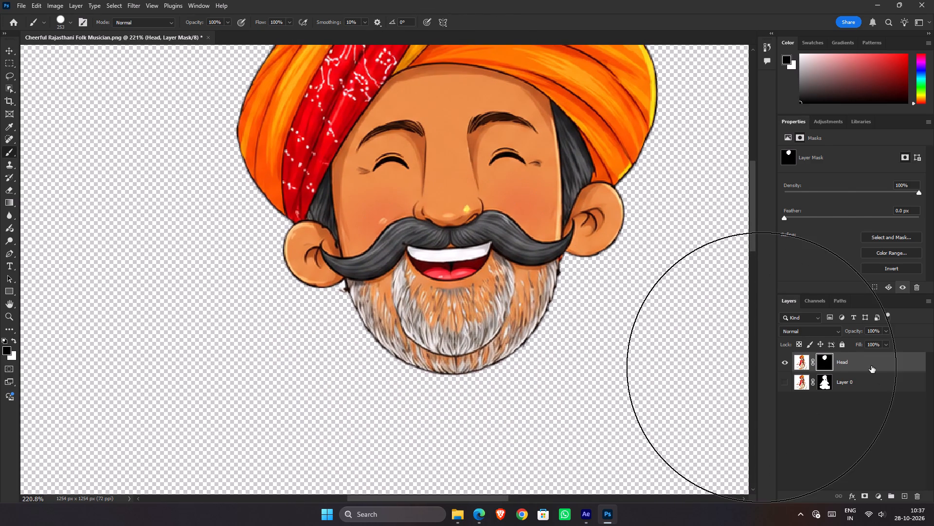
click(871, 366)
key(ctrl+j)
right_click(853, 363)
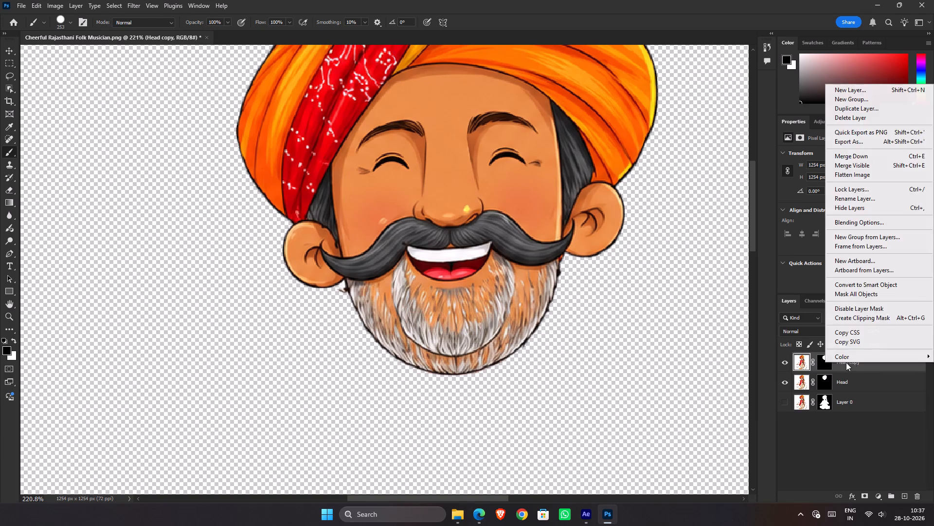
double_click(844, 362)
double_click(844, 362)
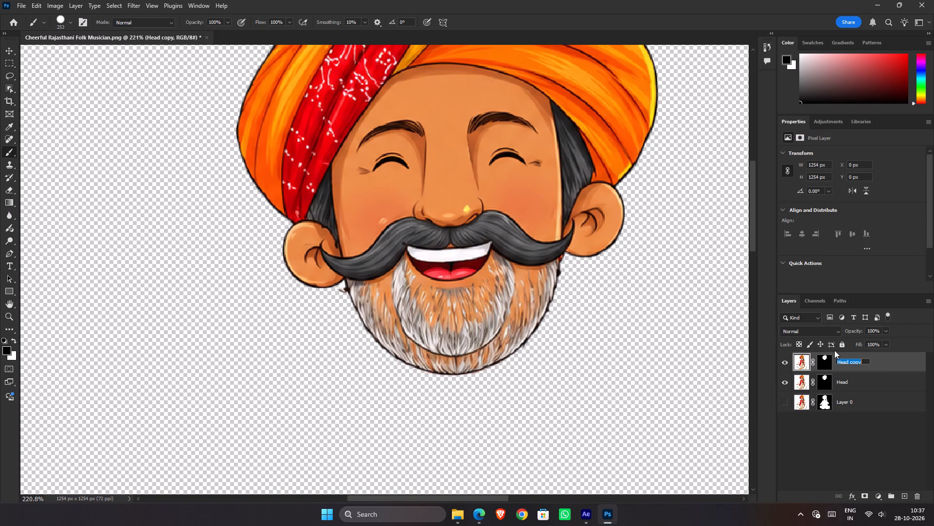
text(Mustache)
key(Return)
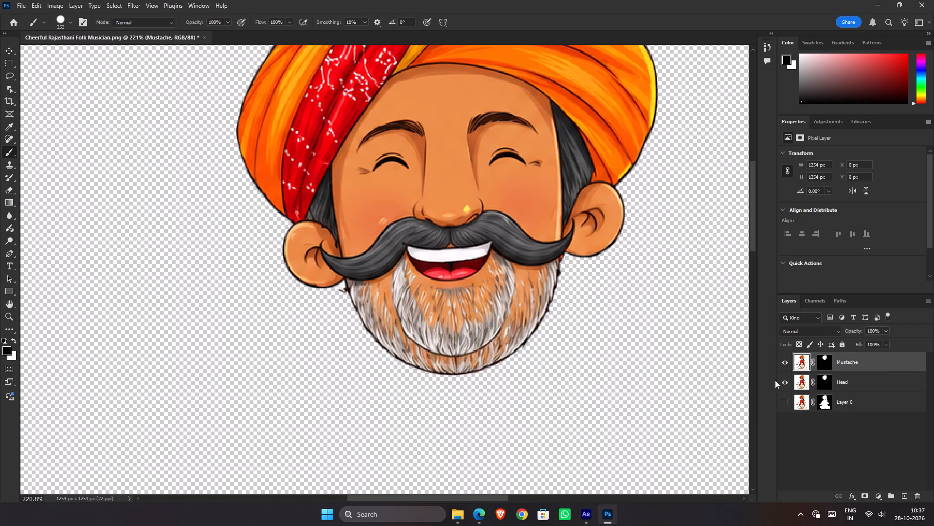
click(780, 382)
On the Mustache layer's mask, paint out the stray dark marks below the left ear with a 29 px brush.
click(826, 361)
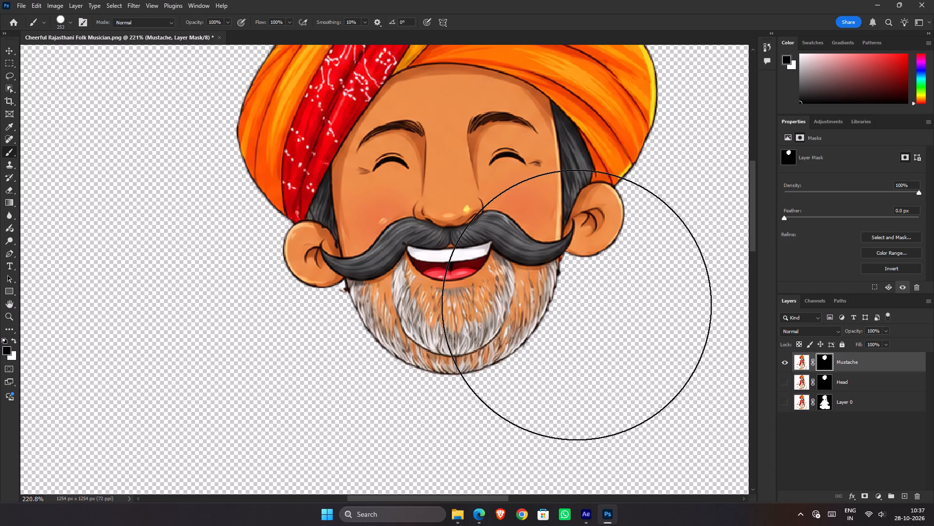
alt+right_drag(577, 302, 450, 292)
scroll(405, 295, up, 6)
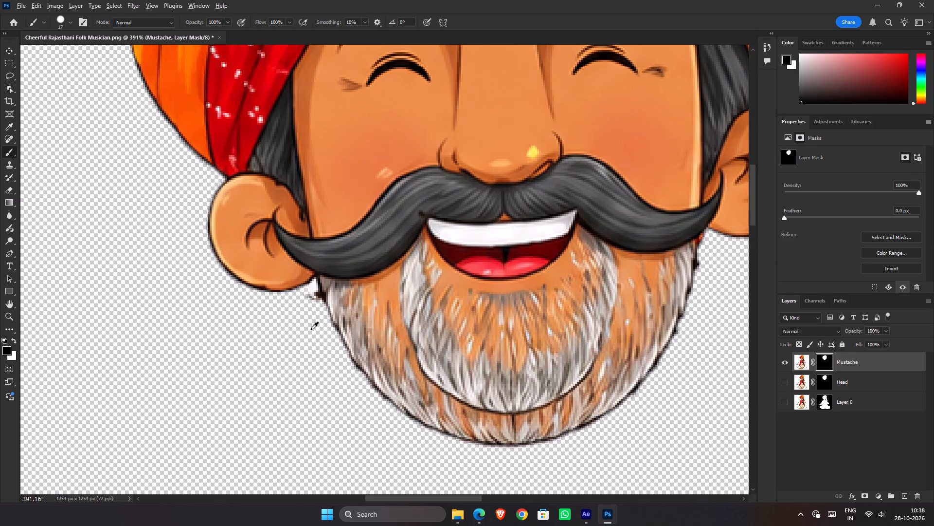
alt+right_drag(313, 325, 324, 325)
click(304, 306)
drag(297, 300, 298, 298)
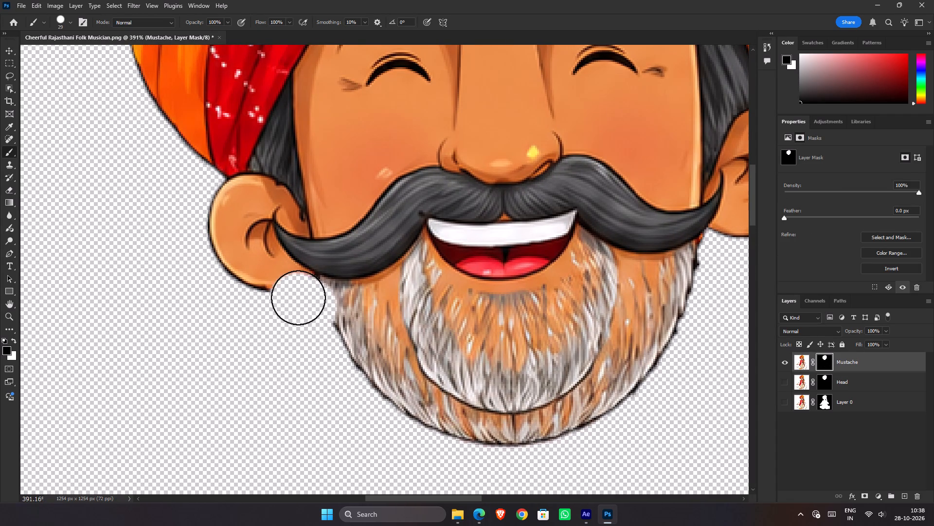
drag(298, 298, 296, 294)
Lasso-select the mustache with Object Selection, invert the selection, mask out everything else with a 214 px black brush, and deselect.
key(w)
drag(429, 244, 307, 281)
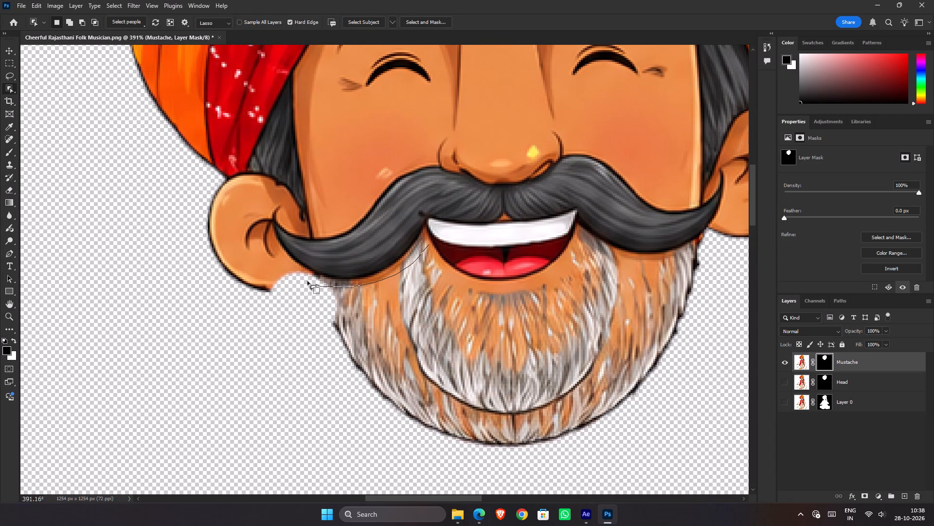
drag(307, 281, 551, 139)
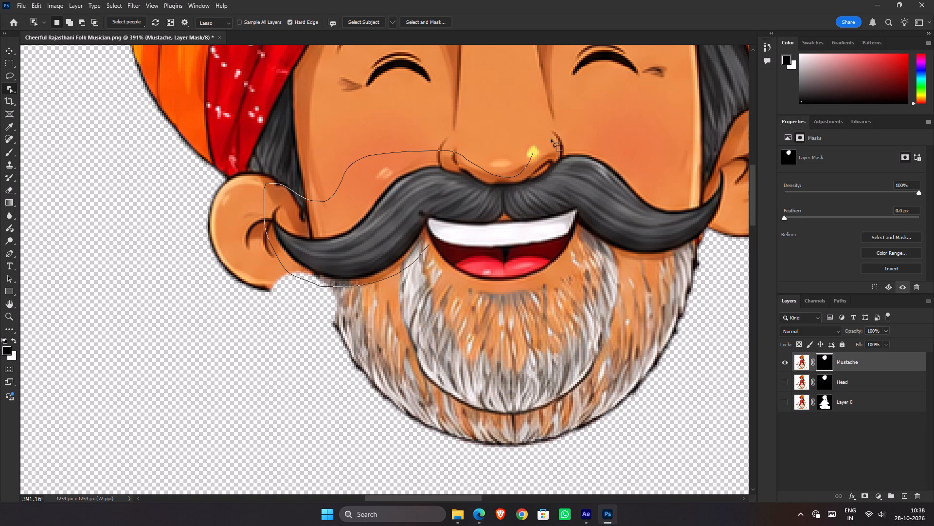
drag(551, 139, 385, 279)
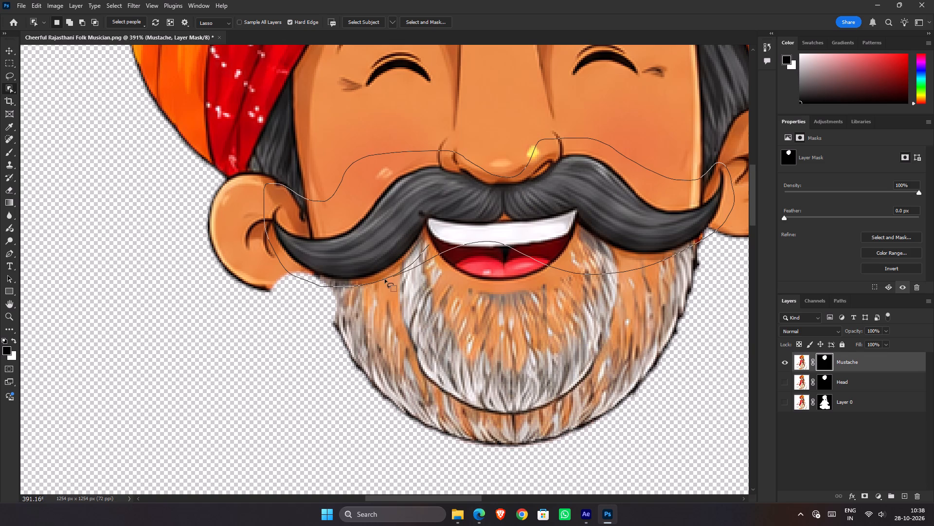
drag(385, 279, 384, 279)
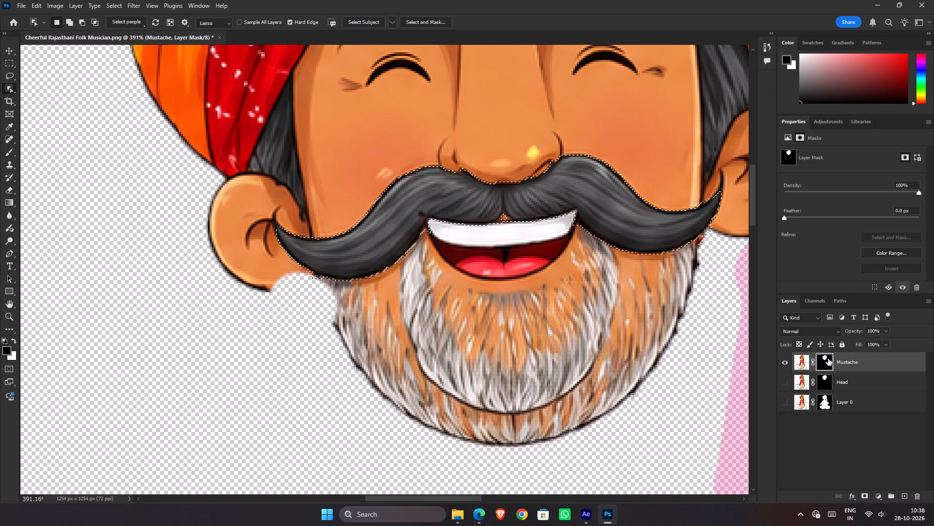
scroll(597, 297, down, 6)
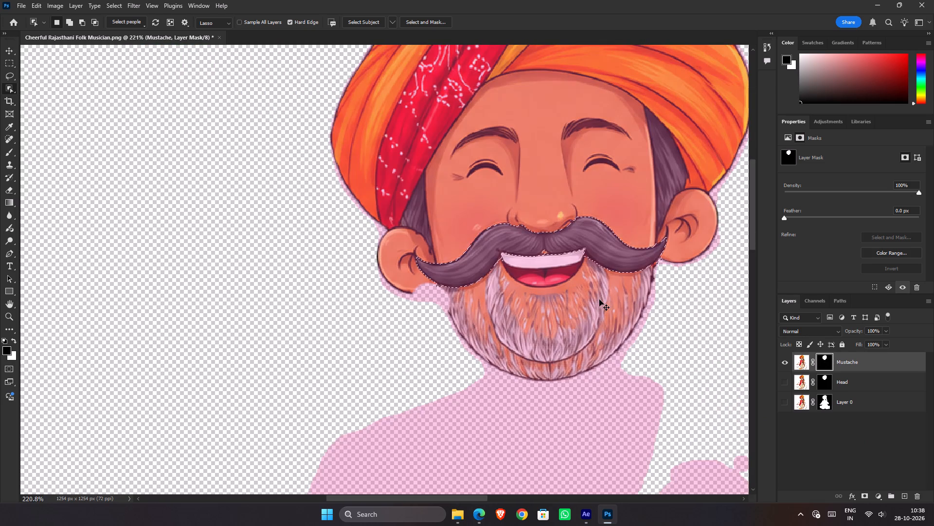
key(ctrl+shift+i)
key(b)
alt+right_drag(461, 244, 560, 245)
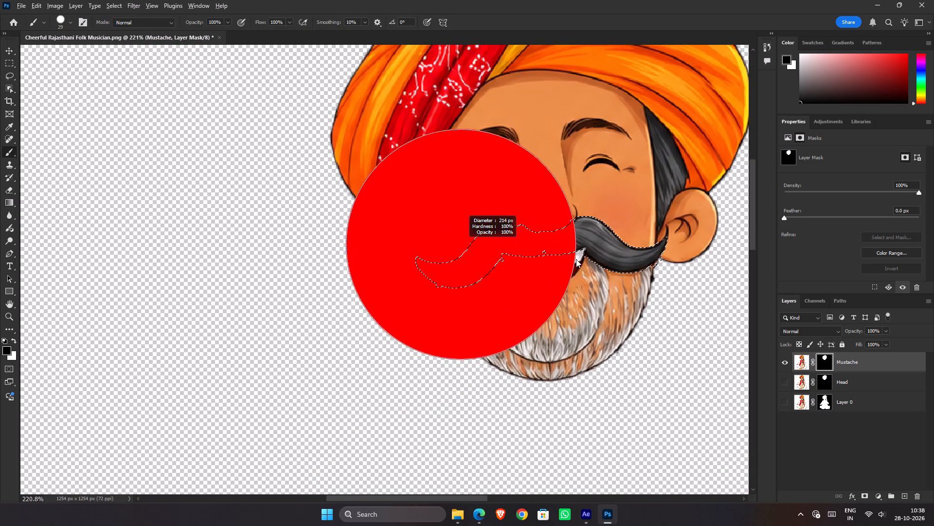
drag(586, 283, 746, 227)
key(space)
key(space)
key(space)
key(space)
key(space)
key(space)
key(space)
key(space)
drag(579, 185, 512, 293)
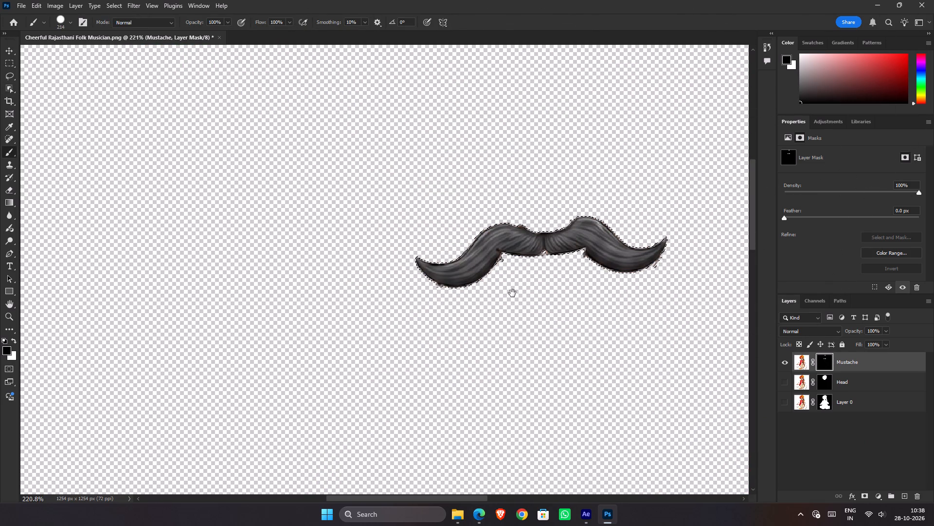
drag(512, 293, 494, 335)
drag(640, 339, 376, 413)
key(space)
key(space)
key(space)
key(space)
key(space)
key(space)
key(space)
key(space)
key(space)
key(space)
key(space)
key(space)
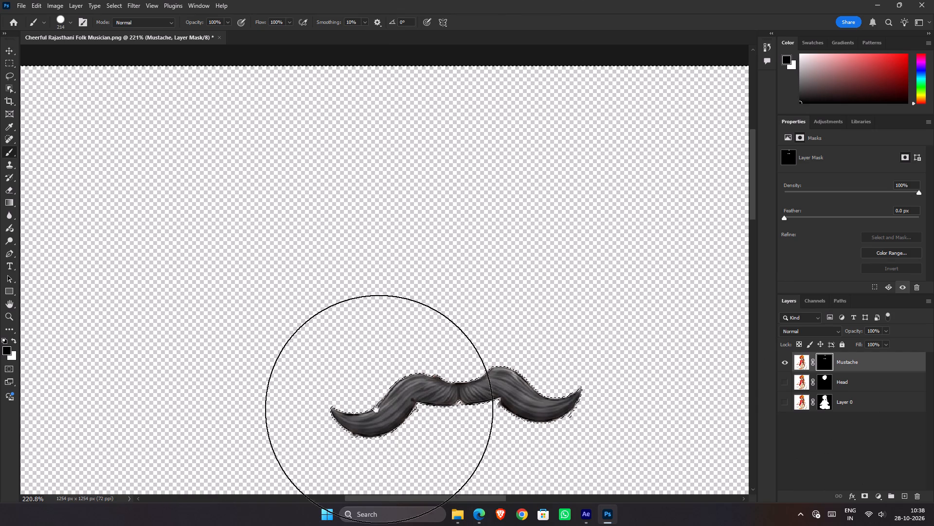
drag(372, 380, 381, 77)
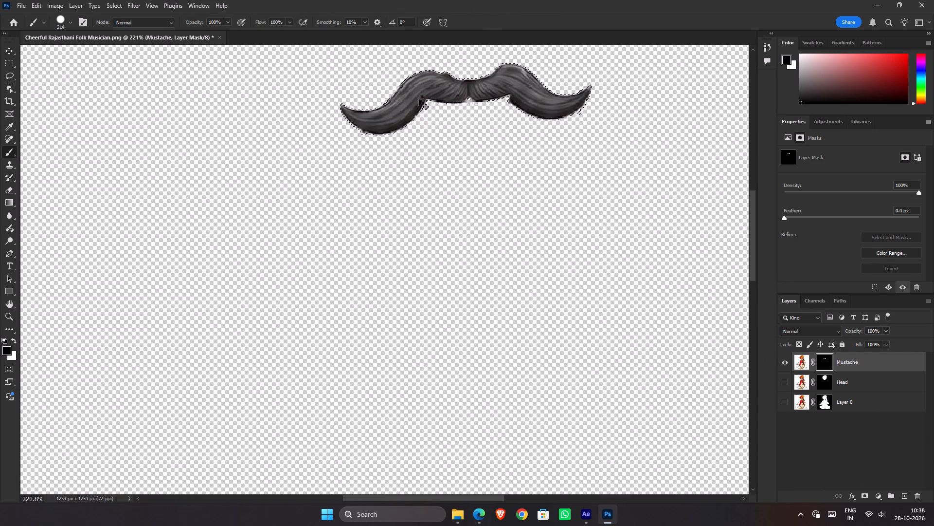
key(ctrl+d)
On the Mustache layer's mask, paint out the stray pixels under the mustache's left tip with an 18 px black brush.
scroll(418, 121, up, 4)
key(space)
key(space)
key(space)
key(space)
key(space)
key(space)
drag(426, 135, 413, 223)
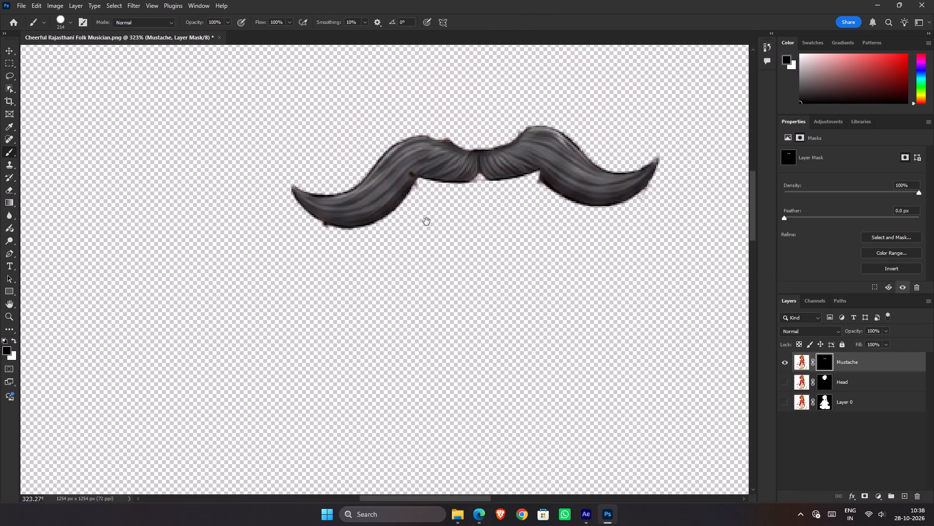
alt+right_drag(515, 230, 375, 222)
scroll(292, 271, up, 4)
key(space)
key(space)
key(space)
key(space)
key(space)
key(space)
key(space)
key(space)
key(space)
key(space)
key(space)
key(space)
key(space)
key(space)
key(space)
key(space)
key(space)
key(space)
key(space)
key(space)
right_drag(328, 232, 322, 230)
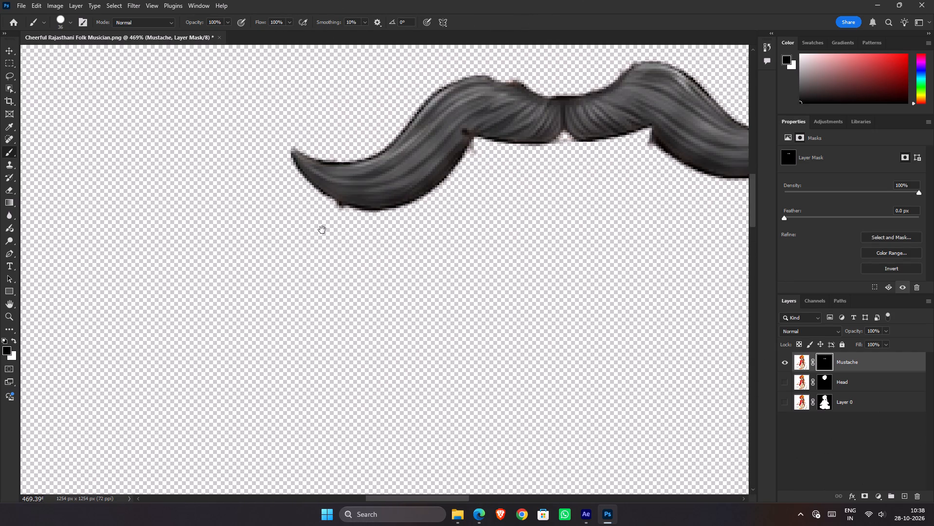
right_drag(322, 230, 318, 230)
drag(317, 229, 311, 251)
drag(342, 234, 328, 257)
alt+right_drag(333, 253, 313, 249)
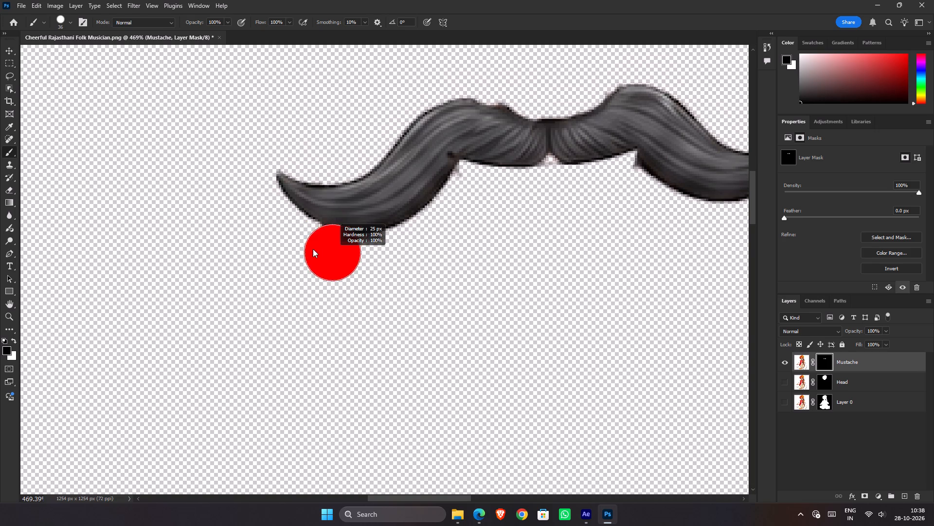
alt+right_drag(313, 249, 312, 249)
drag(310, 242, 330, 254)
scroll(453, 151, down, 2)
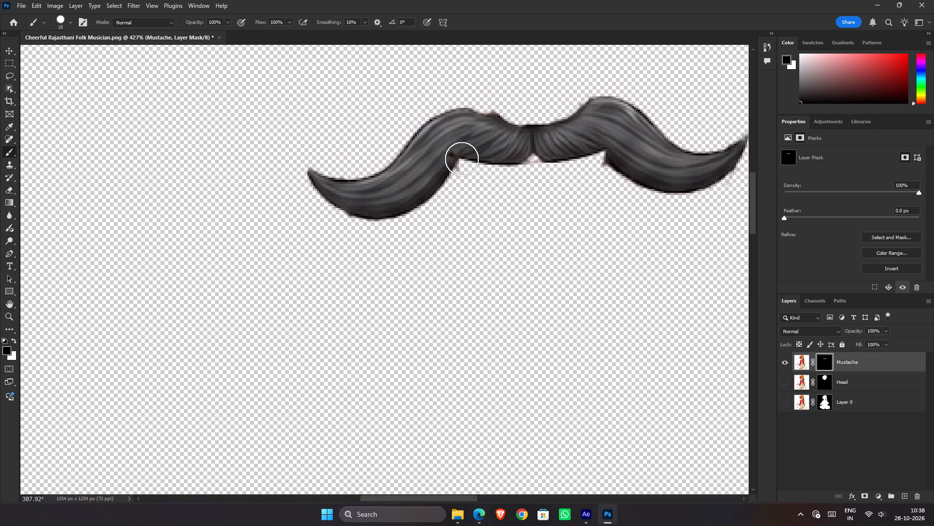
Mask out the leftover fringe at the inner corner beneath the mustache's left half with the 18 px brush.
key(space)
key(space)
key(space)
key(space)
key(space)
key(space)
drag(553, 198, 490, 229)
click(406, 214)
click(407, 213)
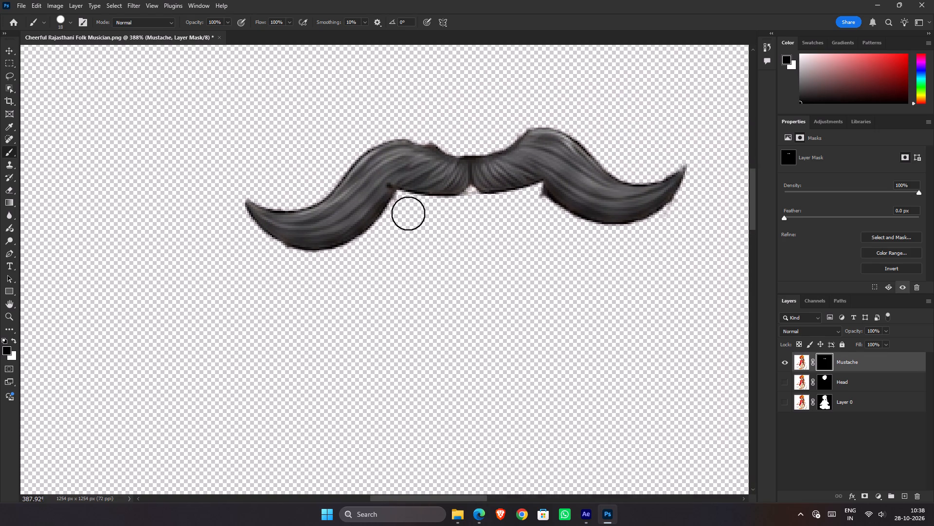
drag(408, 213, 418, 218)
Mask out the leftover pixels at the mustache's central notch and beneath its right inner corner with a 1 px brush.
alt+right_drag(495, 213, 477, 206)
drag(470, 191, 467, 200)
drag(467, 200, 472, 192)
drag(472, 192, 478, 200)
drag(535, 194, 544, 200)
drag(544, 200, 548, 222)
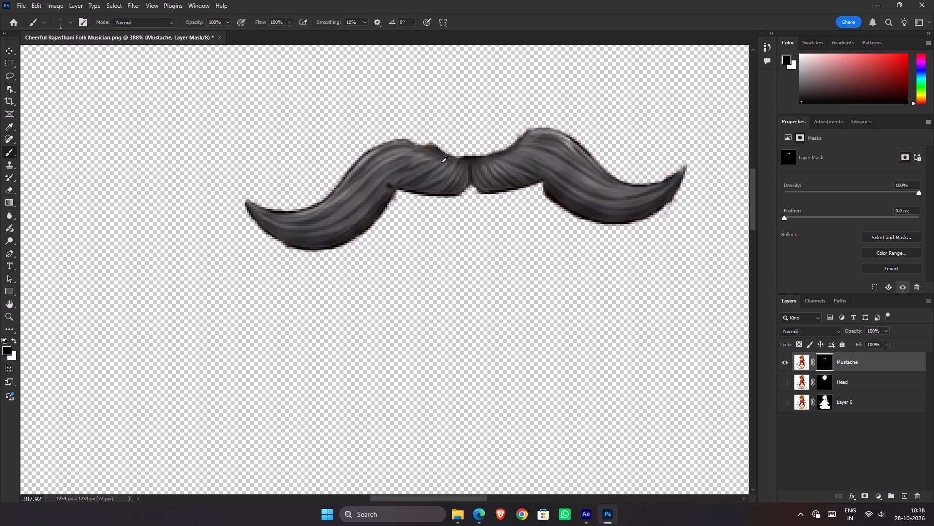
Hide the Mustache layer and show the Head layer.
click(787, 365)
click(788, 382)
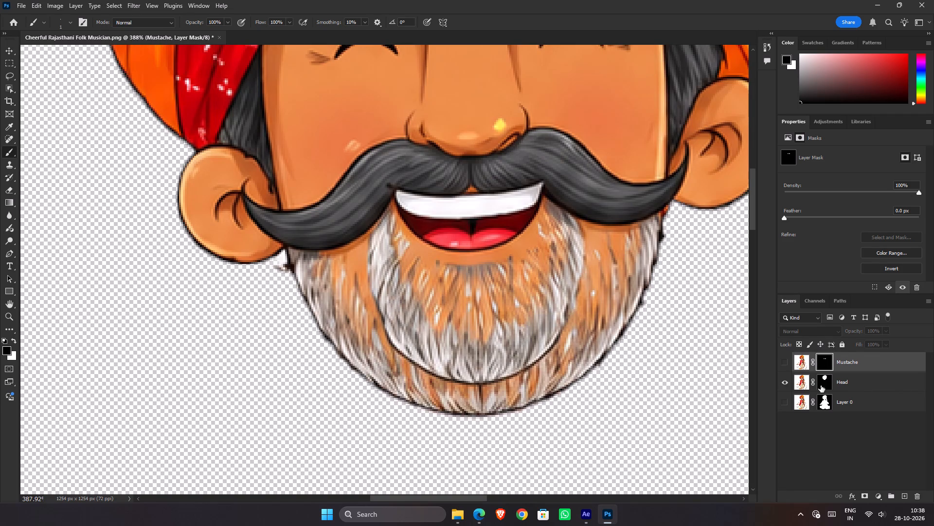
On the Head layer's mask, paint out the stray dark and white marks between the left ear and beard with a 5 px brush.
click(828, 383)
key(b)
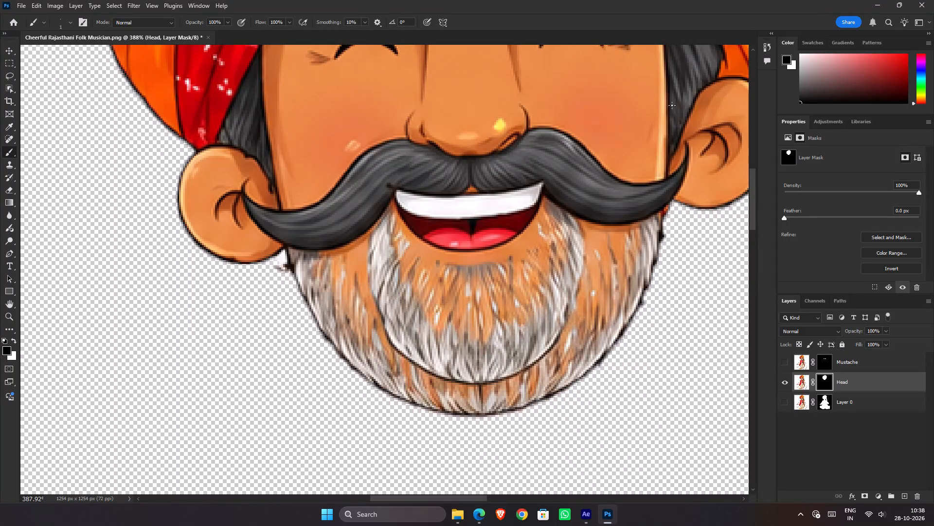
key(space)
key(space)
key(space)
key(space)
key(space)
key(space)
key(space)
key(space)
key(space)
key(space)
drag(679, 151, 606, 185)
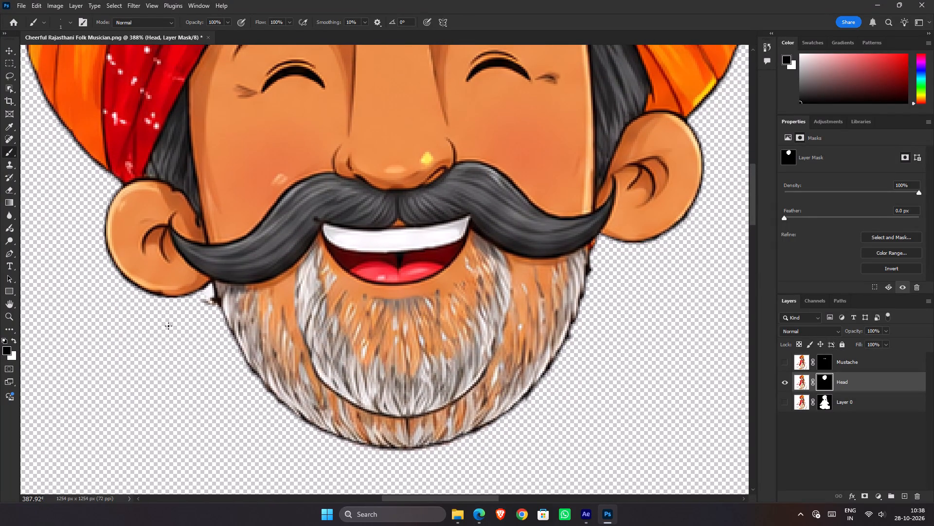
alt+right_drag(191, 310, 198, 310)
scroll(200, 287, up, 2)
scroll(198, 282, down, 1)
scroll(198, 281, up, 3)
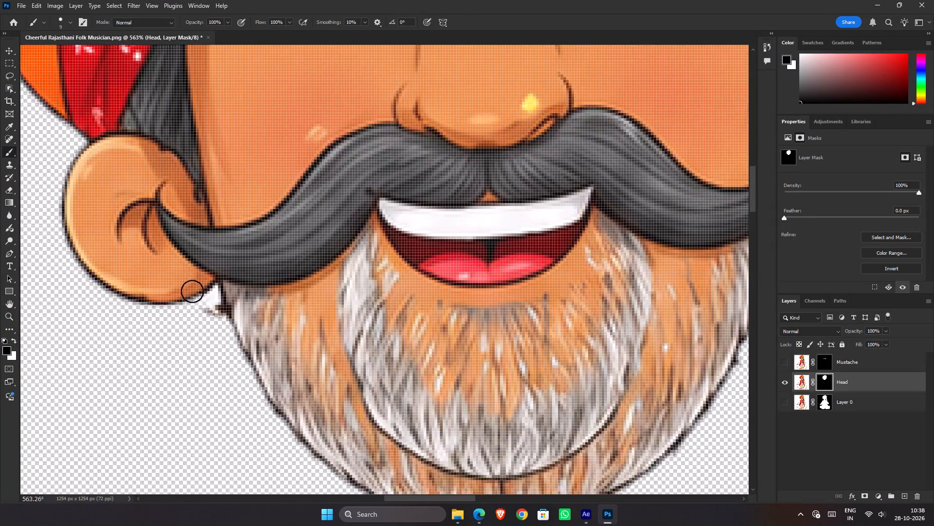
scroll(192, 291, down, 1)
scroll(192, 291, up, 5)
alt+right_drag(205, 317, 197, 315)
drag(210, 311, 226, 340)
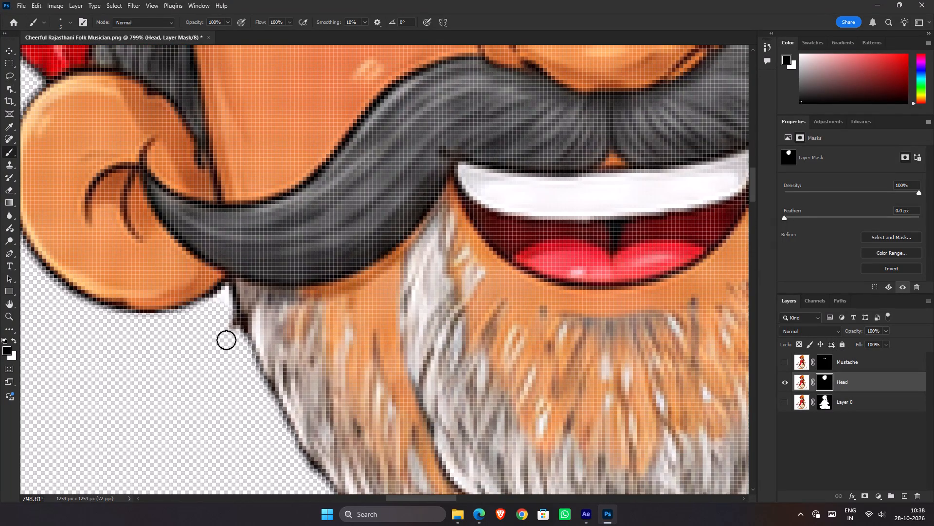
drag(226, 340, 224, 319)
Refine the Head mask in the narrow gap between the left earlobe and beard using 1 px and 3 px brushes.
alt+right_drag(221, 315, 213, 312)
drag(223, 289, 224, 298)
drag(224, 298, 219, 295)
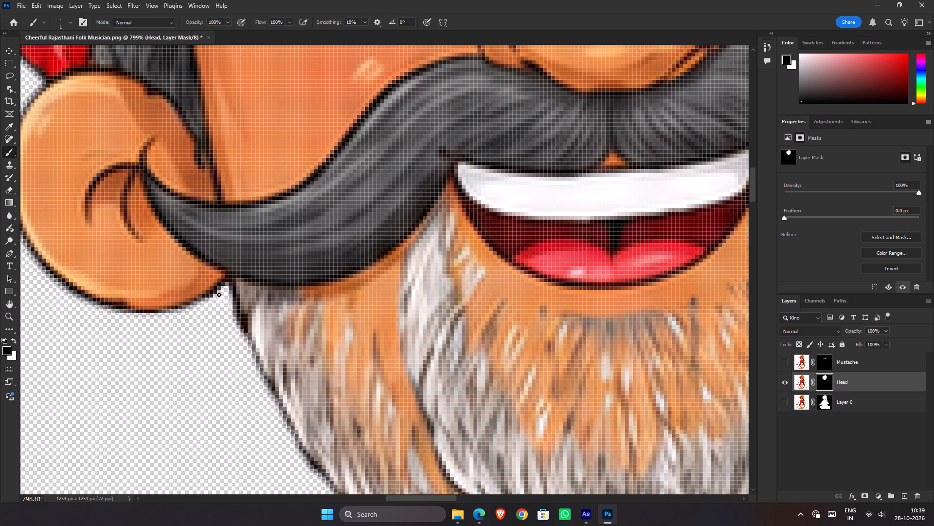
drag(219, 295, 215, 303)
alt+right_drag(216, 303, 220, 303)
drag(223, 298, 218, 301)
drag(218, 301, 224, 299)
drag(224, 299, 234, 338)
On the Head layer's image, clone ear skin over the mustache's fine upper point at the left ear with 12 px and 7 px Clone Stamp brushes.
scroll(233, 325, down, 7)
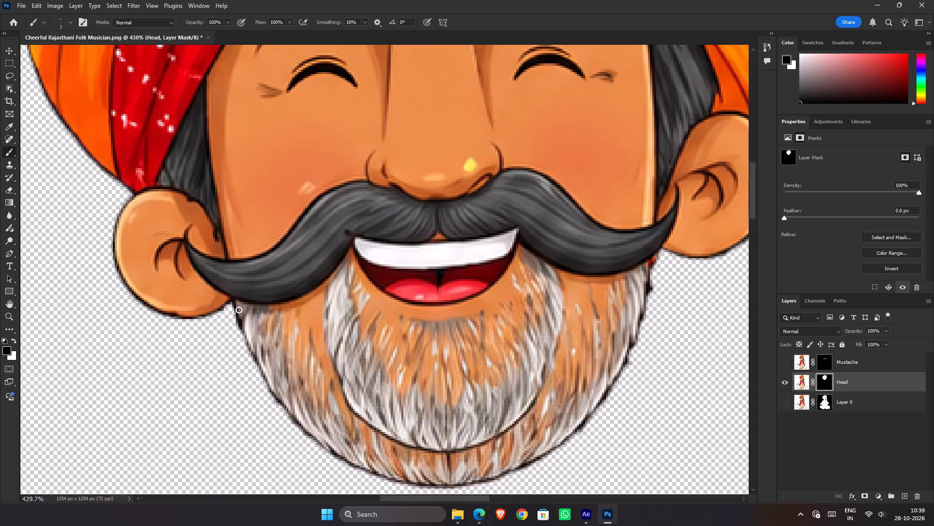
scroll(240, 311, down, 5)
key(s)
scroll(227, 291, up, 6)
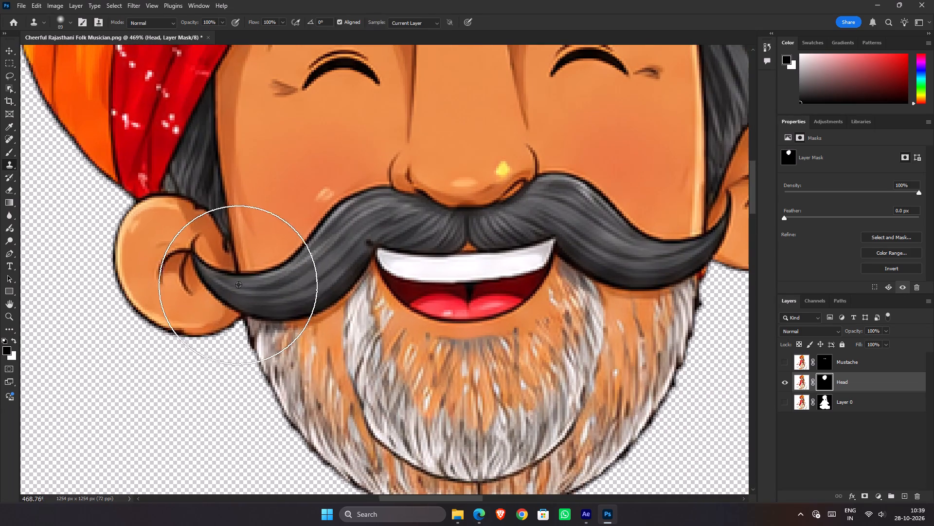
alt+right_drag(237, 284, 162, 287)
alt+right_drag(212, 233, 206, 232)
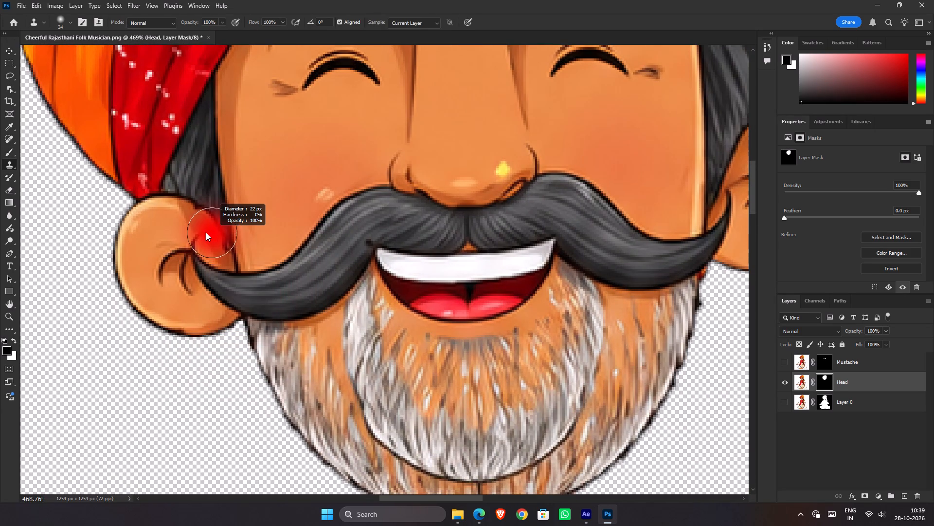
alt+right_drag(206, 232, 198, 232)
alt+click(201, 225)
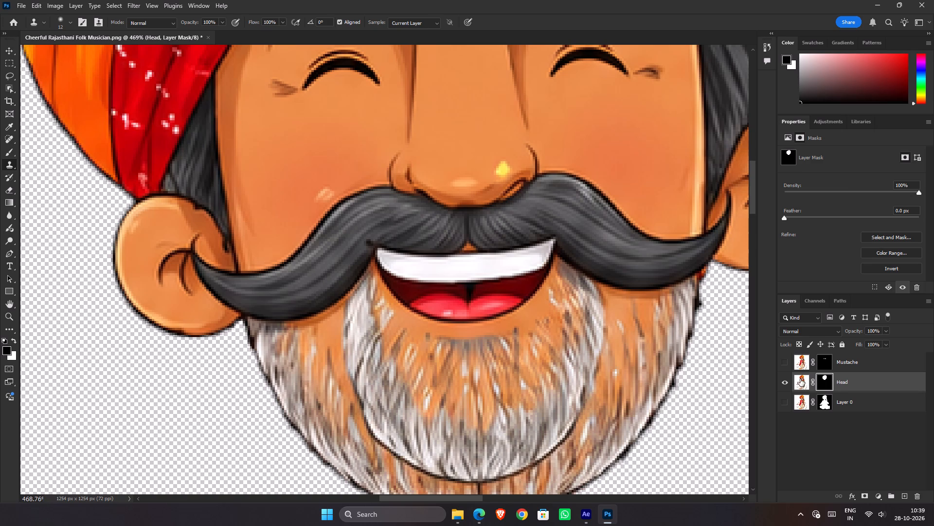
click(801, 382)
alt+click(184, 234)
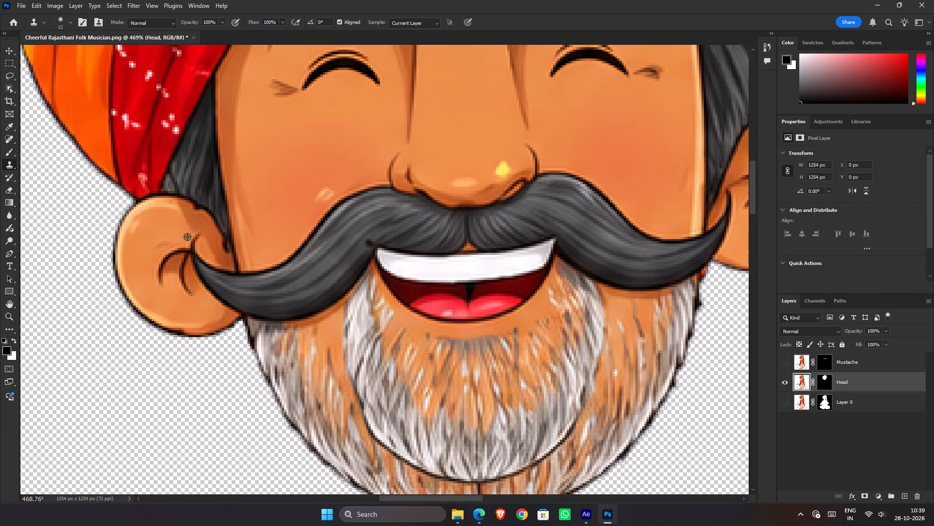
alt+click(192, 230)
click(198, 238)
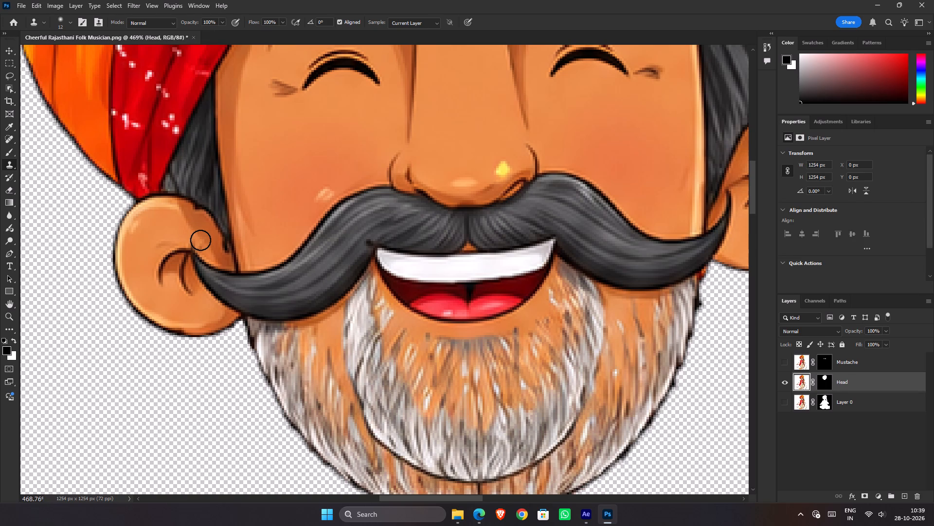
click(200, 240)
alt+right_drag(208, 242, 202, 241)
alt+click(206, 238)
click(201, 246)
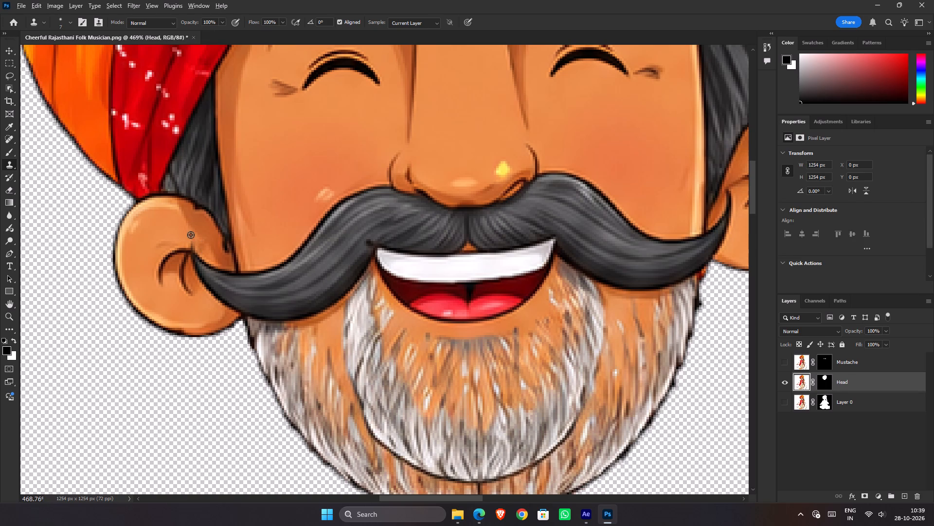
alt+drag(183, 240, 189, 241)
double_click(193, 242)
Clone inner-ear skin over the mustache's left tip beside the ear folds with the 7 px Clone Stamp brush.
alt+click(193, 281)
alt+click(190, 269)
double_click(192, 263)
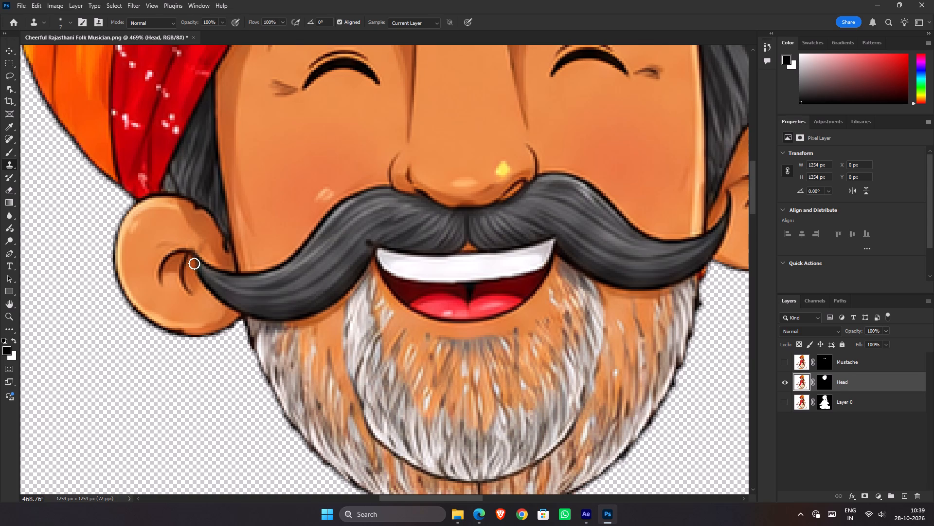
click(195, 265)
alt+click(193, 277)
click(195, 264)
click(198, 272)
alt+click(188, 273)
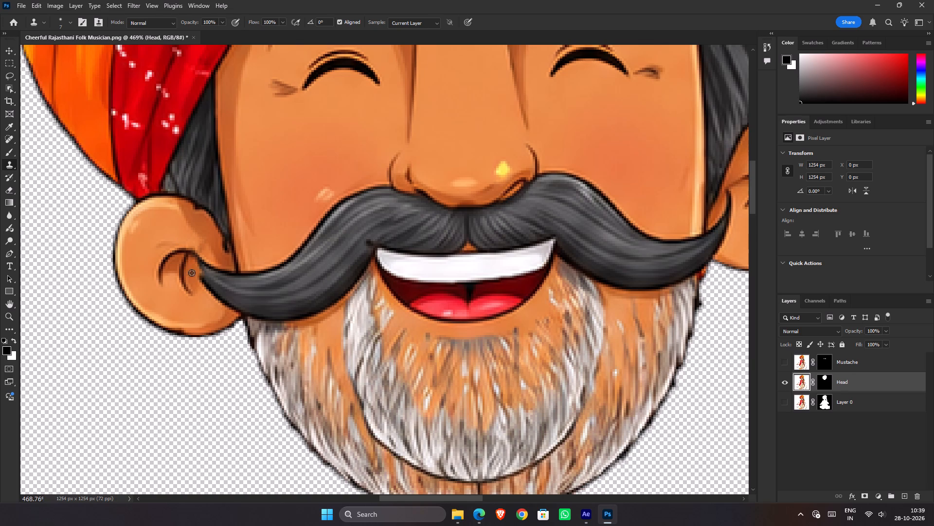
click(196, 274)
click(199, 278)
alt+click(196, 282)
click(192, 270)
click(192, 278)
alt+click(199, 294)
click(203, 289)
Clone lower-ear skin over the underside of the mustache tip inside the left ear with a 10 px Clone Stamp brush.
alt+right_drag(202, 301, 208, 300)
alt+click(205, 304)
click(216, 300)
alt+click(207, 304)
drag(208, 297, 208, 288)
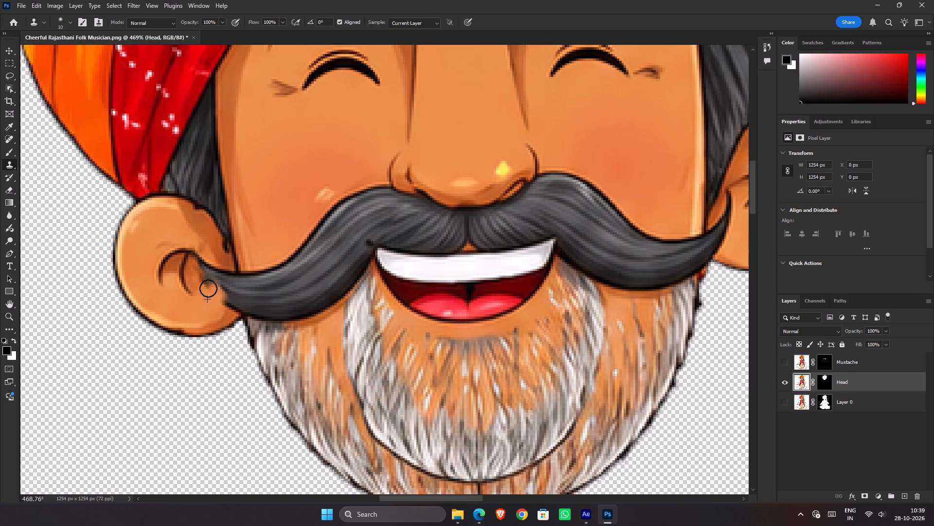
drag(208, 288, 208, 289)
click(208, 288)
click(211, 283)
Clone ear skin over the mustache tip's upper edge and remaining dark traces beside the ear folds at 10 px.
alt+click(213, 256)
click(216, 263)
click(216, 269)
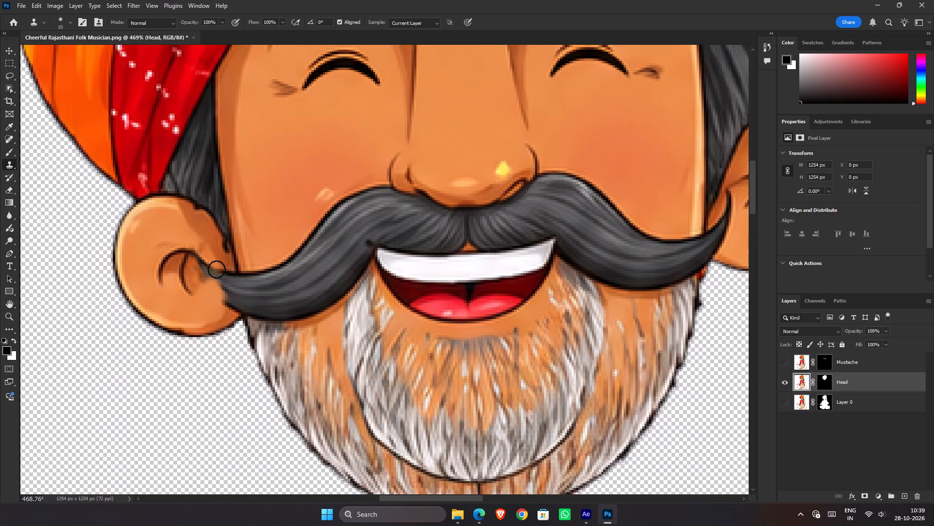
alt+click(212, 259)
click(209, 272)
click(210, 264)
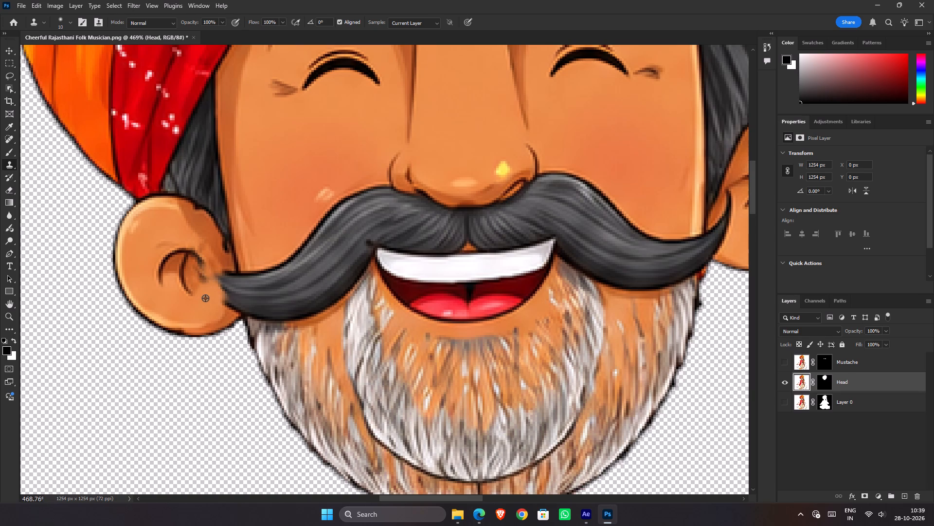
alt+click(206, 298)
click(206, 279)
click(202, 276)
Clone surrounding ear skin over the mustache end up to the left ear's border with the cheek.
alt+click(216, 259)
click(225, 271)
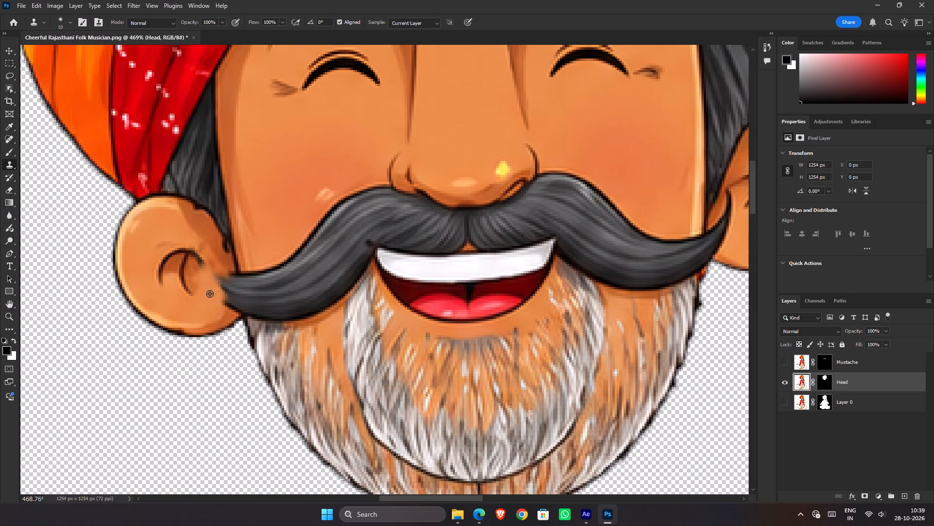
alt+click(210, 294)
click(216, 280)
click(220, 284)
alt+click(213, 294)
click(219, 289)
double_click(224, 300)
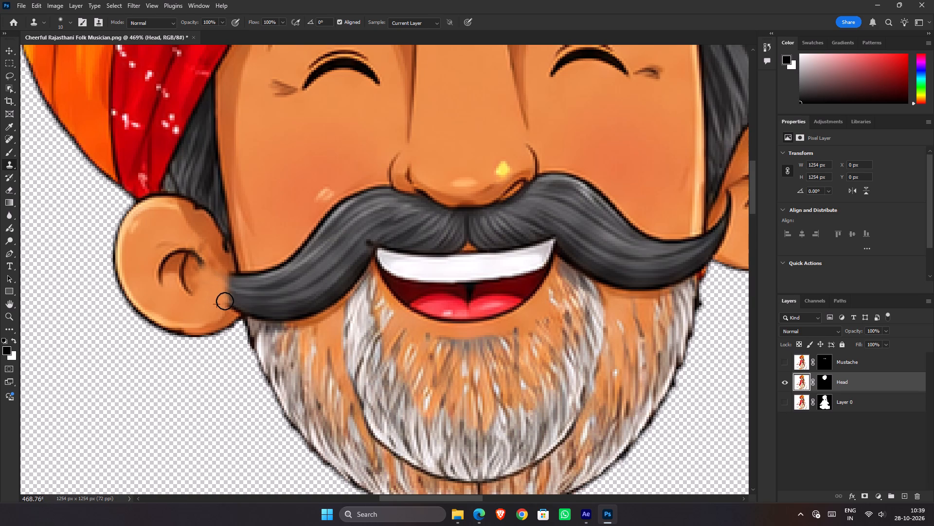
alt+click(216, 304)
click(227, 302)
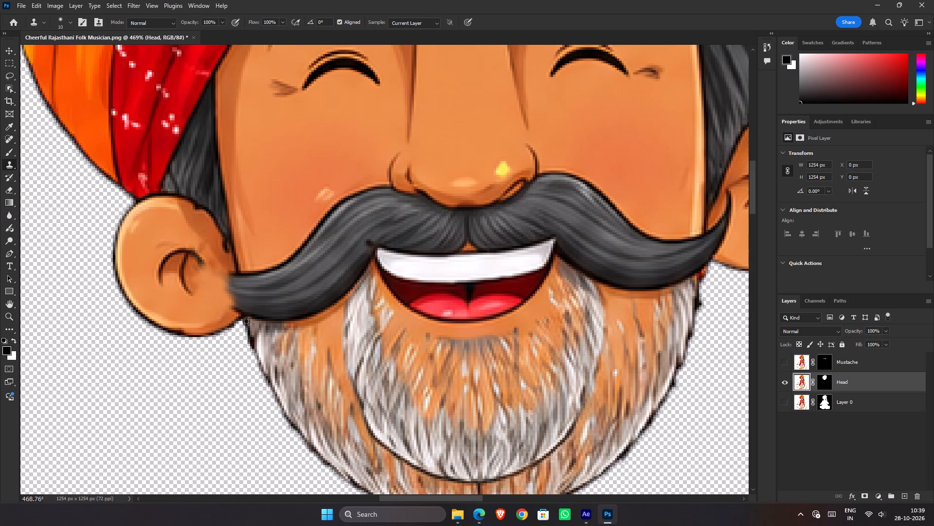
Clone the ear's outline and skin over the mustache where it crosses between the left ear and the cheek.
alt+click(246, 321)
click(244, 317)
alt+click(226, 319)
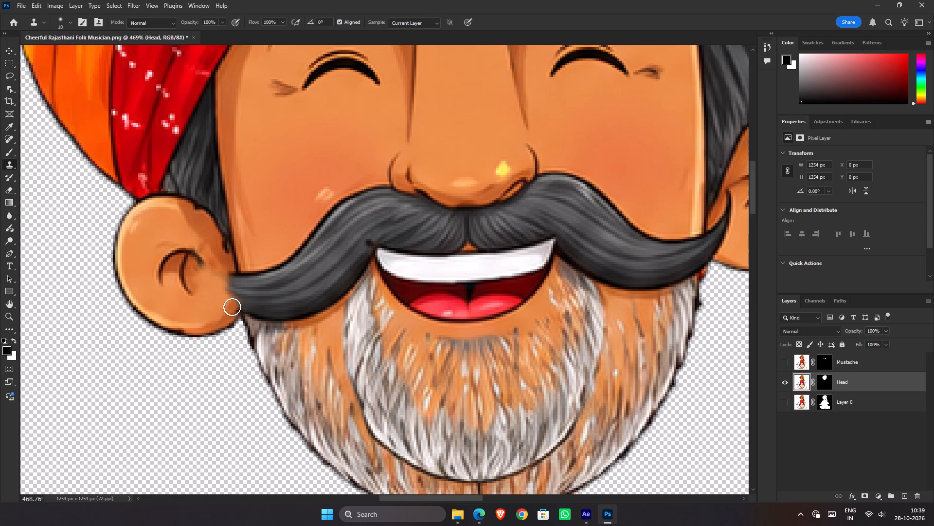
click(234, 307)
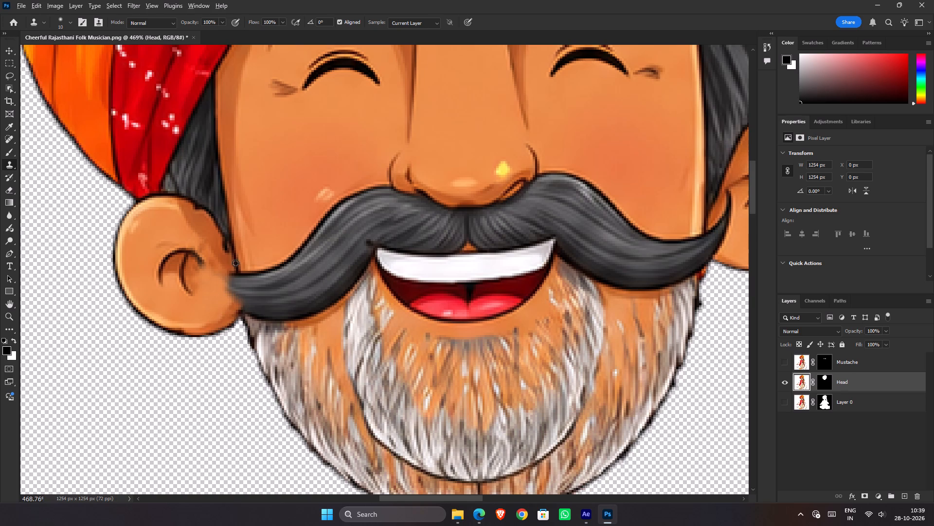
alt+click(236, 263)
click(236, 274)
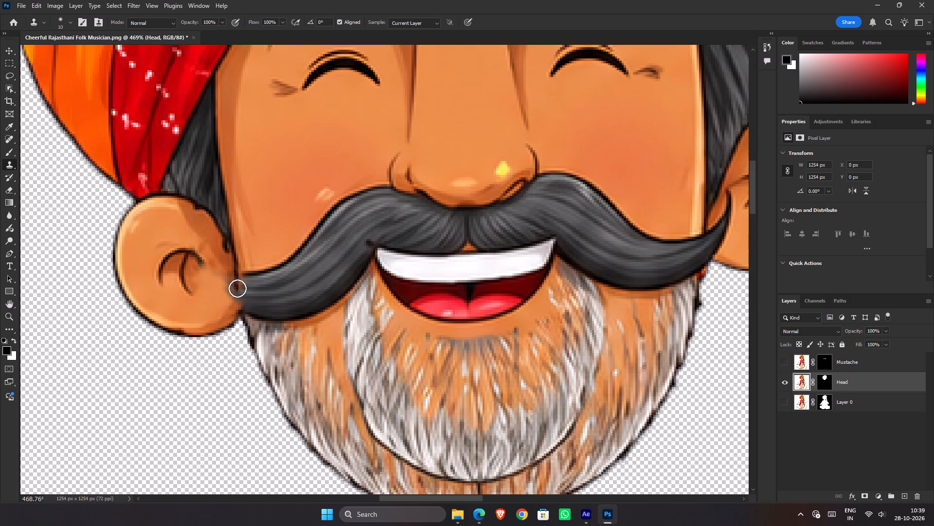
click(237, 288)
alt+click(241, 314)
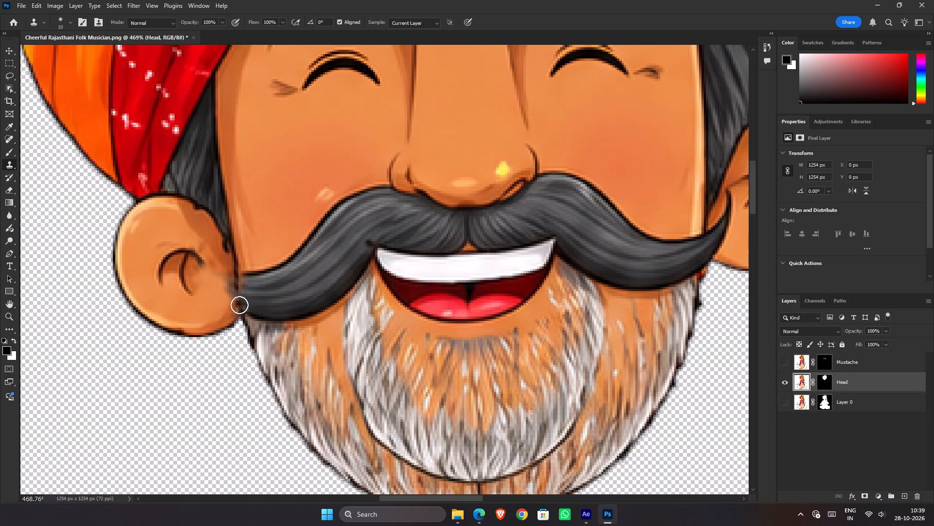
click(239, 305)
alt+click(220, 302)
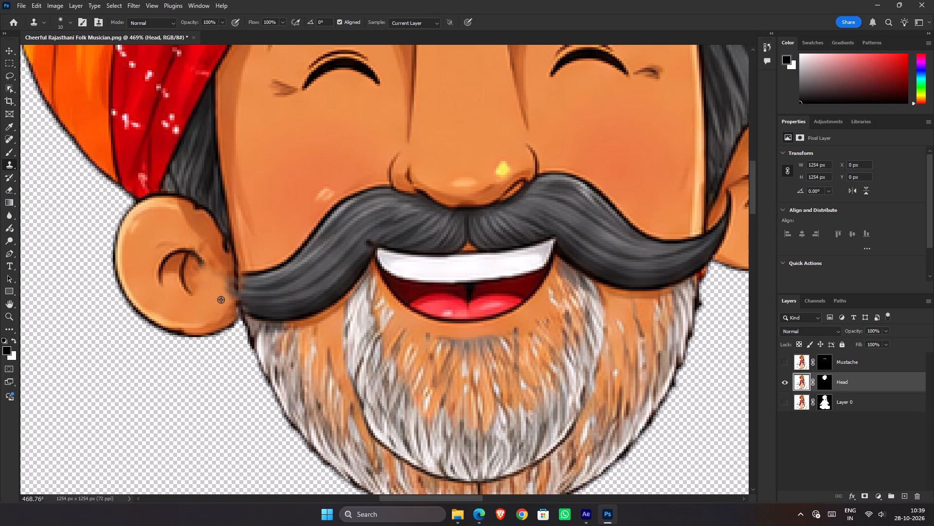
alt+click(221, 300)
click(227, 292)
click(230, 299)
Clone cheek skin over the mustache's upper edge just beside the left ear with the 10 px brush.
alt+click(250, 257)
click(249, 272)
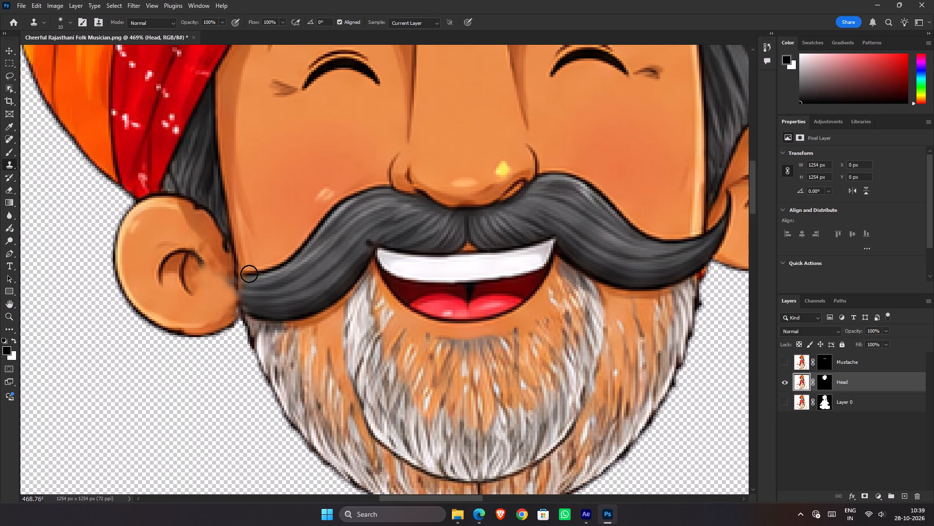
click(249, 278)
click(247, 285)
alt+click(259, 255)
click(262, 267)
click(262, 275)
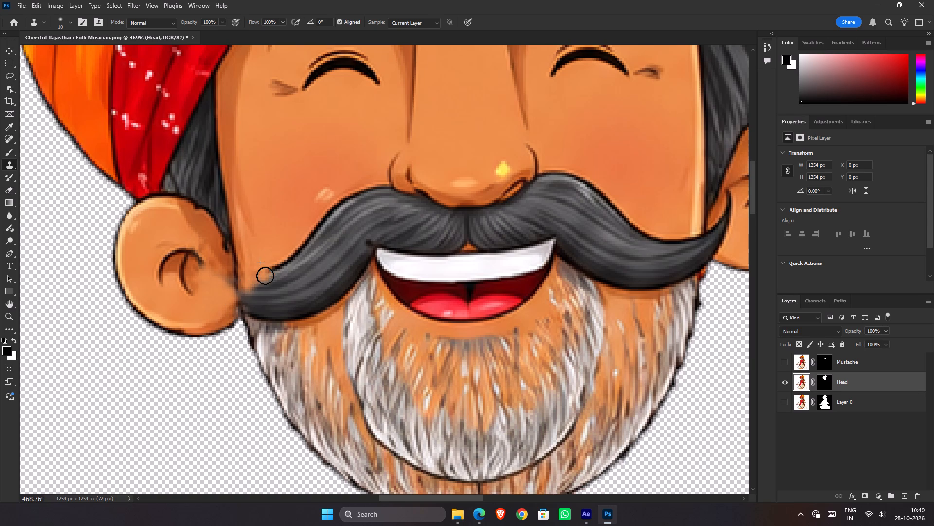
alt+click(273, 245)
drag(272, 268, 270, 272)
click(267, 279)
Clone cheek skin over the upper part of the mustache's left curve with a 23 px Clone Stamp brush.
alt+right_drag(283, 246, 297, 243)
alt+click(291, 219)
drag(287, 244, 285, 254)
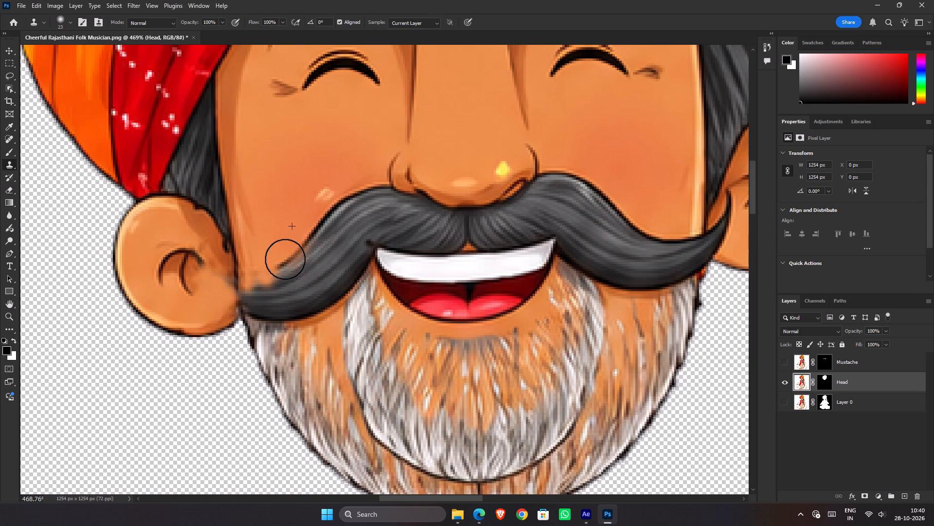
drag(285, 263, 292, 270)
alt+click(290, 218)
drag(294, 244, 297, 250)
drag(300, 258, 303, 266)
drag(307, 270, 312, 274)
alt+click(297, 235)
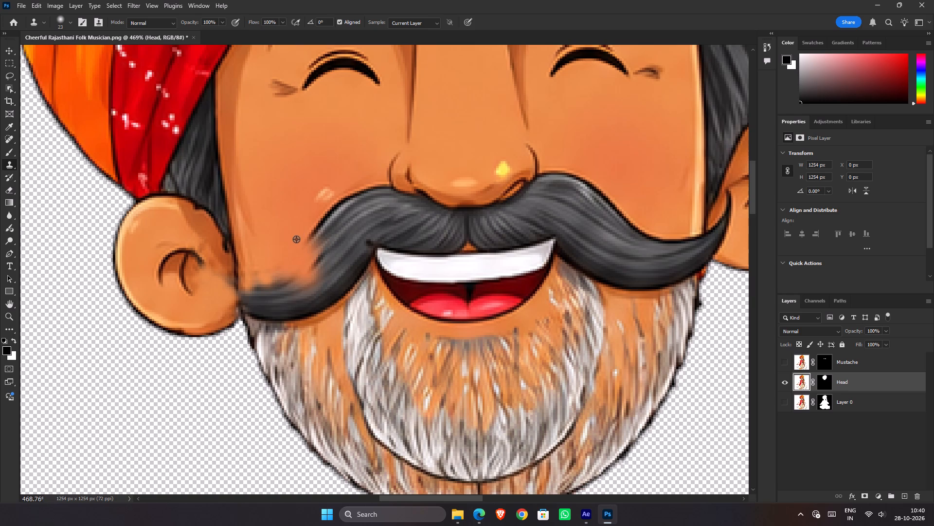
drag(294, 273, 293, 278)
click(293, 280)
Clone cheek skin over the mustache's upper edge beside the left nostril with an 8 px Clone Stamp brush.
scroll(297, 263, down, 6)
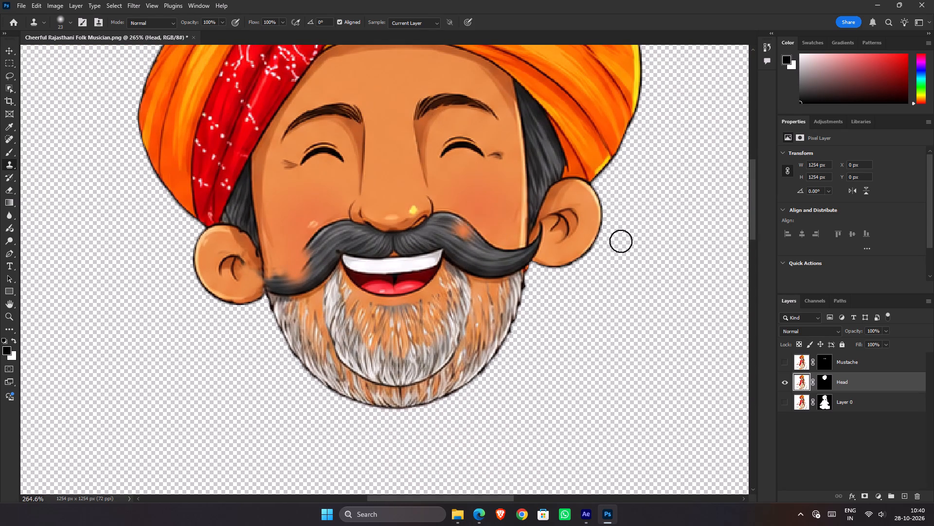
scroll(521, 254, down, 6)
scroll(366, 212, up, 5)
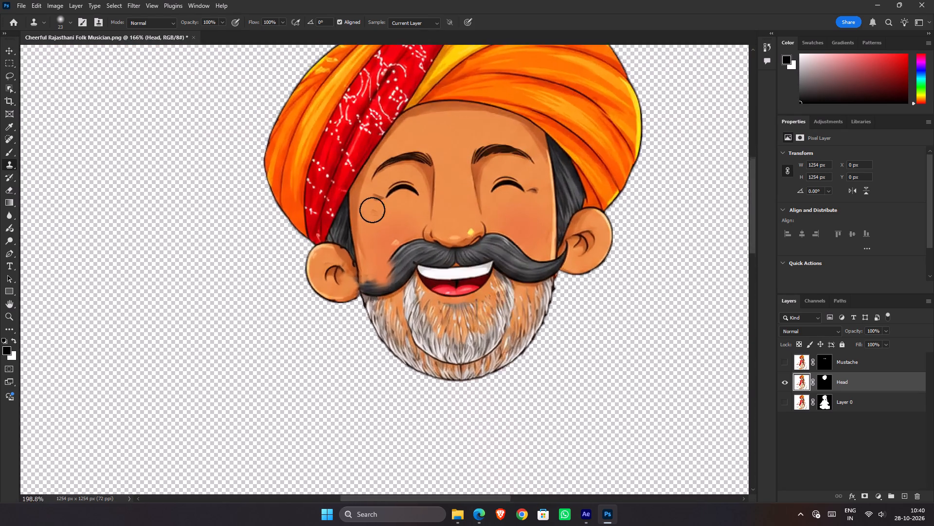
scroll(372, 210, up, 7)
alt+right_drag(452, 254, 436, 249)
alt+click(451, 244)
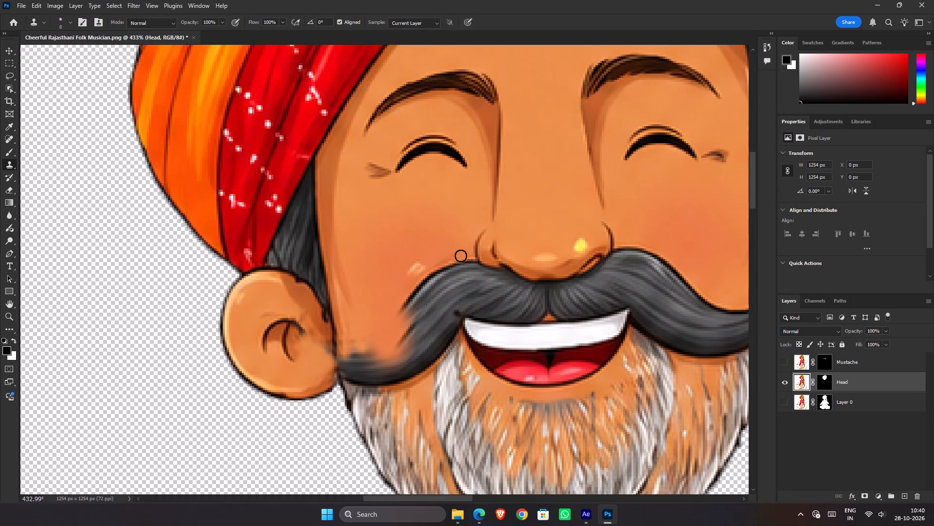
drag(465, 257, 467, 262)
drag(467, 260, 469, 264)
click(469, 261)
click(471, 264)
alt+click(458, 247)
click(459, 262)
drag(457, 256, 455, 268)
drag(453, 258, 449, 270)
drag(449, 268, 448, 273)
drag(448, 264, 446, 273)
alt+click(458, 254)
drag(460, 268, 449, 274)
Clone cheek skin along the mustache's upper outline below the cheek highlight with an 11 px Clone Stamp brush.
right_click(444, 256)
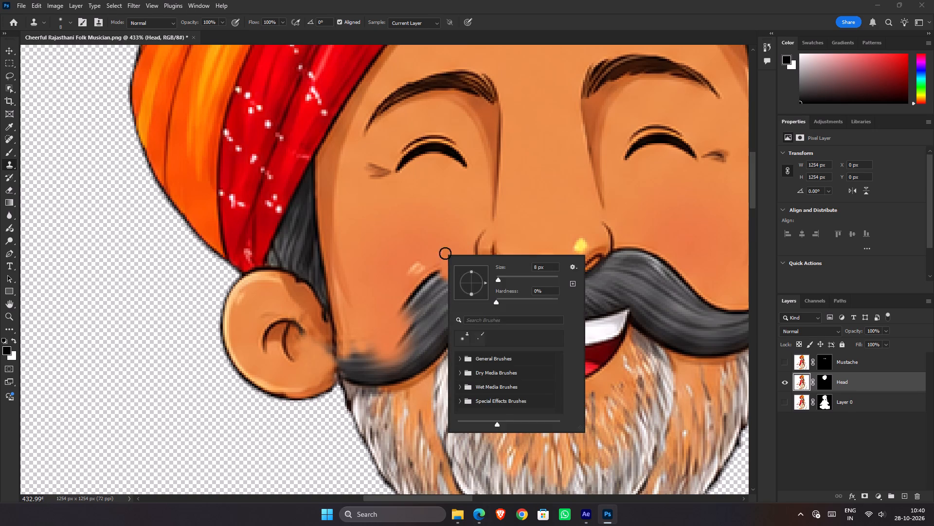
alt+right_drag(440, 247, 448, 247)
alt+right_drag(444, 258, 436, 254)
alt+click(448, 254)
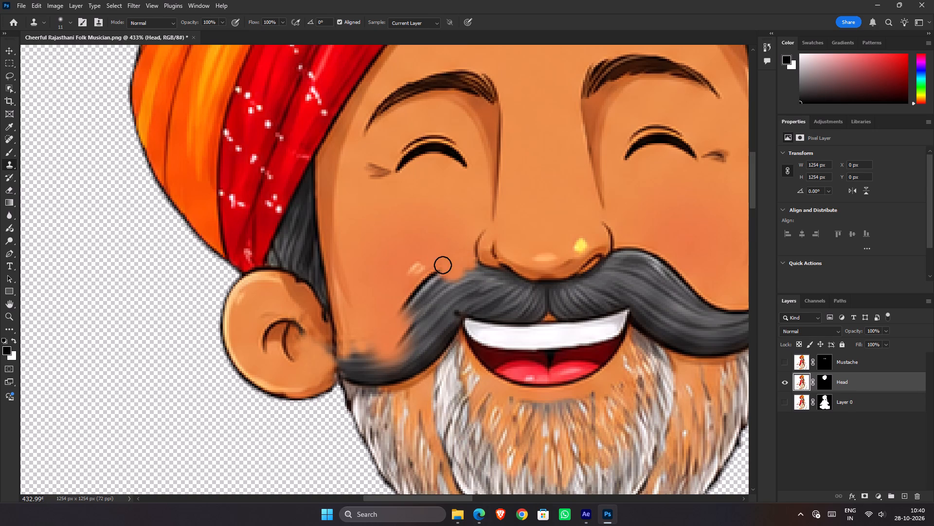
click(443, 265)
click(440, 273)
drag(437, 276, 435, 282)
drag(448, 263, 436, 277)
drag(438, 269, 433, 281)
drag(428, 282, 425, 287)
drag(426, 284, 421, 291)
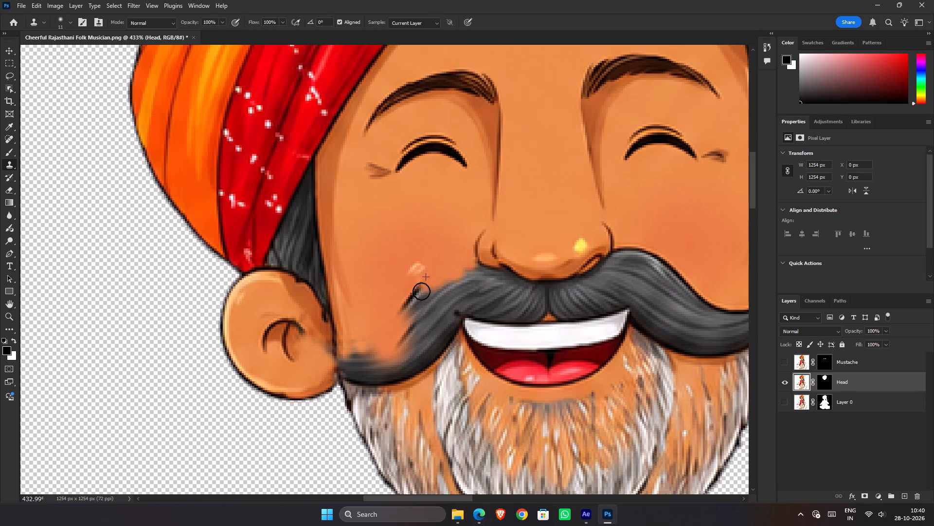
Clone cheek skin over the leftover dark outline marks below the cheek highlight with the 11 px brush.
drag(421, 291, 422, 291)
alt+drag(384, 291, 389, 291)
drag(411, 290, 416, 292)
click(418, 289)
drag(420, 286, 414, 294)
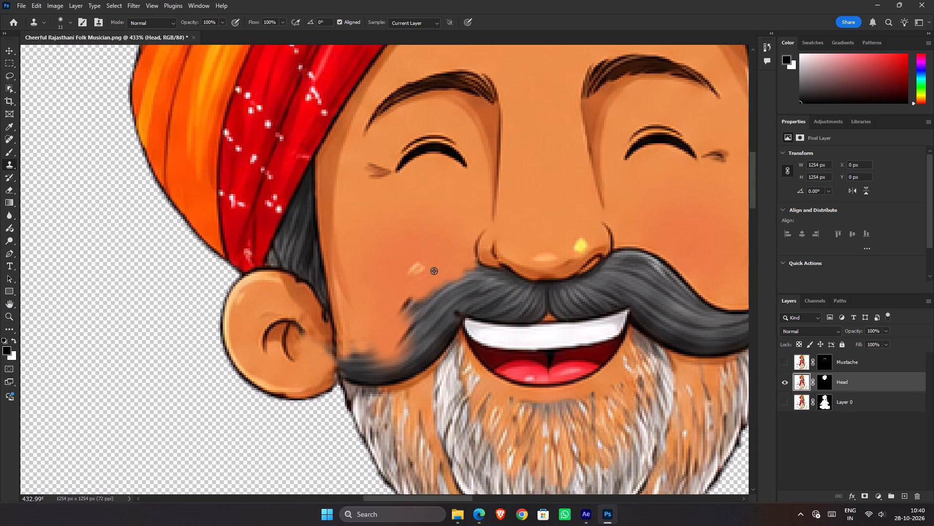
alt+click(439, 266)
click(427, 279)
alt+click(393, 290)
drag(409, 300, 409, 309)
drag(408, 305, 401, 316)
drag(403, 310, 394, 330)
Clone cheek skin over the middle of the mustache's left half with a 19 px Clone Stamp brush.
alt+right_drag(395, 303, 402, 302)
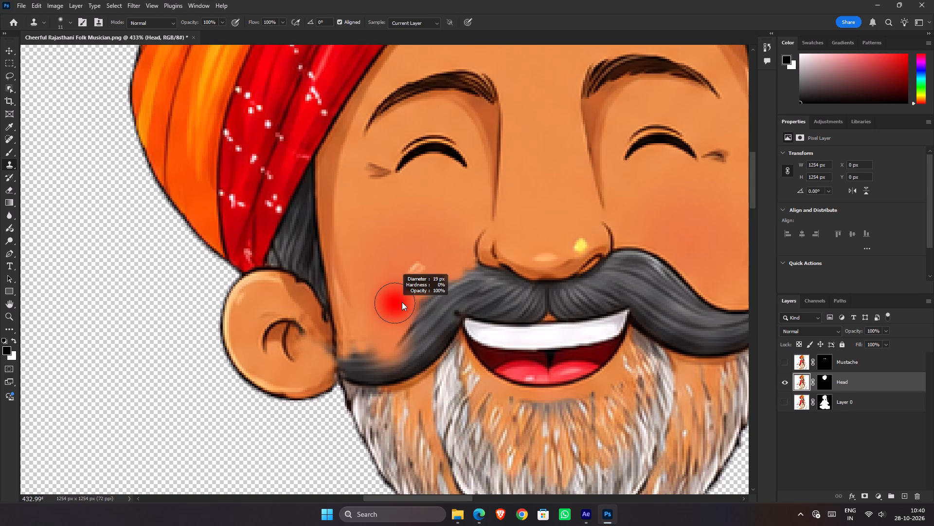
alt+right_drag(402, 302, 404, 303)
alt+click(391, 301)
drag(412, 315, 405, 340)
alt+drag(399, 313, 406, 313)
drag(436, 295, 433, 296)
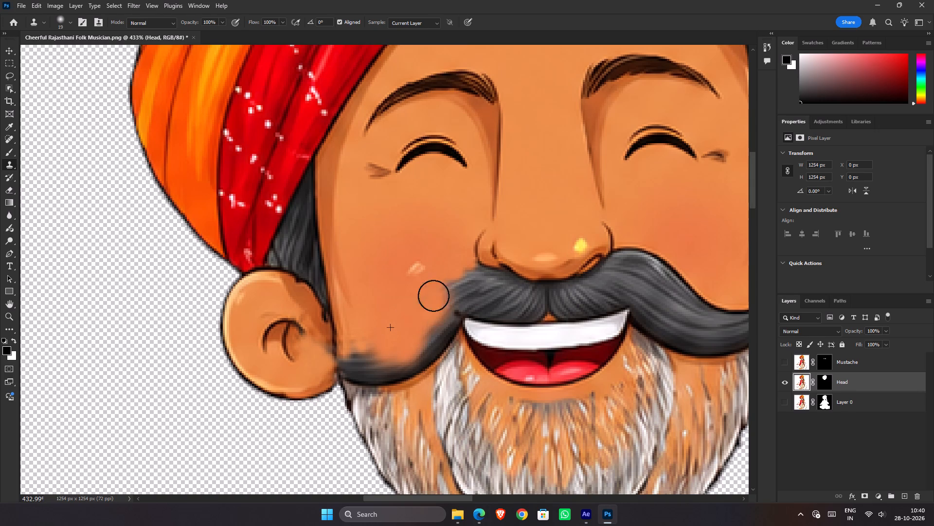
drag(433, 296, 417, 312)
alt+click(420, 298)
drag(427, 315, 417, 322)
drag(424, 315, 415, 323)
Clone cheek skin over the mustache beside and below the left nostril with a 10 px Clone Stamp brush.
alt+right_drag(428, 302, 417, 301)
alt+click(451, 259)
drag(454, 279, 445, 293)
drag(451, 278, 447, 301)
alt+click(456, 246)
drag(465, 267, 472, 277)
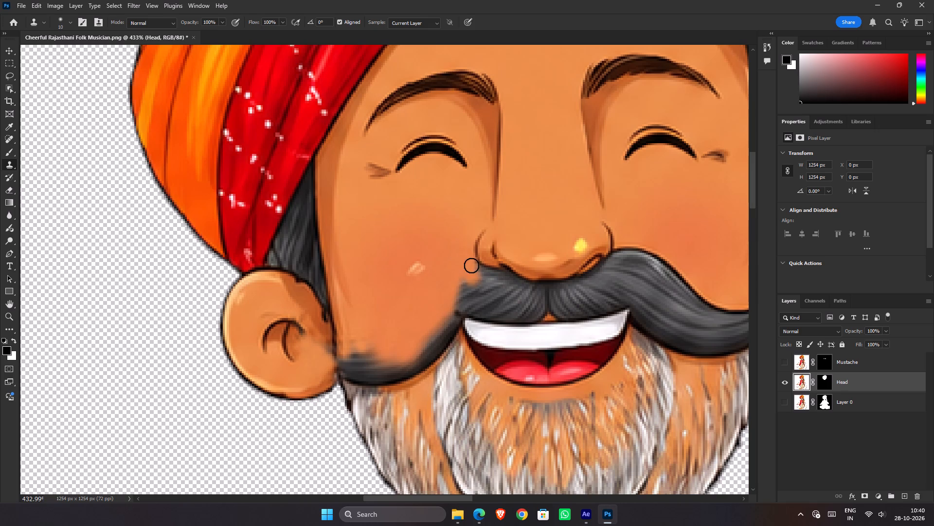
drag(471, 266, 472, 271)
Clone cheek skin over the mustache between the left nostril and the mouth corner with a 14 px Clone Stamp brush.
alt+right_drag(449, 269, 453, 269)
alt+click(452, 265)
drag(458, 285, 459, 299)
drag(461, 283, 458, 297)
drag(460, 292, 450, 301)
alt+click(440, 309)
drag(447, 317, 447, 320)
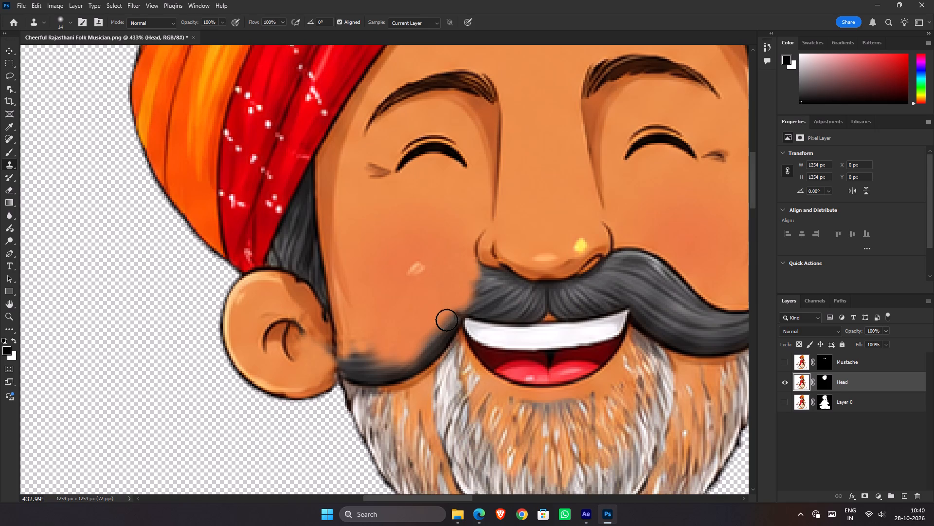
drag(447, 320, 442, 323)
click(439, 326)
Clone beard-area skin upward across the mustache's lower curve beside the left mouth corner, using an 8 px Clone Stamp brush.
alt+click(420, 390)
click(421, 376)
click(423, 368)
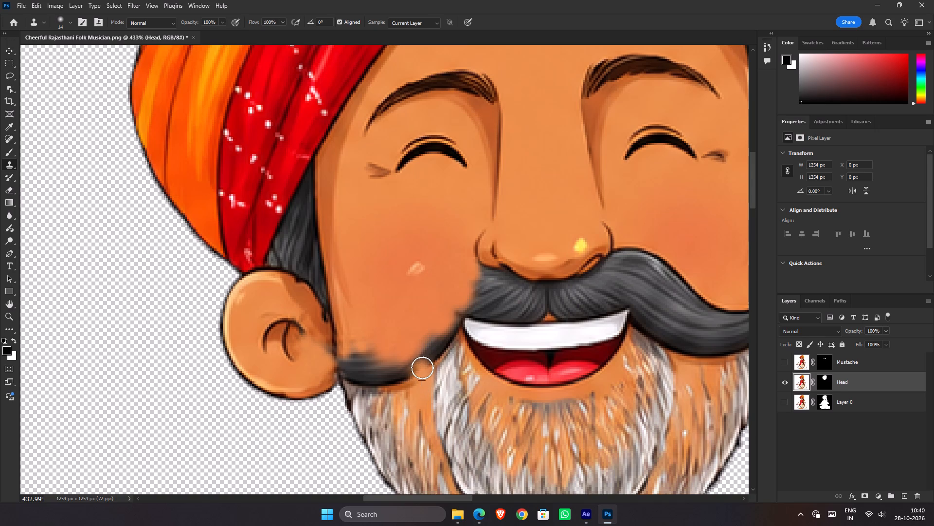
alt+right_click(424, 382)
alt+click(426, 384)
alt+right_drag(424, 375, 419, 375)
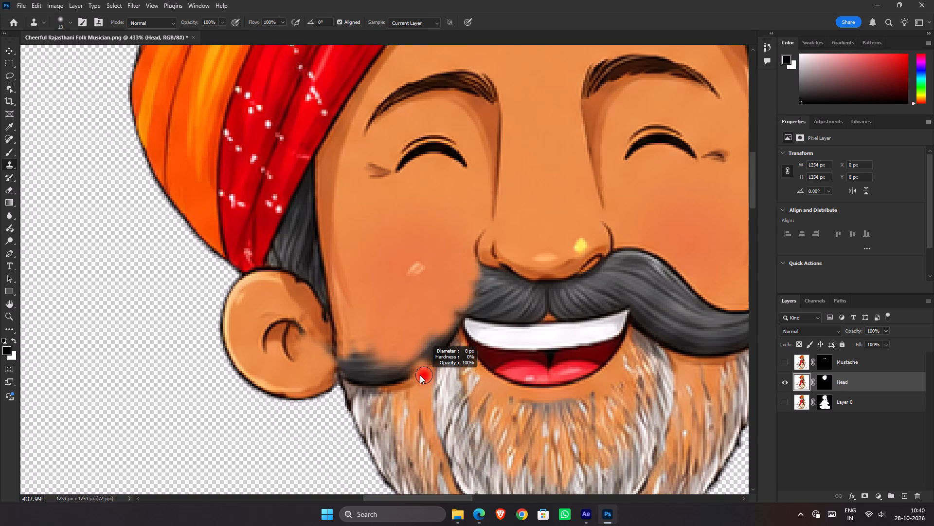
alt+click(424, 381)
drag(424, 372, 429, 349)
drag(430, 369, 431, 356)
drag(428, 372, 429, 348)
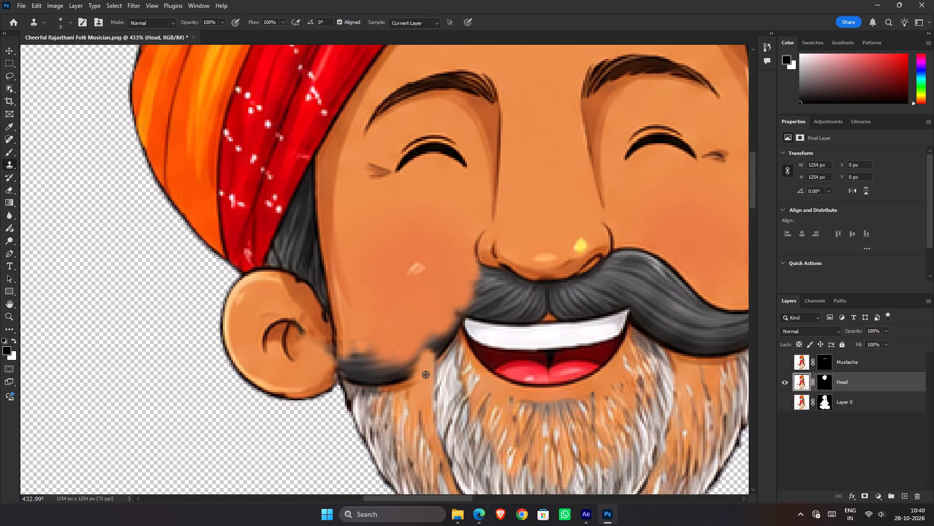
alt+click(425, 373)
drag(430, 356, 431, 340)
click(432, 342)
Clone cheek skin and nearby beard over the mustache strip beside the left mouth corner with a 13 px Clone Stamp brush.
alt+right_drag(435, 319, 441, 318)
alt+click(430, 312)
click(425, 330)
double_click(422, 338)
click(423, 341)
alt+click(448, 372)
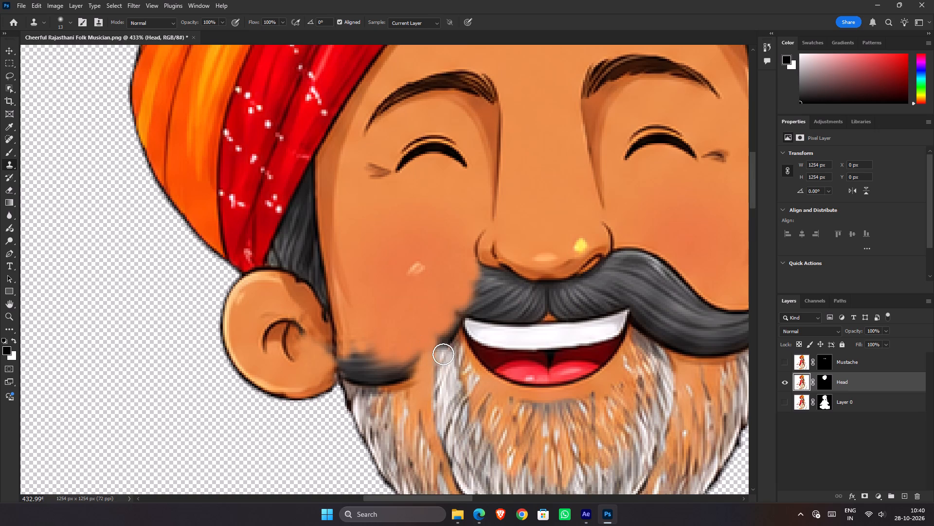
click(443, 354)
drag(448, 351, 450, 344)
click(450, 341)
alt+click(438, 316)
click(441, 332)
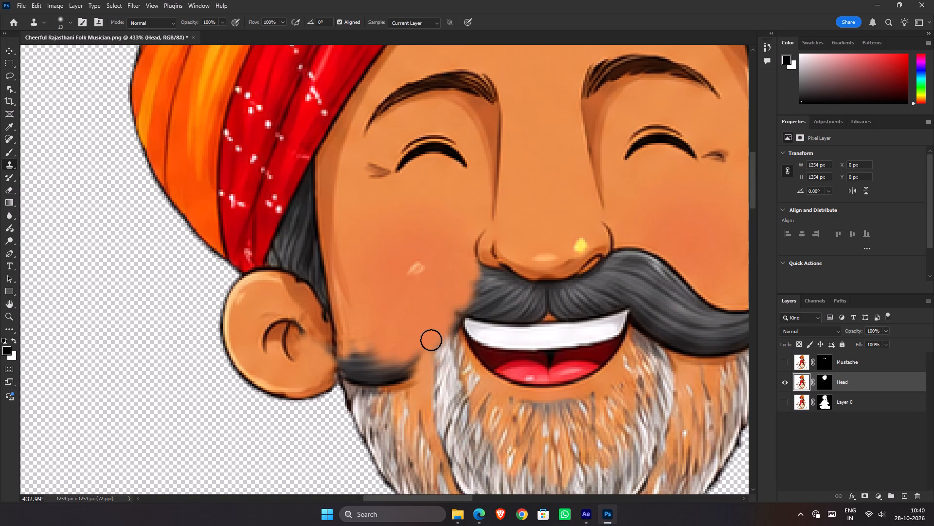
click(431, 340)
click(448, 318)
click(450, 322)
Clone over the thin dark mustache remnant touching the left mouth corner with a 6 px Clone Stamp brush.
alt+right_drag(472, 359, 465, 356)
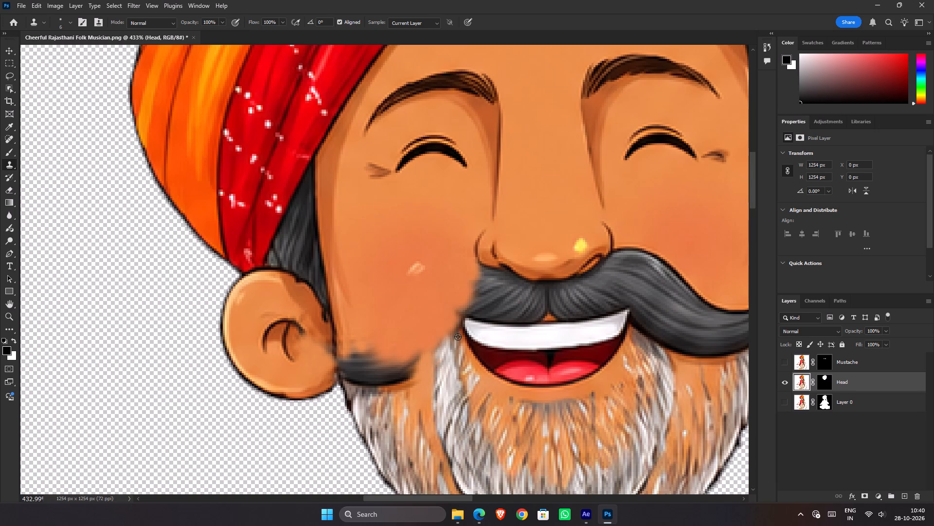
alt+click(458, 337)
double_click(457, 331)
alt+click(451, 315)
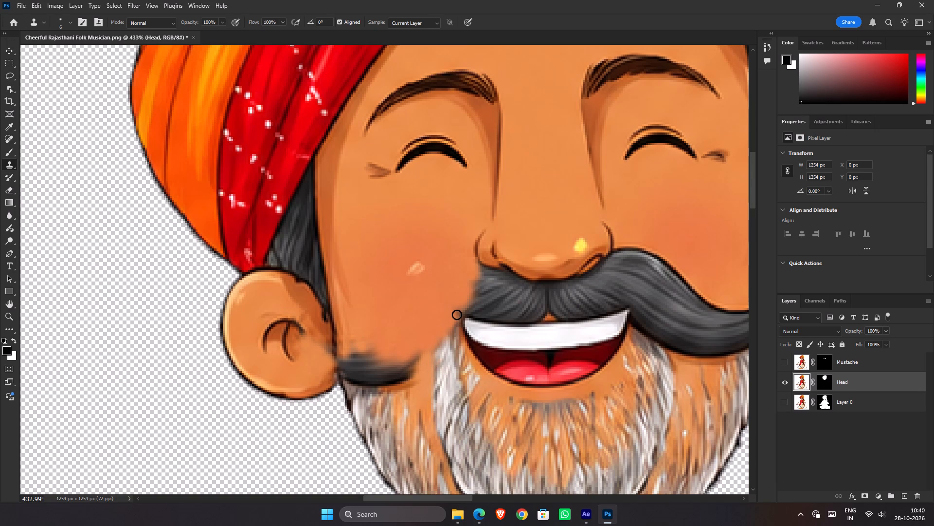
double_click(457, 315)
Clone cheek and beard-area skin over the inner end of the leftover left mustache curve with a 16 px brush.
key(space)
key(space)
drag(429, 327, 469, 256)
alt+right_drag(450, 260, 461, 258)
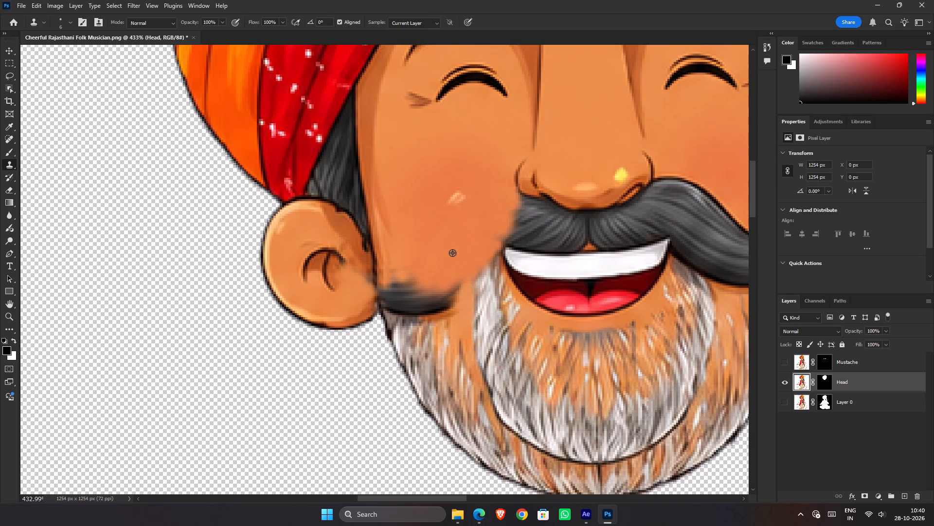
alt+drag(452, 253, 452, 259)
click(452, 290)
click(449, 295)
click(449, 300)
alt+click(432, 338)
click(436, 316)
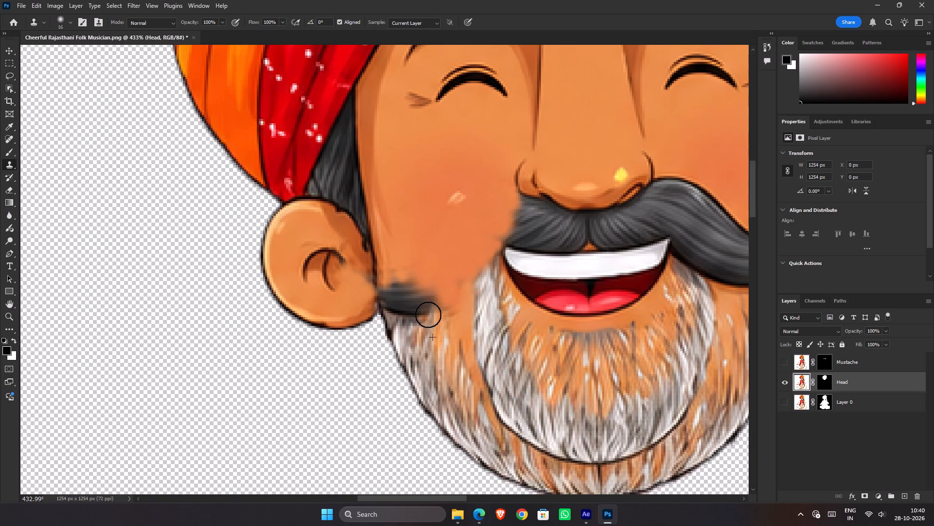
click(428, 315)
alt+click(451, 288)
click(449, 305)
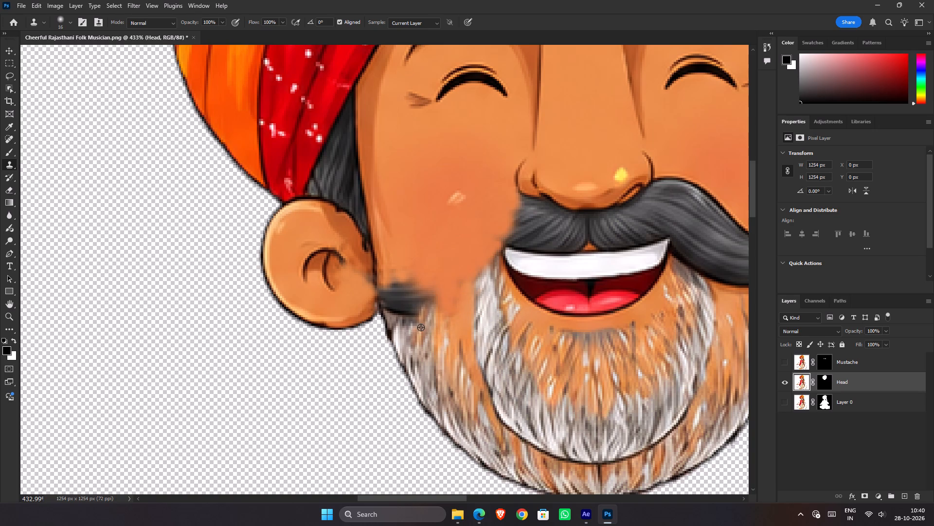
Clone beard hair upward over the lower part of the leftover left mustache curve beside the ear lobe.
alt+click(421, 327)
click(410, 310)
click(404, 310)
alt+click(407, 323)
click(398, 310)
click(392, 306)
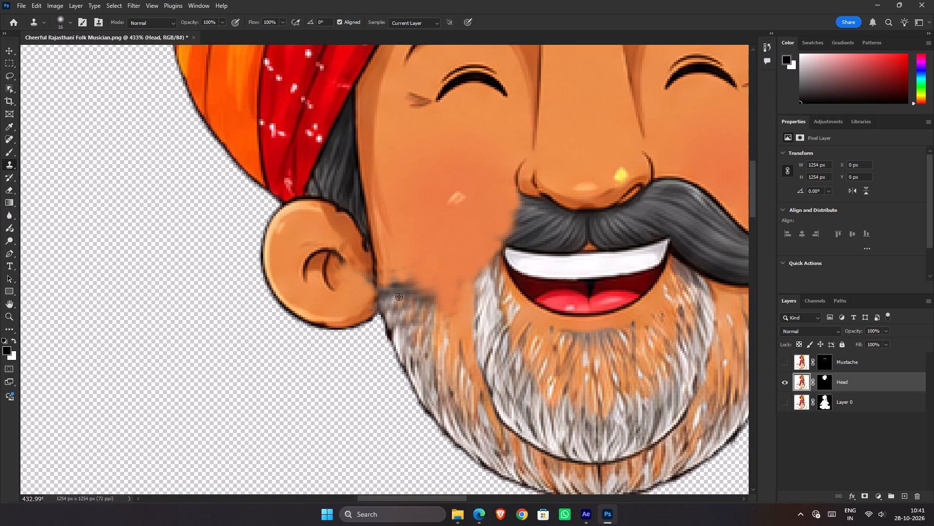
Clone lower cheek skin down over the remaining dark mustache patches and blend it into the left beard's top edge.
alt+click(403, 266)
click(399, 285)
click(396, 289)
alt+click(424, 274)
click(424, 286)
click(419, 289)
drag(415, 273, 415, 278)
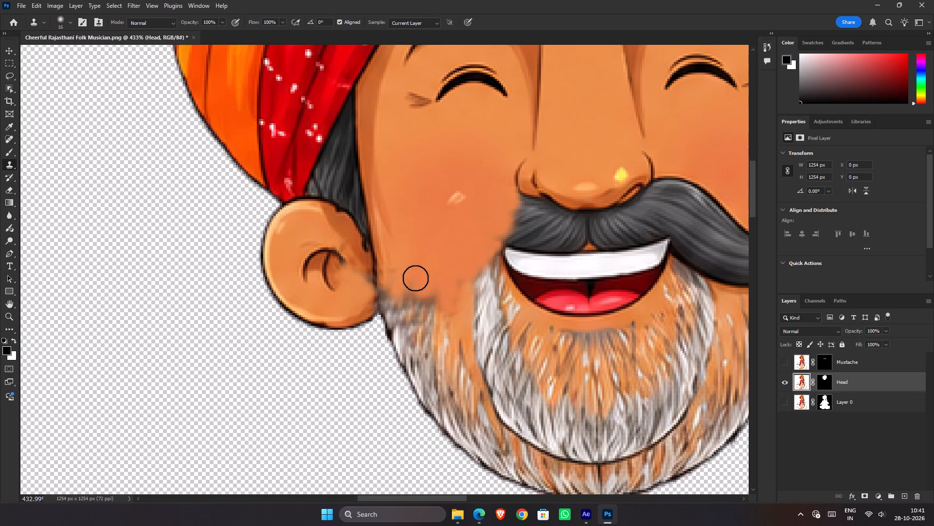
drag(415, 278, 426, 298)
click(433, 296)
drag(406, 267, 412, 269)
drag(455, 272, 455, 279)
click(454, 288)
drag(430, 277, 443, 278)
Clone ear skin over the dark smudge on the left ear's inner edge with a 13 px Clone Stamp brush.
key(space)
key(space)
key(space)
key(space)
key(space)
key(space)
key(space)
key(space)
key(space)
key(space)
key(space)
drag(603, 273, 468, 336)
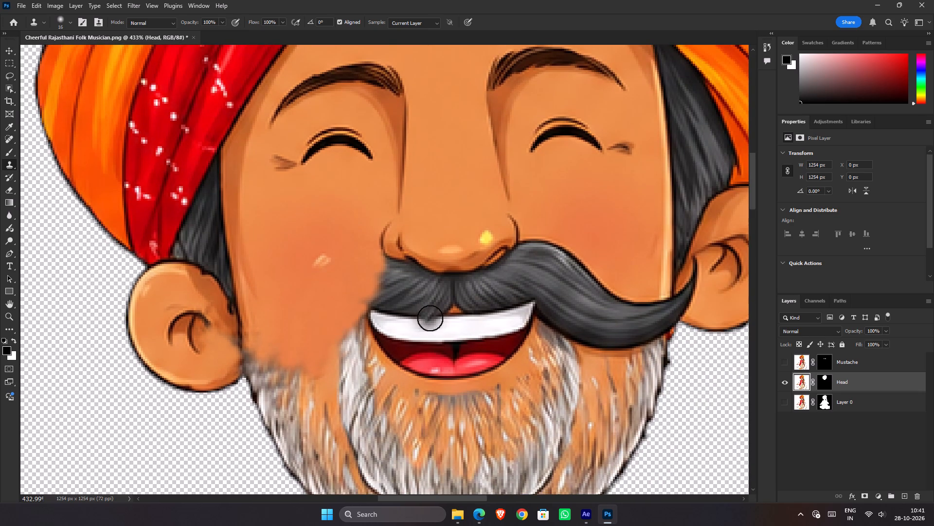
key(space)
key(space)
key(space)
key(space)
key(space)
key(space)
key(space)
key(space)
key(space)
key(space)
key(space)
key(space)
key(space)
key(space)
key(space)
key(space)
key(space)
key(space)
key(space)
key(space)
drag(668, 285, 566, 272)
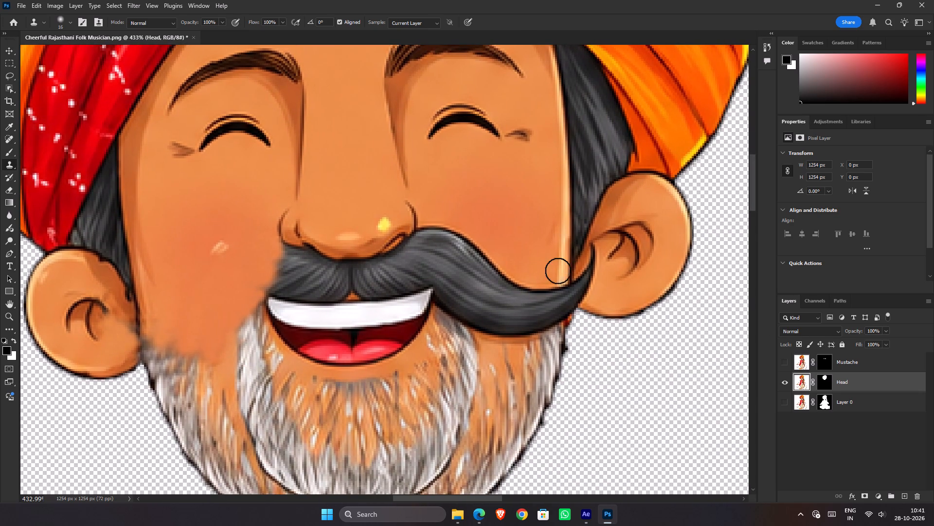
alt+right_click(115, 346)
alt+click(112, 341)
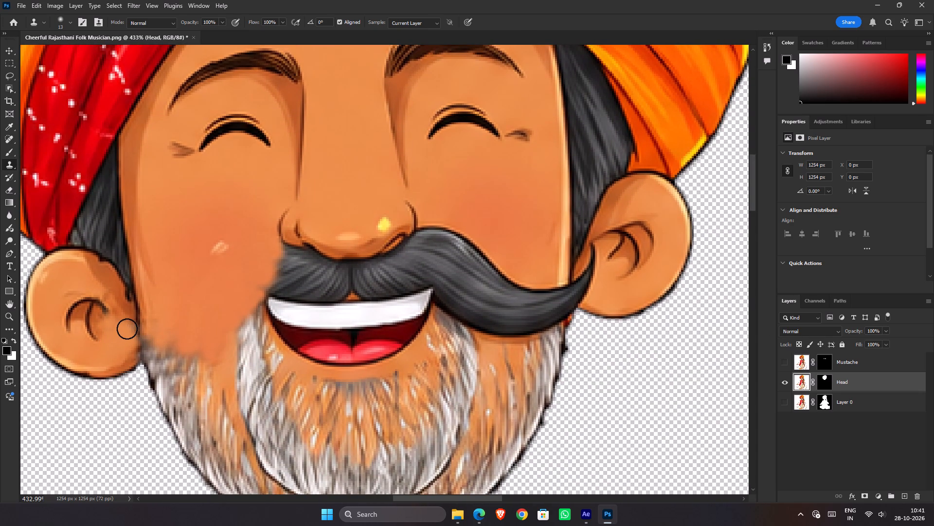
click(127, 329)
Clone right-ear skin over the mustache's upturned right tip, reducing the Clone Stamp brush from 13 to 10 px.
alt+click(604, 297)
click(590, 296)
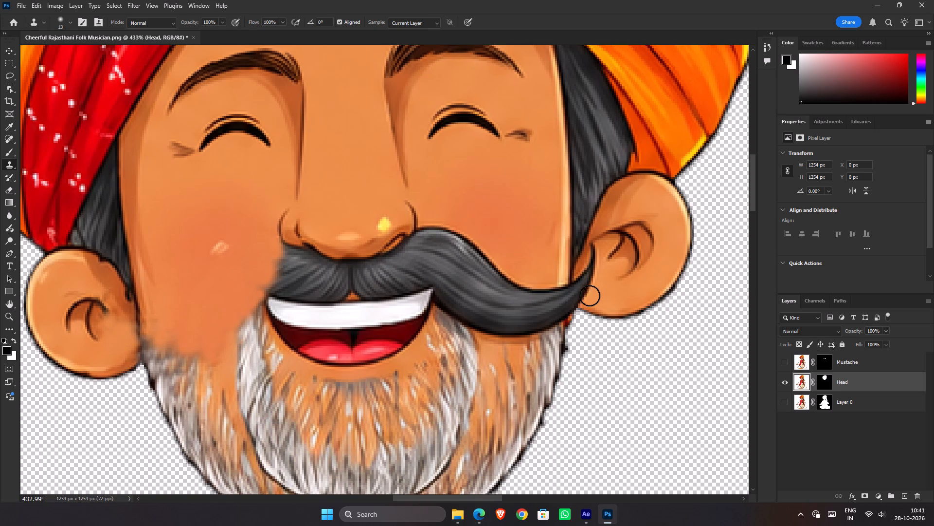
click(587, 293)
alt+right_click(603, 295)
click(598, 287)
click(597, 281)
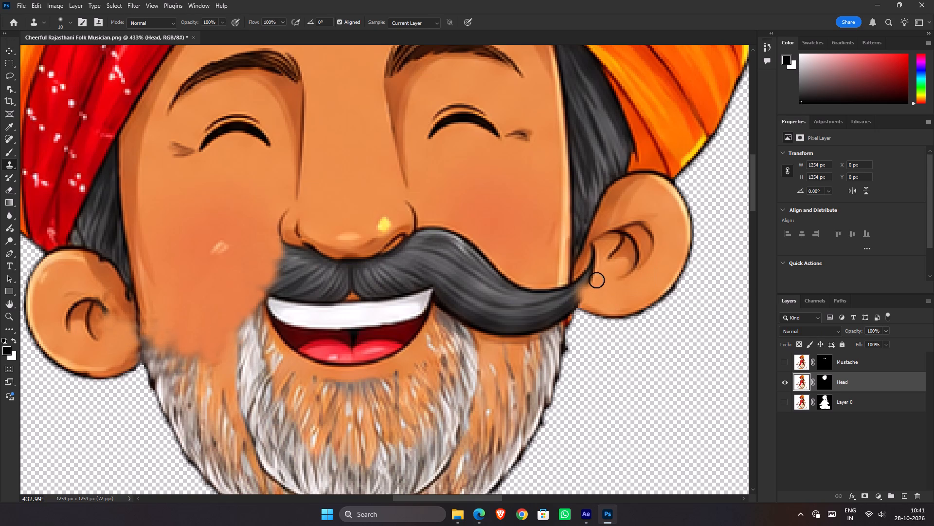
click(593, 282)
click(589, 282)
double_click(593, 277)
alt+click(604, 271)
double_click(597, 270)
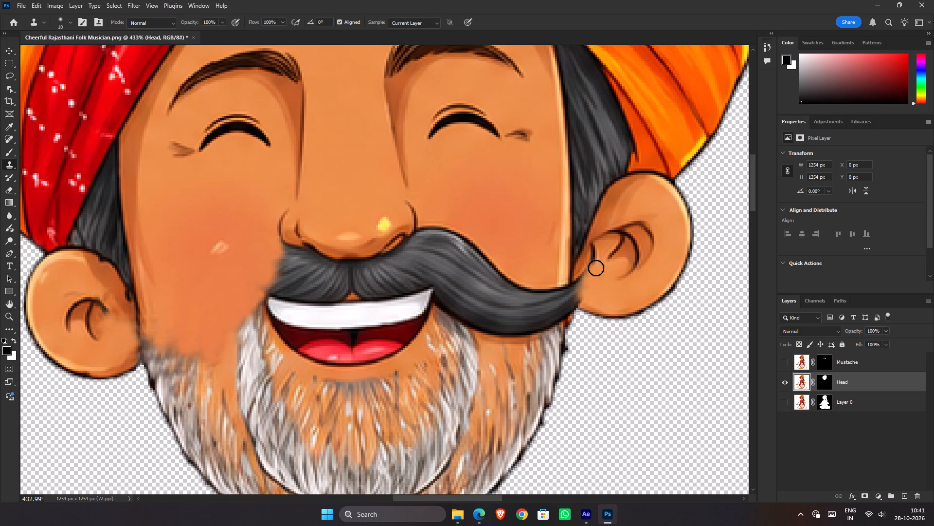
click(595, 267)
Clone ear skin over the mustache tip's last dark traces along the right ear's upper front edge.
alt+click(604, 245)
click(594, 251)
click(595, 245)
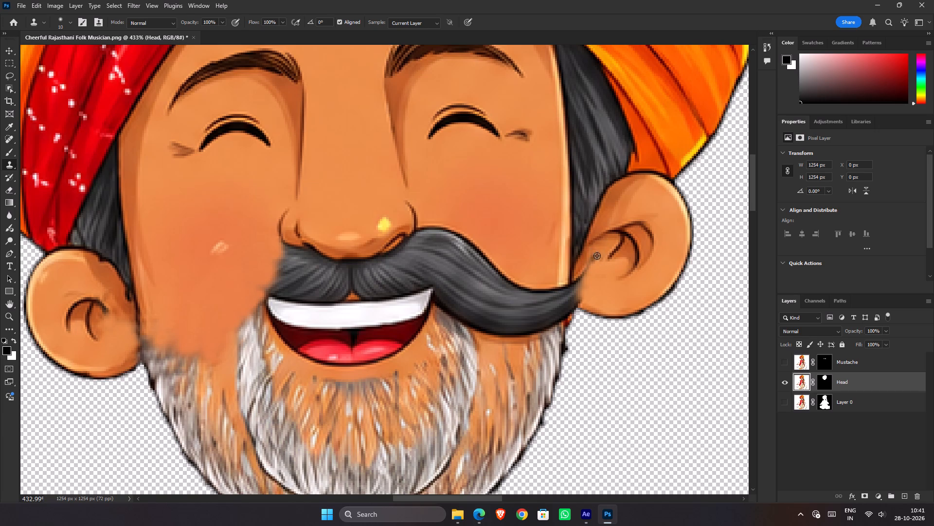
alt+click(599, 249)
double_click(597, 256)
alt+click(598, 274)
drag(591, 263, 588, 268)
click(588, 273)
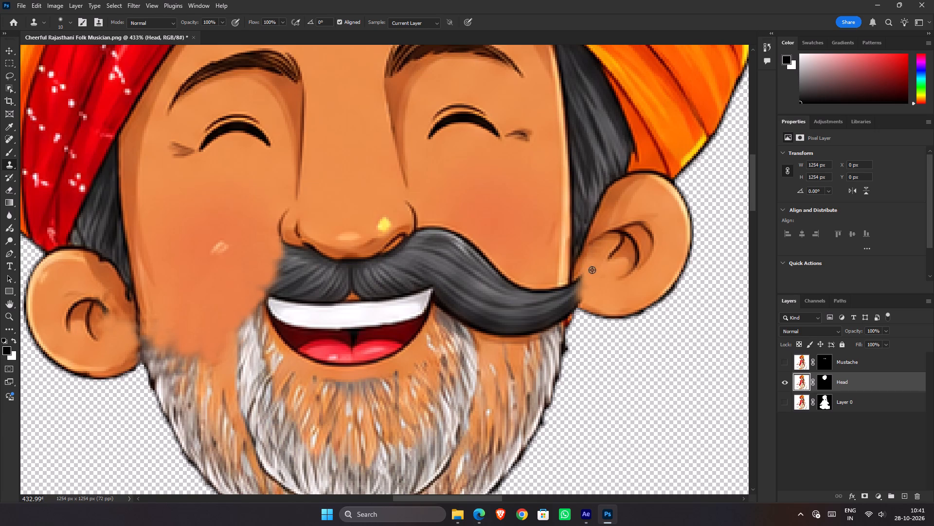
Clone ear skin over the mustache remnants along the right ear lobe's front edge with the 10 px brush.
alt+click(592, 267)
double_click(587, 282)
drag(586, 275, 586, 282)
alt+drag(596, 279, 592, 279)
click(582, 281)
click(582, 284)
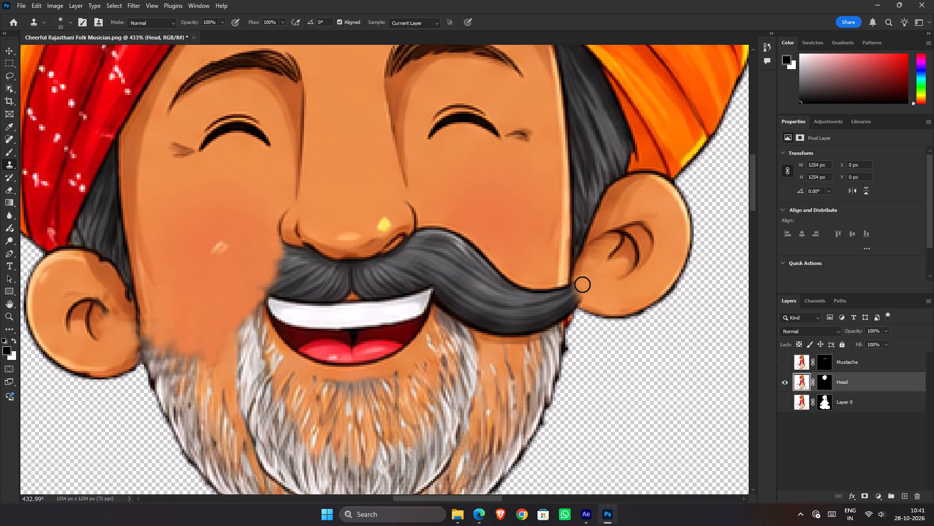
alt+click(596, 290)
drag(588, 294, 582, 296)
click(580, 297)
alt+drag(589, 274, 586, 279)
click(582, 285)
click(577, 283)
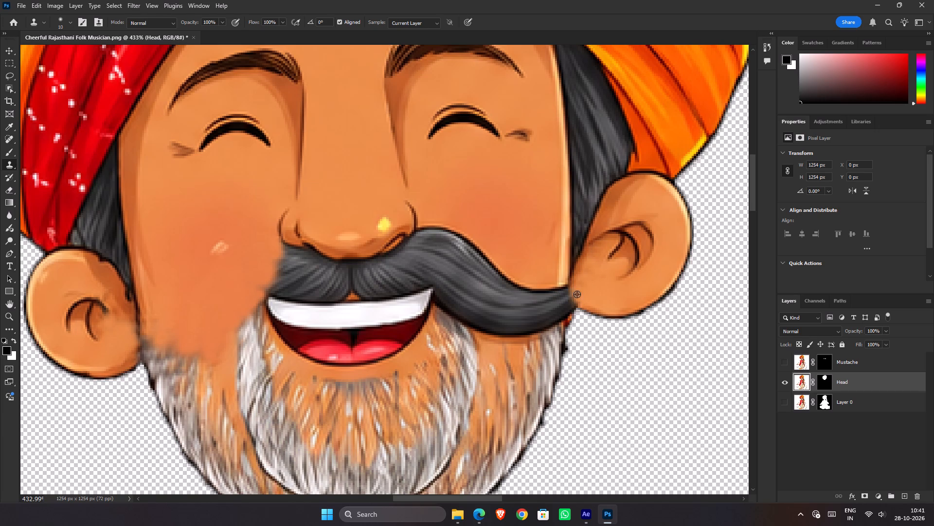
Rebuild the face's right edge across the mustache by cloning the cheek edge downward and the jawline upward.
alt+click(569, 274)
double_click(569, 287)
click(569, 295)
double_click(569, 302)
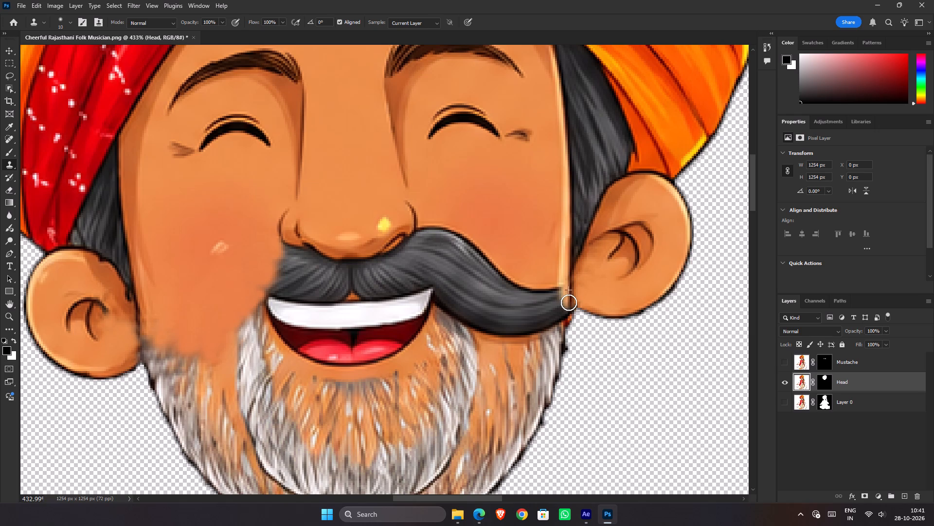
alt+click(563, 333)
click(565, 320)
click(567, 316)
click(567, 311)
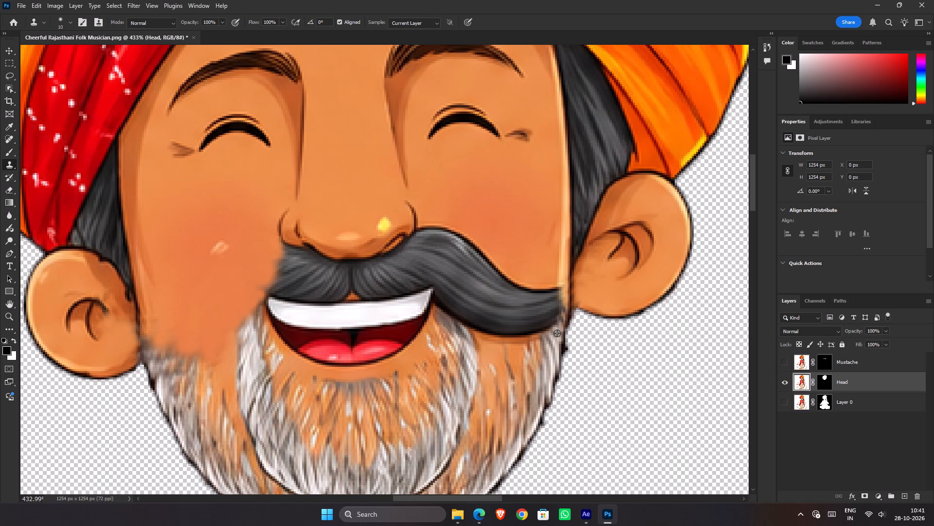
Clone beard hair upward over the outer end of the right mustache half with a 13 px Clone Stamp brush.
alt+right_click(546, 338)
alt+click(547, 343)
click(548, 329)
click(548, 325)
drag(552, 319, 553, 311)
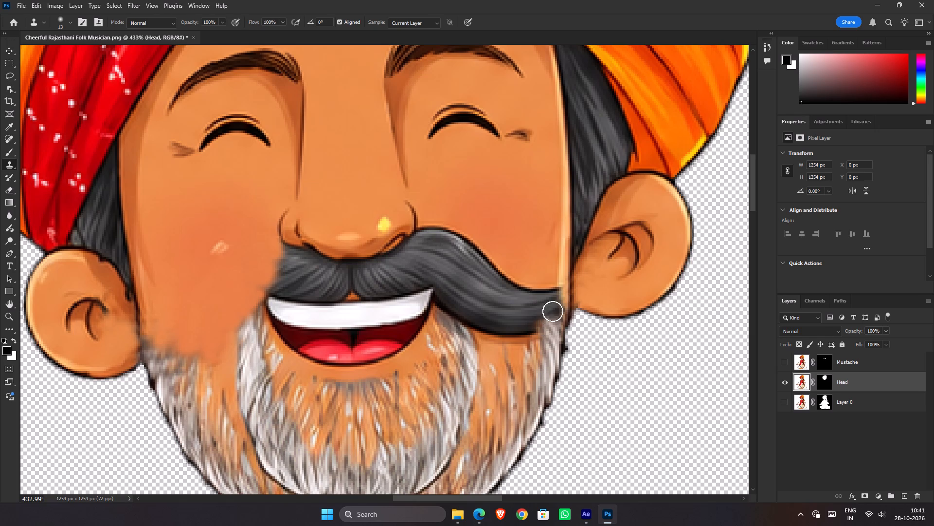
drag(553, 311, 553, 308)
drag(553, 313, 554, 317)
Clone right cheek skin downward over the outer end of the right mustache half, down to the beard's top edge.
alt+click(551, 266)
double_click(552, 286)
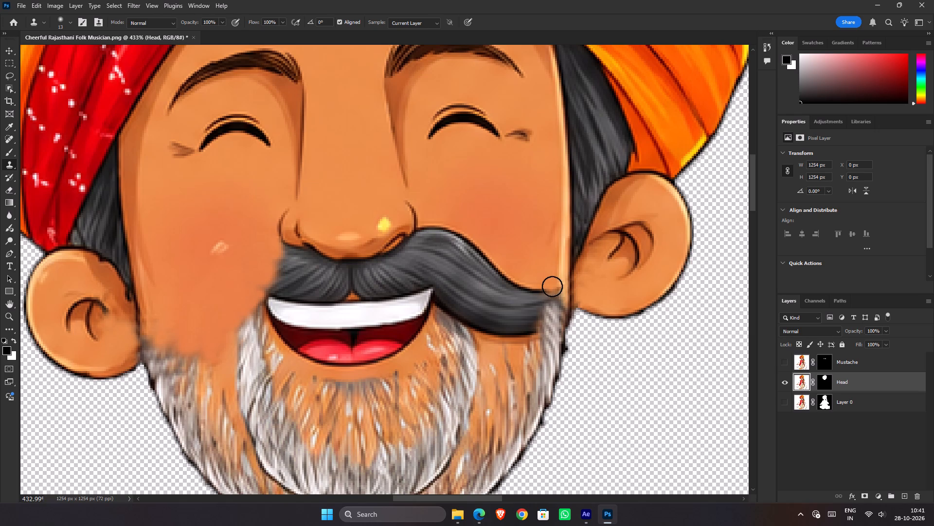
alt+click(550, 277)
click(552, 297)
click(551, 309)
drag(549, 311, 548, 306)
alt+drag(546, 275, 547, 281)
click(547, 298)
click(541, 308)
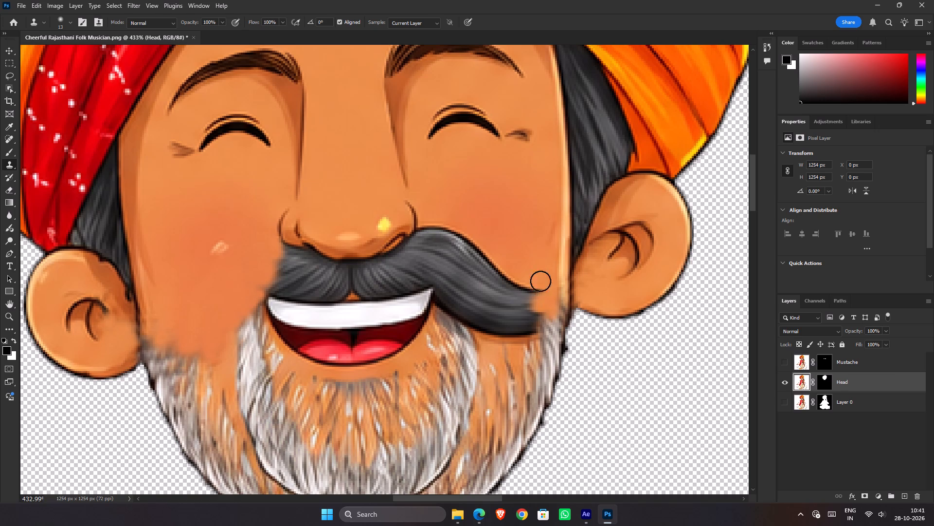
alt+drag(543, 269, 543, 274)
drag(541, 294, 541, 299)
drag(539, 297, 537, 290)
drag(537, 285, 536, 289)
Clone beard-area skin upward over the right mustache's outer lower curve and cheek skin over the dark patch beside it.
alt+click(514, 348)
click(516, 333)
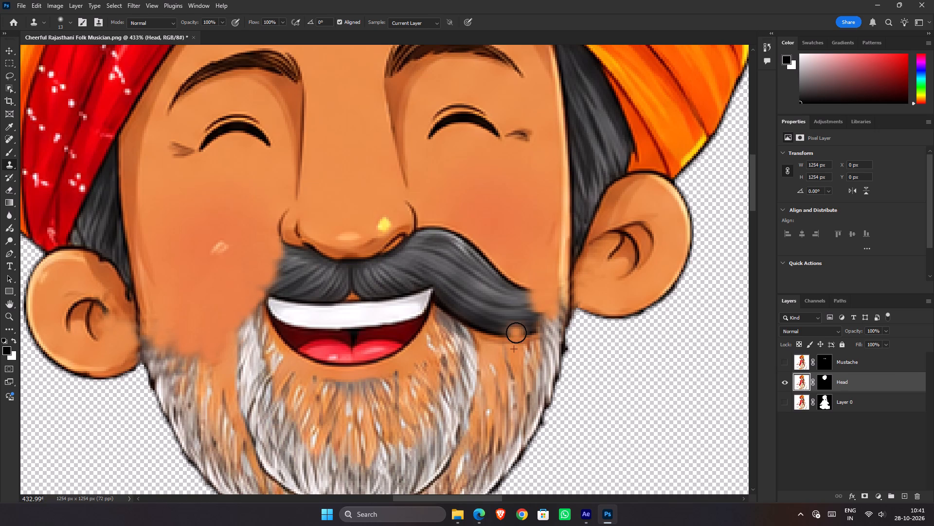
drag(516, 332, 521, 322)
drag(524, 325, 526, 332)
drag(527, 331, 528, 324)
alt+click(519, 335)
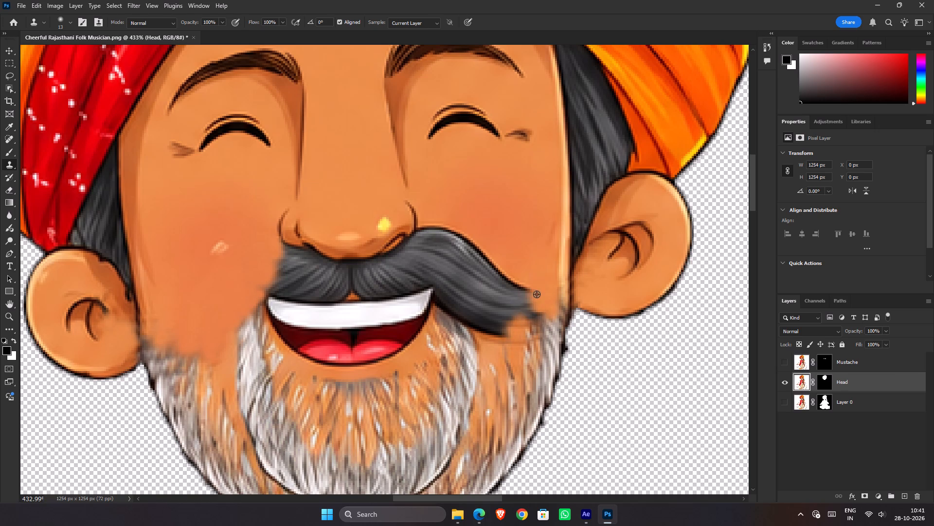
alt+click(537, 295)
double_click(537, 315)
Clone beard-area skin upward over the lower edge of the right mustache half's outer part with the Clone Stamp.
alt+click(486, 351)
click(482, 330)
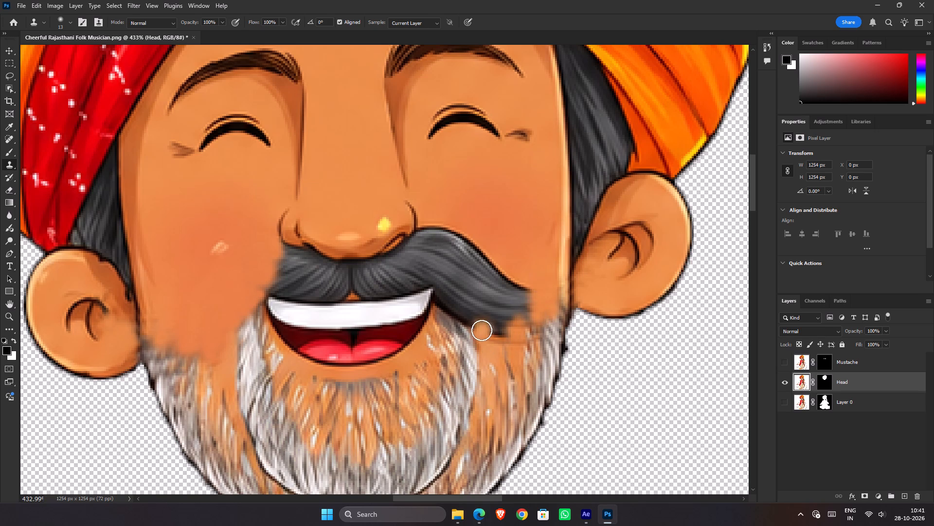
drag(482, 330, 486, 333)
drag(487, 333, 487, 328)
alt+click(493, 342)
drag(496, 335, 496, 328)
click(496, 329)
click(499, 335)
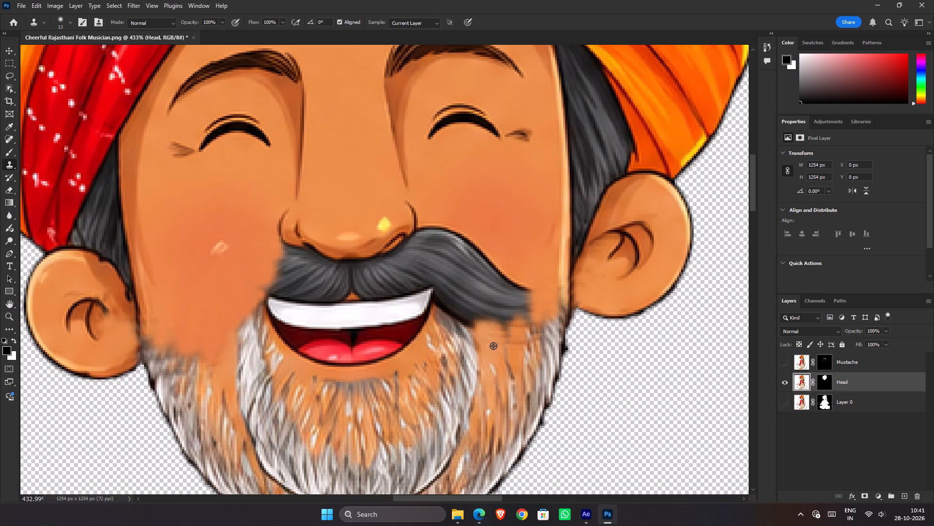
alt+click(492, 352)
double_click(490, 337)
alt+click(495, 345)
click(501, 337)
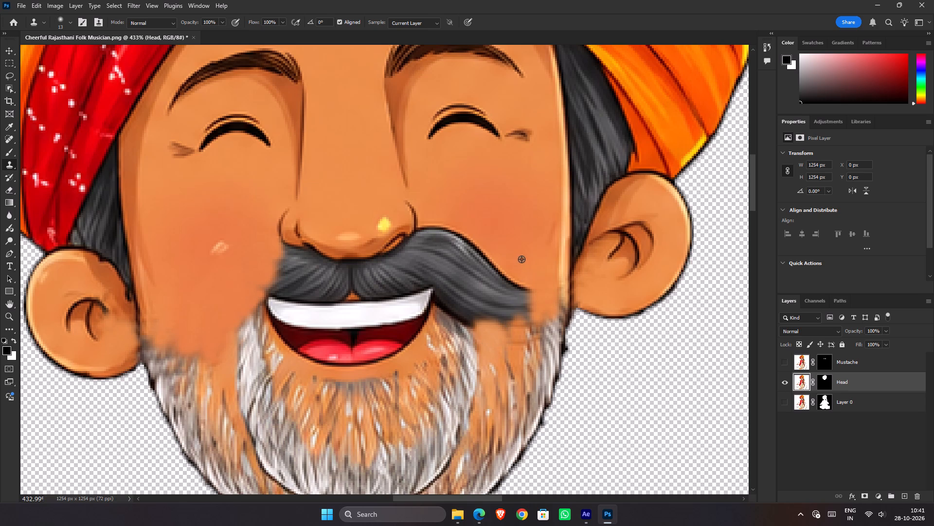
Clone right cheek skin downward over the upper curve and outer end of the right mustache half.
alt+click(522, 259)
drag(526, 287, 520, 298)
drag(520, 298, 523, 286)
drag(523, 282, 520, 300)
drag(517, 281, 507, 299)
drag(510, 270, 506, 294)
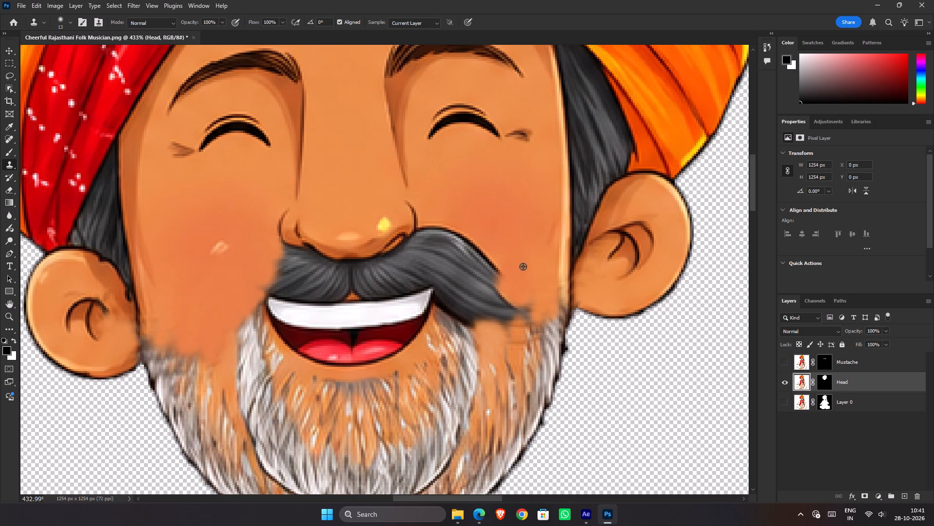
alt+click(525, 281)
drag(528, 304, 498, 295)
alt+click(520, 291)
drag(522, 308, 505, 311)
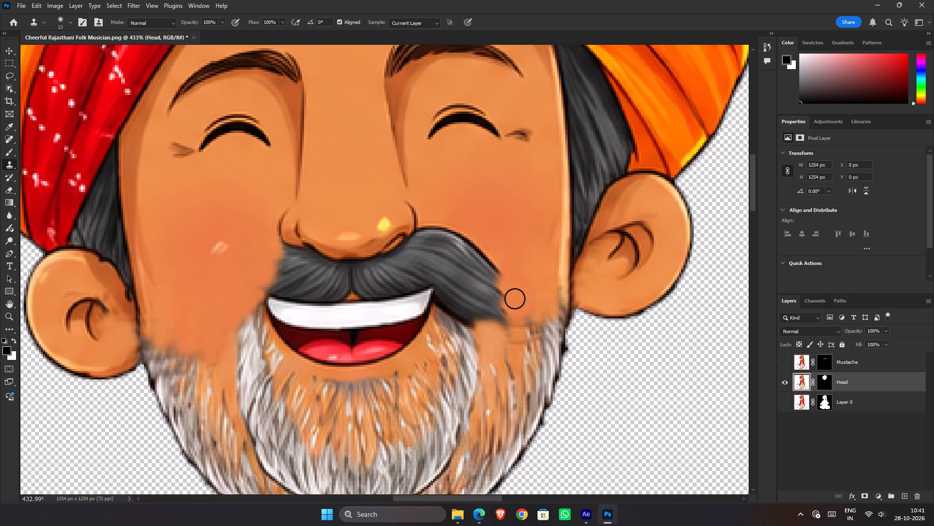
drag(514, 299, 504, 299)
click(503, 298)
alt+drag(527, 295, 521, 299)
drag(503, 310, 497, 310)
click(497, 310)
Clone nearby beard-area and cheek skin over the ragged lower end of the remaining right mustache half.
alt+click(493, 336)
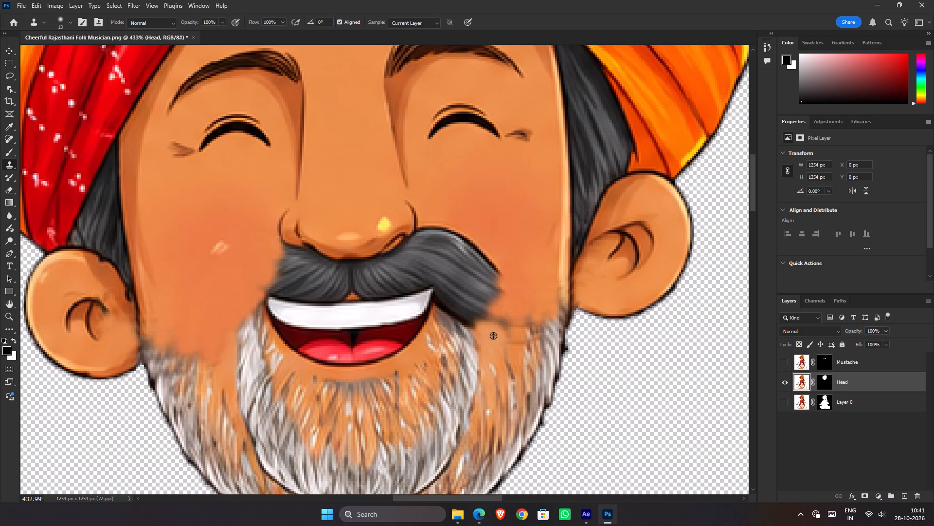
click(501, 320)
click(497, 316)
alt+click(494, 327)
double_click(489, 316)
alt+drag(521, 304, 514, 301)
click(499, 298)
click(492, 297)
Show the Mustache layer again over the retouched Head layer.
scroll(513, 273, down, 8)
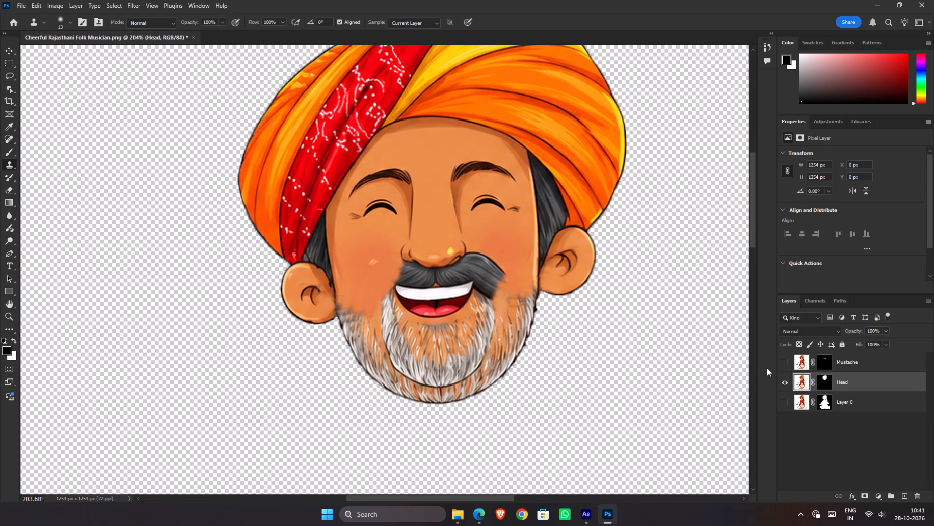
click(784, 358)
scroll(432, 205, down, 2)
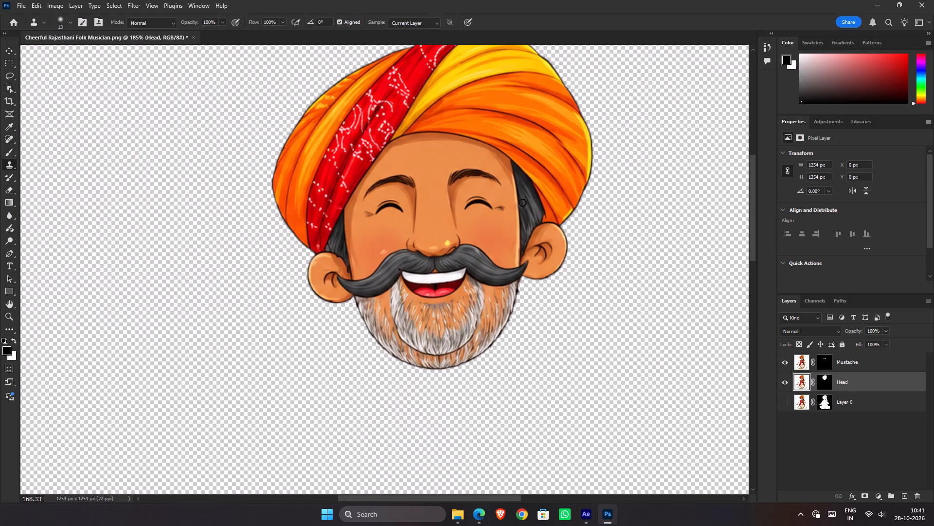
Save the document as Cheerful Rajasthani Folk Musician.psd in the new project folder with Maximize Compatibility enabled.
key(v)
key(ctrl+s)
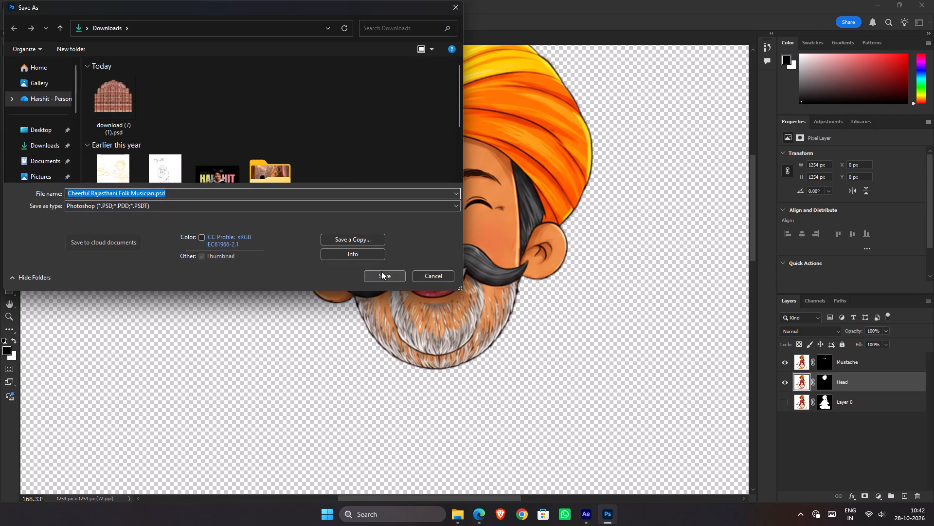
scroll(13, 152, down, 1)
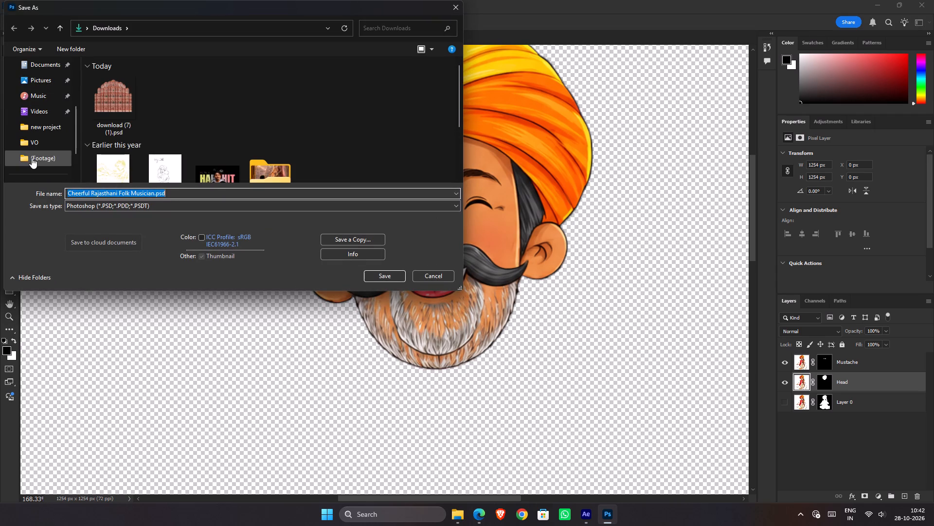
click(42, 130)
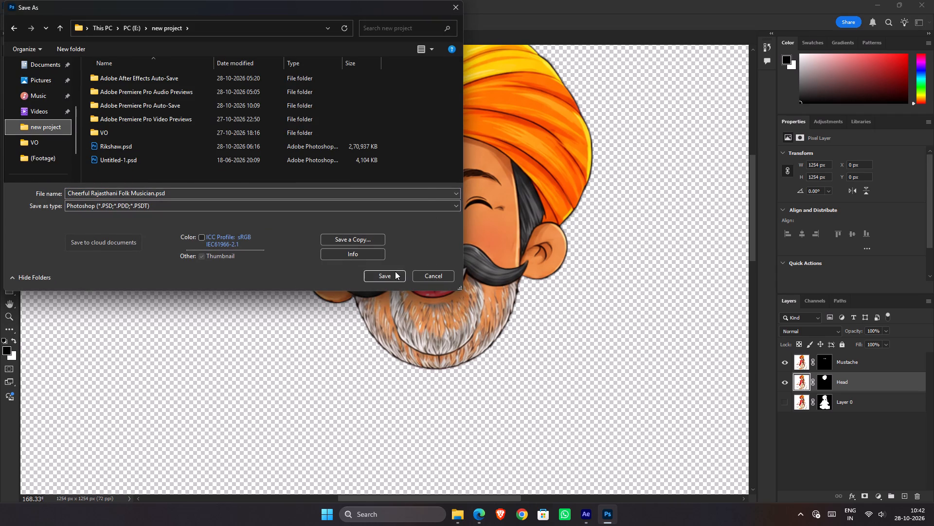
click(394, 272)
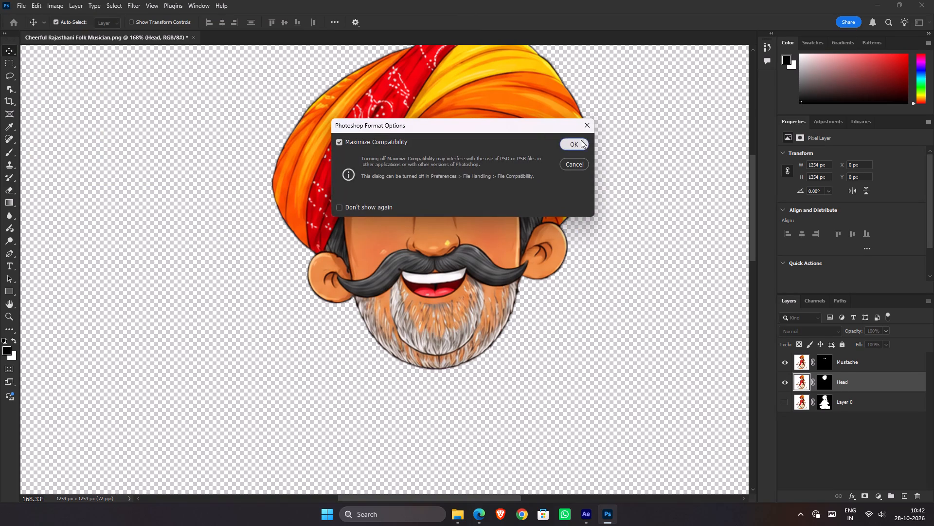
click(581, 140)
Hide the Head and Mustache layers and show Layer 0.
scroll(665, 307, down, 7)
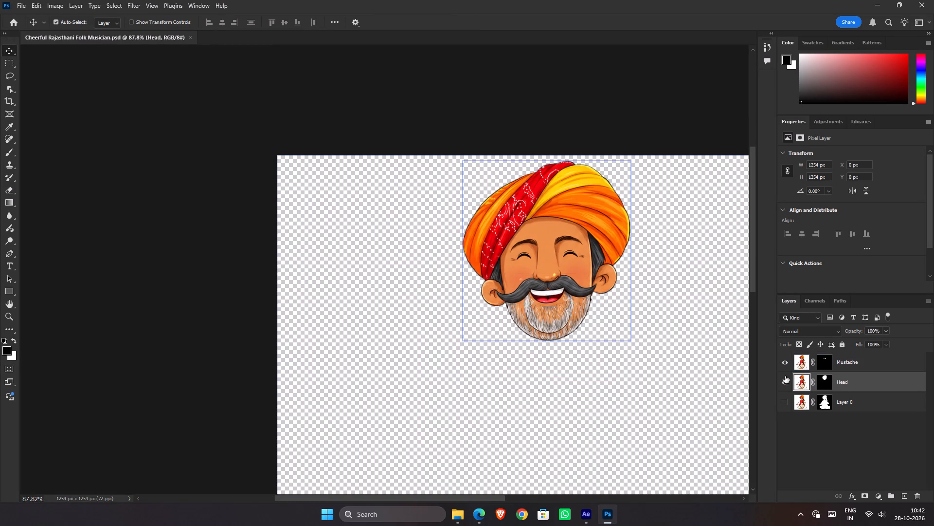
drag(785, 376, 790, 359)
click(784, 400)
Duplicate Layer 0 and hide the original layer.
key(space)
key(space)
key(space)
key(space)
key(space)
key(space)
key(space)
key(space)
key(space)
key(space)
key(space)
key(space)
key(space)
key(space)
key(space)
key(space)
key(space)
key(space)
key(space)
key(space)
drag(581, 367, 431, 212)
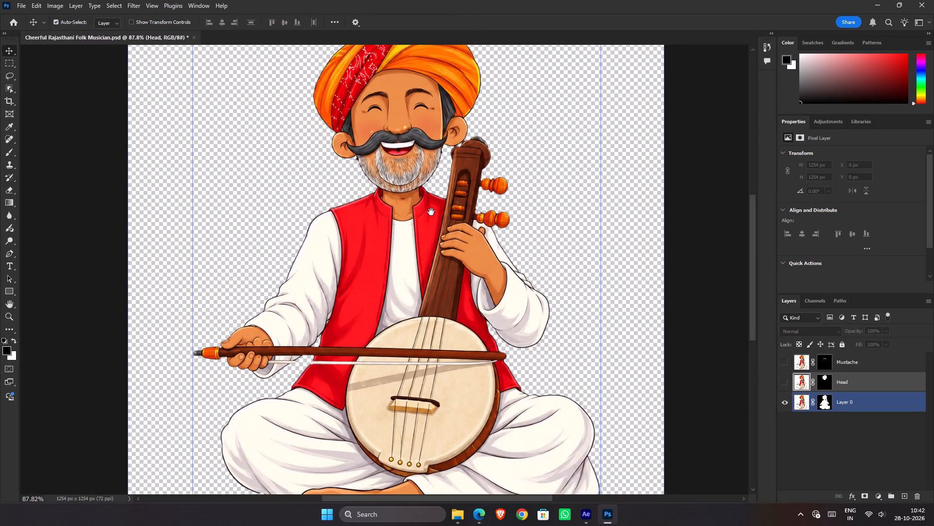
drag(431, 212, 431, 209)
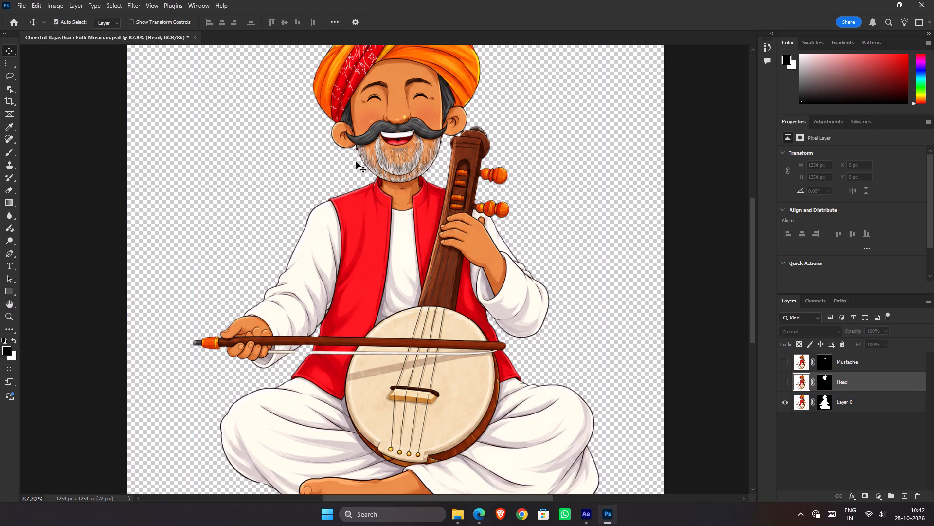
scroll(485, 338, down, 1)
key(space)
key(space)
key(space)
key(space)
key(space)
key(space)
key(space)
key(space)
key(space)
key(space)
key(space)
key(space)
key(space)
key(space)
key(space)
key(space)
key(space)
key(space)
key(space)
key(space)
drag(473, 357, 488, 320)
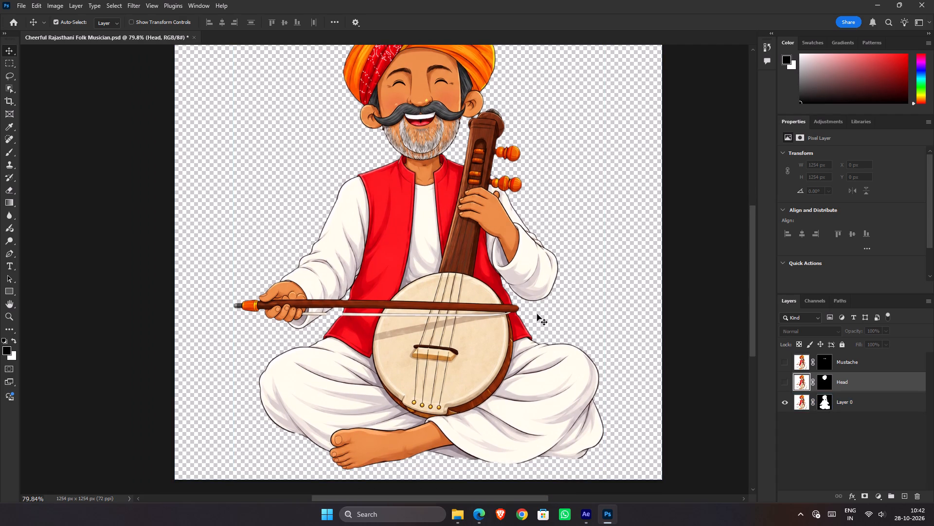
click(840, 403)
key(ctrl+j)
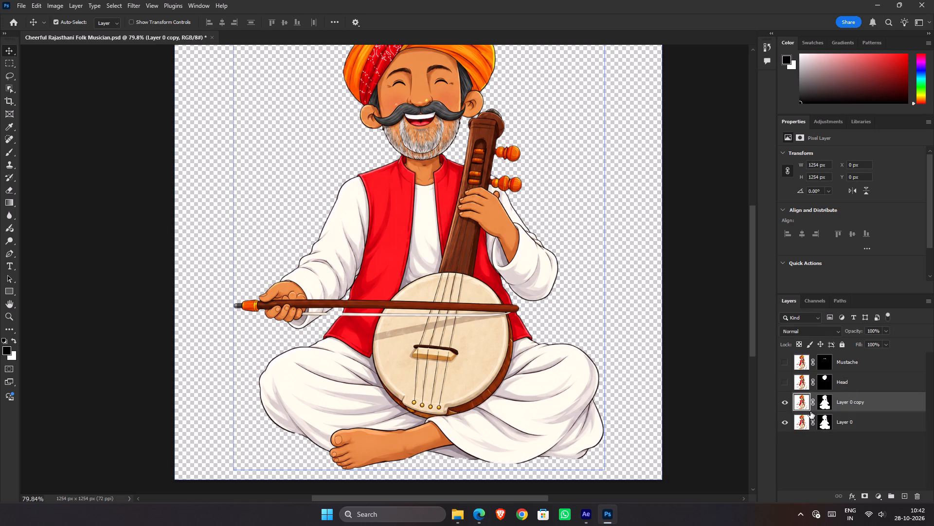
click(781, 426)
Rename the duplicated layer as Hand.
right_click(851, 401)
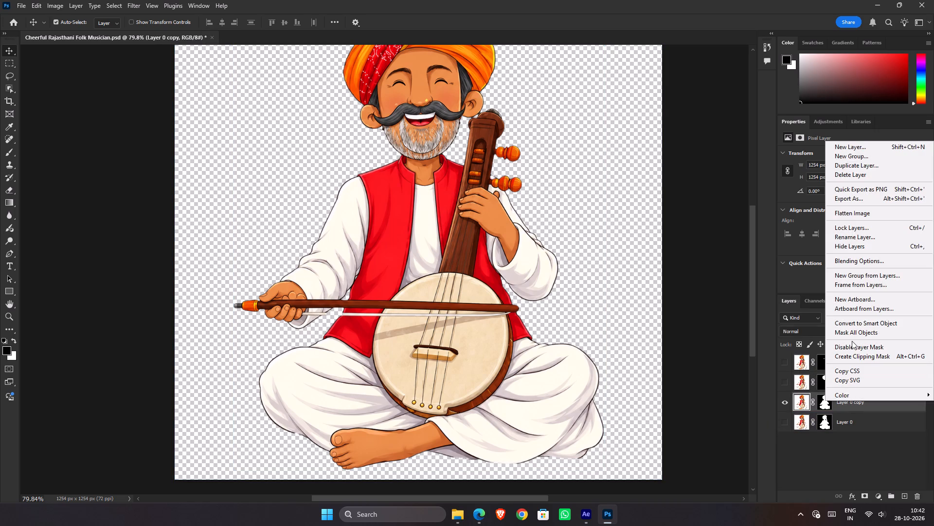
click(839, 404)
click(835, 405)
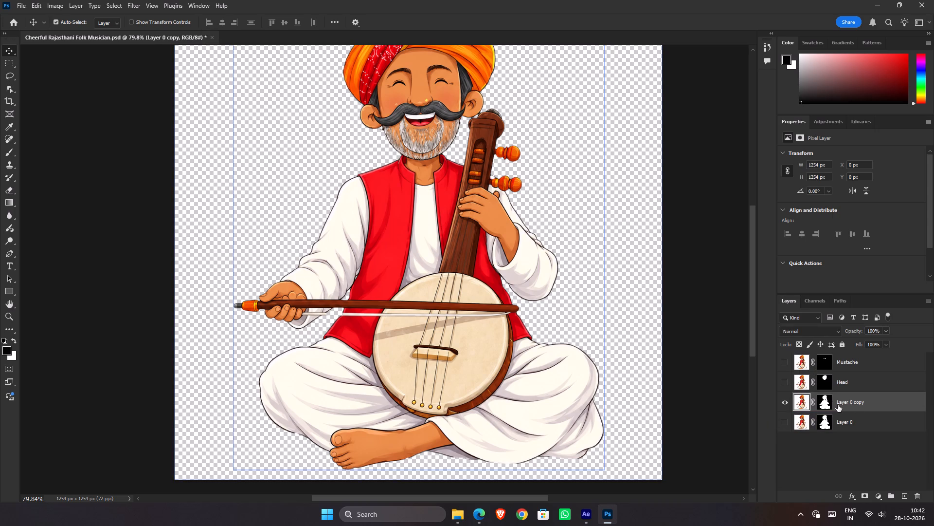
double_click(844, 404)
text(Hand)
key(Return)
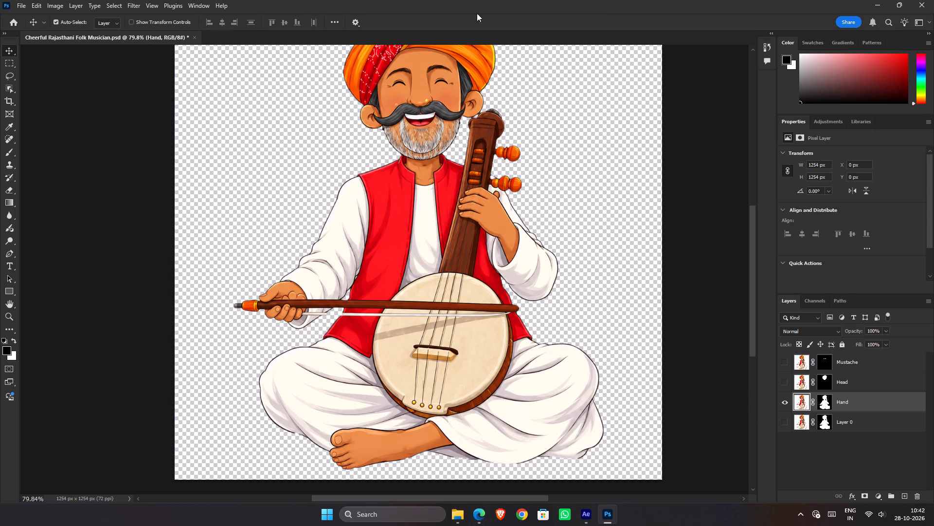
Select the musician's bow on the Hand layer by lassoing around its full length with the Object Selection tool.
key(w)
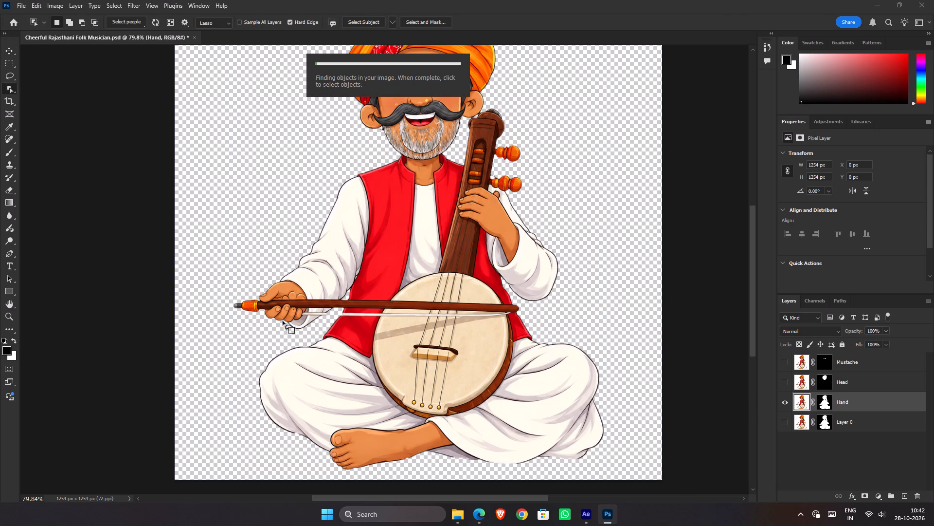
drag(273, 319, 525, 312)
drag(525, 312, 283, 291)
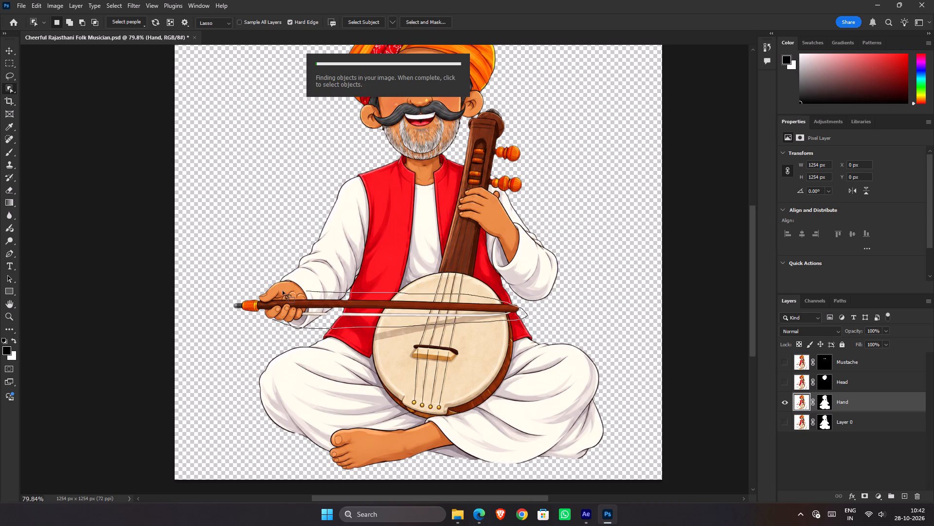
drag(283, 291, 263, 320)
Add the missing parts of the thin white bow string to the selection, from the hand to the bow's tip.
scroll(295, 335, up, 4)
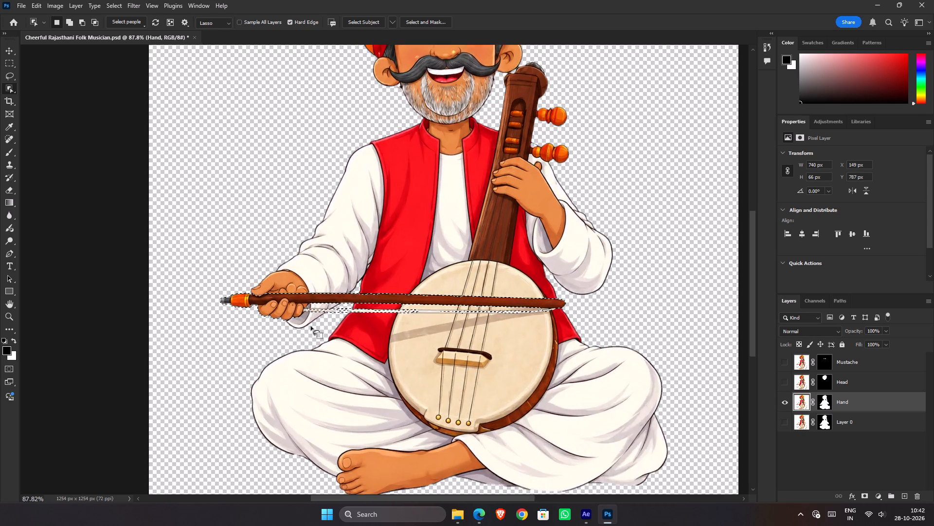
scroll(311, 326, up, 6)
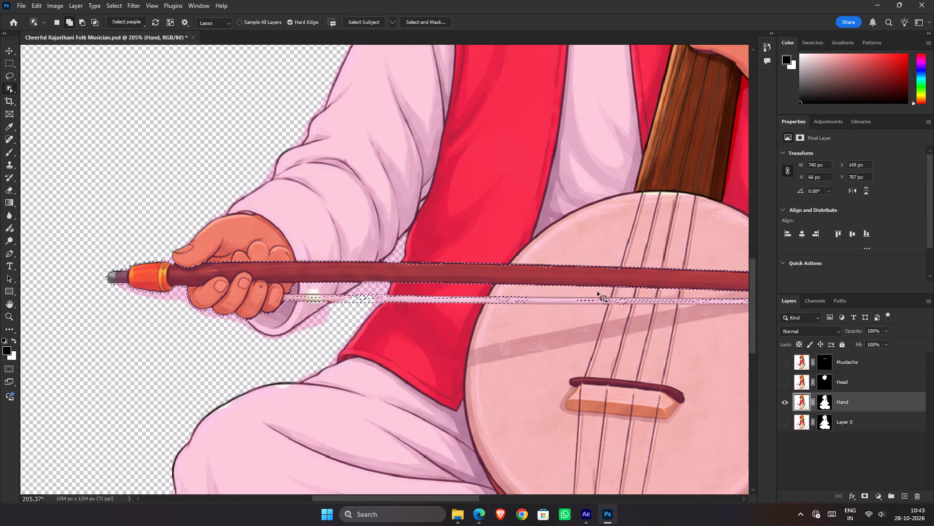
shift+drag(636, 291, 281, 290)
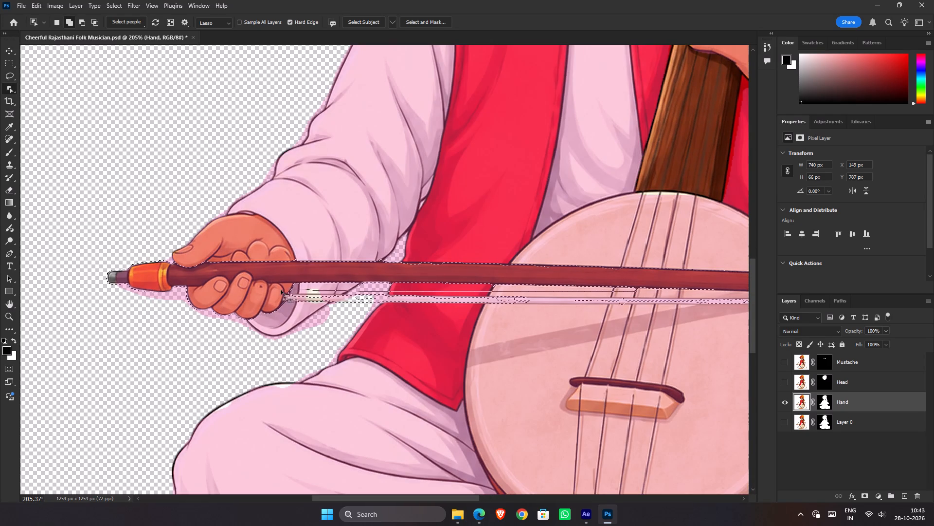
shift+drag(281, 290, 632, 296)
key(space)
key(space)
key(space)
key(space)
key(space)
key(space)
key(space)
key(space)
key(space)
key(space)
key(space)
key(space)
key(space)
key(space)
key(space)
key(space)
key(space)
key(space)
key(space)
key(space)
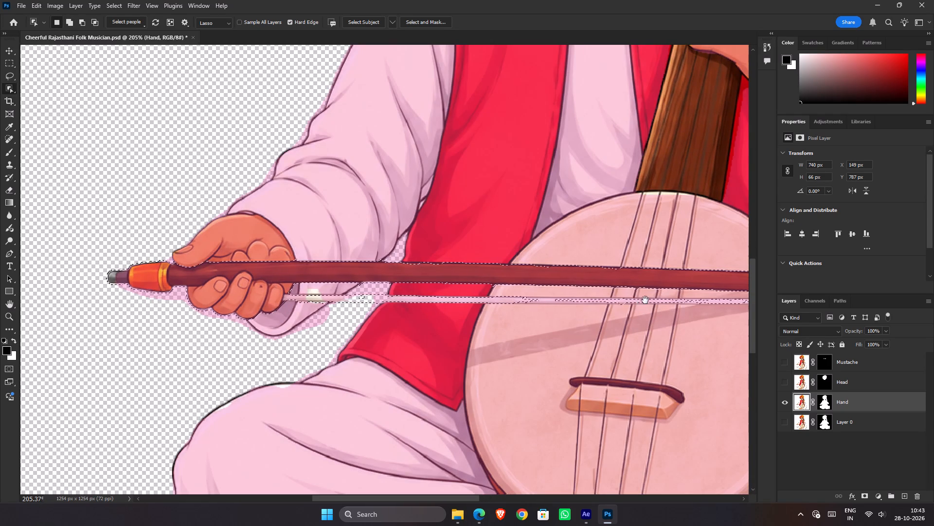
drag(647, 300, 280, 315)
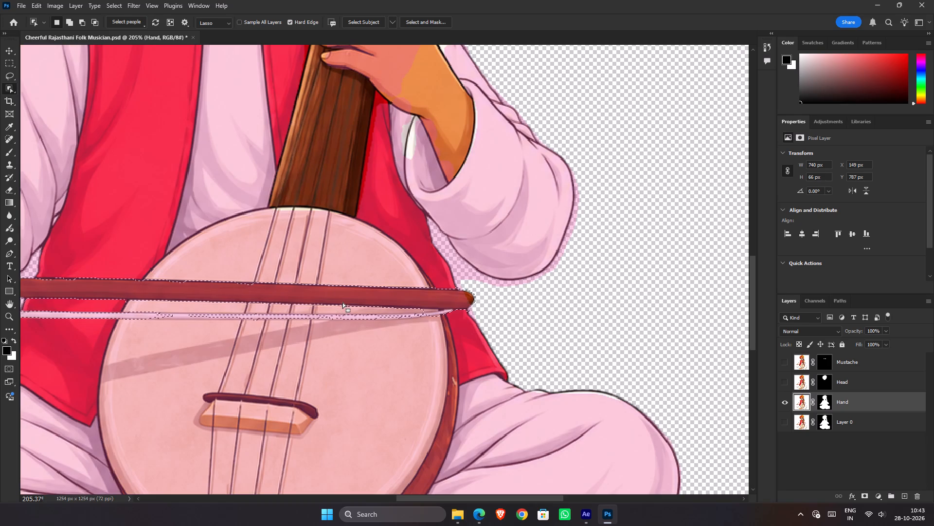
shift+click(447, 306)
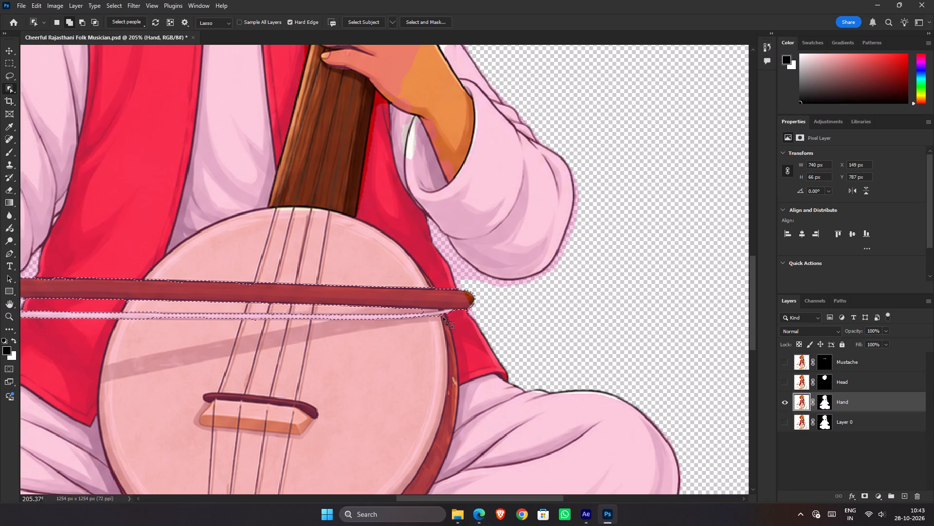
Examine the selection outline along the bow, its string and the hand holding it.
scroll(443, 316, down, 6)
key(space)
key(space)
key(space)
key(space)
key(space)
key(space)
key(space)
key(space)
key(space)
key(space)
key(space)
key(space)
key(space)
key(space)
key(space)
key(space)
key(space)
key(space)
key(space)
key(space)
drag(281, 336, 374, 319)
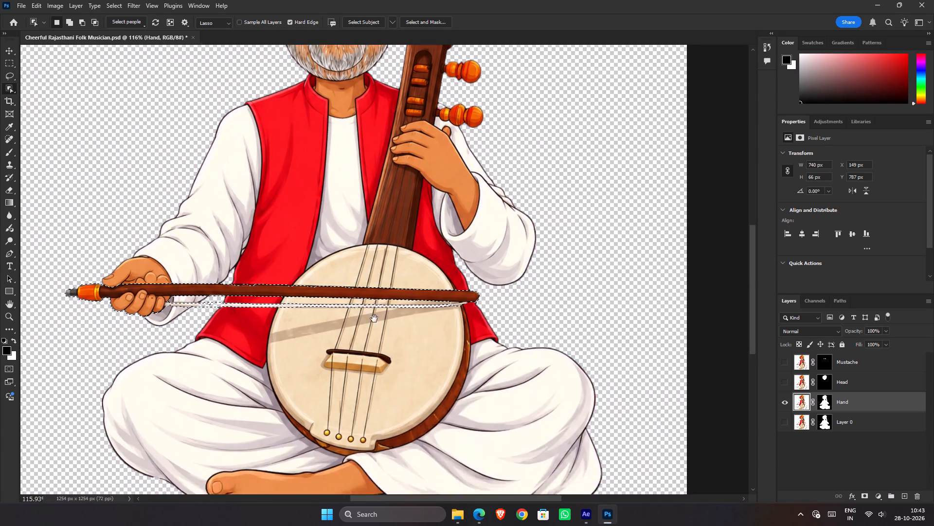
drag(374, 319, 424, 323)
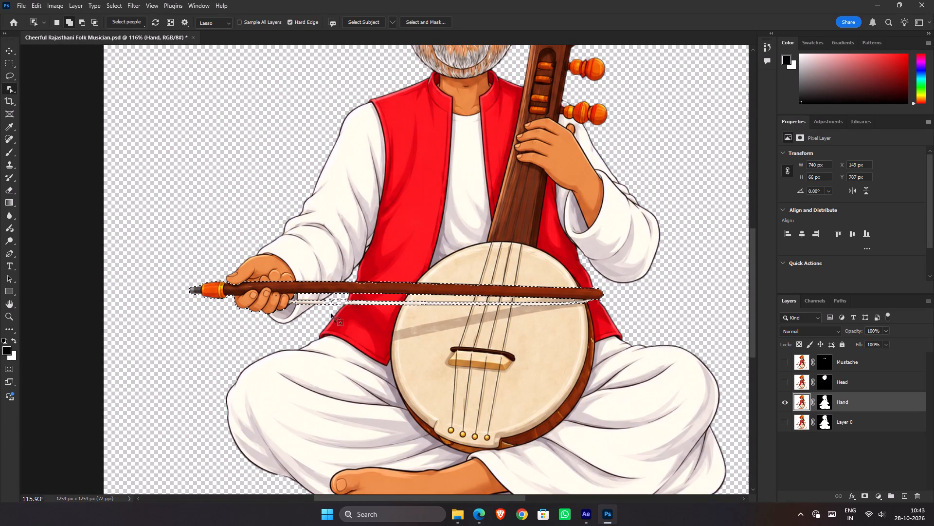
scroll(330, 308, up, 1)
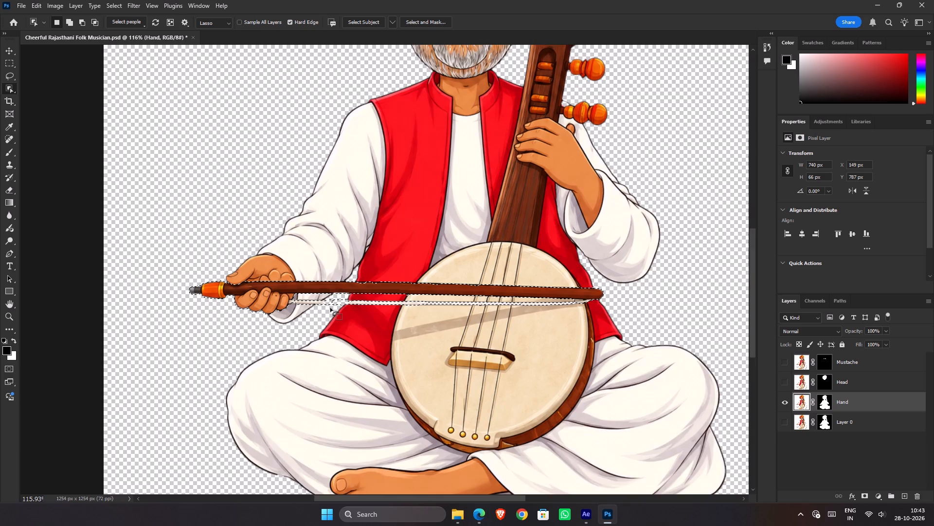
scroll(330, 308, up, 8)
scroll(334, 302, down, 5)
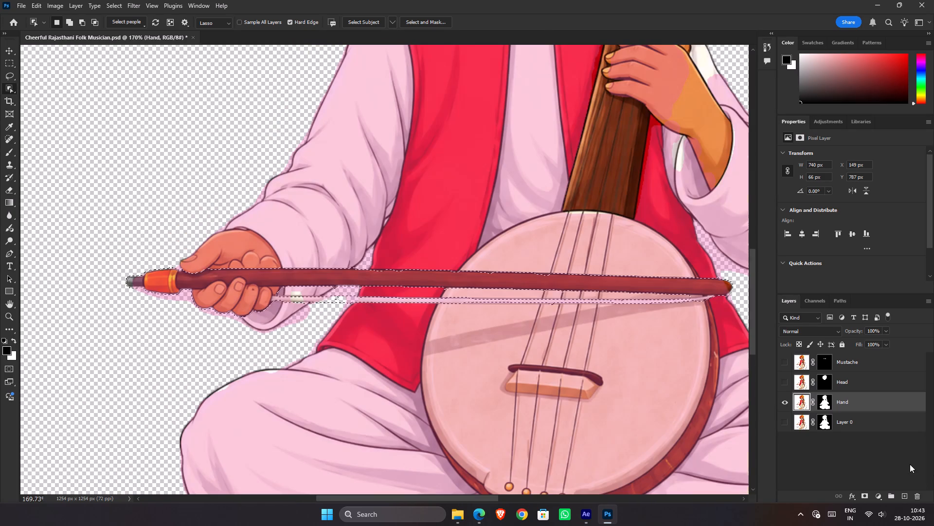
On the Hand layer's mask, invert the bow selection and paint out the musician's legs and lower instrument body in black.
click(826, 405)
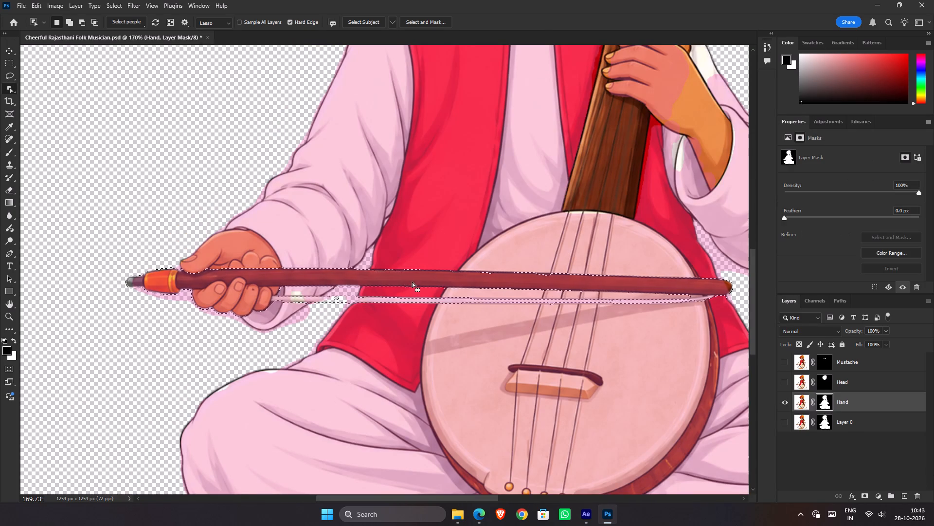
scroll(412, 282, down, 7)
key(b)
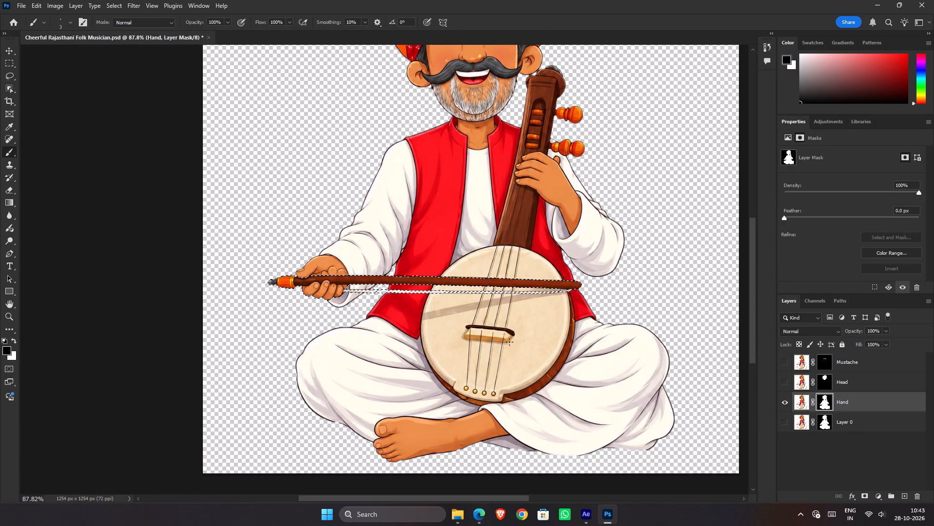
scroll(476, 311, up, 6)
alt+right_drag(469, 317, 502, 312)
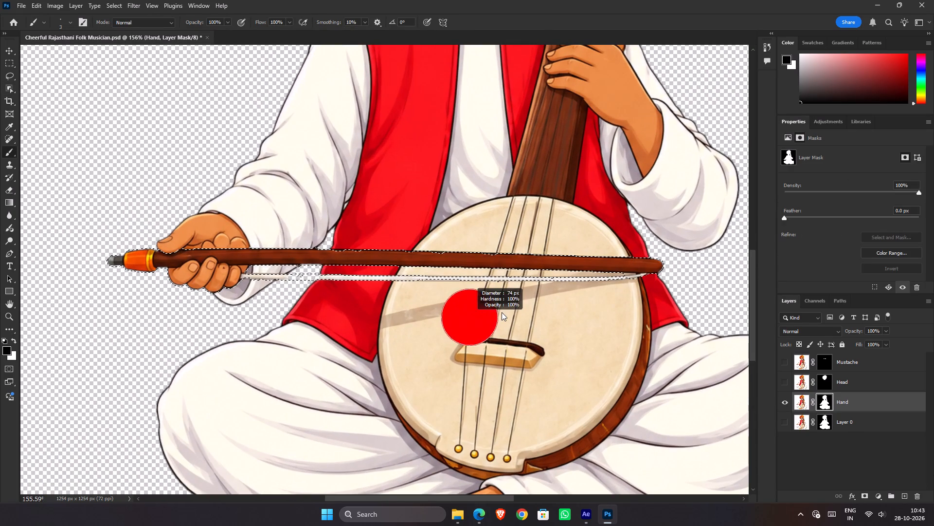
scroll(493, 314, down, 7)
drag(440, 341, 418, 349)
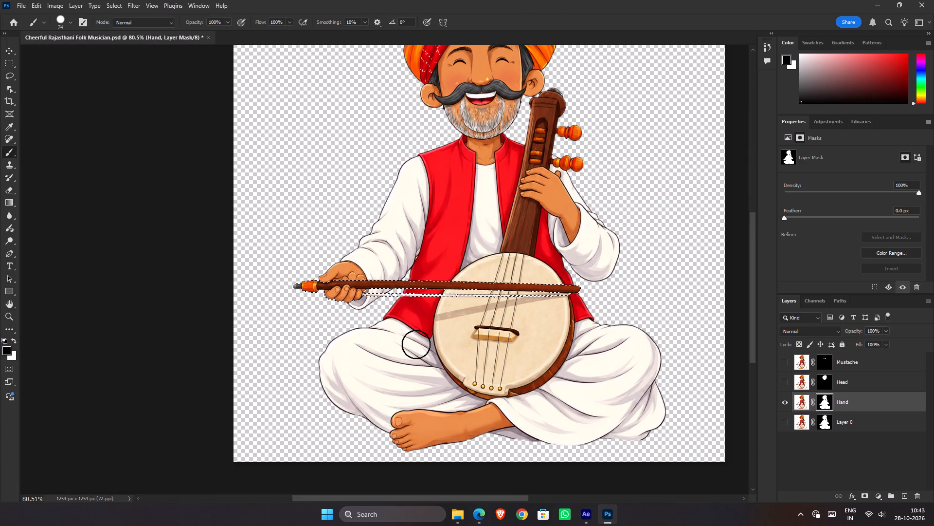
key(x)
key(x)
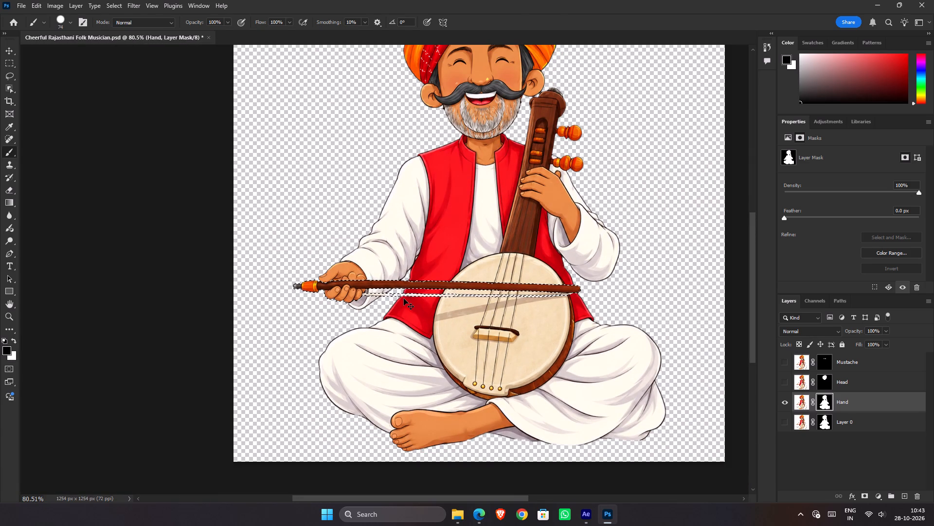
key(ctrl+shift+i)
drag(409, 339, 323, 342)
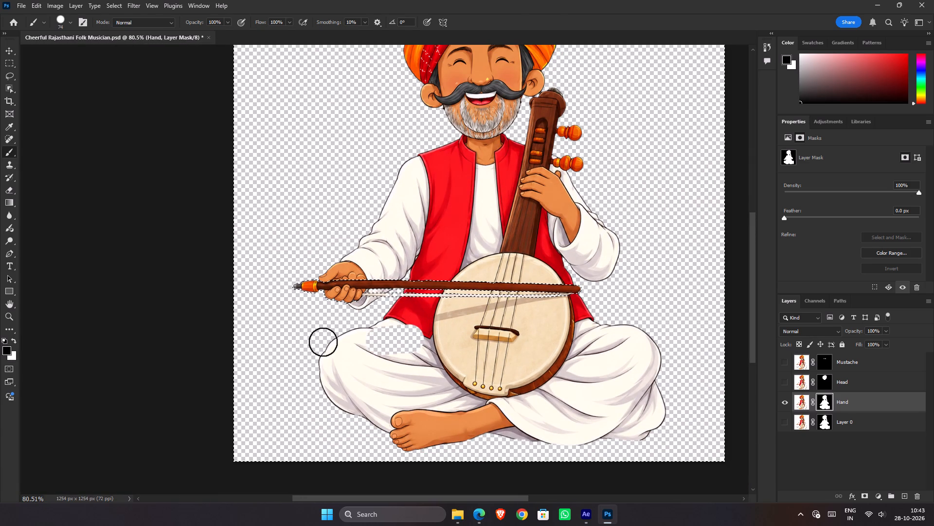
drag(323, 342, 367, 392)
alt+right_drag(376, 389, 394, 388)
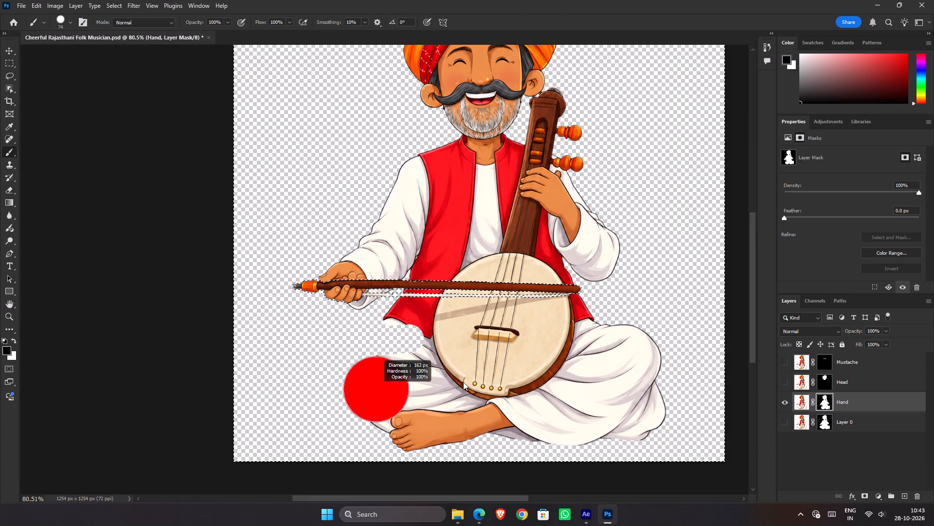
drag(648, 359, 367, 417)
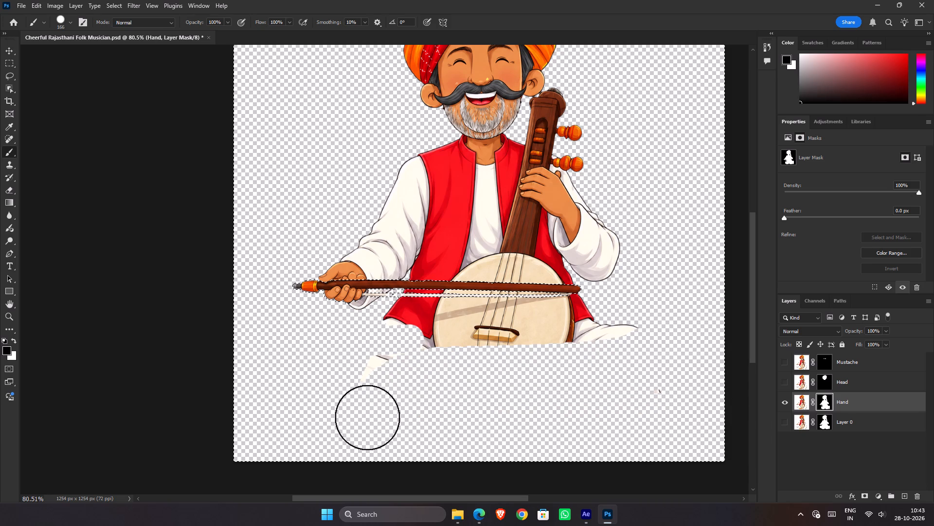
drag(367, 417, 677, 437)
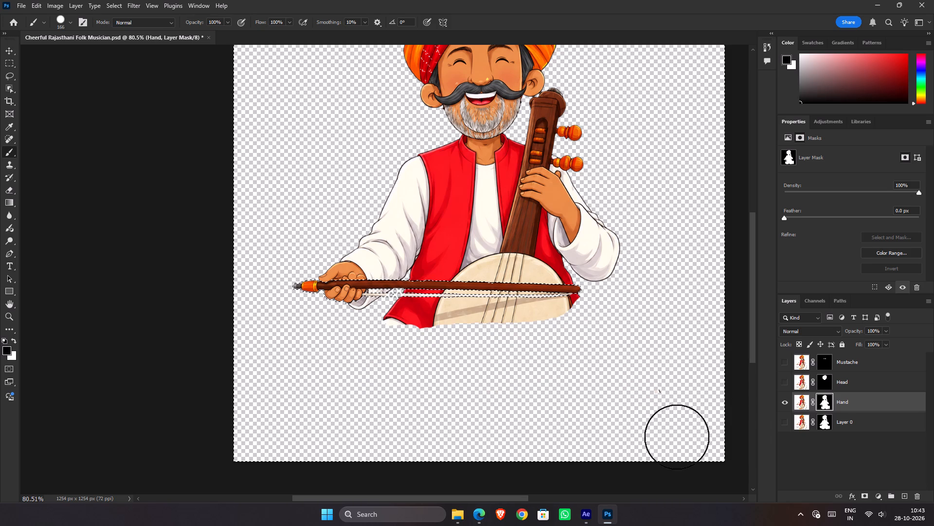
Mask out the arm holding the instrument's neck, along with the upper neck and its tuning pegs.
drag(677, 437, 593, 216)
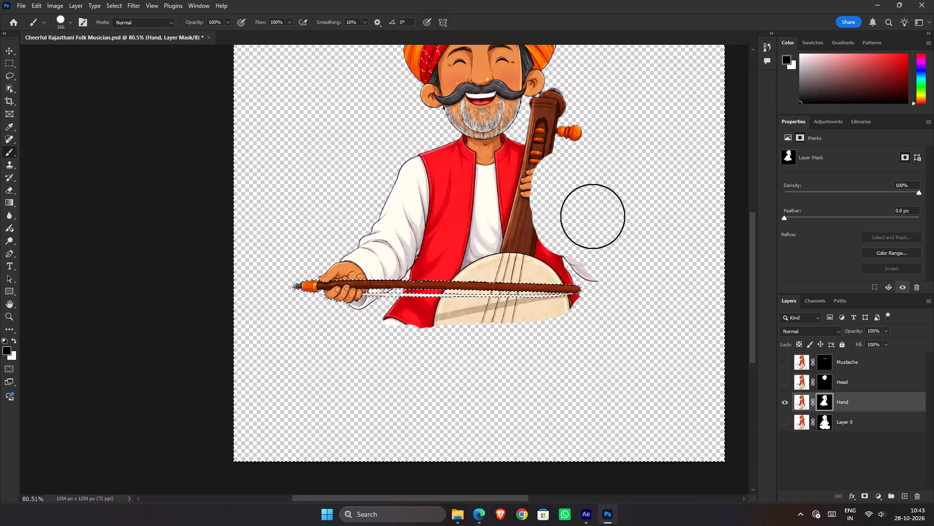
drag(583, 233, 552, 86)
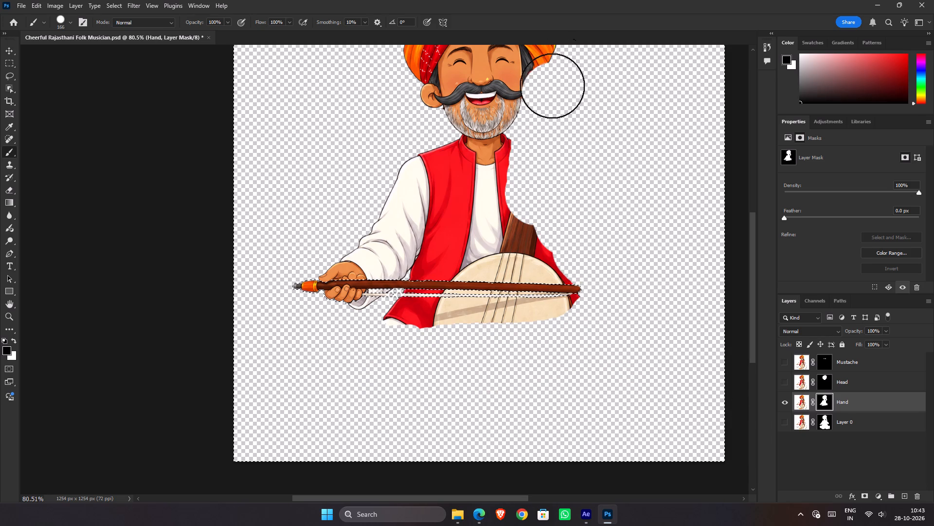
drag(552, 86, 531, 156)
Mask out the musician's head, including the face, beard and turban, on the Hand layer's mask.
key(space)
key(space)
key(space)
key(space)
key(space)
key(space)
key(space)
drag(518, 130, 531, 233)
drag(532, 102, 393, 170)
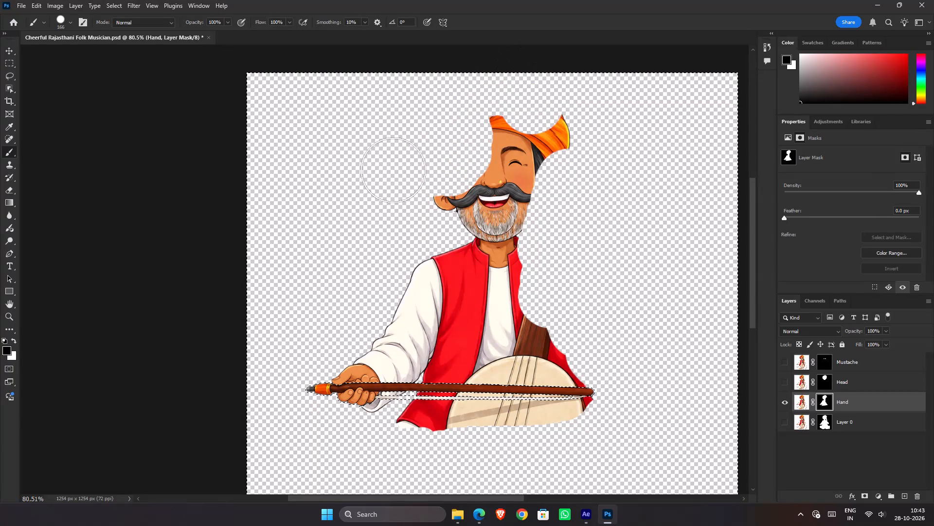
drag(393, 170, 467, 271)
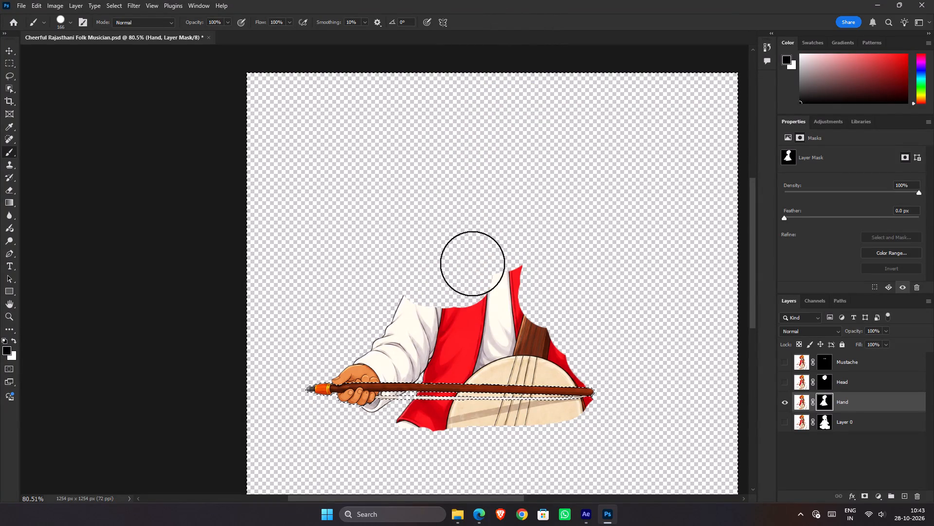
key(ctrl+z)
drag(514, 182, 453, 132)
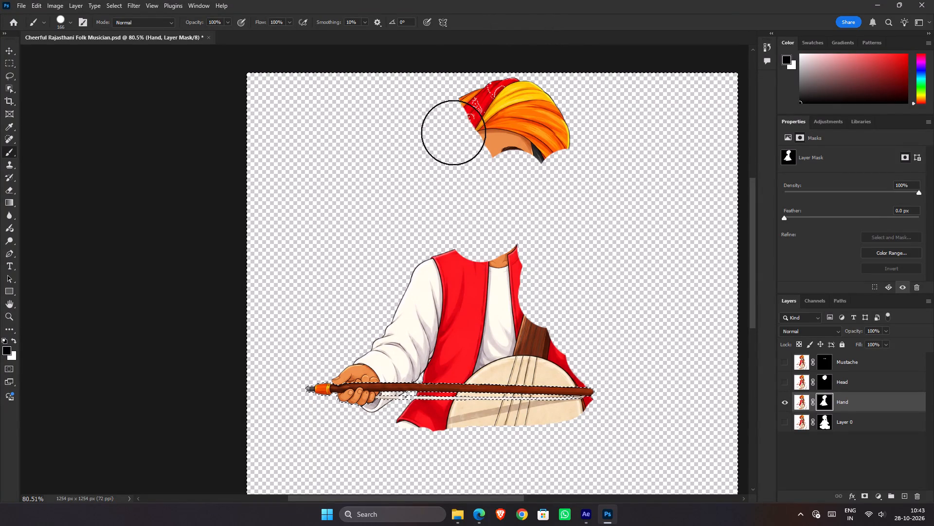
drag(453, 132, 521, 161)
Paint out the neck, the vest's collar and the shirt top on the mask, reducing the brush to 99 px at the shoulder.
scroll(456, 231, up, 7)
key(space)
key(space)
key(space)
key(space)
key(space)
key(space)
key(space)
key(space)
drag(495, 274, 487, 118)
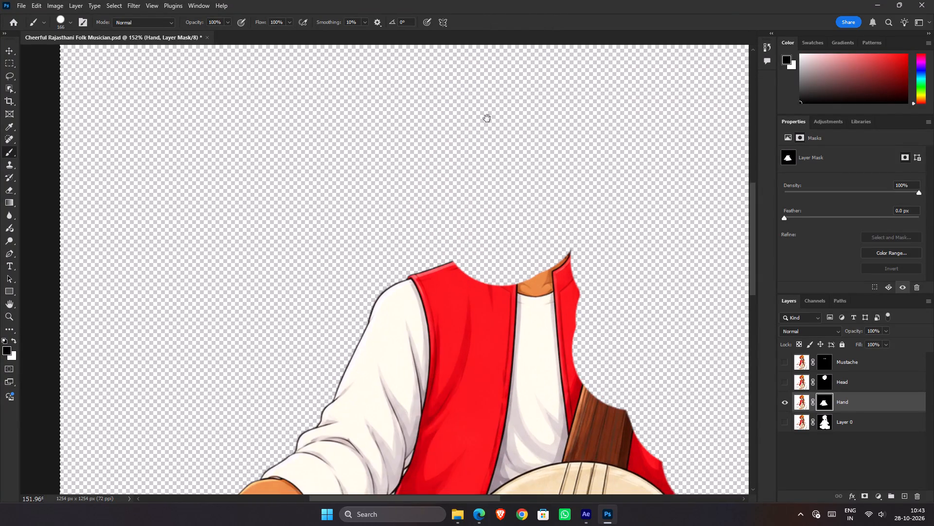
drag(487, 118, 492, 91)
drag(548, 99, 557, 123)
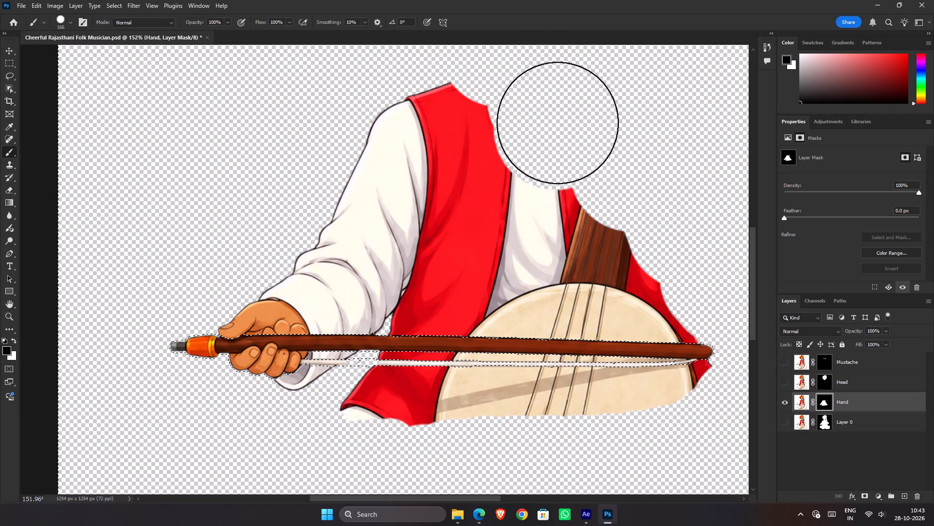
drag(557, 123, 542, 120)
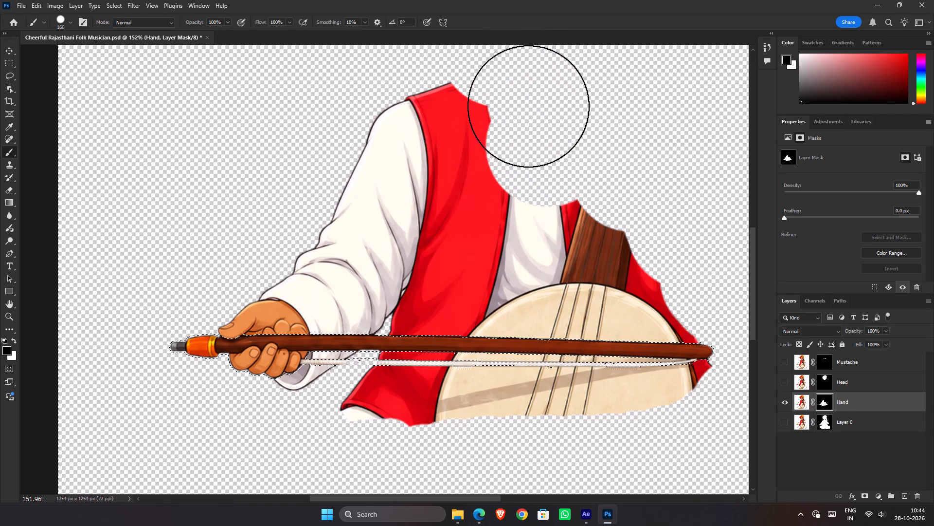
alt+right_drag(497, 101, 472, 99)
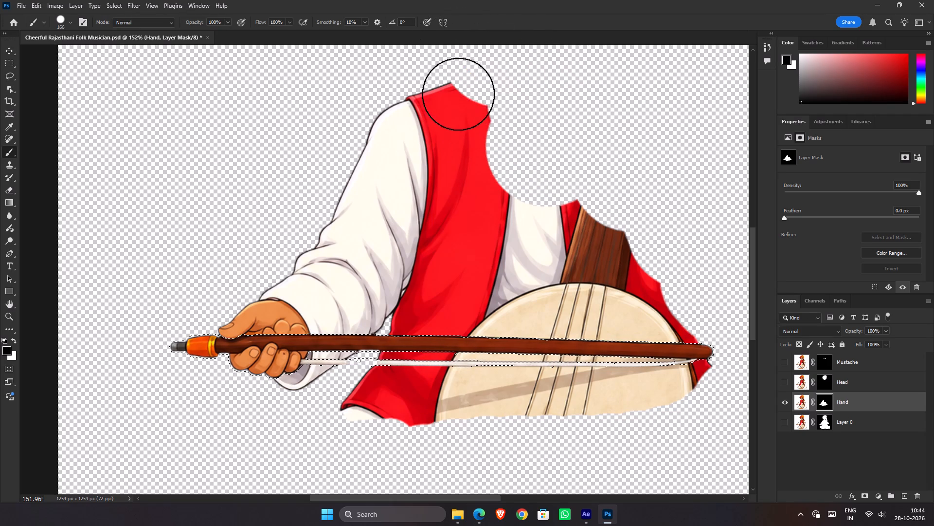
click(433, 71)
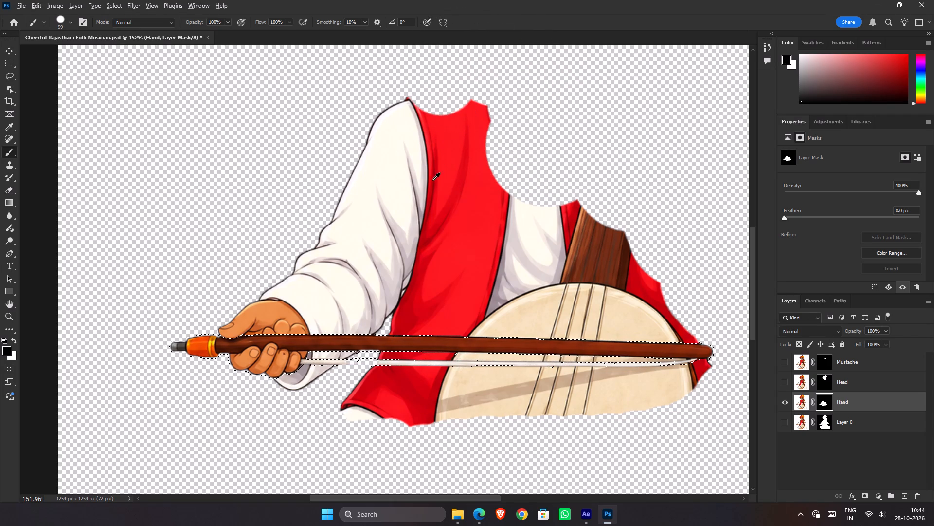
Fade out the bow arm's shoulder and the adjoining vest on the mask with a softer brush of about 57% hardness.
alt+right_drag(432, 180, 426, 97)
drag(395, 120, 398, 121)
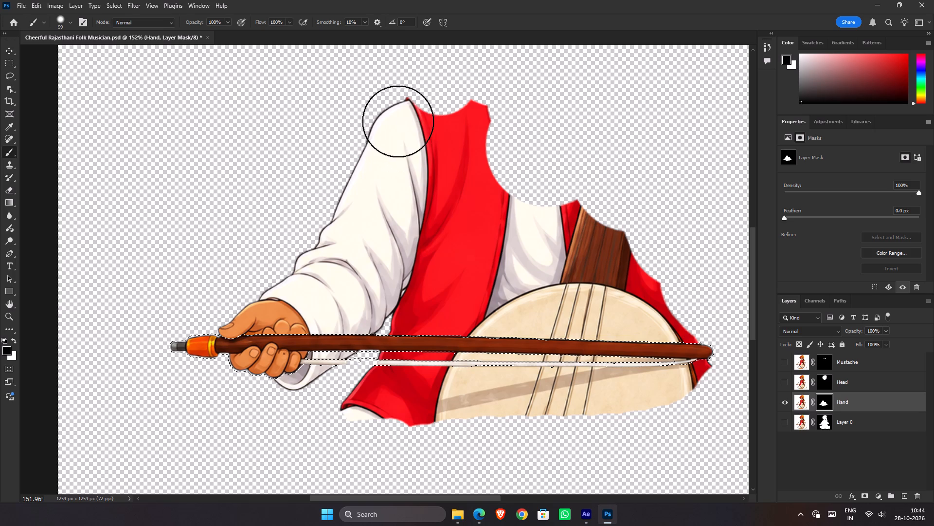
drag(398, 121, 435, 269)
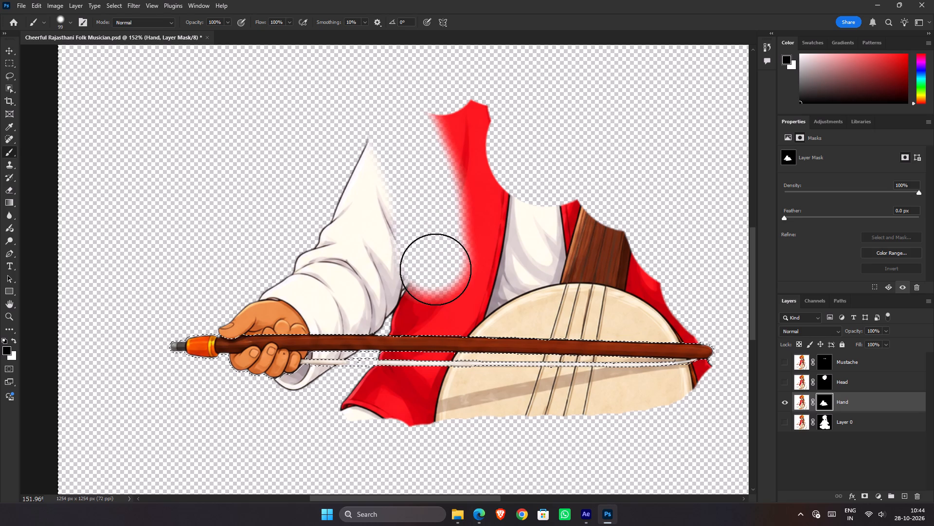
drag(435, 269, 447, 291)
Mask out the remaining central vest, shirt and instrument above the bow using a harder 149 px brush.
alt+right_drag(447, 283, 433, 281)
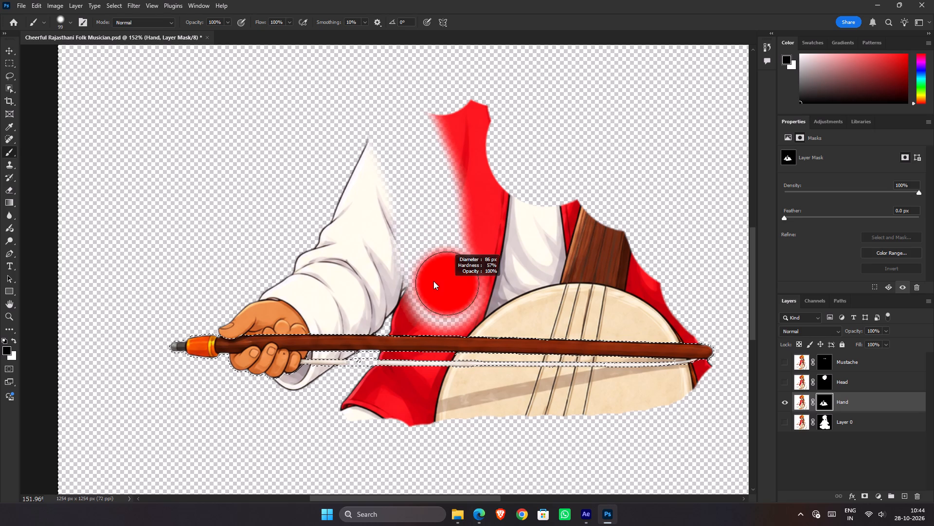
alt+right_drag(433, 281, 428, 275)
alt+right_drag(457, 108, 485, 357)
alt+right_drag(454, 121, 488, 122)
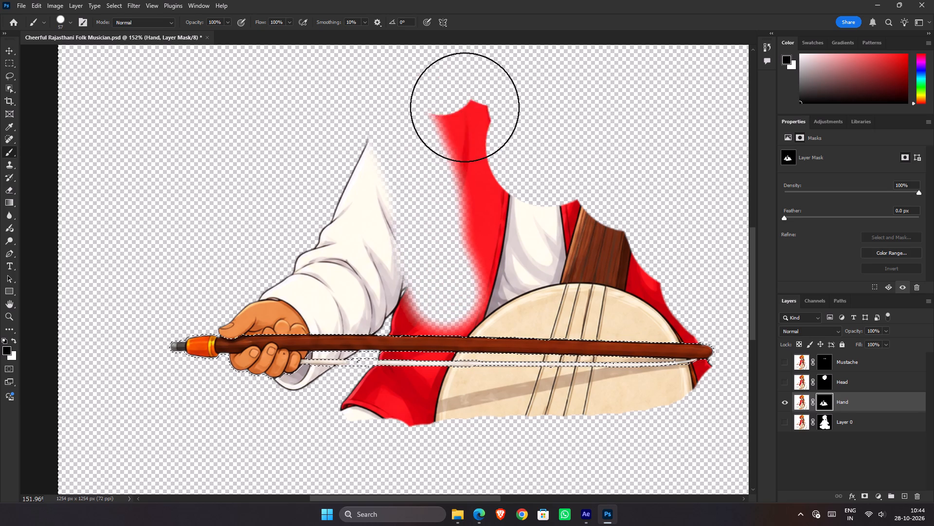
alt+right_drag(466, 109, 473, 175)
drag(451, 104, 513, 220)
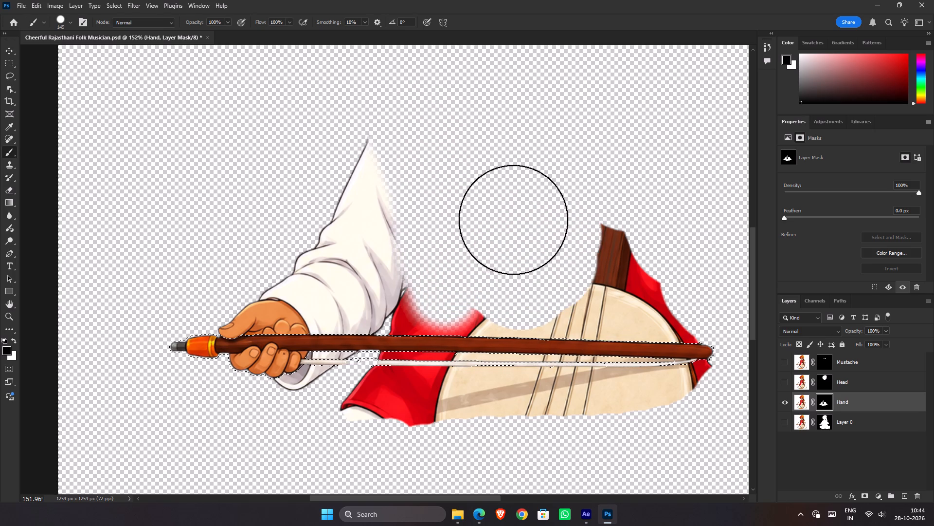
drag(513, 220, 524, 261)
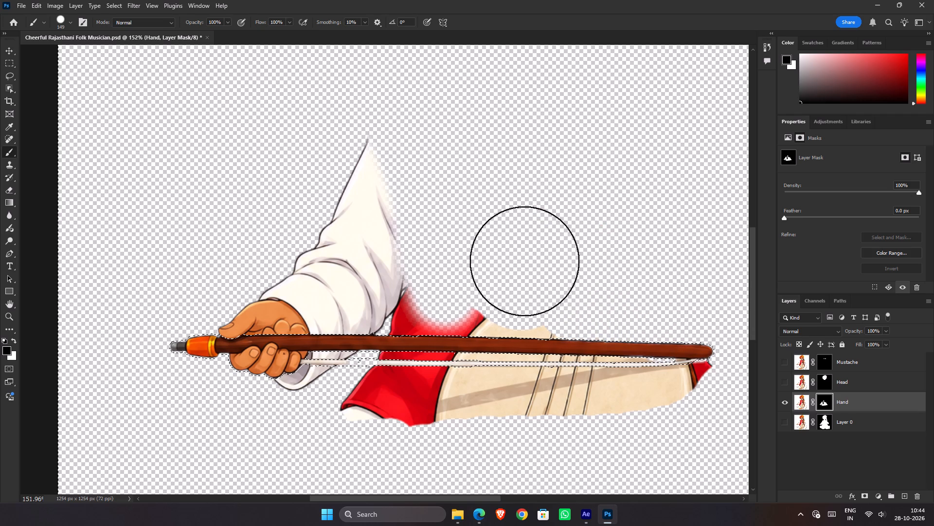
drag(524, 261, 537, 338)
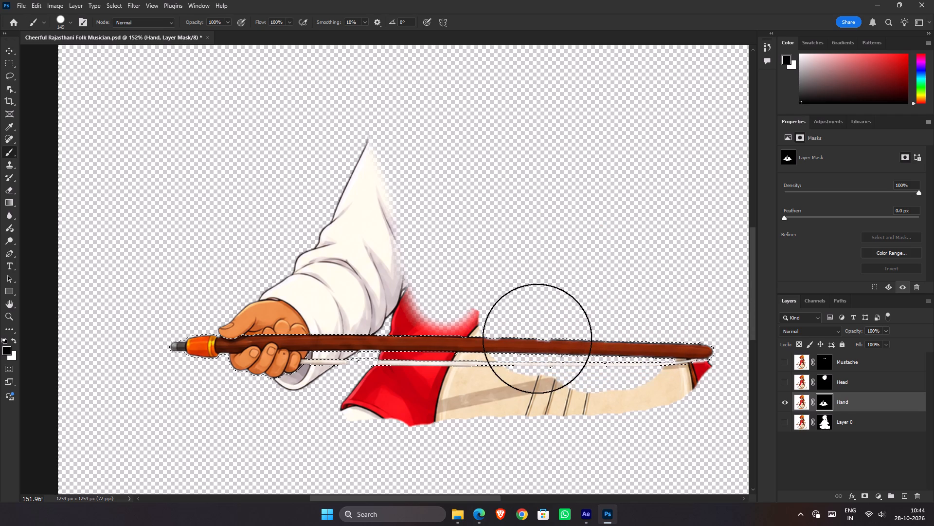
drag(537, 338, 485, 327)
Trim the red vest beside the bow arm's sleeve on the mask with a 43 px brush.
scroll(449, 329, up, 3)
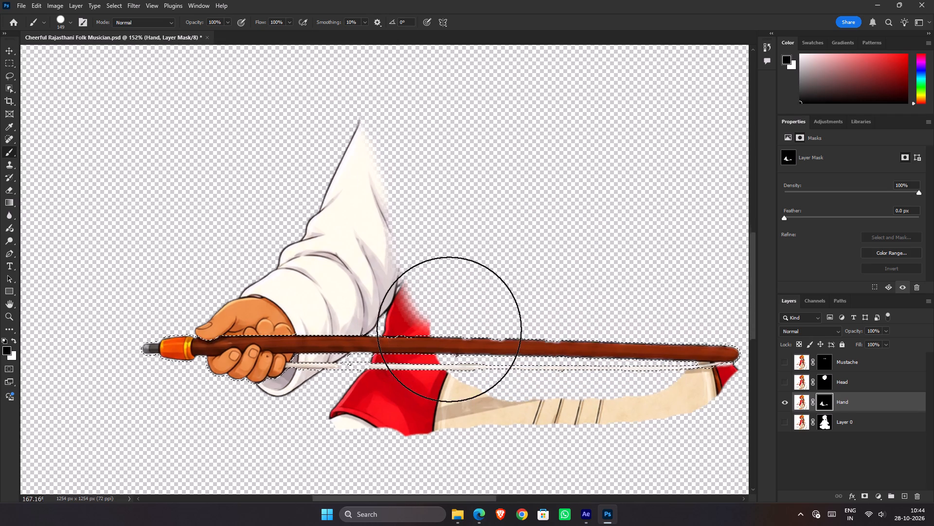
scroll(449, 329, up, 4)
alt+right_drag(454, 306, 379, 291)
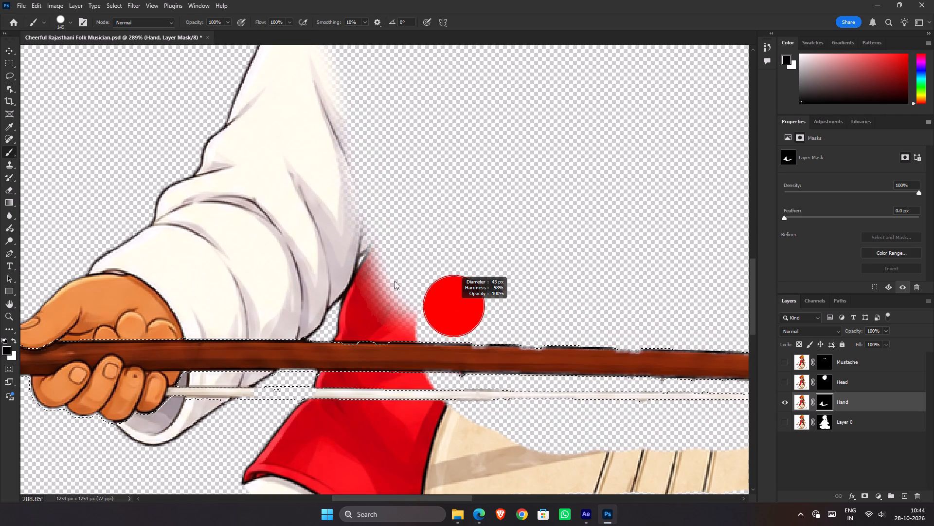
scroll(392, 251, up, 6)
drag(400, 250, 383, 301)
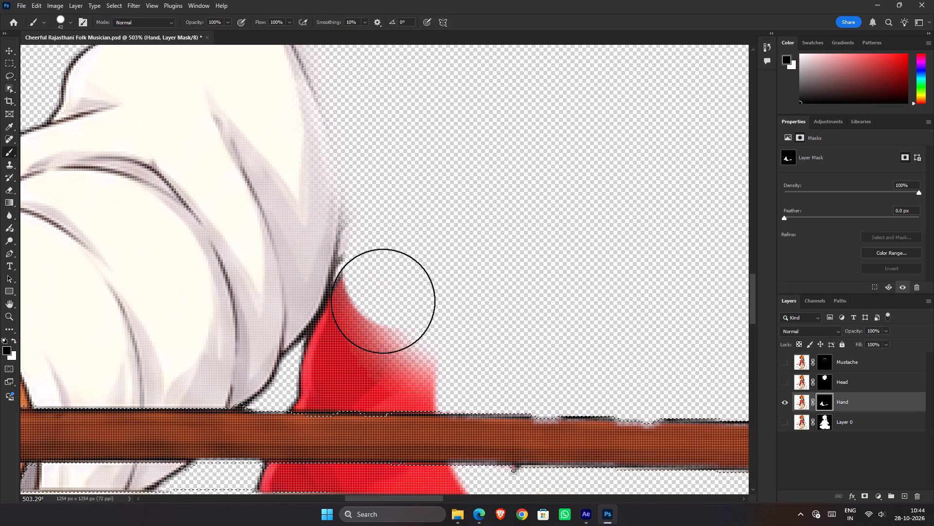
drag(383, 301, 381, 322)
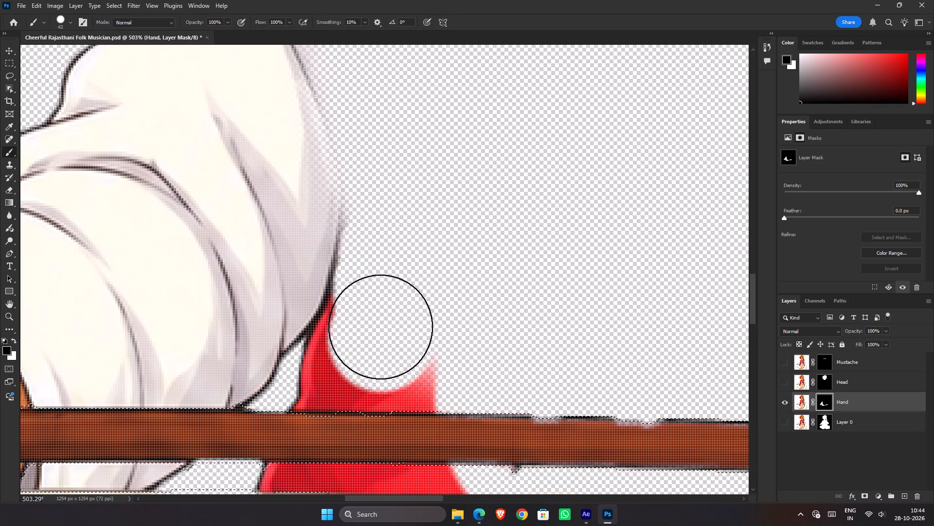
Mask out the remaining red vest between the sleeve's edge and the bow stick with a 15 px brush.
key(space)
key(space)
key(space)
key(space)
key(space)
key(space)
drag(385, 337, 430, 249)
alt+right_drag(455, 274, 417, 272)
drag(342, 303, 345, 303)
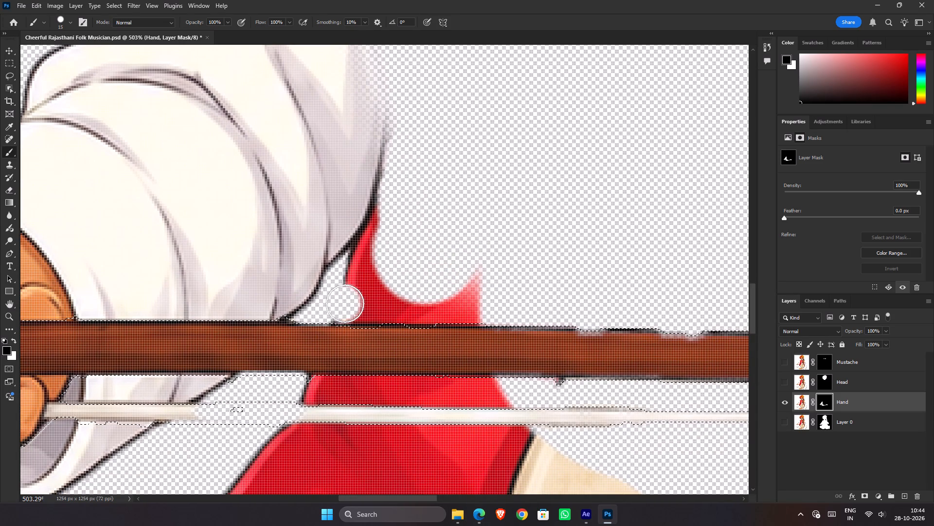
drag(345, 303, 469, 302)
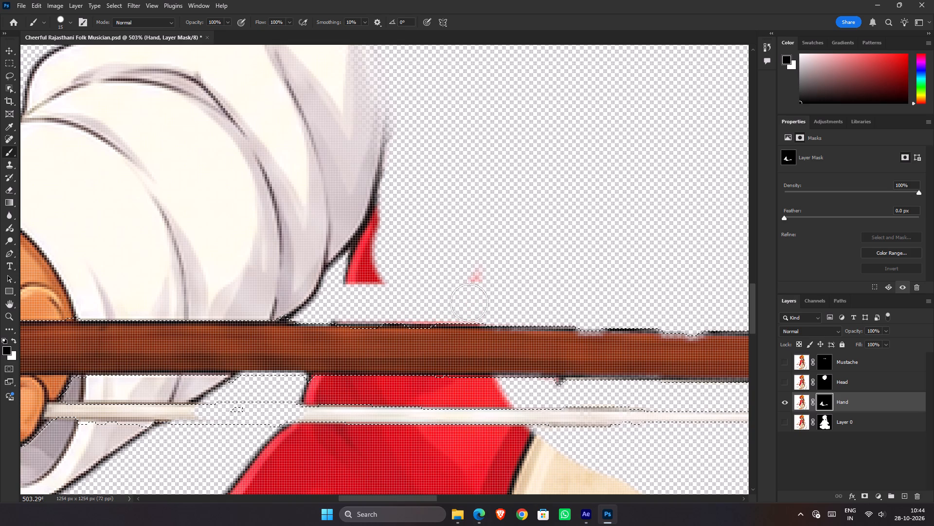
drag(469, 302, 415, 291)
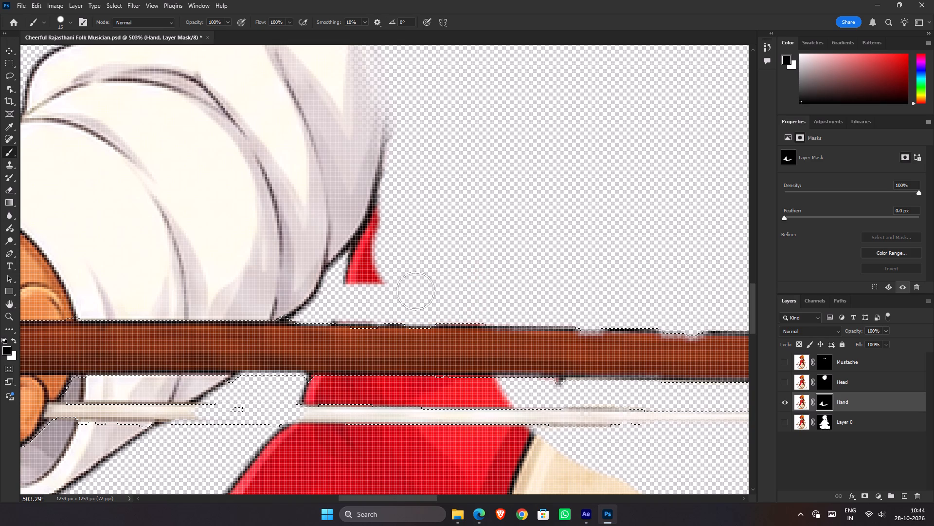
drag(415, 291, 355, 272)
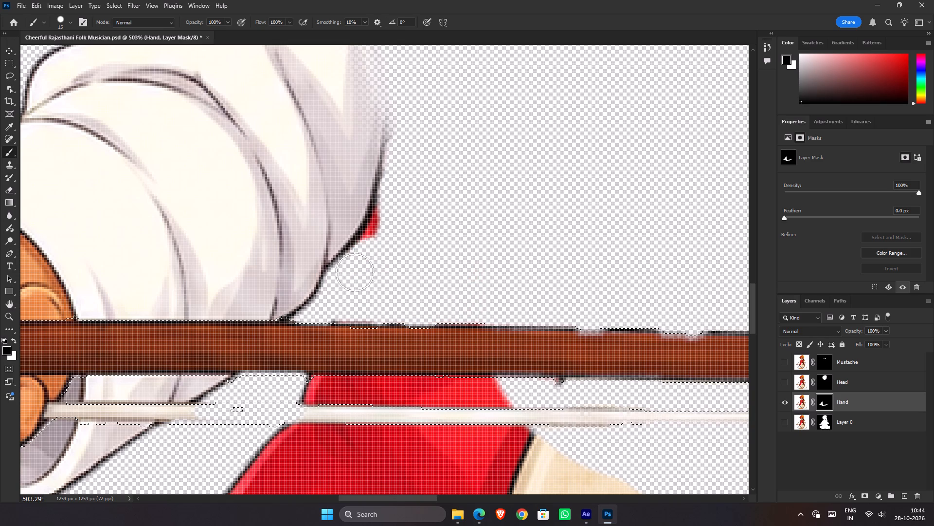
drag(355, 272, 397, 216)
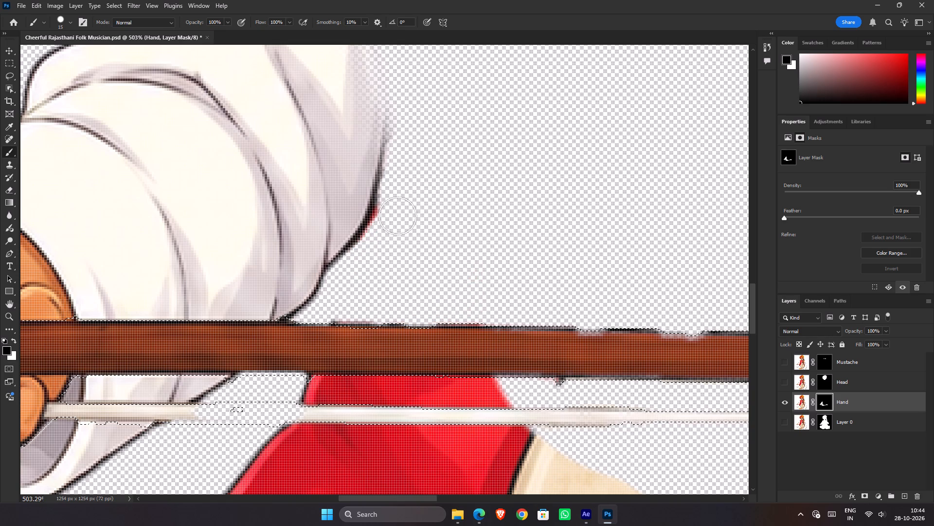
drag(397, 216, 384, 250)
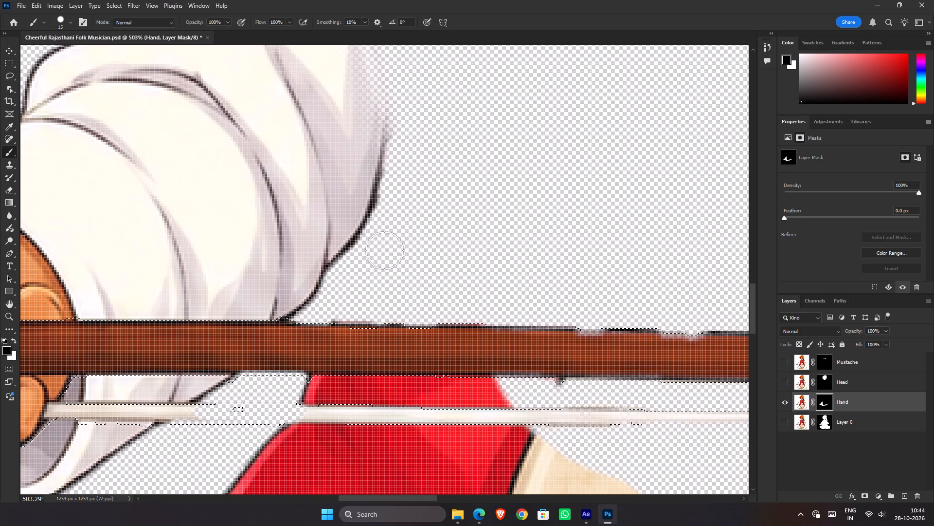
drag(384, 250, 368, 264)
Mask out the red vest showing between the bow stick and the bow hair.
scroll(382, 255, down, 5)
scroll(388, 253, up, 1)
key(space)
key(space)
key(space)
key(space)
key(space)
key(space)
drag(369, 271, 432, 172)
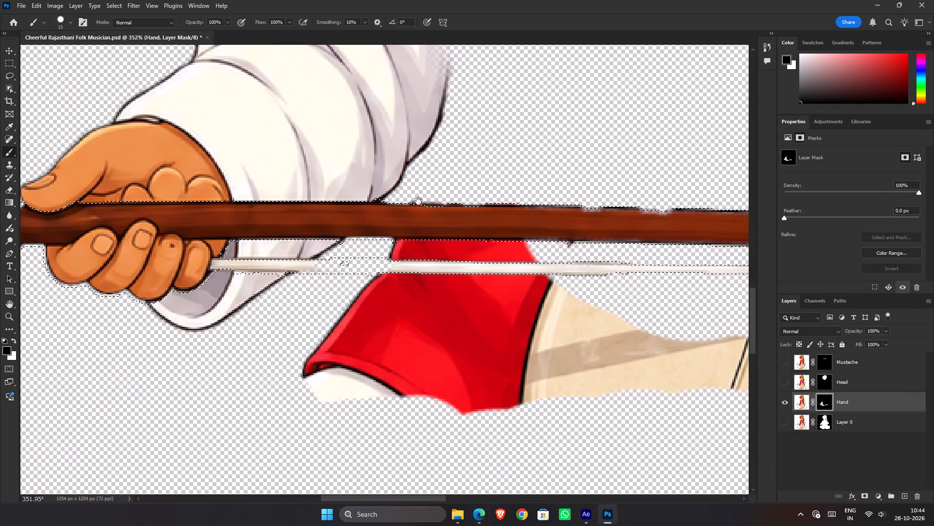
drag(391, 250, 496, 256)
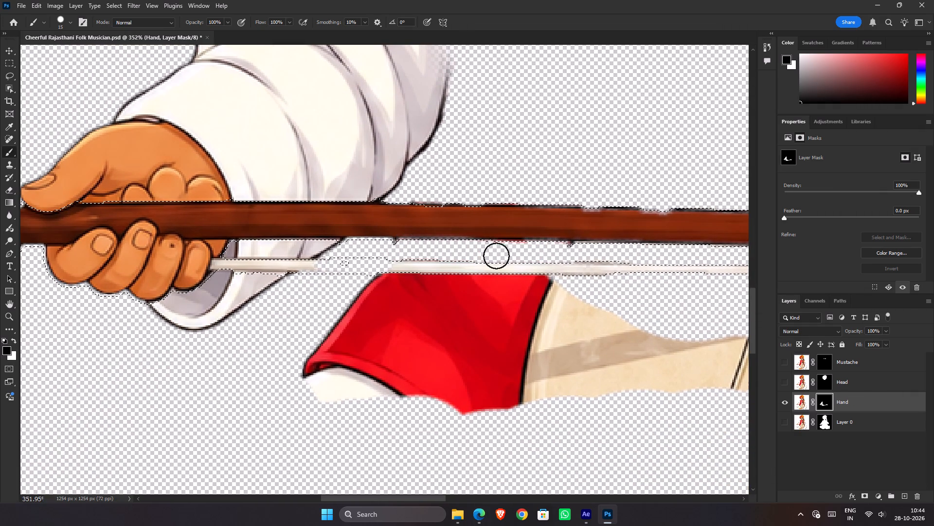
drag(496, 256, 546, 253)
Paint out the red vest and adjoining beige cloth below the bow hair on the mask, enlarging the brush to 42 px.
drag(372, 297, 321, 335)
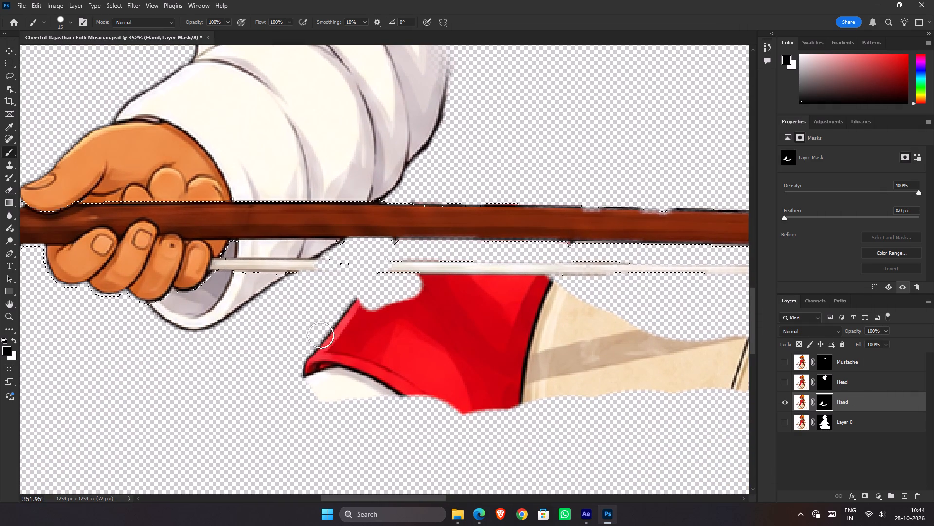
drag(321, 335, 326, 353)
alt+right_drag(326, 352, 349, 348)
drag(343, 355, 415, 301)
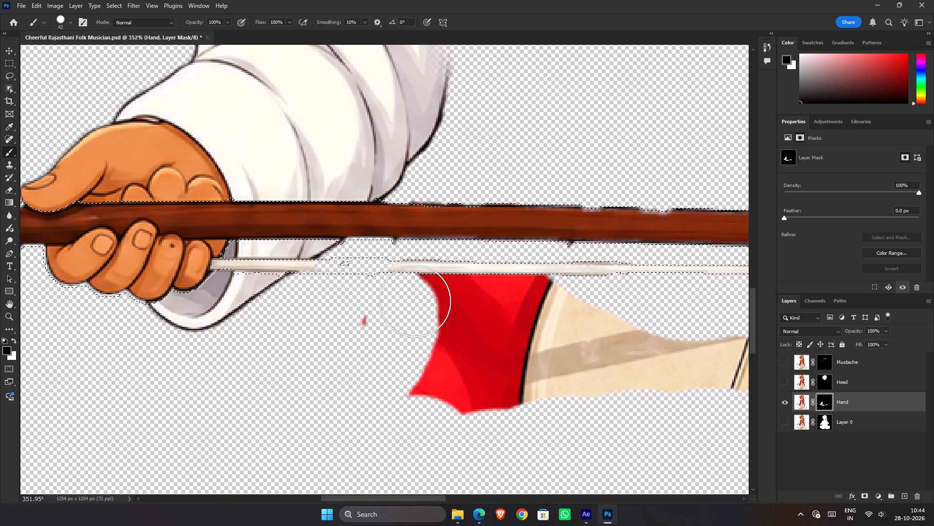
drag(415, 301, 594, 335)
Mask out the remaining striped beige cloth and red fabric beneath the bow, as far as the bow's tip.
key(space)
key(space)
key(space)
key(space)
key(space)
key(space)
key(space)
key(space)
key(space)
key(space)
key(space)
key(space)
key(space)
key(space)
key(space)
key(space)
key(space)
key(space)
key(space)
key(space)
drag(559, 322, 369, 304)
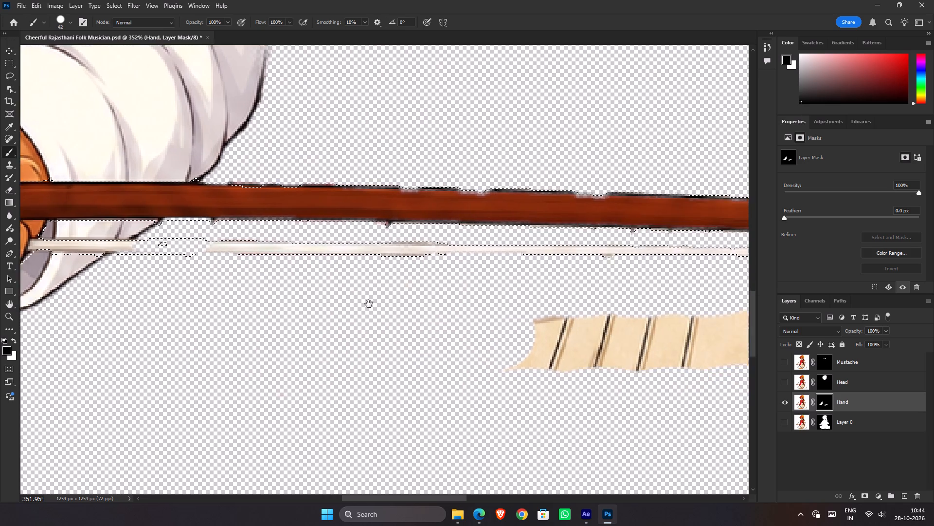
drag(369, 304, 116, 284)
drag(150, 304, 511, 311)
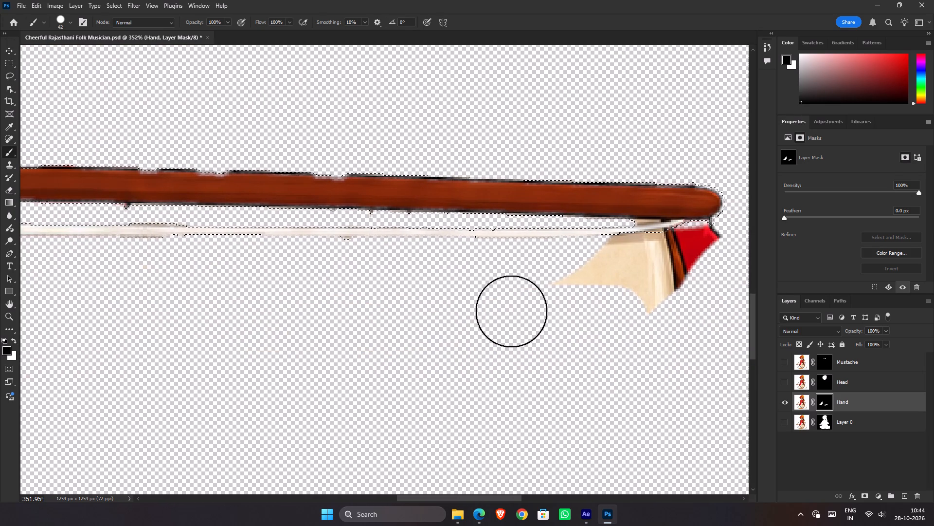
drag(511, 311, 697, 239)
scroll(654, 247, down, 5)
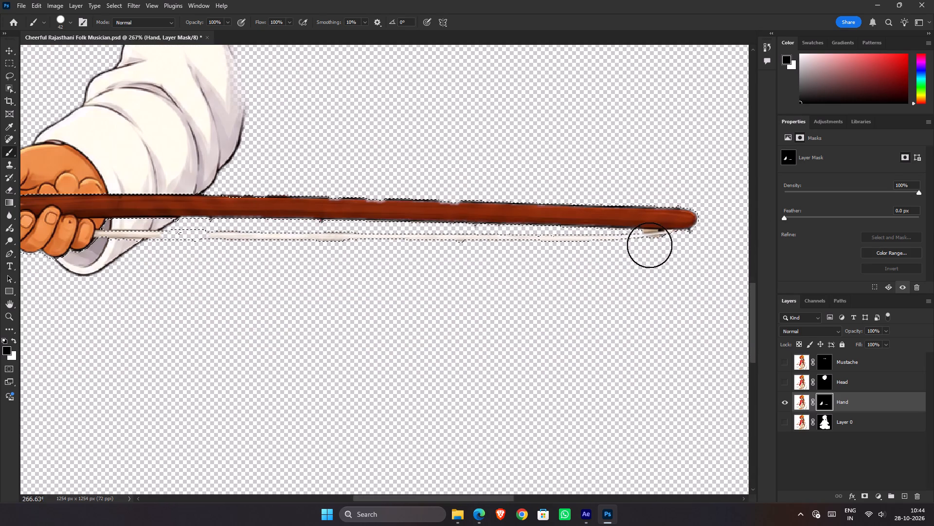
Invert the selection, paint the bow stick and bow hair back in white on the mask, and deselect.
key(ctrl+shift+i)
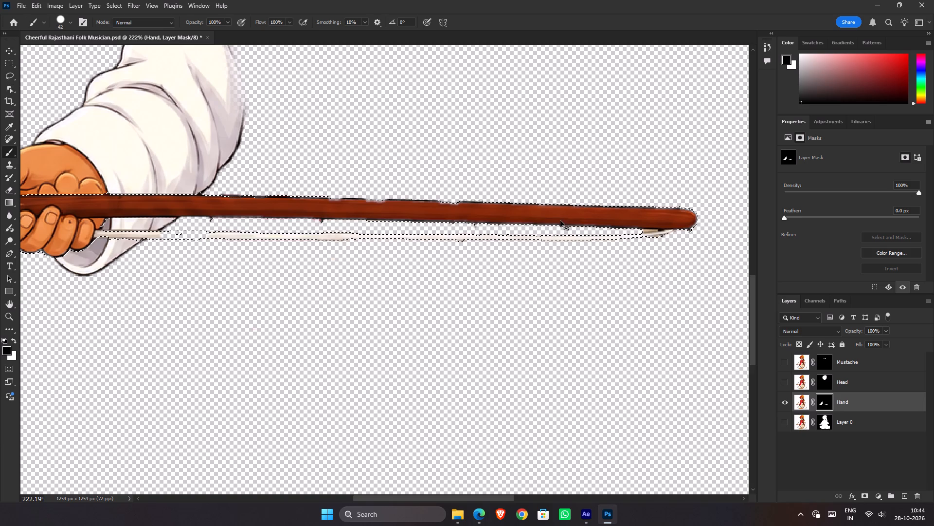
drag(202, 224, 149, 224)
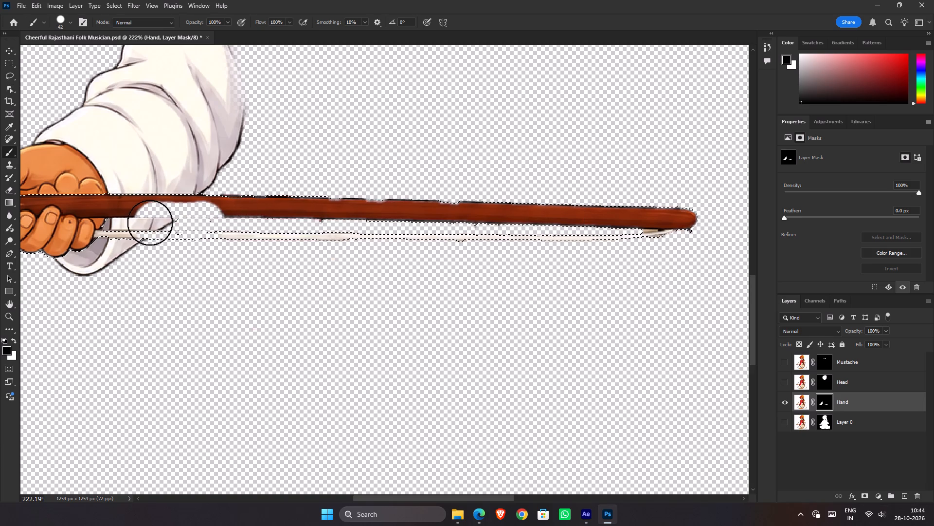
key(ctrl+z)
key(x)
drag(159, 220, 325, 206)
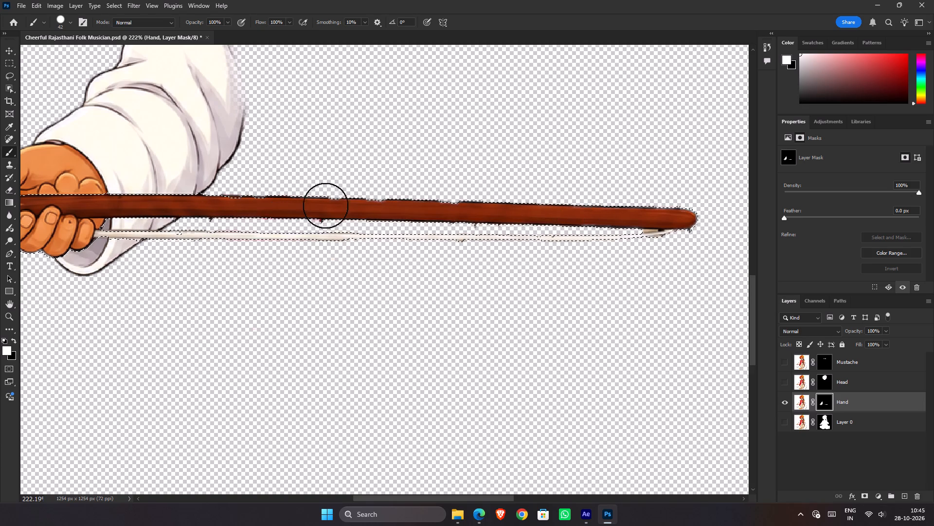
drag(325, 206, 9, 214)
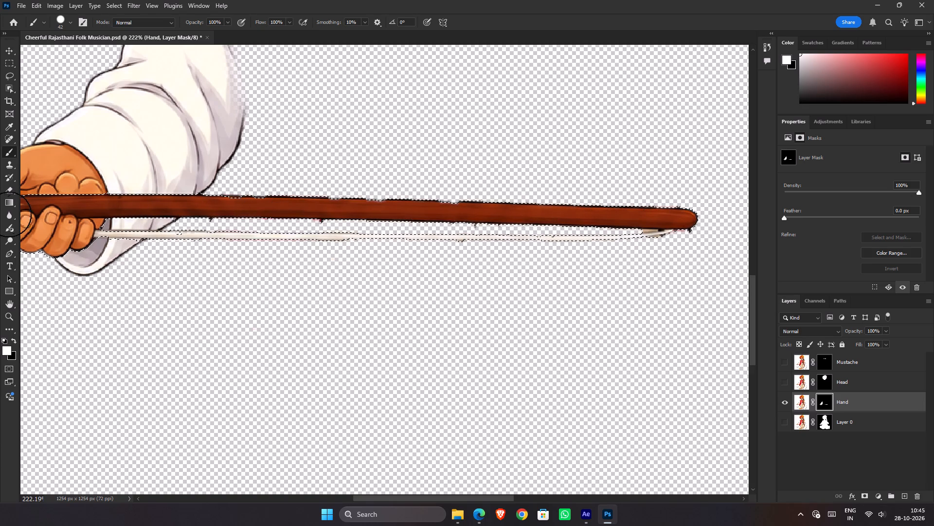
drag(9, 214, 48, 210)
scroll(91, 189, down, 4)
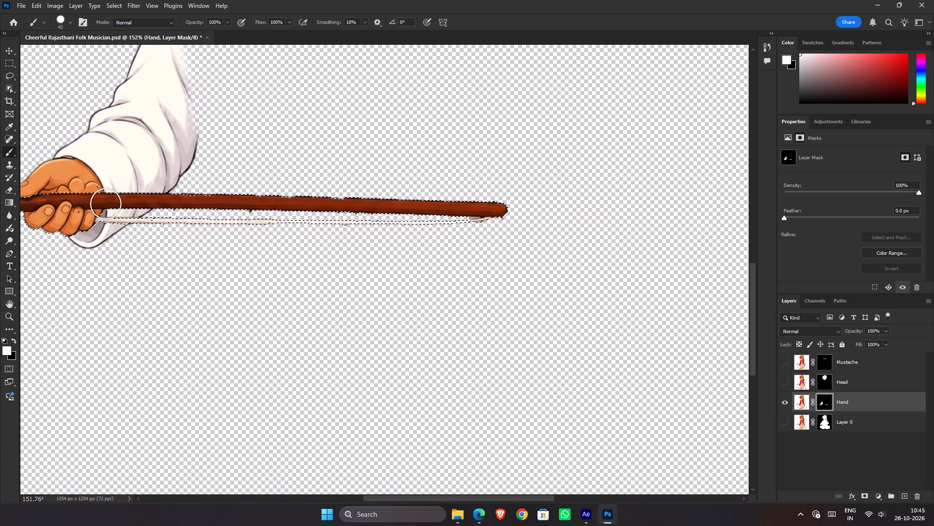
key(ctrl+d)
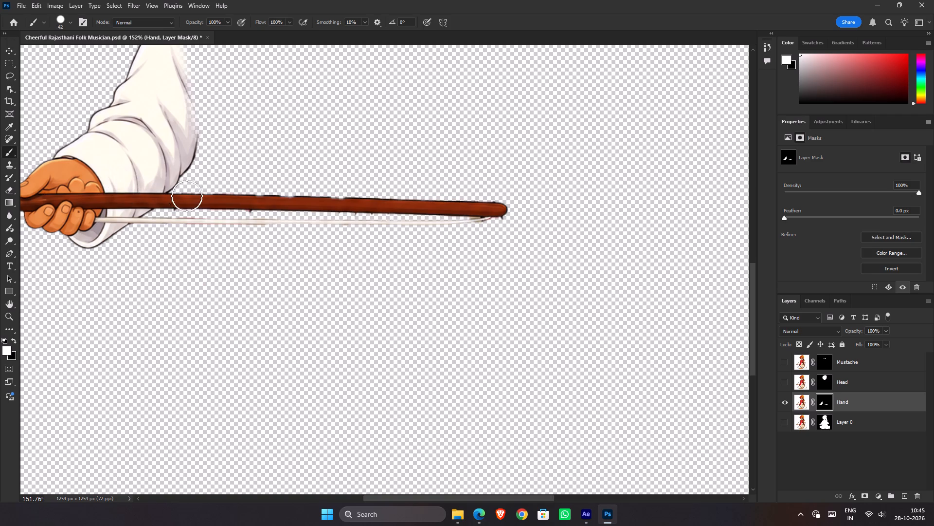
Restore the thin bow hair from the sleeve toward the middle of the bow on the mask with a 5 px white brush.
scroll(187, 196, up, 9)
alt+right_drag(317, 215, 279, 226)
scroll(72, 216, up, 6)
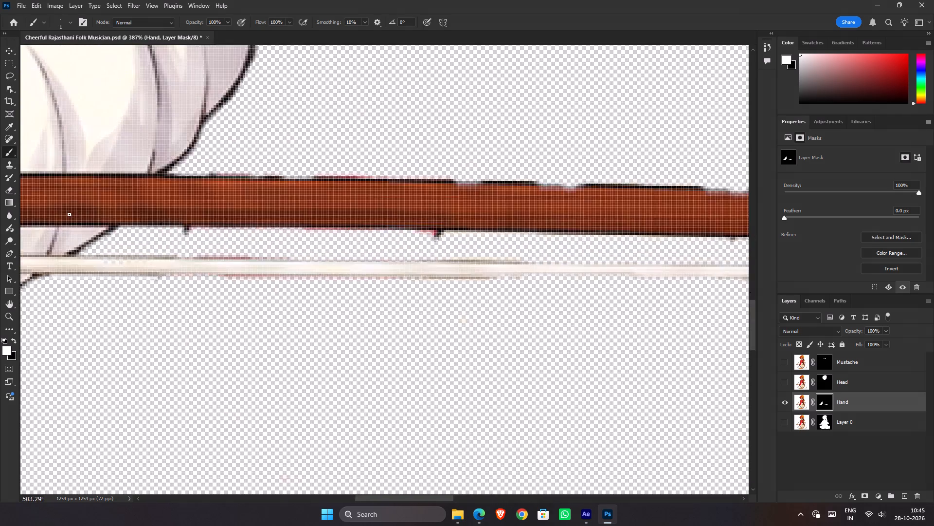
scroll(69, 214, up, 2)
key(space)
key(space)
key(space)
key(space)
key(space)
key(space)
drag(88, 216, 272, 198)
alt+right_drag(372, 246, 378, 246)
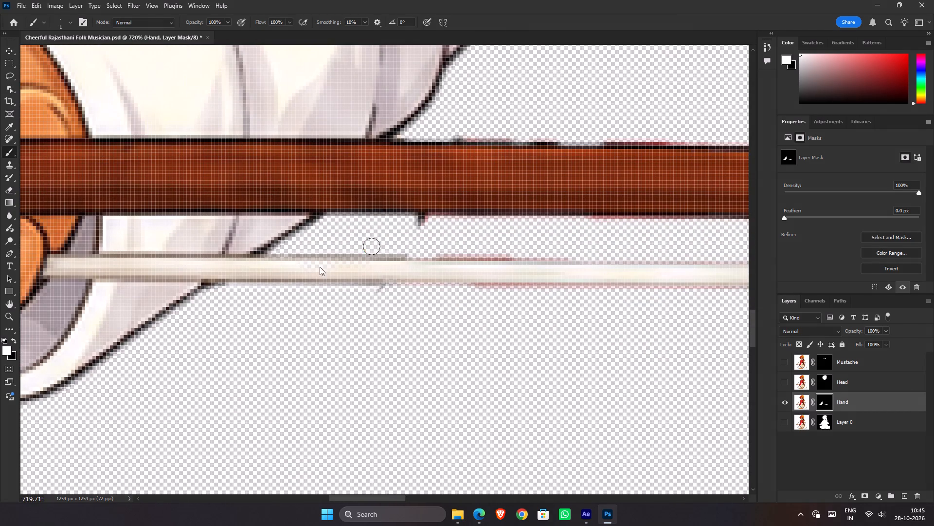
click(264, 266)
scroll(272, 265, down, 7)
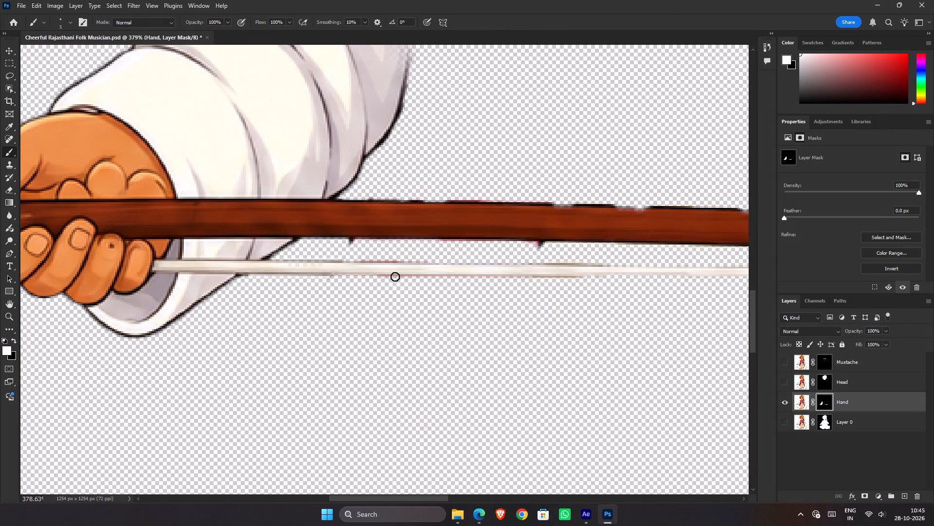
shift+click(429, 267)
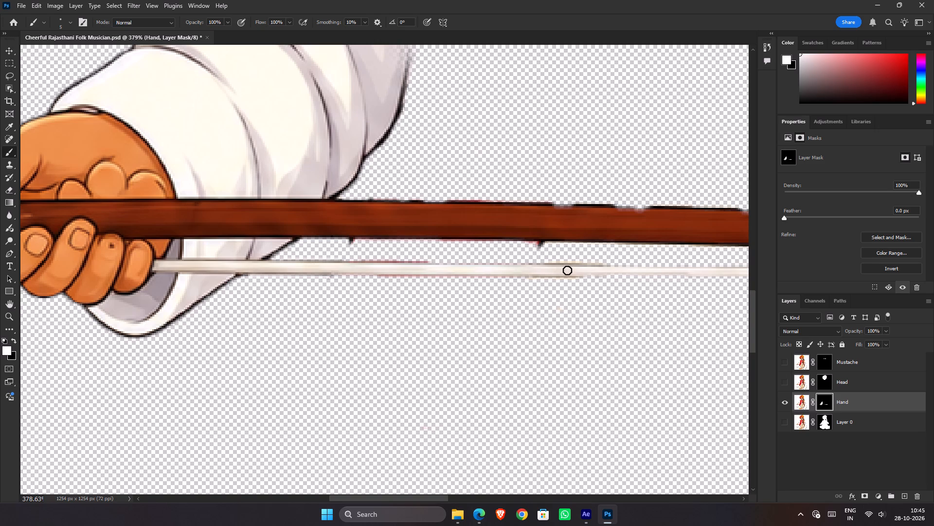
shift+click(571, 269)
key(space)
key(space)
key(space)
key(space)
key(space)
key(space)
key(space)
key(space)
key(space)
key(space)
drag(614, 266, 343, 254)
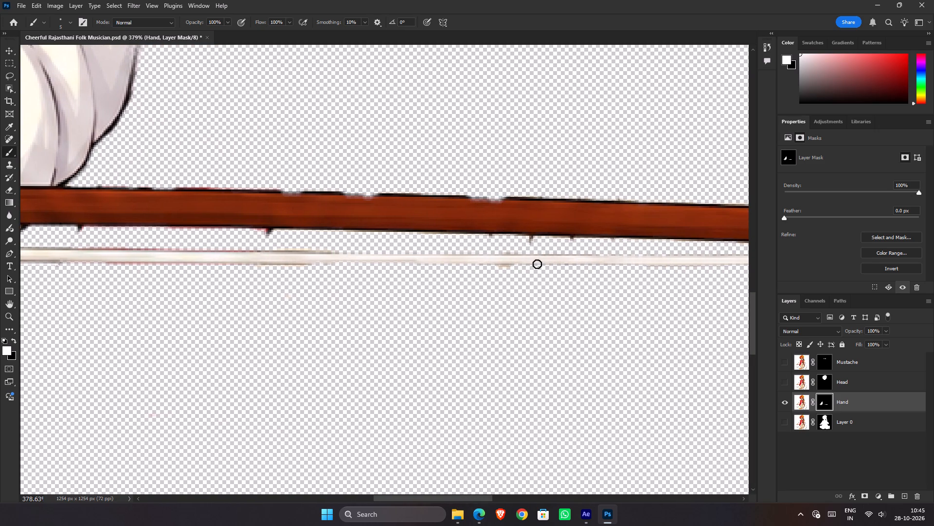
key(space)
key(space)
key(space)
key(space)
drag(145, 255, 168, 256)
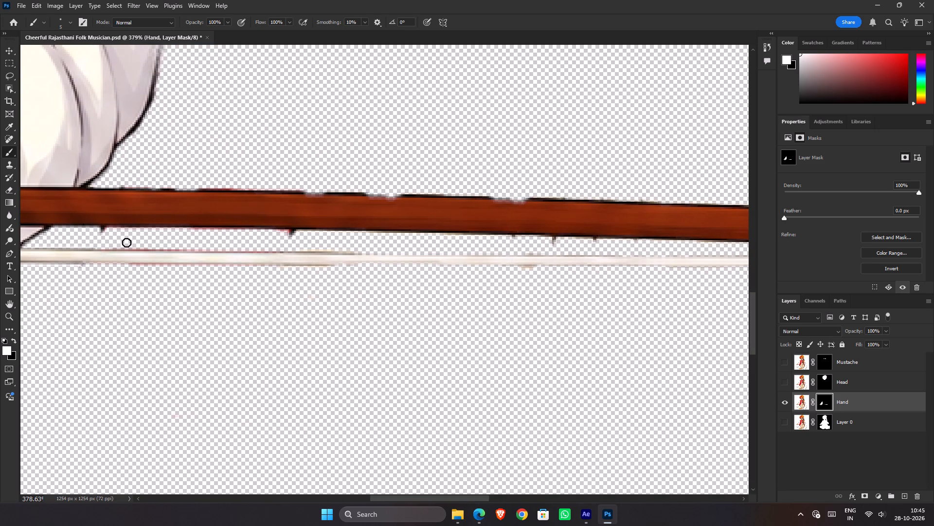
Switch to black and mask out the stray marks between the bow stick's lower edge and the bow hair.
key(x)
click(109, 244)
shift+click(380, 248)
key(space)
key(space)
key(space)
key(space)
drag(157, 234, 249, 242)
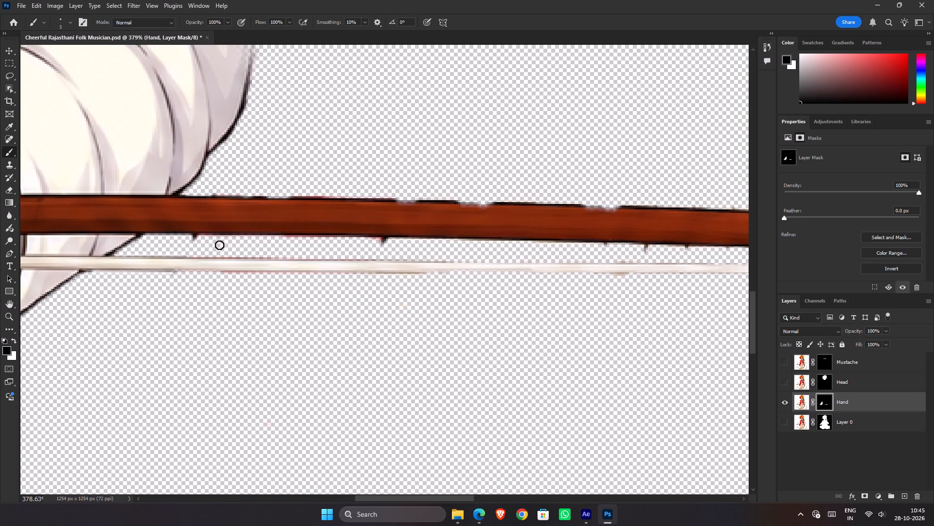
click(187, 242)
click(192, 240)
shift+click(397, 244)
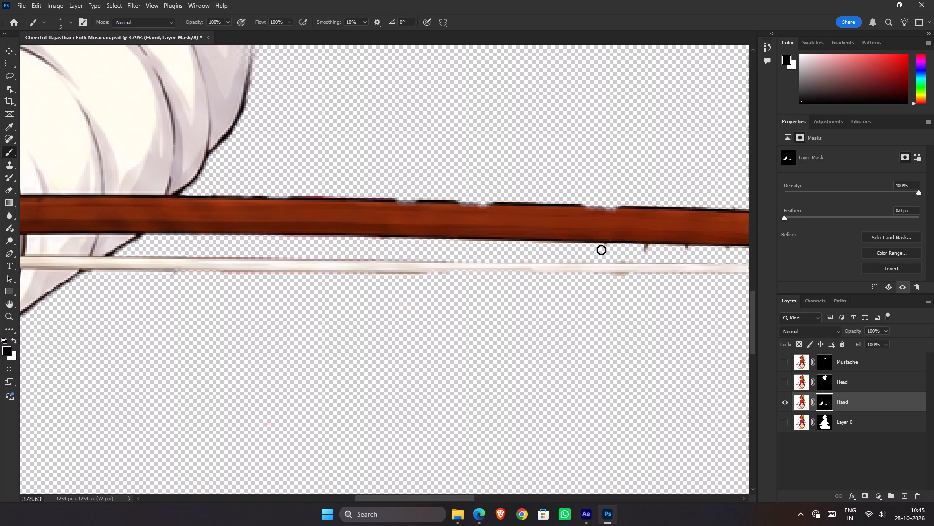
click(605, 248)
shift+click(716, 252)
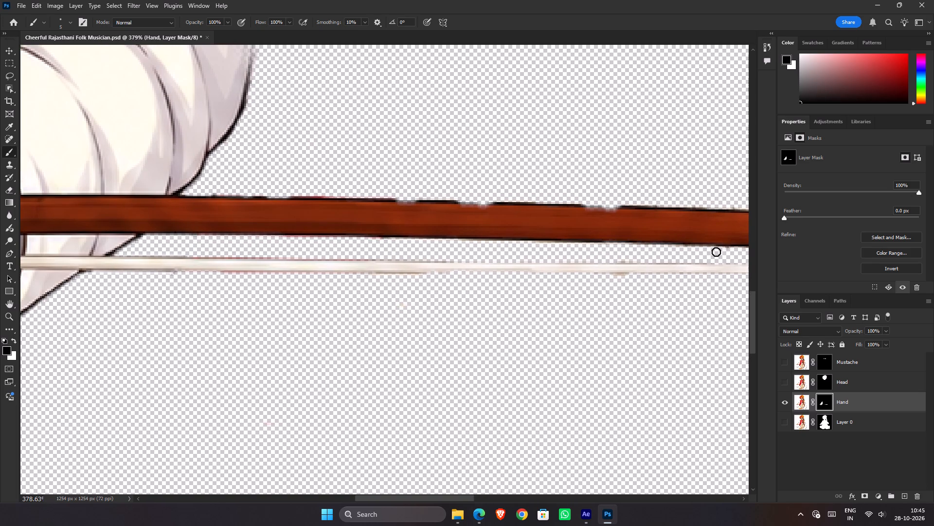
Continue masking out stray marks along the gap between the stick and the hair toward the bow's tip.
key(space)
key(space)
key(space)
key(space)
key(space)
key(space)
key(space)
key(space)
key(space)
key(space)
drag(711, 252, 208, 235)
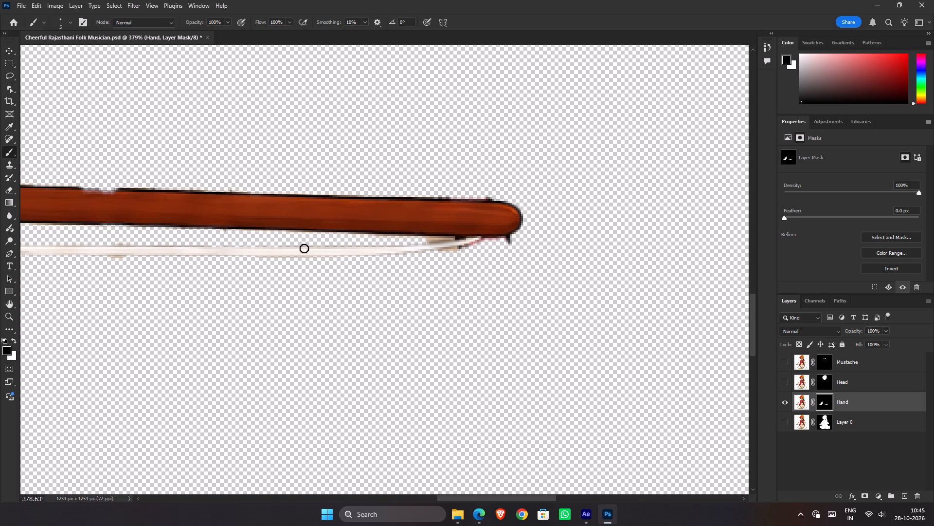
shift+click(307, 240)
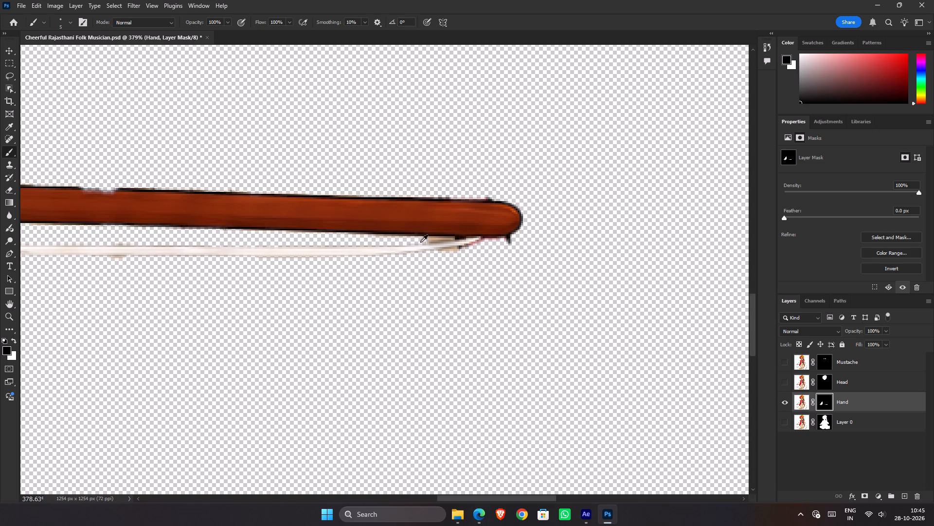
alt+right_click(420, 242)
Mask out the stray fringe along the bow hair's lower edge in black, working from the middle of the bow back to the sleeve.
drag(104, 260, 162, 261)
key(space)
key(space)
key(space)
key(space)
key(space)
key(space)
key(space)
key(space)
key(space)
key(space)
key(space)
key(space)
key(space)
key(space)
key(space)
key(space)
drag(60, 257, 390, 285)
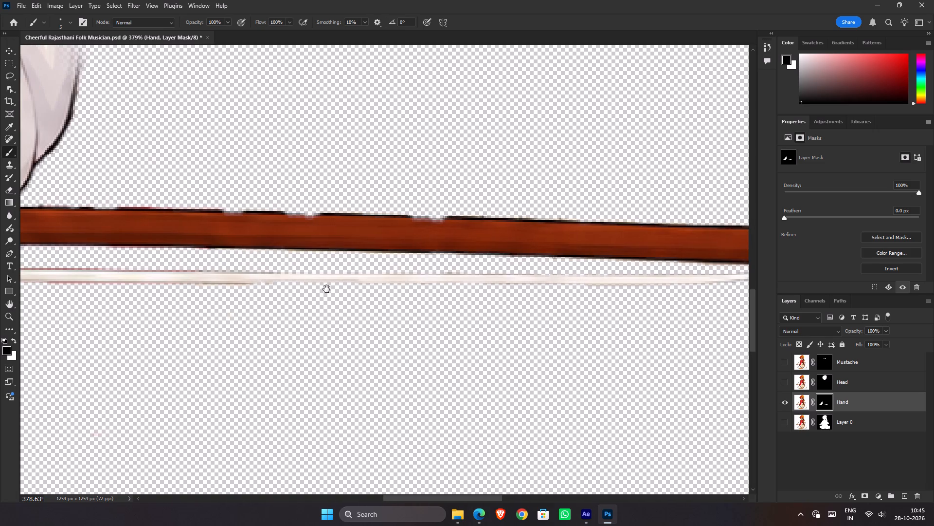
click(279, 288)
shift+click(153, 287)
key(space)
key(space)
key(space)
key(space)
key(space)
key(space)
drag(131, 292, 453, 305)
shift+click(306, 304)
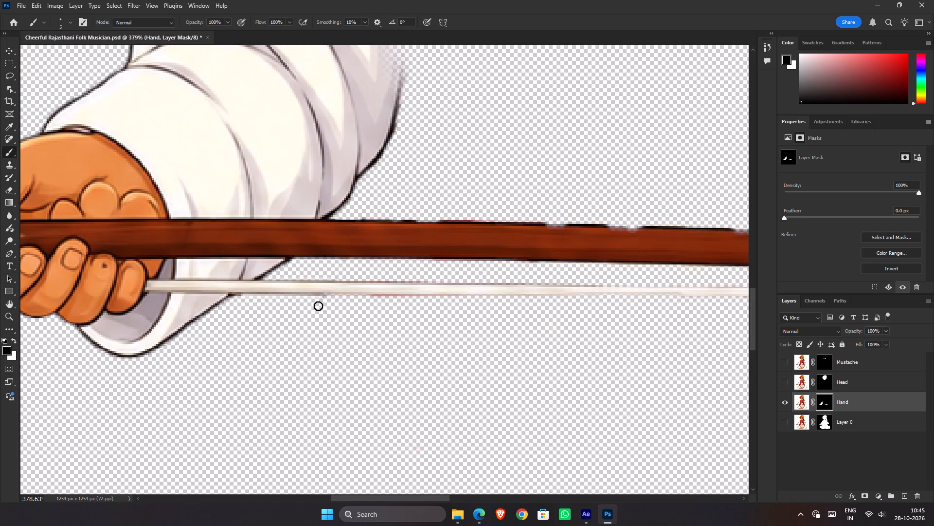
click(420, 302)
shift+click(273, 299)
shift+click(237, 300)
Mask out the dark stub beneath the bow's tip and the stray marks below the end of the bow hair.
key(space)
key(space)
key(space)
key(space)
key(space)
key(space)
key(space)
key(space)
key(space)
key(space)
key(space)
key(space)
key(space)
key(space)
key(space)
key(space)
key(space)
key(space)
key(space)
key(space)
drag(516, 318, 412, 299)
drag(412, 299, 64, 249)
drag(187, 248, 371, 301)
scroll(344, 178, down, 1)
scroll(344, 178, up, 5)
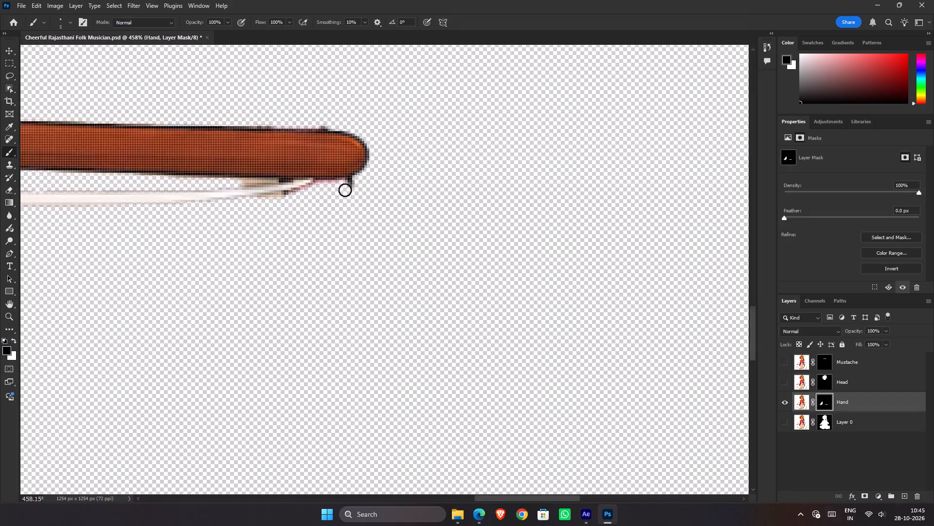
scroll(345, 190, up, 3)
drag(357, 180, 321, 184)
key(ctrl+z)
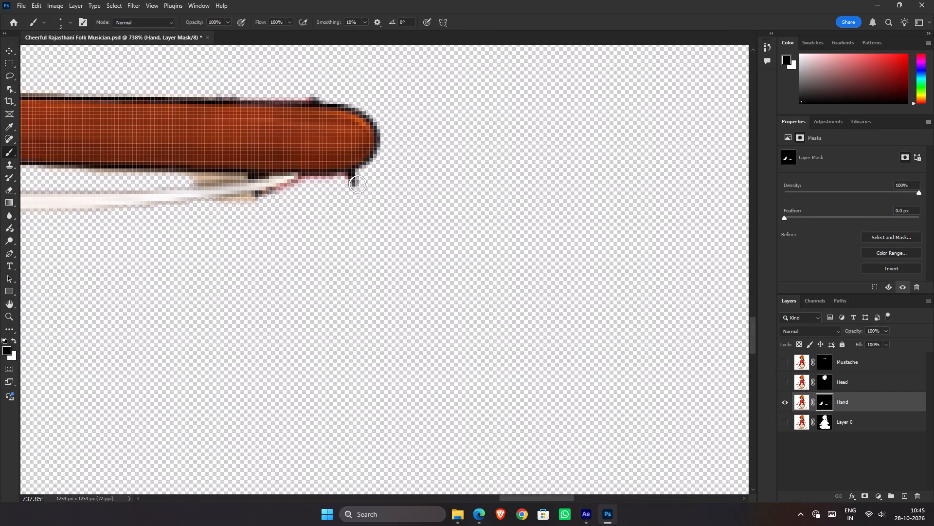
drag(358, 184, 261, 208)
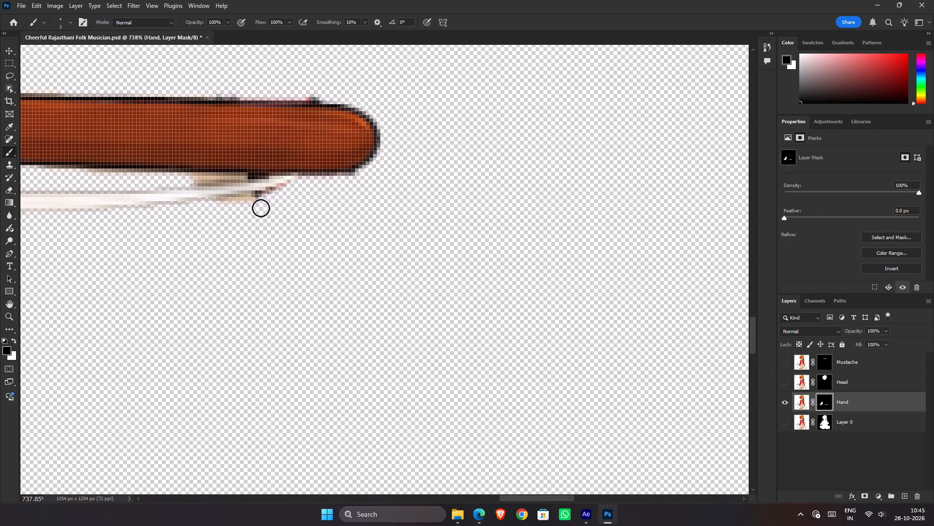
drag(261, 208, 174, 221)
drag(256, 208, 258, 208)
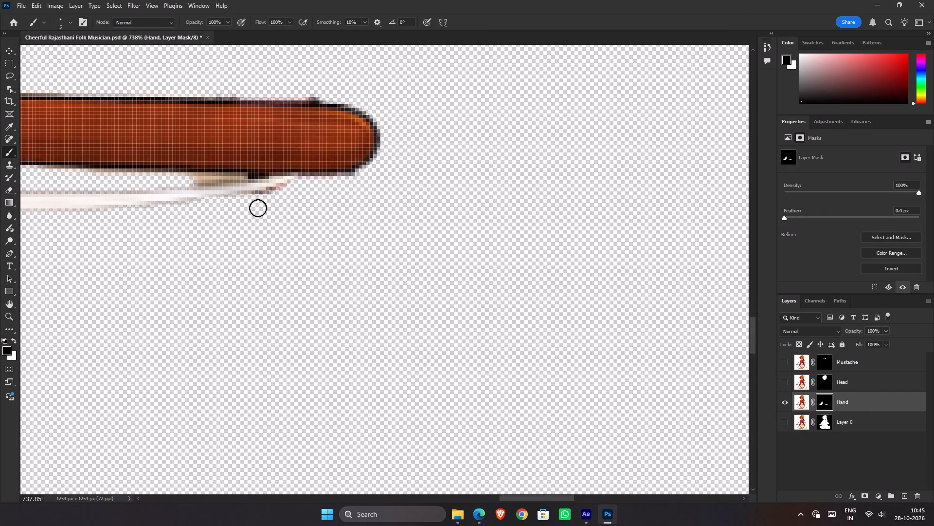
drag(258, 208, 293, 193)
drag(257, 199, 275, 196)
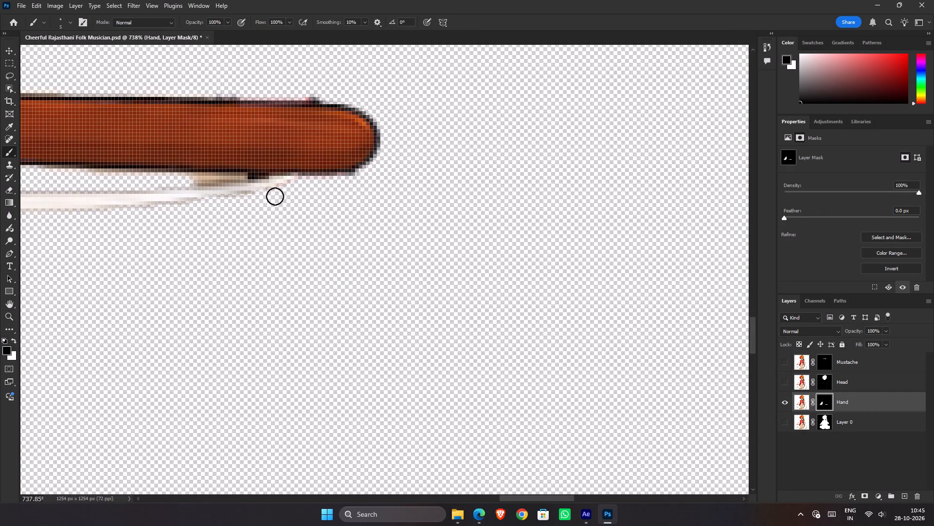
drag(275, 196, 314, 186)
Reduce the brush to 1 px and mask out the tan patch between the stick and the bow hair near the tip.
key(bracketleft)
key(bracketleft)
key(bracketleft)
drag(191, 180, 180, 178)
key(bracketleft)
key(bracketleft)
drag(190, 182, 182, 182)
drag(182, 182, 206, 181)
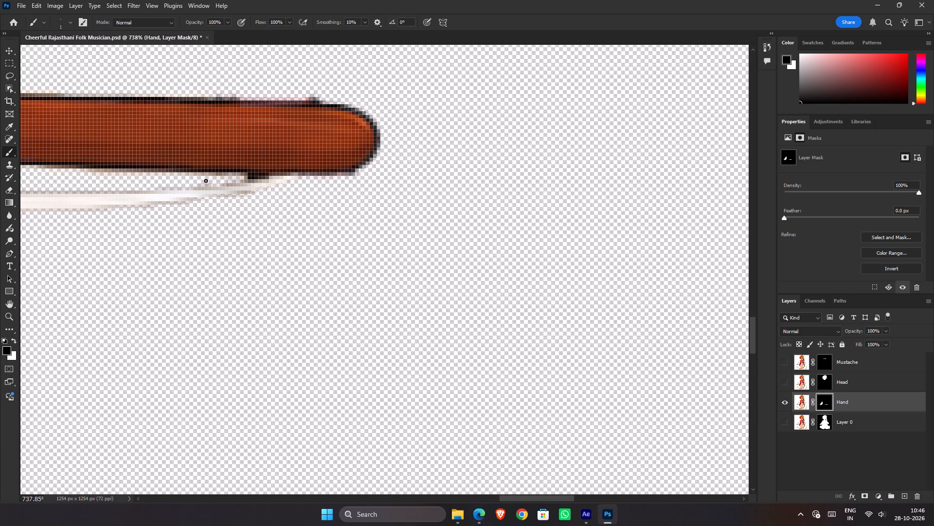
drag(206, 181, 237, 178)
drag(237, 178, 237, 179)
Enlarge the brush to 7 px and mask out the stray marks on the stick's upper edge near the tip.
scroll(342, 136, down, 1)
scroll(343, 136, up, 1)
scroll(344, 136, down, 6)
key(space)
key(space)
key(space)
key(space)
key(space)
key(space)
drag(239, 146, 392, 233)
alt+right_drag(387, 214, 394, 211)
scroll(461, 186, up, 5)
drag(489, 191, 491, 197)
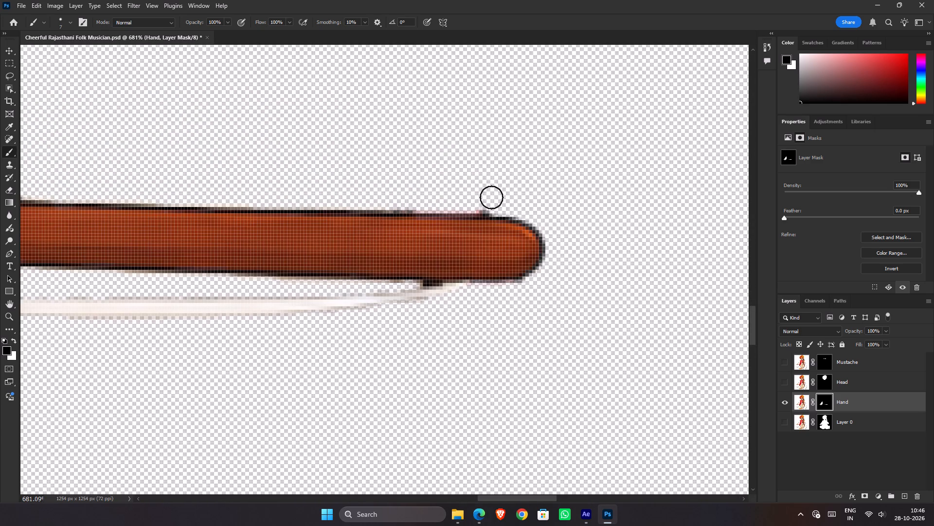
drag(491, 197, 496, 204)
Switch to white and restore the notched upper outline of the bow stick on the mask, between the sleeve and the middle.
scroll(472, 214, down, 6)
scroll(472, 214, up, 1)
scroll(472, 215, down, 1)
scroll(474, 225, up, 3)
scroll(472, 225, down, 4)
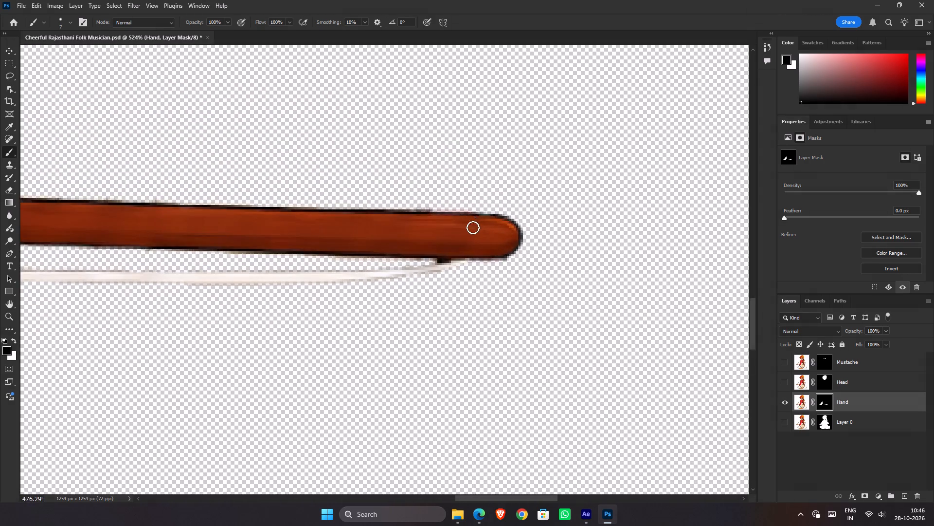
scroll(473, 227, down, 3)
key(space)
key(space)
key(space)
key(space)
key(space)
key(space)
drag(253, 193, 470, 236)
scroll(269, 275, up, 4)
key(space)
key(space)
key(space)
key(space)
drag(95, 246, 119, 243)
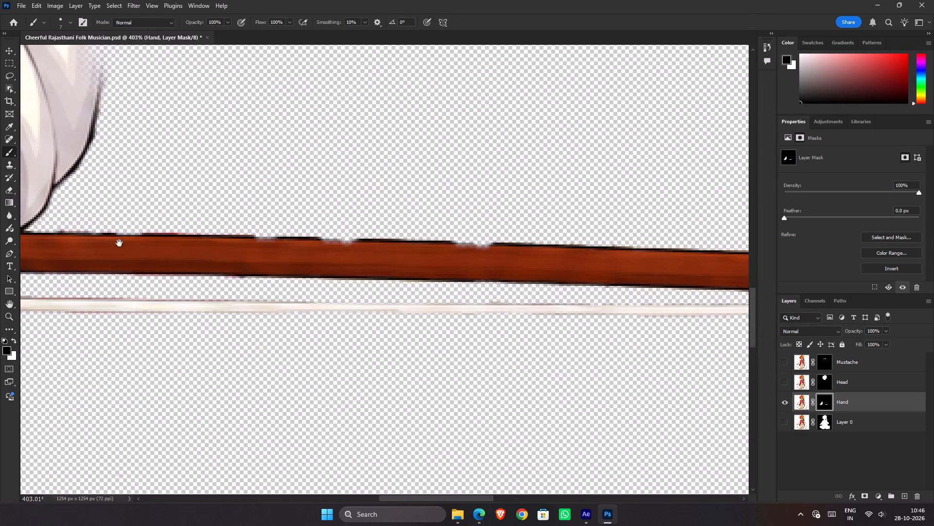
drag(119, 243, 163, 243)
key(x)
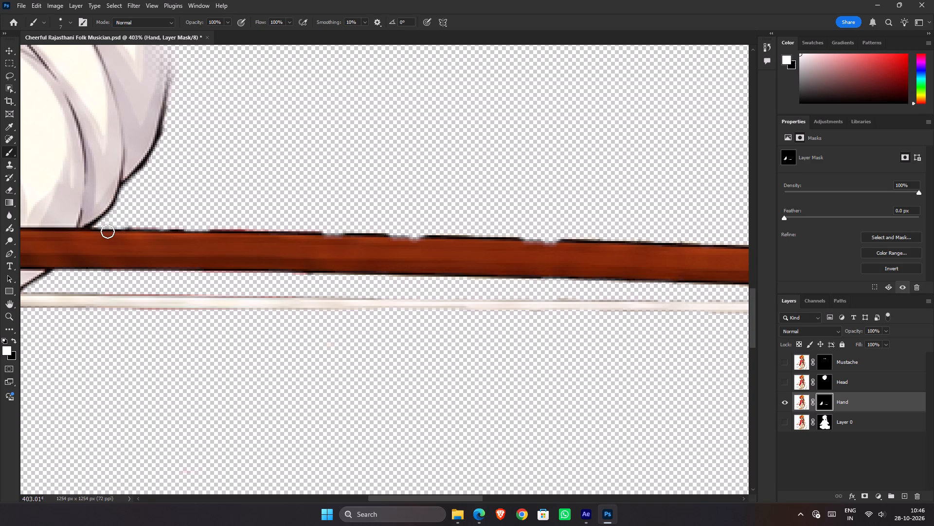
click(107, 237)
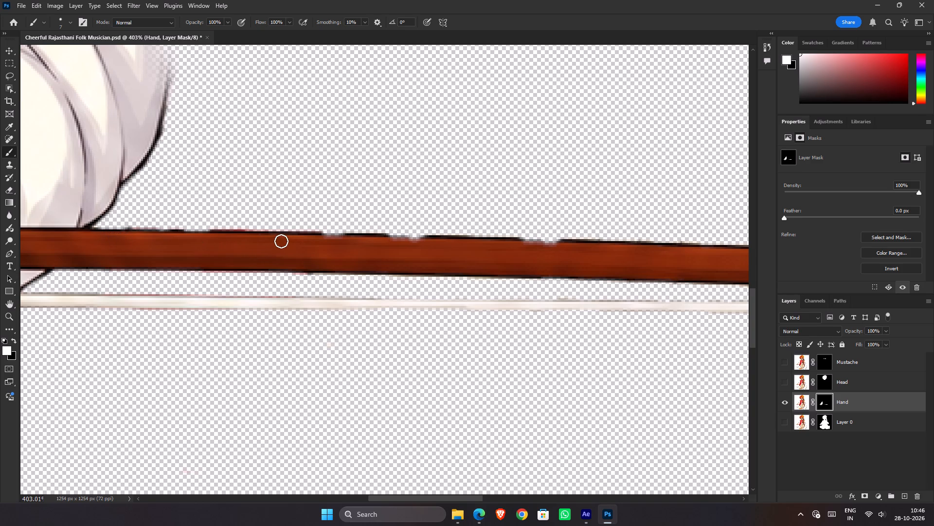
shift+click(283, 241)
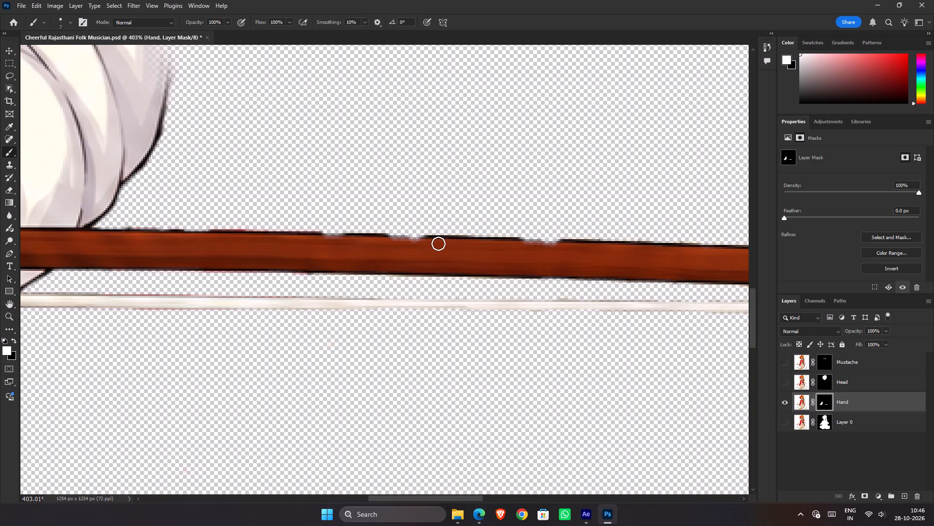
shift+click(441, 243)
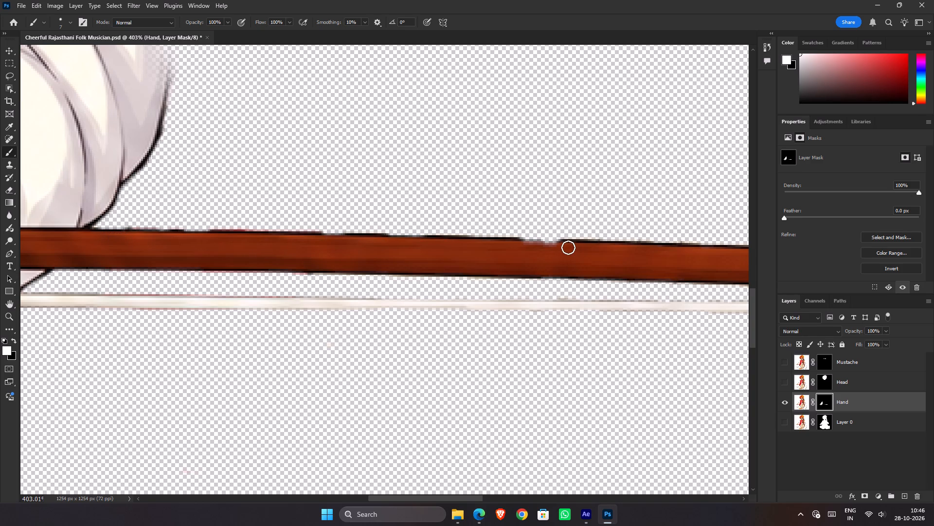
shift+click(569, 245)
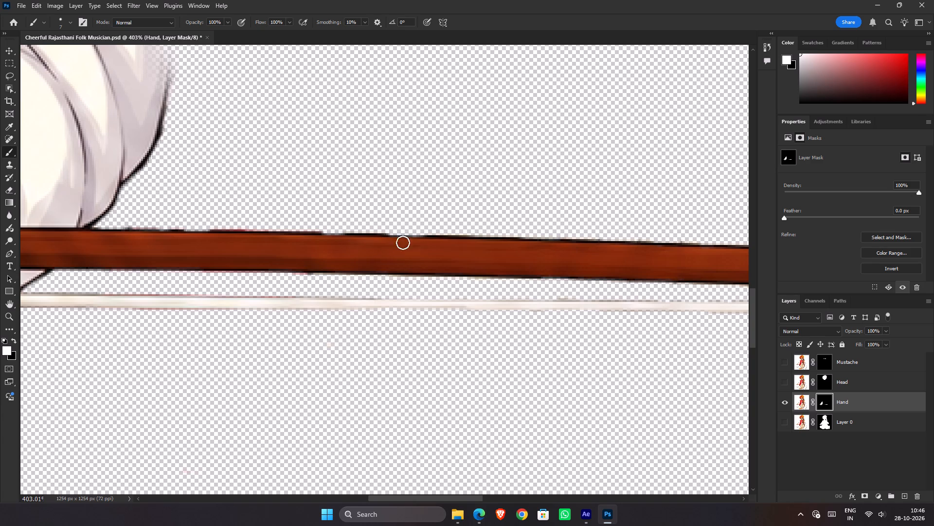
click(429, 243)
shift+click(313, 239)
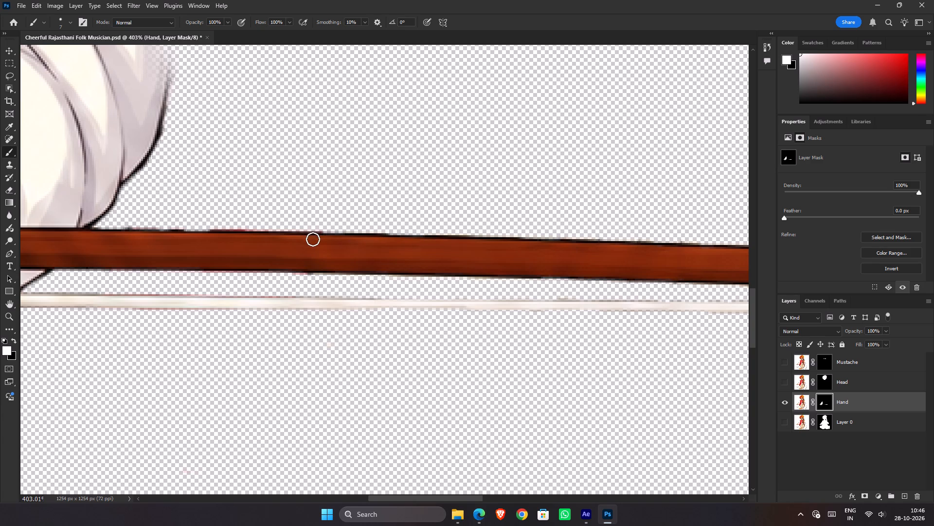
shift+click(157, 236)
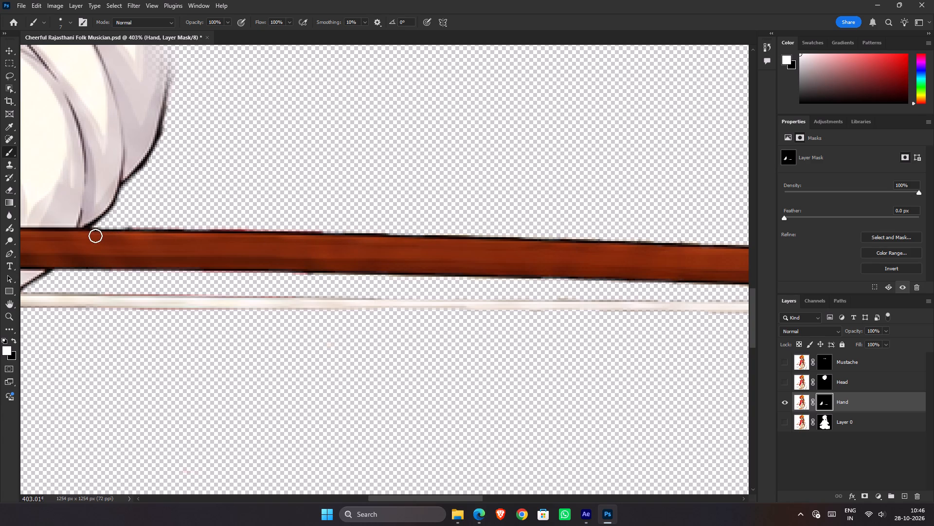
shift+click(93, 236)
Hide the Hand layer and show Layer 0 to view the whole musician.
key(space)
key(space)
key(space)
key(space)
key(space)
key(space)
key(space)
key(space)
key(space)
key(space)
key(space)
key(space)
key(space)
key(space)
key(space)
key(space)
drag(539, 244, 152, 214)
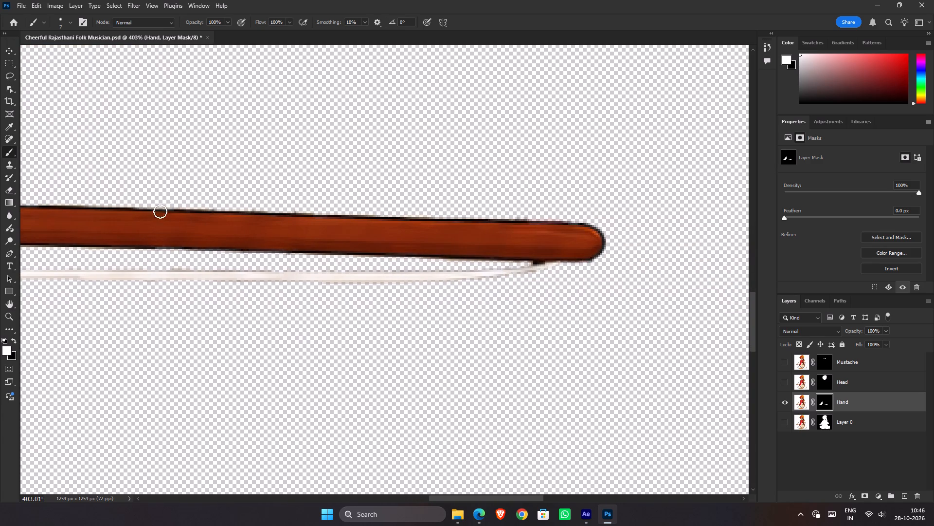
scroll(532, 250, down, 7)
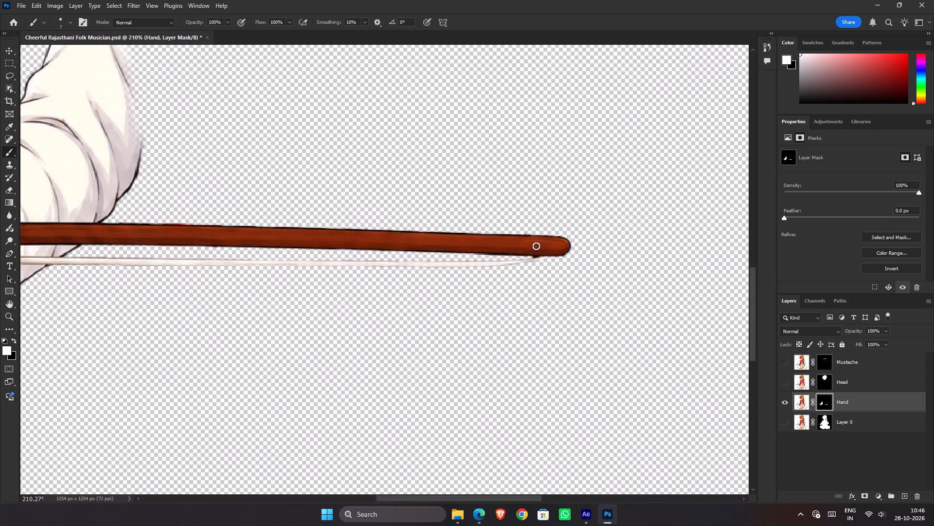
scroll(536, 245, down, 7)
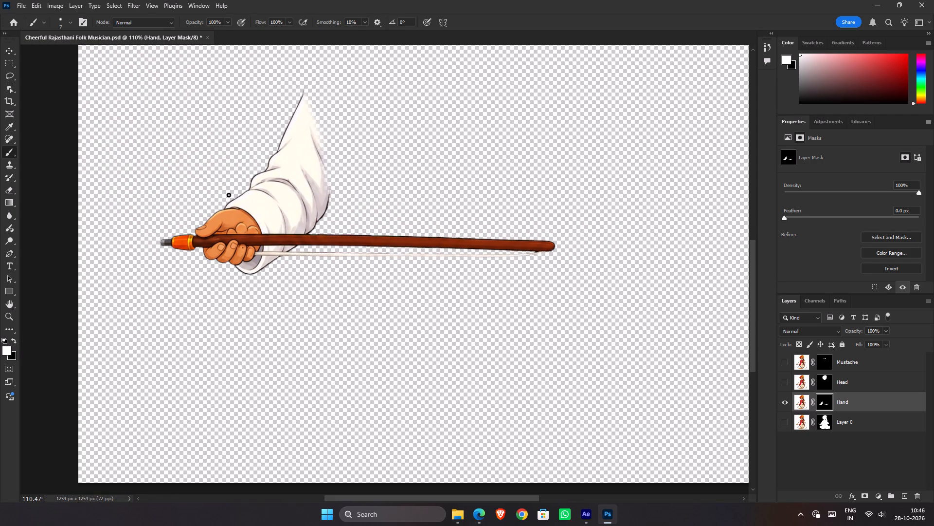
click(786, 400)
click(783, 415)
scroll(376, 250, down, 6)
key(space)
key(space)
key(space)
key(space)
key(space)
key(space)
key(space)
key(space)
key(space)
key(space)
drag(403, 228, 407, 278)
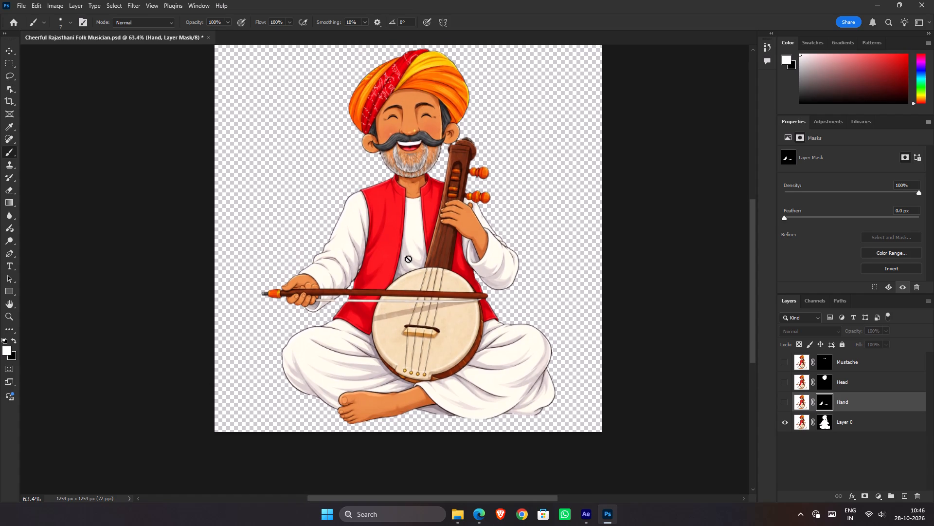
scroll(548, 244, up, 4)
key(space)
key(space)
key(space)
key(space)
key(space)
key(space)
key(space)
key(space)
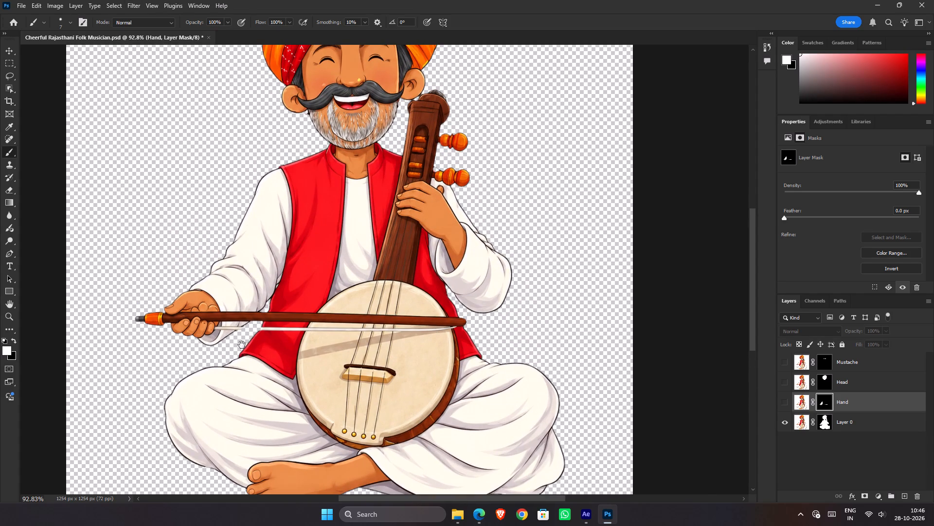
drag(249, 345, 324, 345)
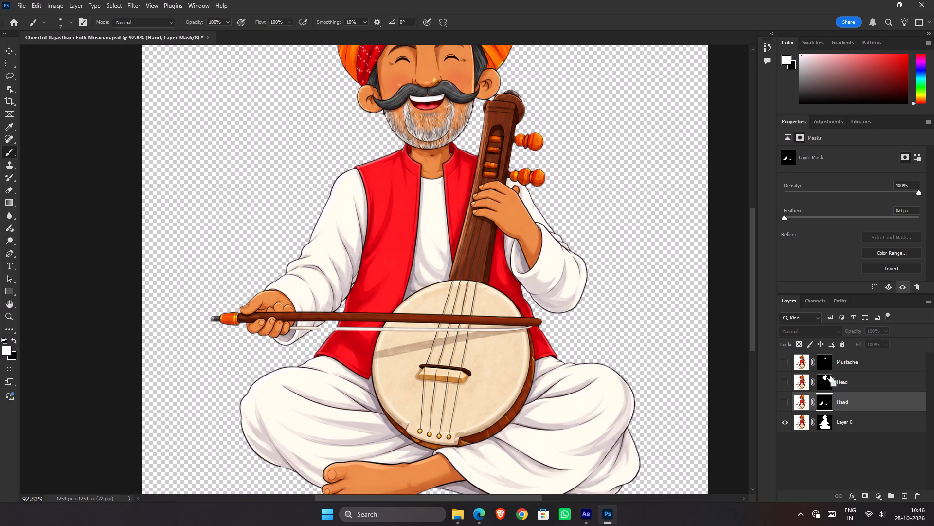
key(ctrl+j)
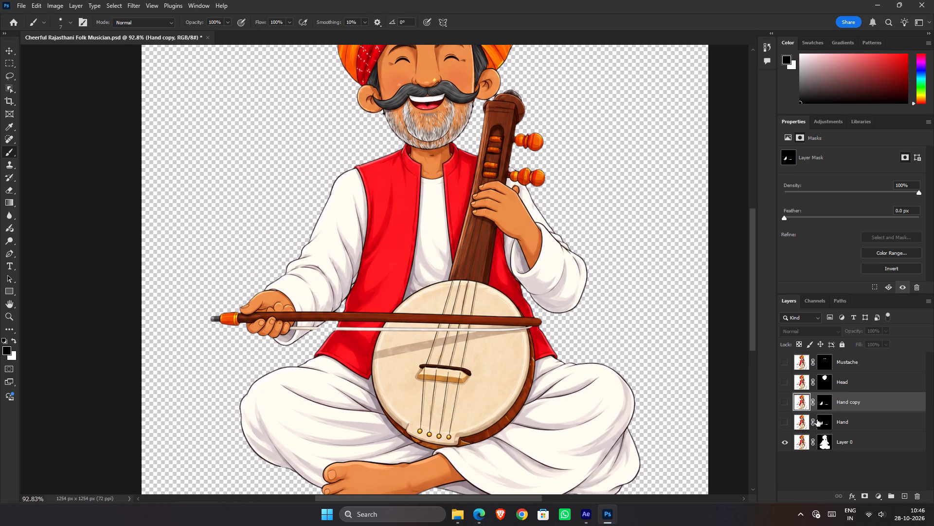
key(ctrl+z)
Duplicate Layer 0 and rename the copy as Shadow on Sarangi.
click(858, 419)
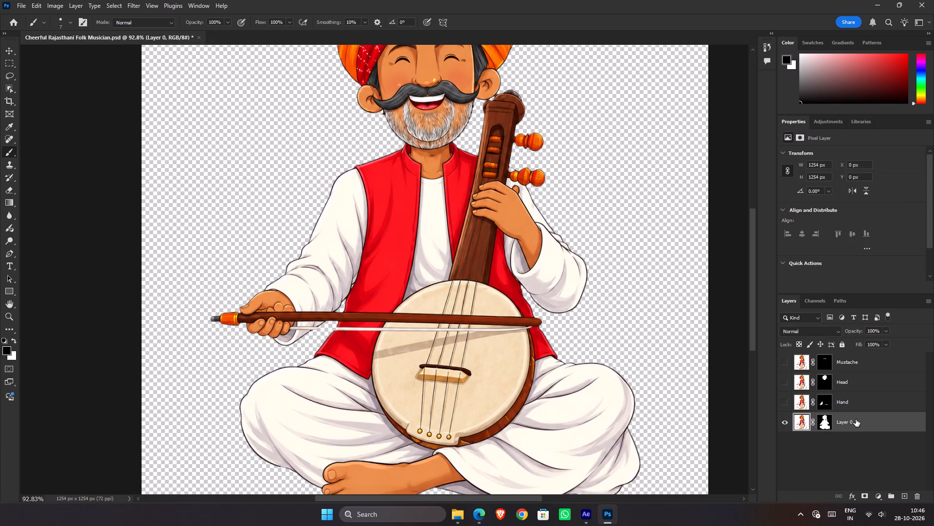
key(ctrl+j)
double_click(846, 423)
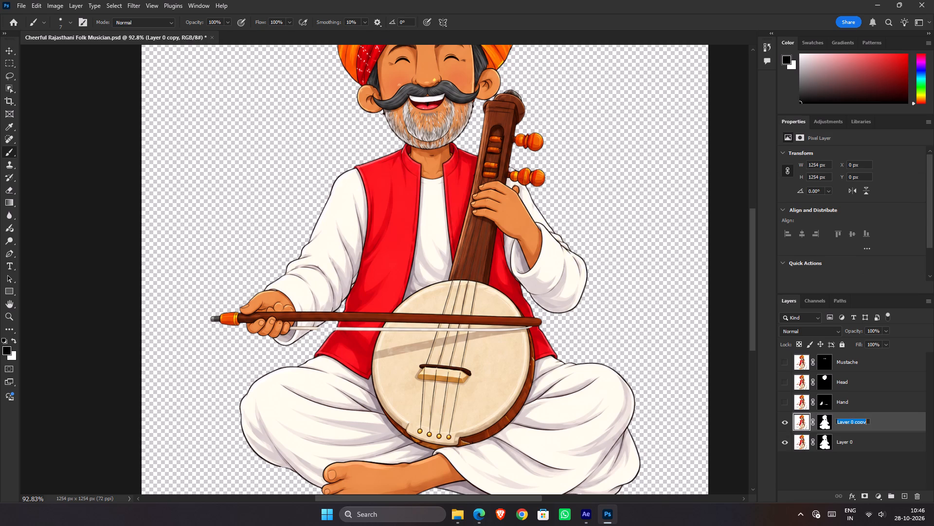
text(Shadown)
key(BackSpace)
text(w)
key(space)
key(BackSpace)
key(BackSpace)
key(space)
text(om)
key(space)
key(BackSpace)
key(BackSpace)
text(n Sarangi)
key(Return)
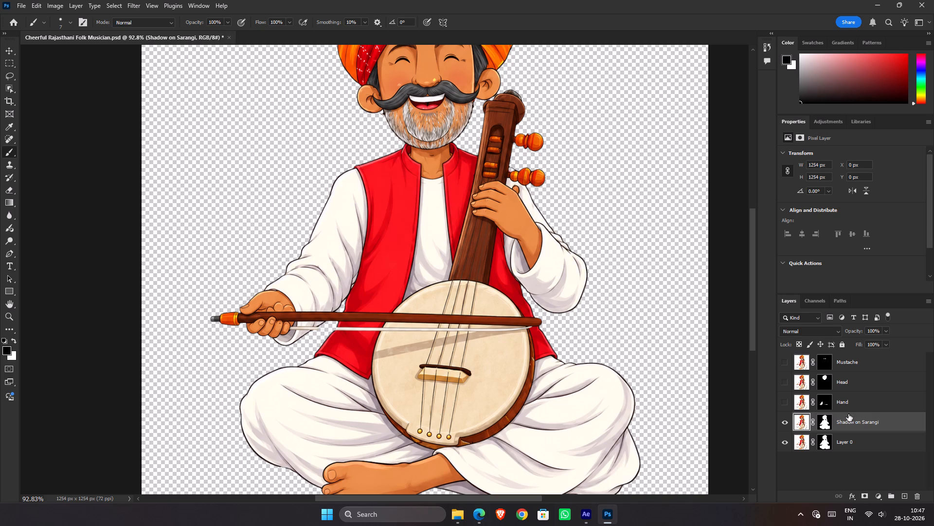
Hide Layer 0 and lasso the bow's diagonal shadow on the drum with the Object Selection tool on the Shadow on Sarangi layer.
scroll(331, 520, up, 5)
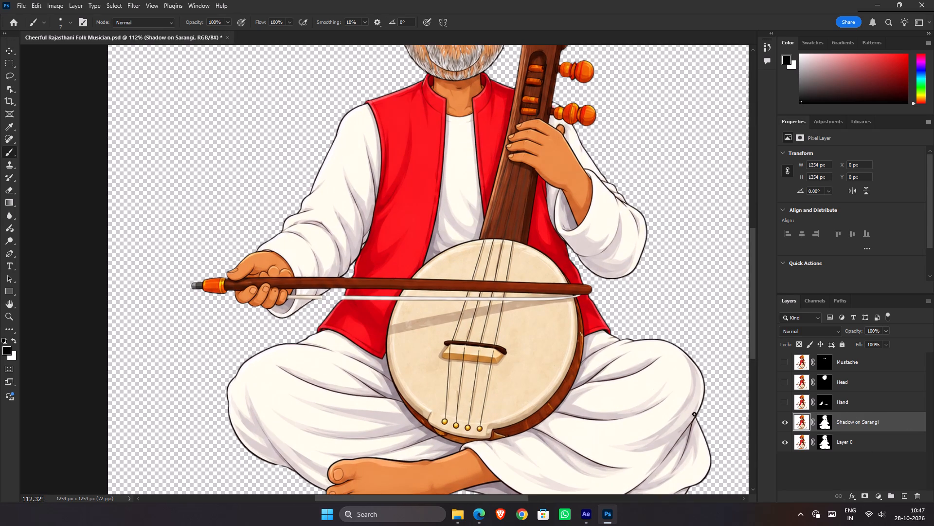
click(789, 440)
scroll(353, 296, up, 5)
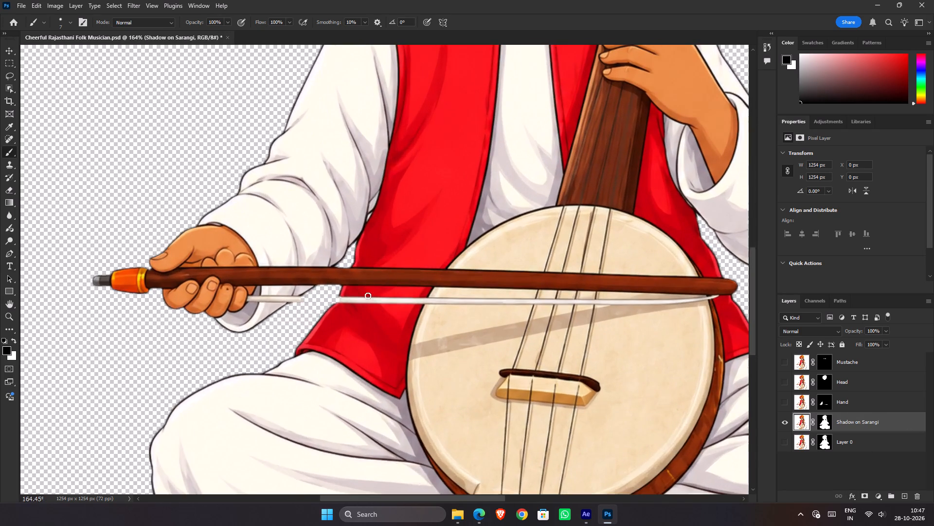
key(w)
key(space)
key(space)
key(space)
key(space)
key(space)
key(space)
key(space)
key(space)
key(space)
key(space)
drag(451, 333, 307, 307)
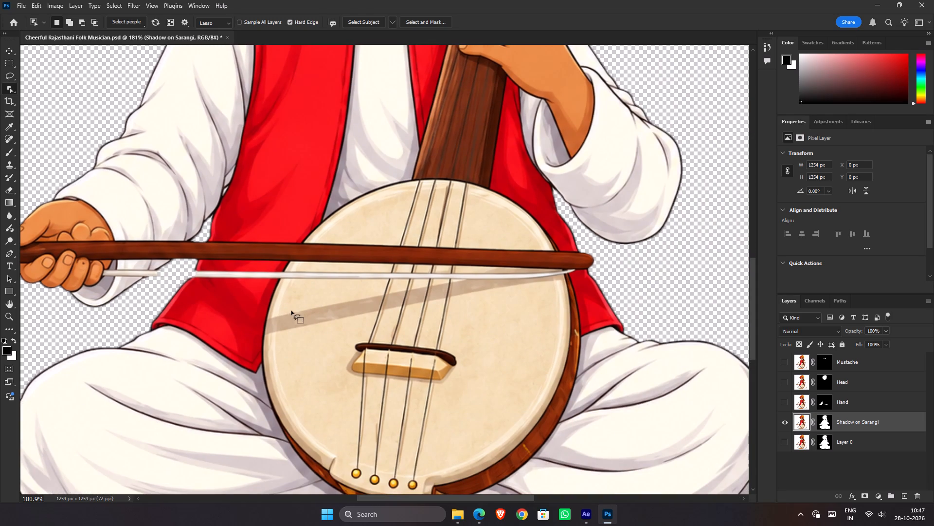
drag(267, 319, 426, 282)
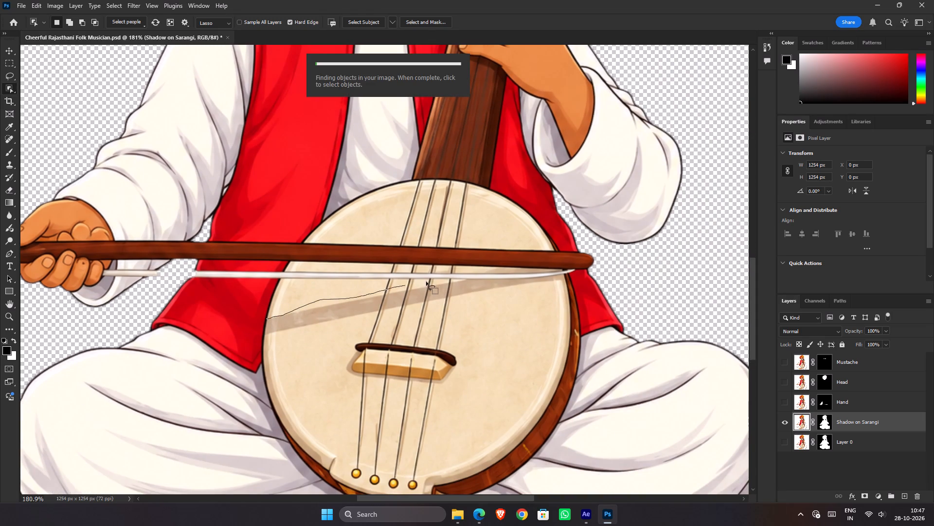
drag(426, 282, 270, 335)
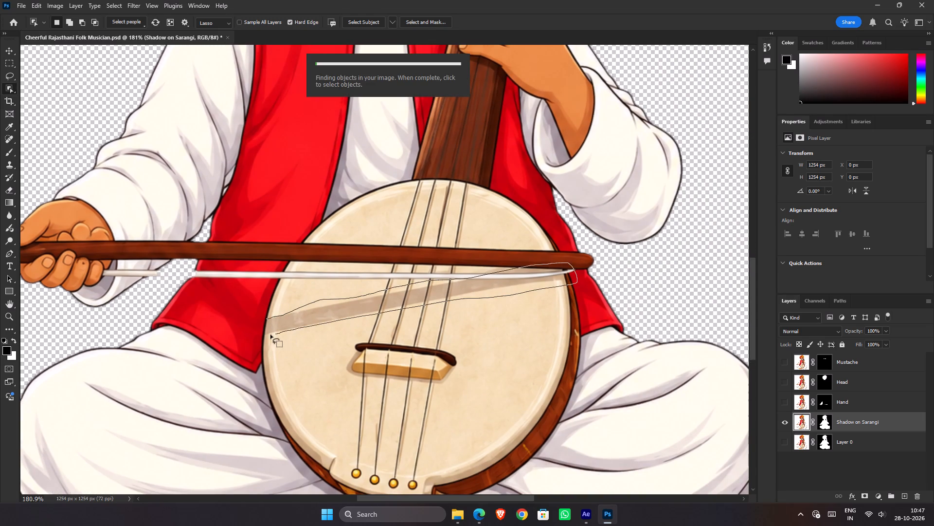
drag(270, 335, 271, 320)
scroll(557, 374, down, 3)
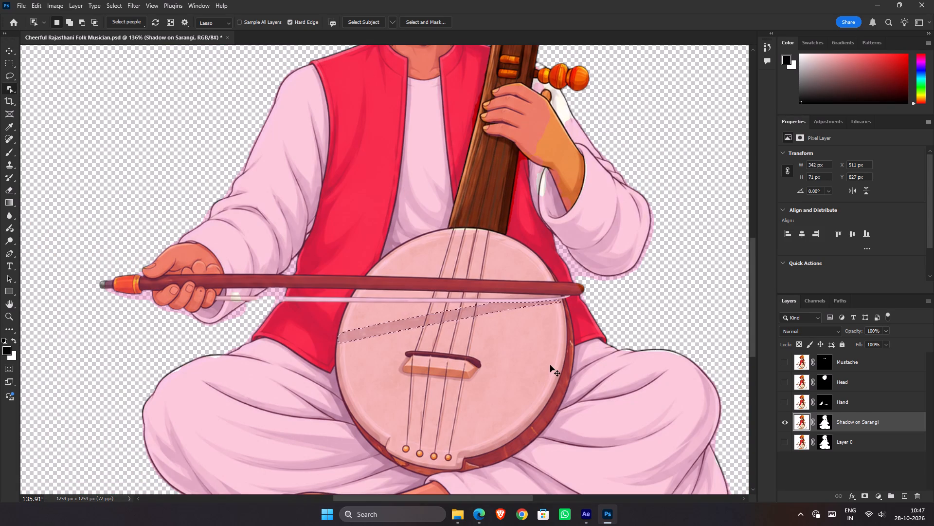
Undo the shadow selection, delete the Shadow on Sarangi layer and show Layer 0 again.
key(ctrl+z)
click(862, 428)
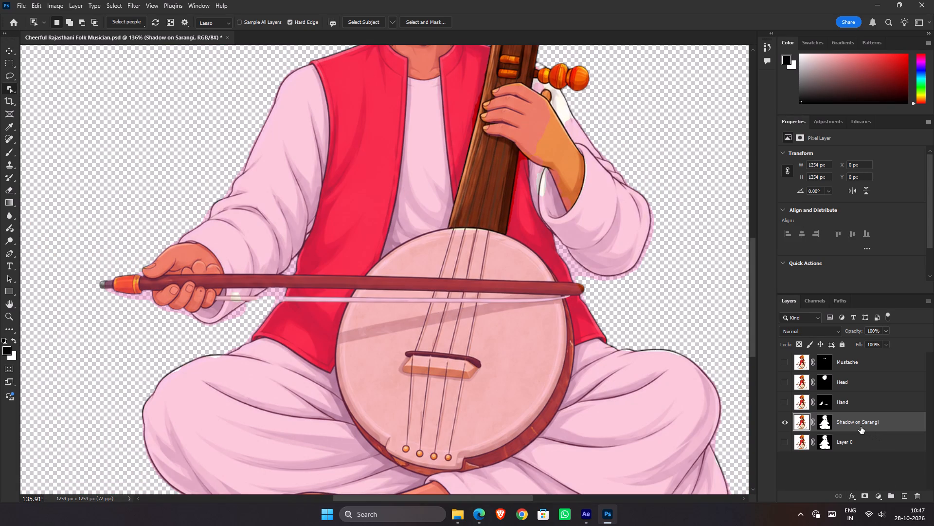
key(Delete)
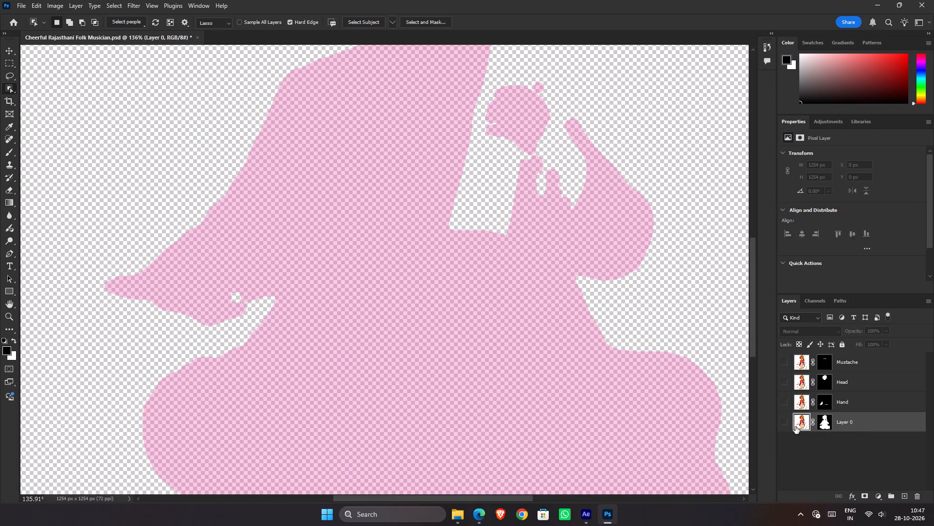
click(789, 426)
Rename Layer 0 as Folk.
key(v)
scroll(576, 320, down, 1)
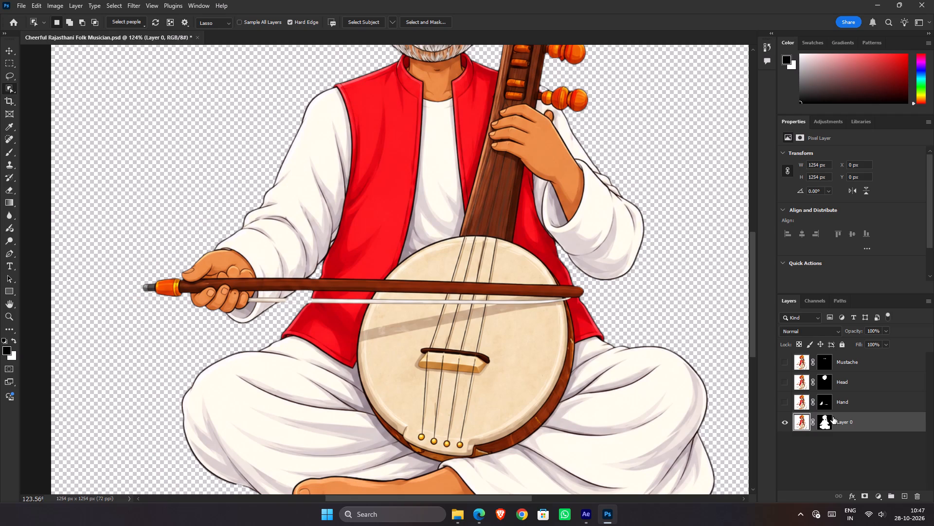
click(830, 418)
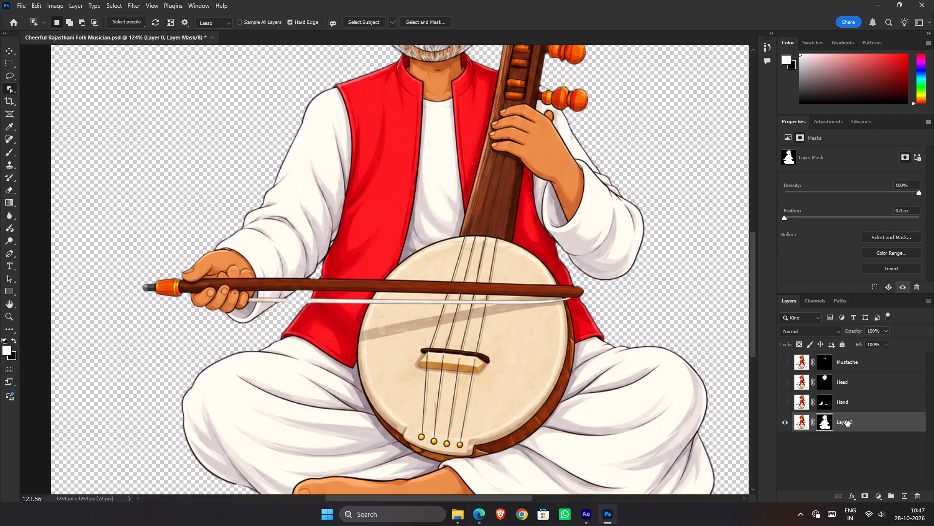
double_click(846, 419)
text(Folk)
key(Return)
Restore the lower outline of the foot and ankle on the Folk layer's mask with a white 22 px brush.
scroll(144, 339, down, 3)
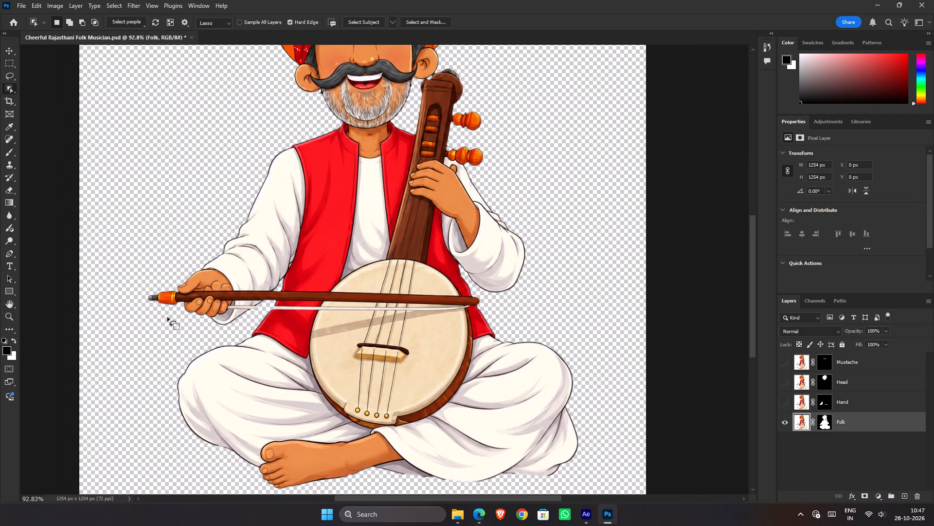
key(v)
scroll(394, 462, up, 3)
key(space)
key(space)
key(space)
key(space)
key(space)
drag(359, 454, 363, 335)
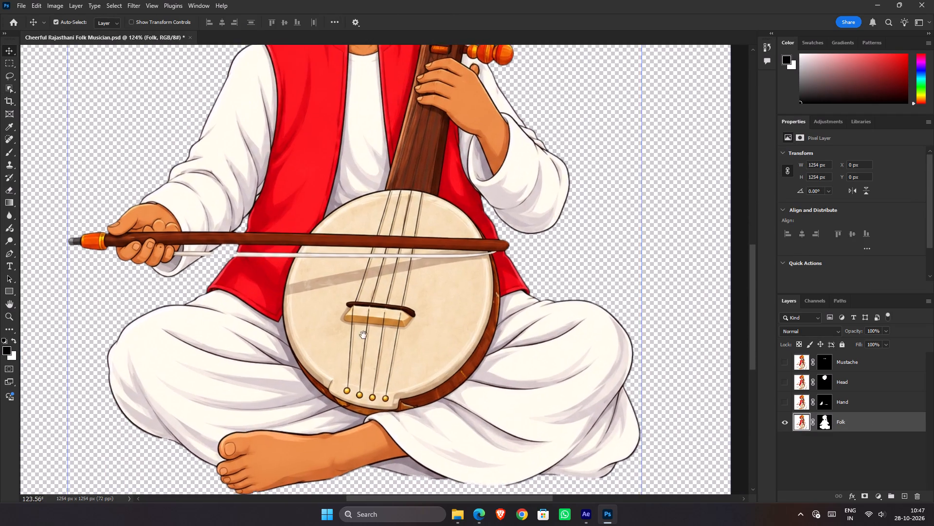
drag(363, 335, 363, 330)
scroll(350, 350, up, 7)
key(b)
alt+right_drag(326, 344, 332, 343)
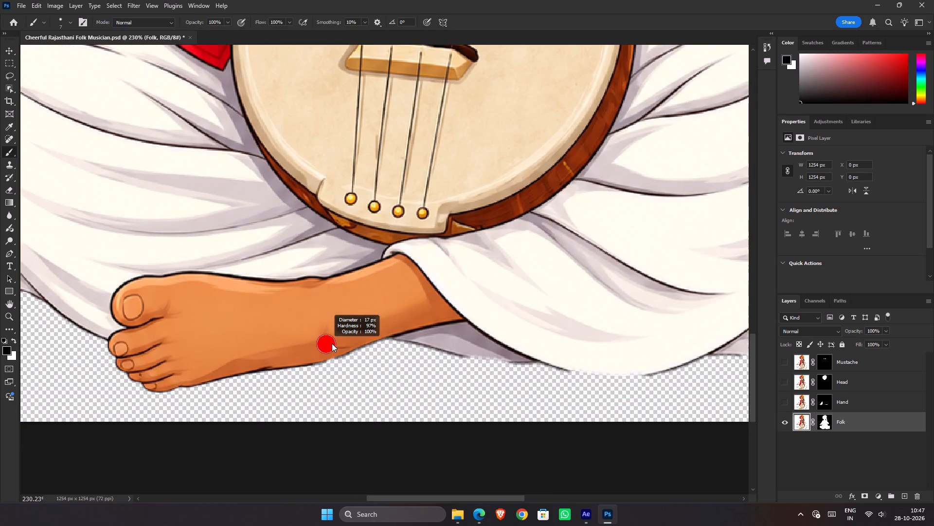
alt+right_drag(332, 343, 335, 343)
scroll(331, 344, up, 5)
key(x)
click(326, 352)
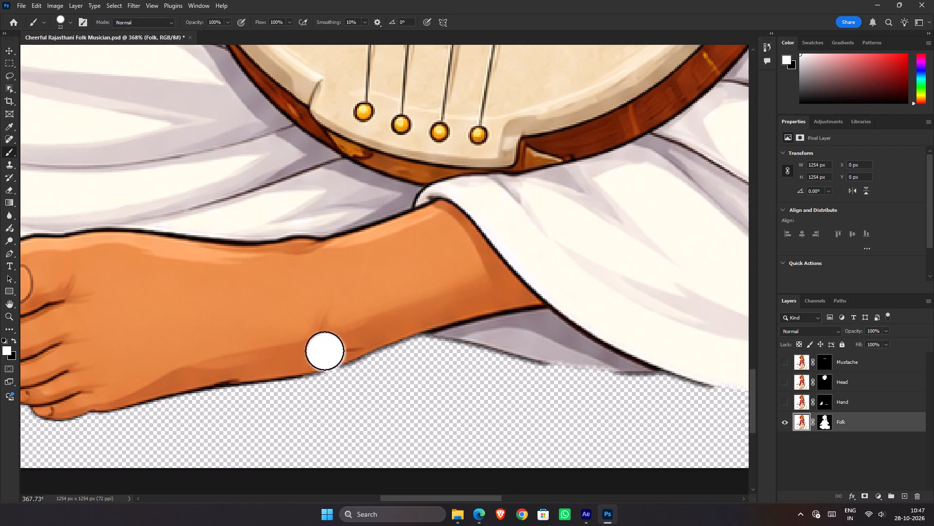
key(ctrl+z)
click(826, 428)
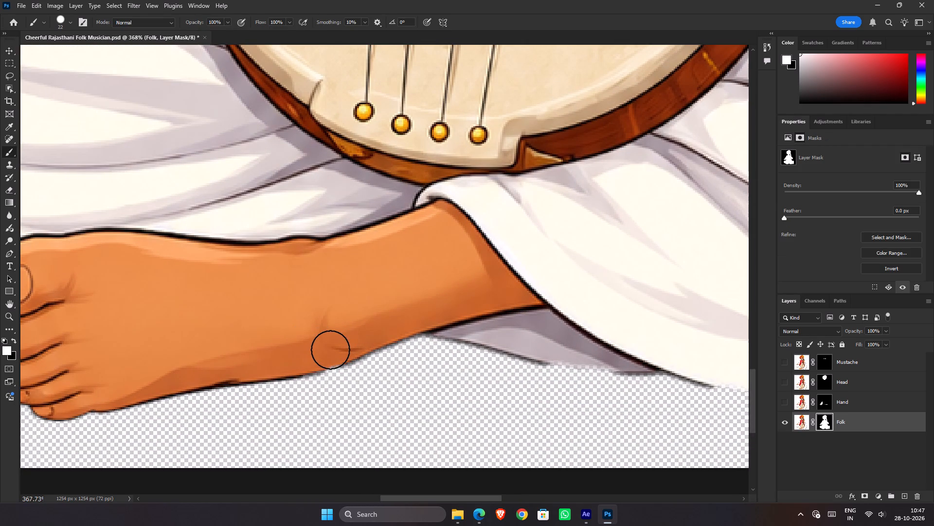
click(334, 350)
drag(324, 349, 304, 357)
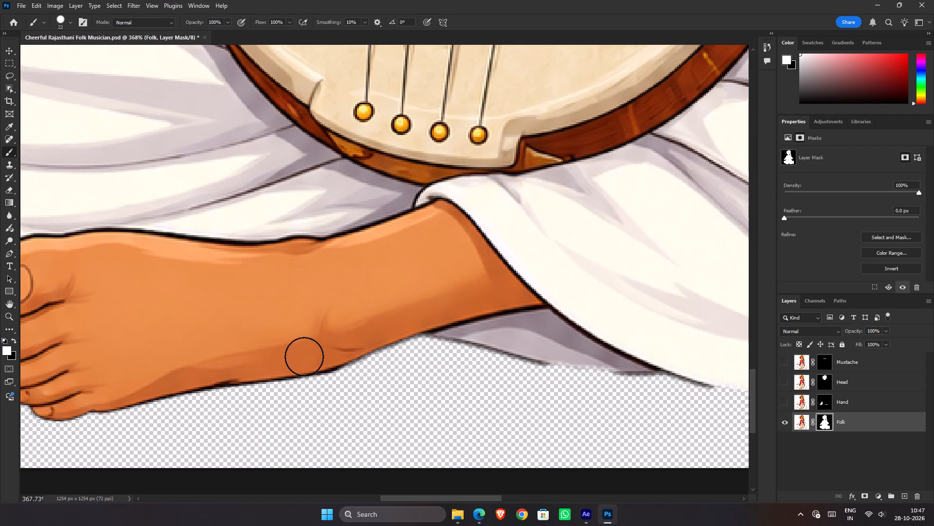
drag(304, 357, 421, 306)
scroll(425, 310, down, 3)
scroll(425, 311, up, 1)
scroll(425, 311, down, 8)
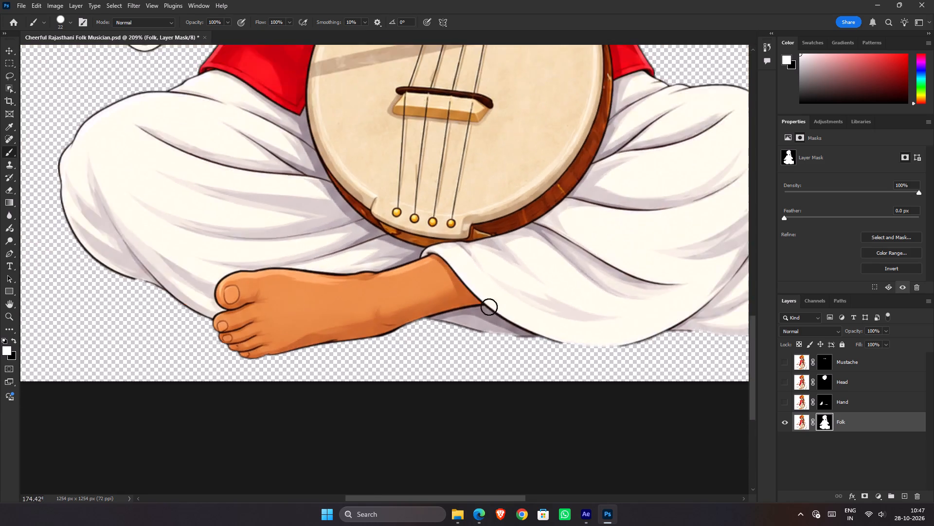
Enlarge the brush to 60 px and restore the grey cloth fold beneath the ankle on the Folk mask.
scroll(497, 309, up, 8)
alt+right_drag(462, 333, 489, 333)
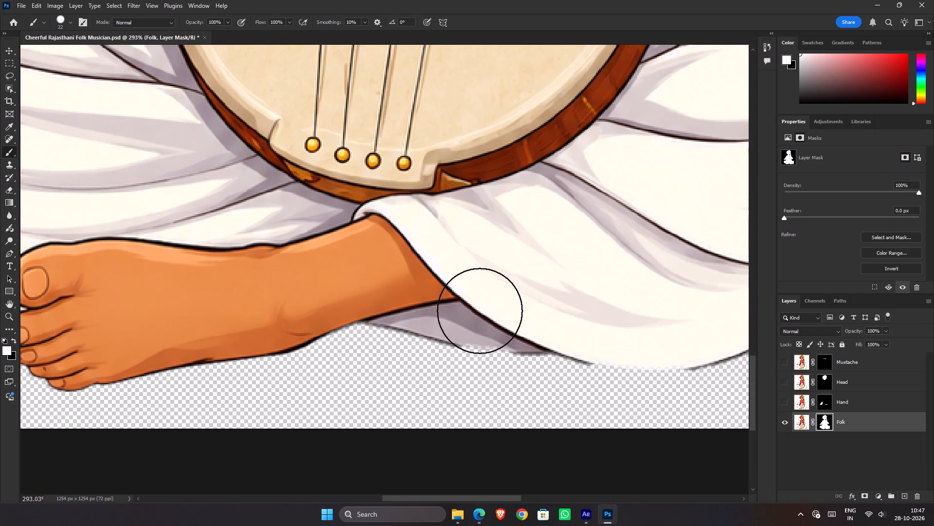
drag(468, 305, 512, 310)
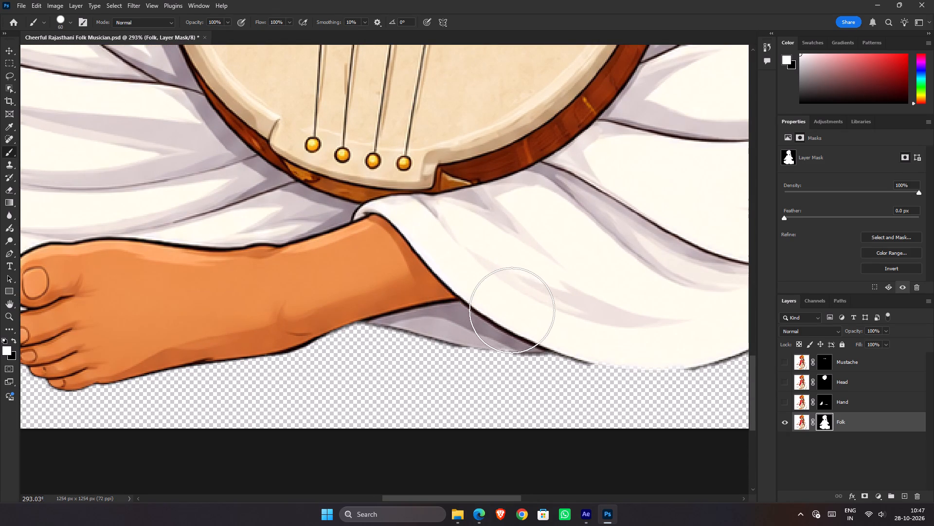
drag(512, 310, 444, 300)
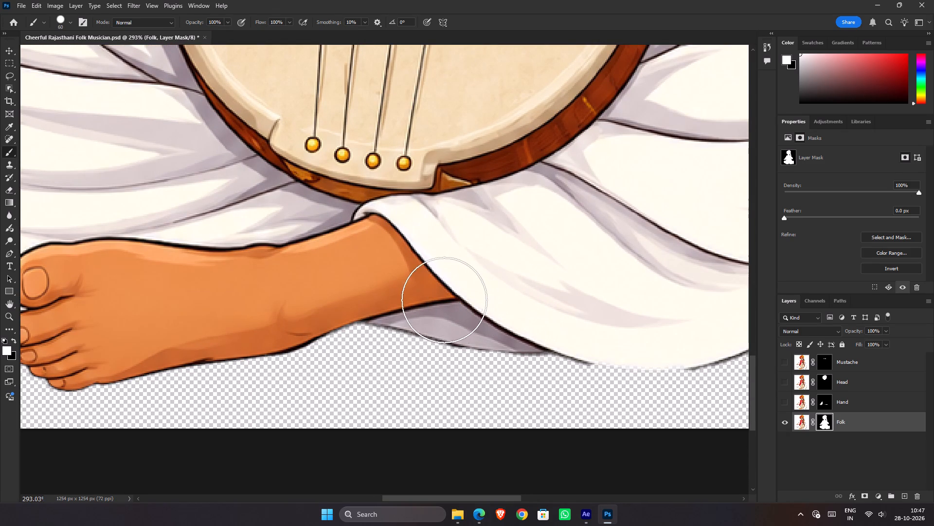
drag(444, 300, 298, 254)
scroll(297, 263, down, 9)
scroll(312, 273, up, 7)
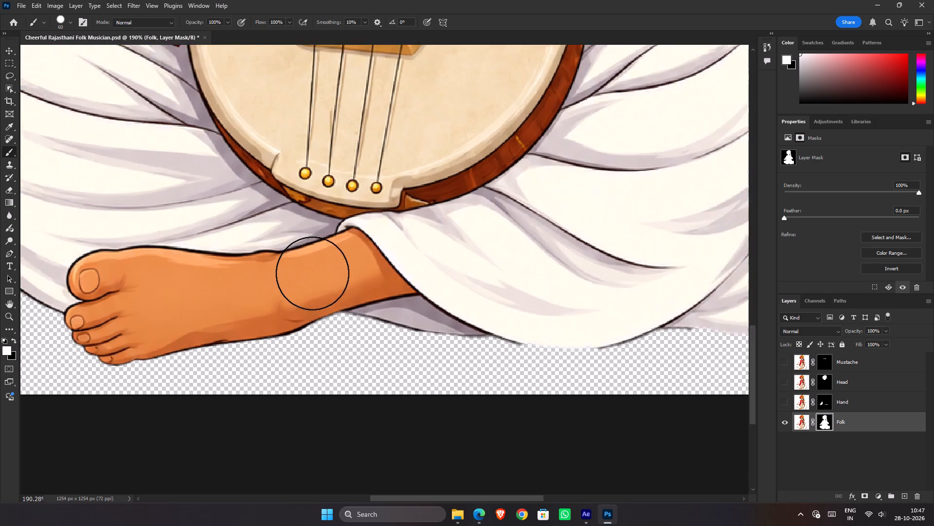
drag(305, 288, 339, 281)
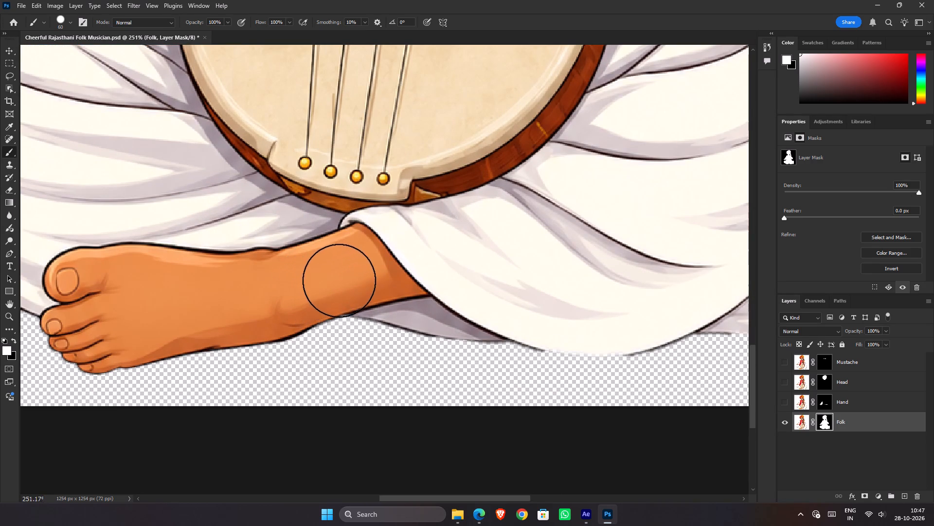
drag(339, 281, 359, 271)
scroll(360, 272, down, 9)
scroll(493, 291, up, 8)
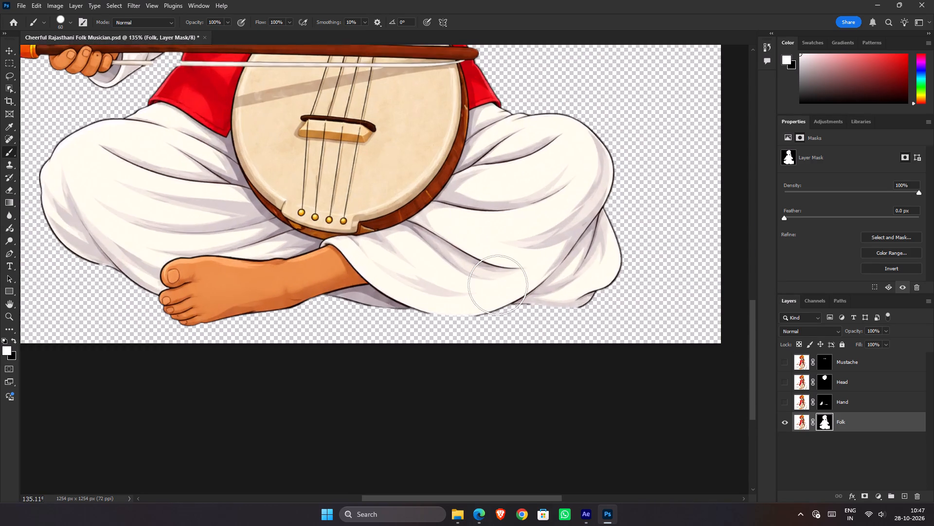
Restore the lower edge of the white cloth folds below the knee on the Folk mask with the white 60 px brush.
drag(542, 282, 559, 280)
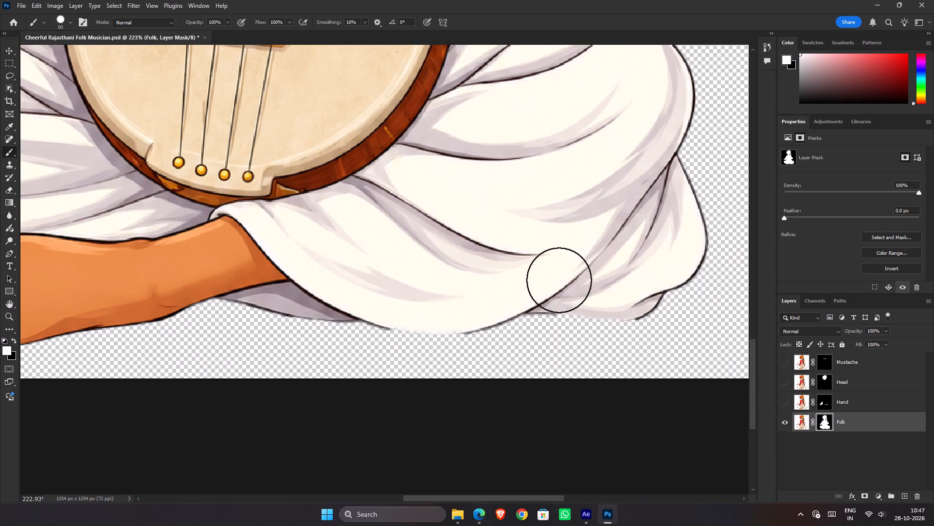
drag(559, 280, 606, 286)
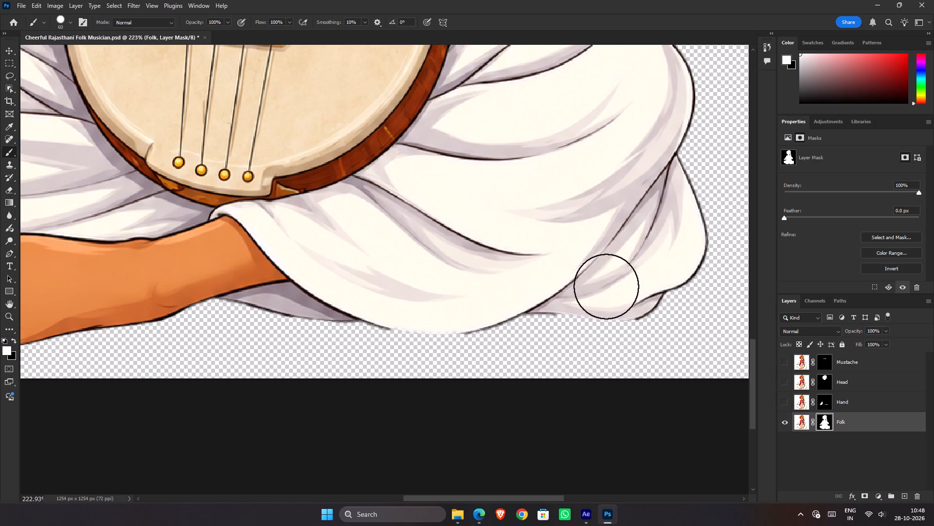
drag(606, 286, 611, 288)
double_click(624, 288)
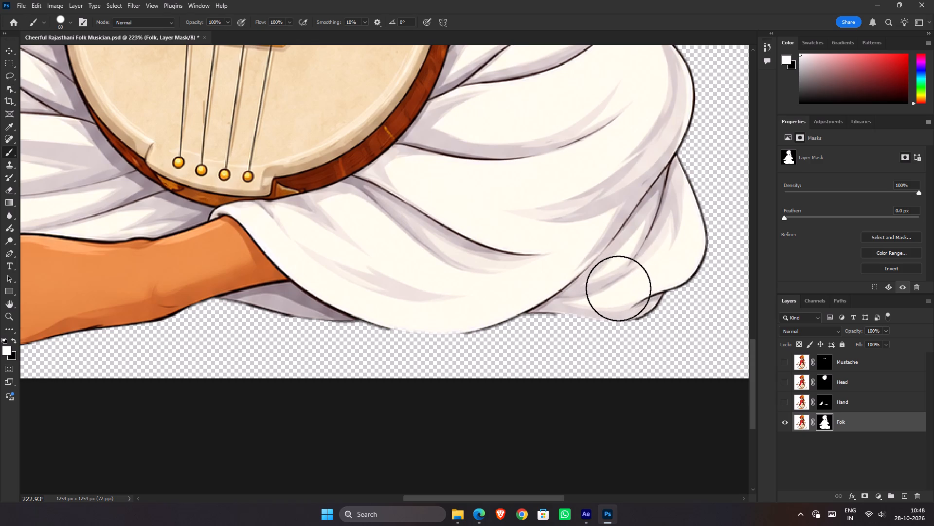
drag(618, 288, 572, 281)
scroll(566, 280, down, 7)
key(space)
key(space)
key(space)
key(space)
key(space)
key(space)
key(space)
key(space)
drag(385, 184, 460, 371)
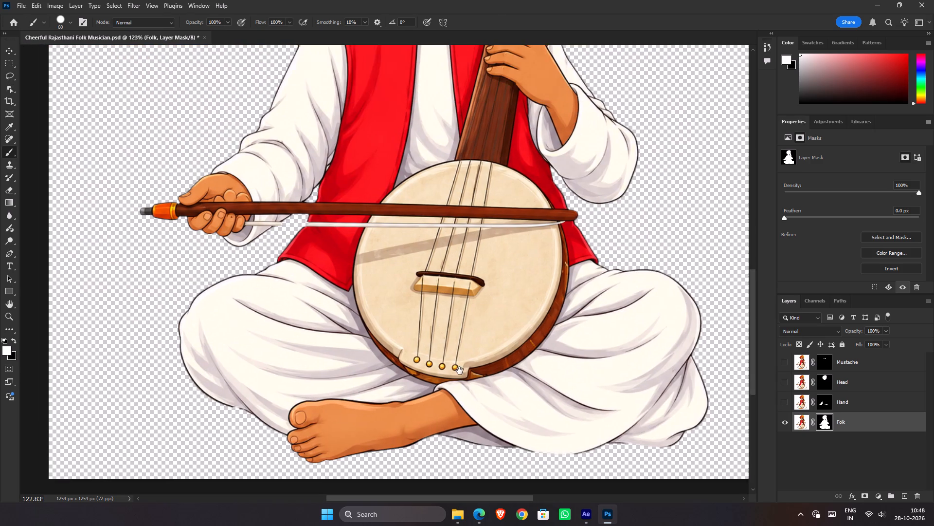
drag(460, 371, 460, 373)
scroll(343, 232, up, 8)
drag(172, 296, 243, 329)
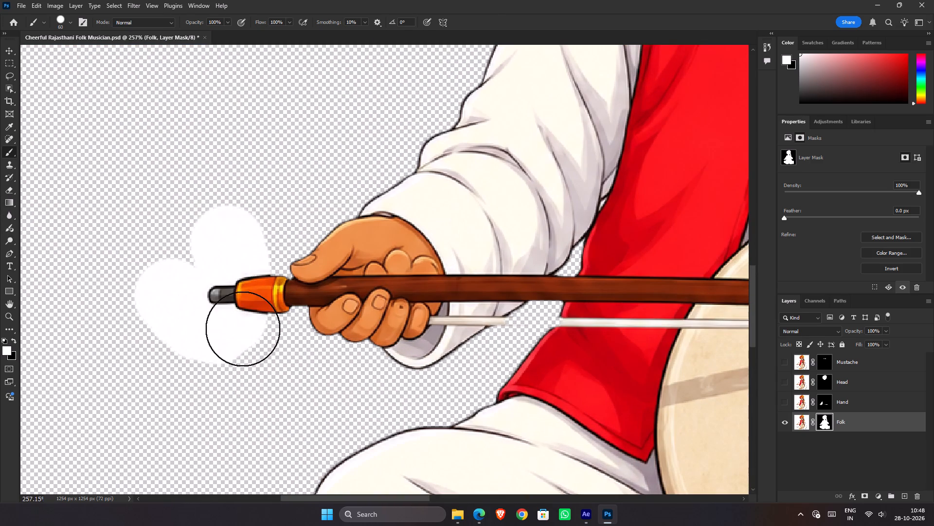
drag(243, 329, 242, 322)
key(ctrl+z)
Mask out the bow tip, bow hand and forearm sleeve on the Folk layer in black, and touch up the vest edge in white.
key(x)
drag(228, 291, 431, 261)
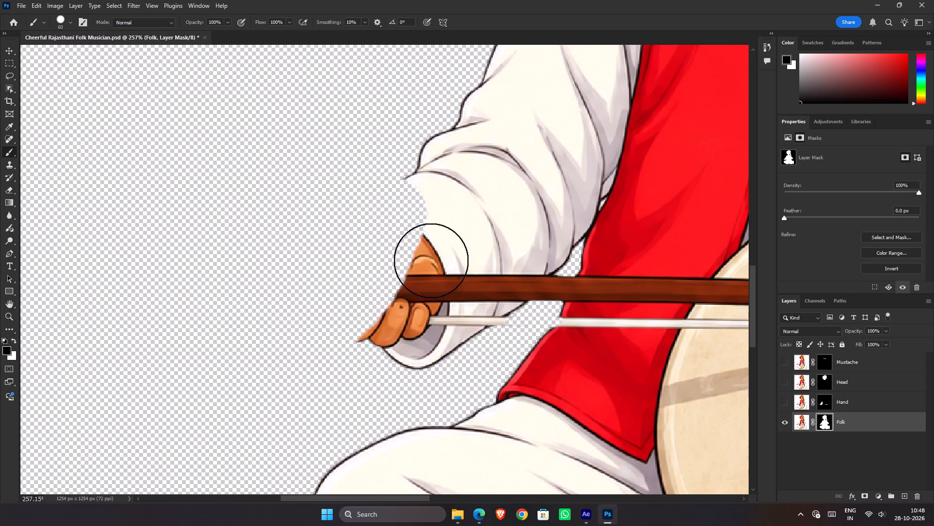
drag(431, 261, 506, 304)
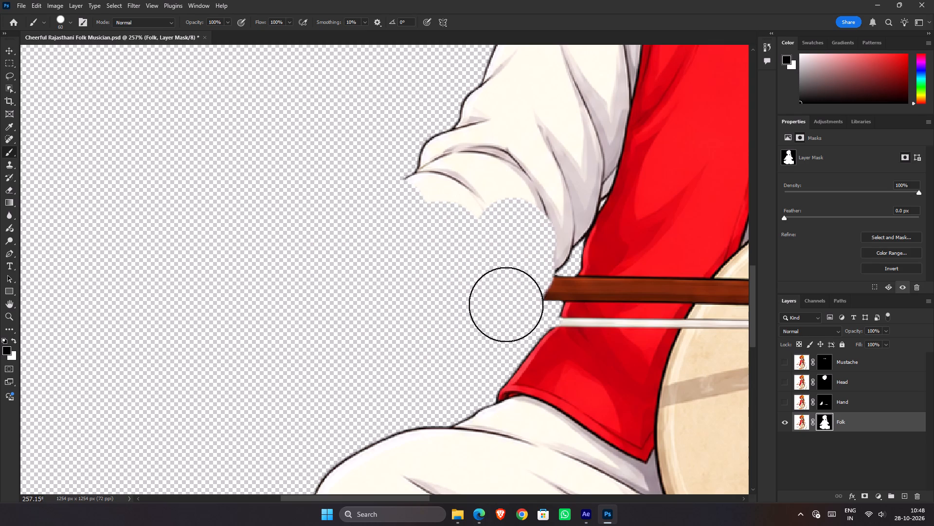
drag(506, 304, 528, 295)
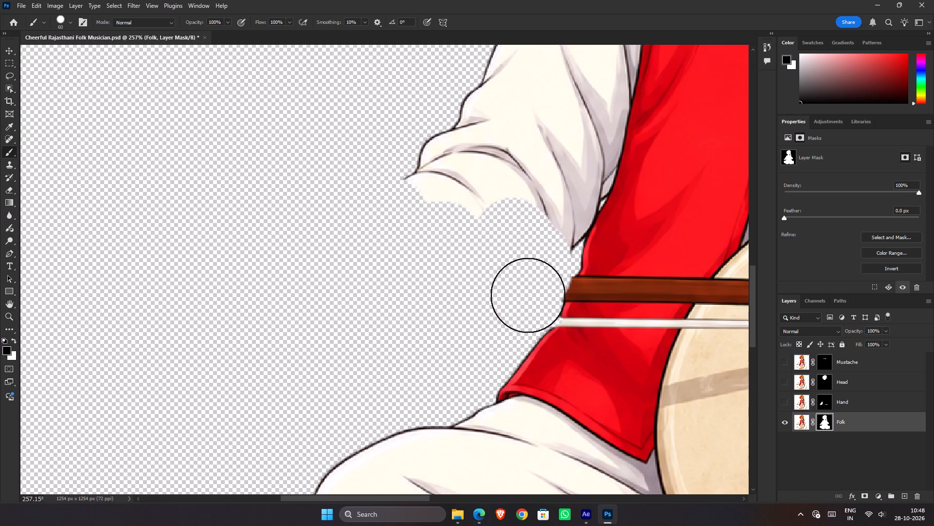
drag(528, 295, 525, 295)
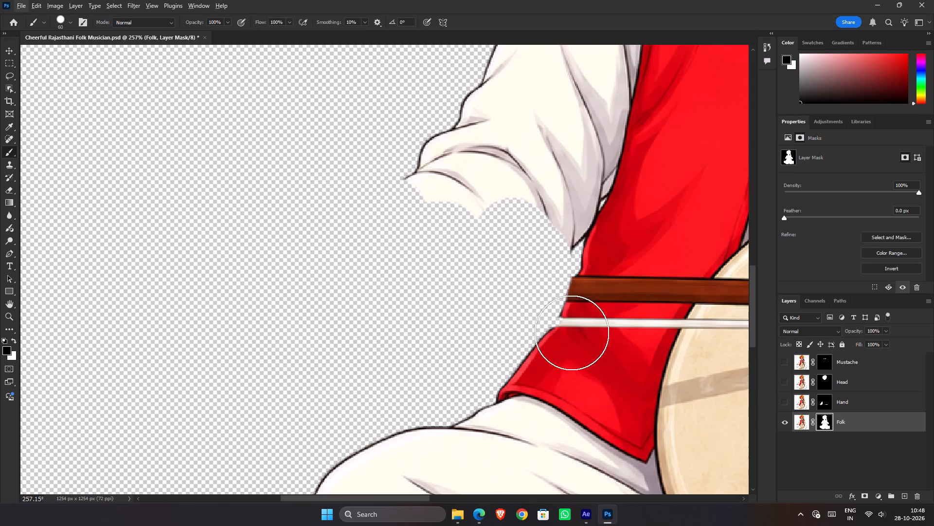
key(x)
drag(589, 344, 582, 353)
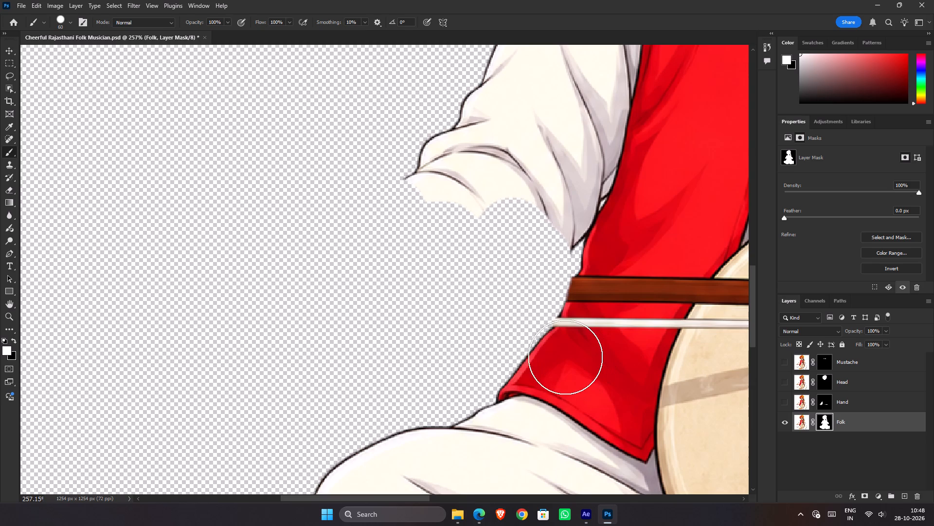
Paint black on the Folk mask to hide more of the remaining sleeve below the bow arm's elbow.
scroll(523, 297, down, 6)
key(space)
key(space)
key(space)
key(space)
key(space)
key(space)
drag(519, 240, 432, 341)
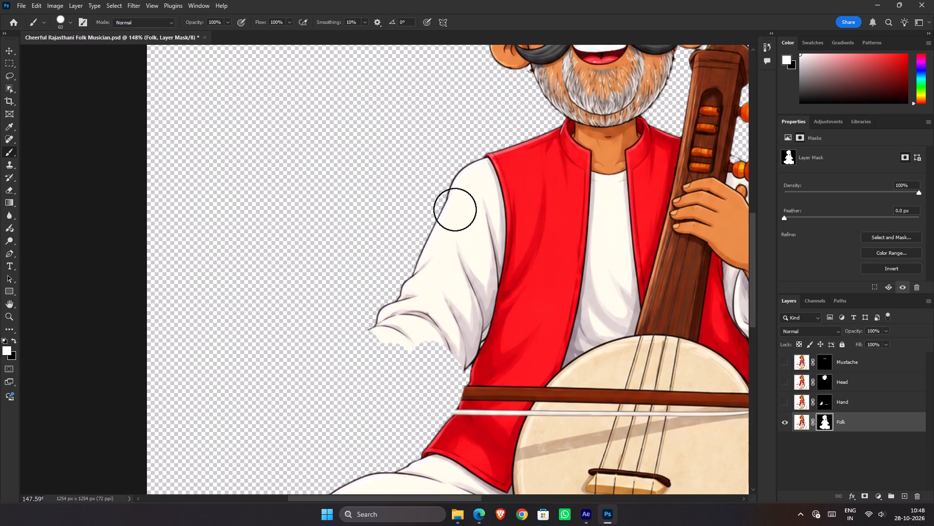
key(x)
drag(385, 352, 386, 287)
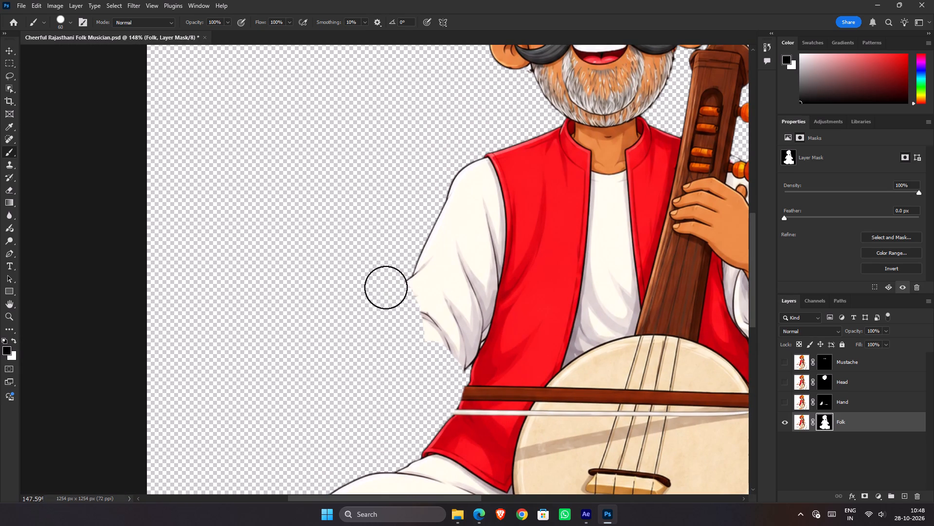
drag(386, 287, 404, 325)
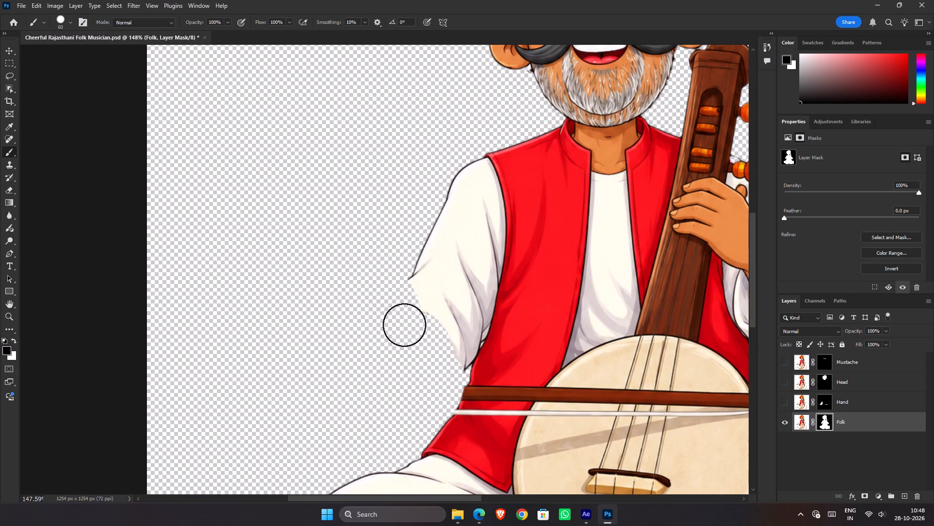
drag(404, 325, 438, 377)
Reduce the brush to 28 px and trim the cut sleeve edge back to the vest on the Folk mask.
scroll(511, 401, up, 6)
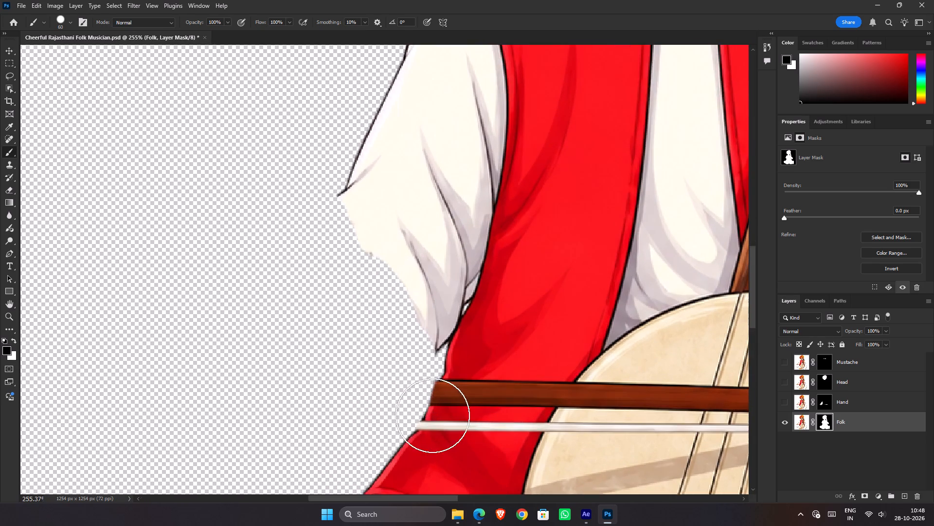
key(space)
key(space)
key(space)
drag(432, 403, 433, 341)
alt+right_drag(432, 330, 410, 323)
drag(420, 311, 421, 315)
drag(428, 289, 431, 267)
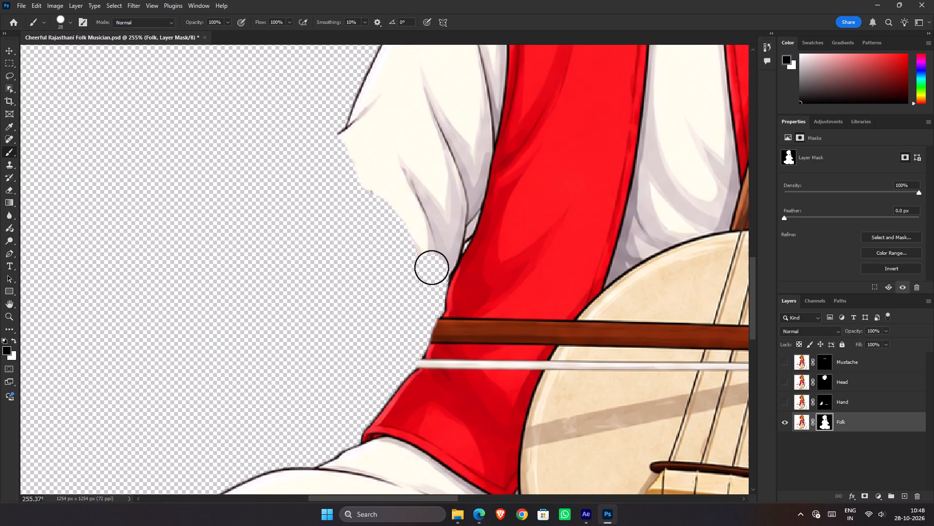
drag(431, 267, 307, 150)
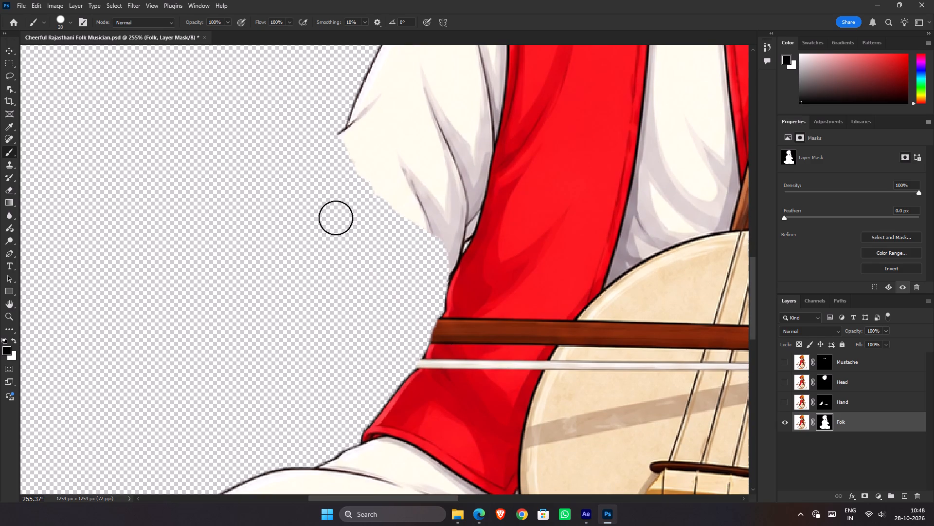
Show the Hand layer briefly to check how the arm covers the trimmed sleeve, and hide it again.
click(793, 400)
click(786, 401)
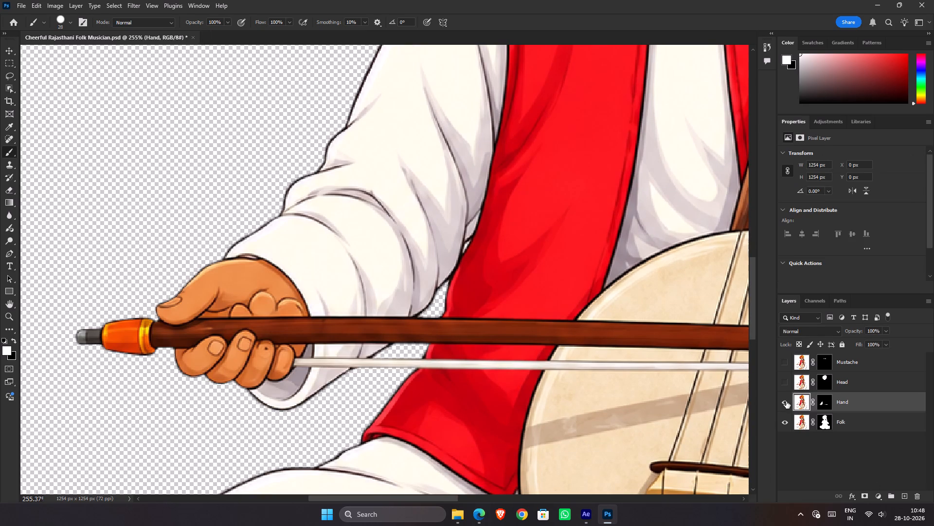
click(786, 401)
Mask out the rounded bow end protruding past the vest on the Folk layer with a black 13 px brush.
key(space)
key(space)
key(space)
key(space)
key(space)
key(space)
key(space)
drag(462, 369, 289, 339)
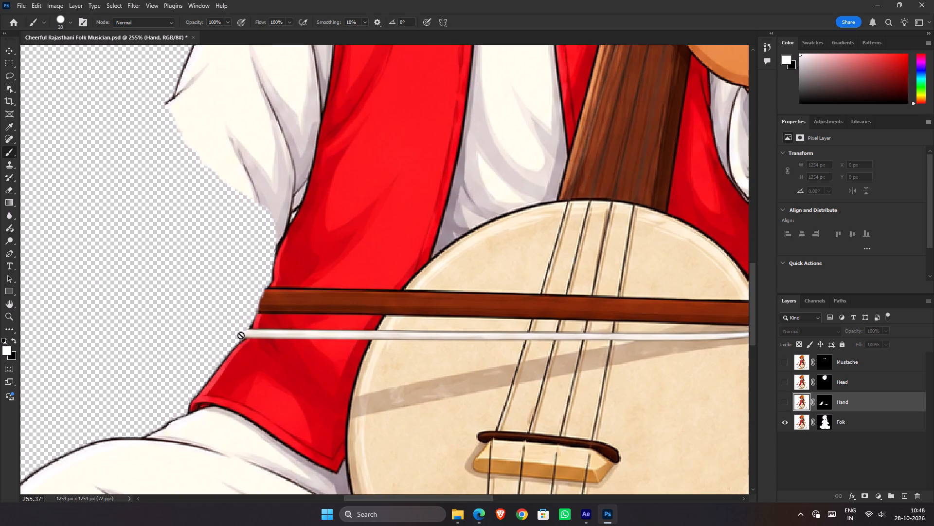
click(827, 420)
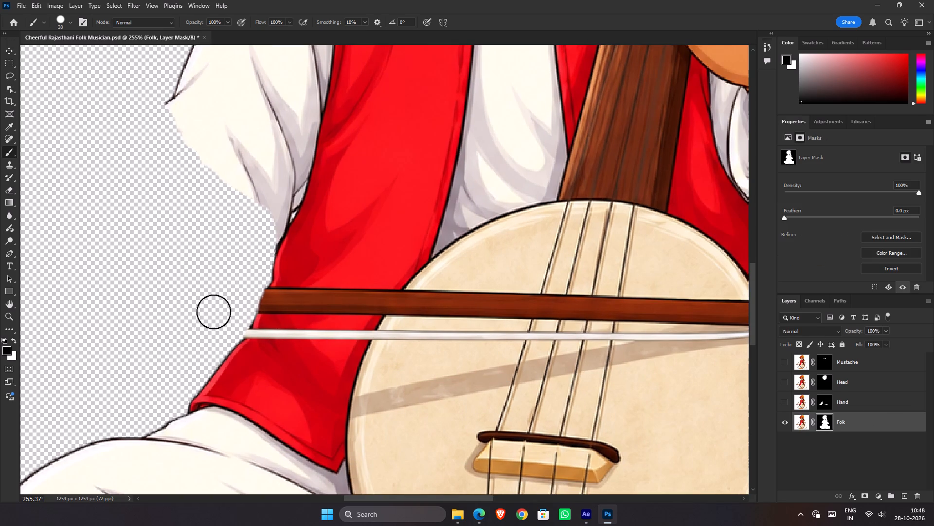
click(227, 318)
scroll(250, 307, down, 4)
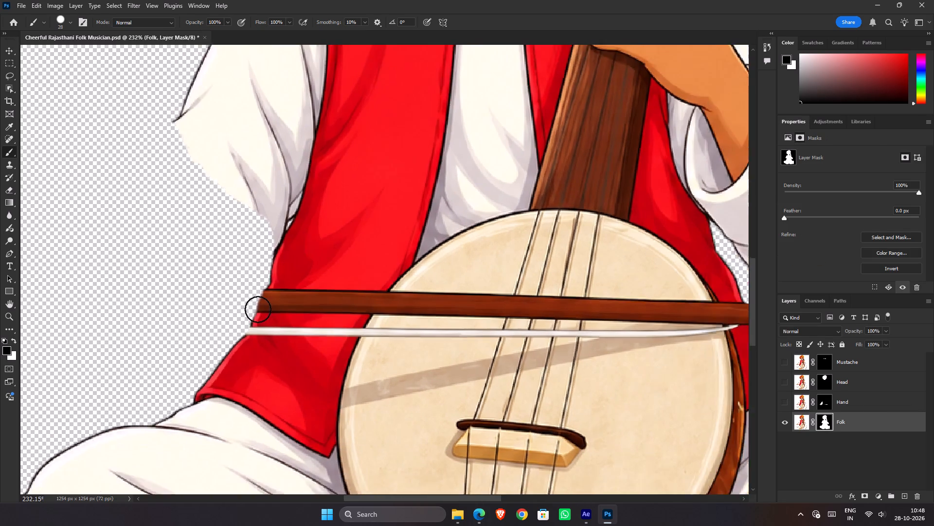
scroll(258, 309, down, 3)
scroll(557, 302, up, 10)
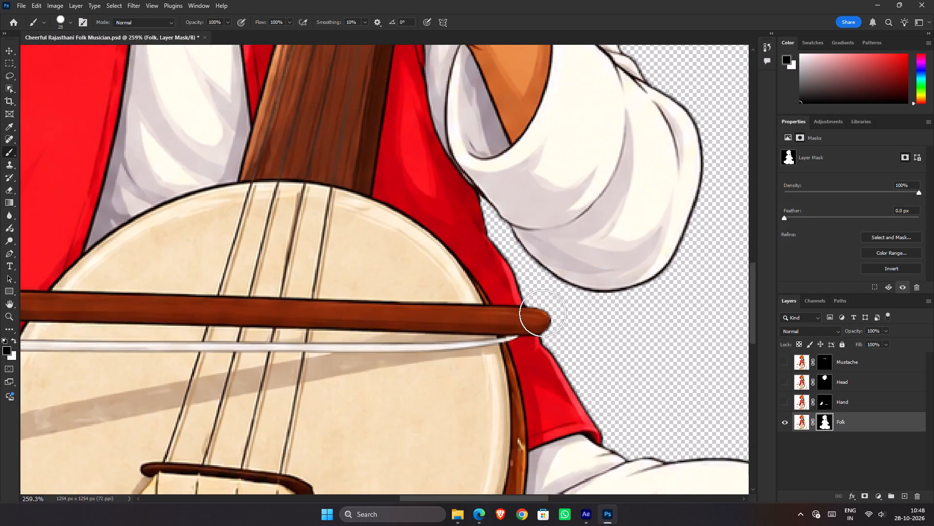
alt+right_drag(554, 316, 541, 311)
drag(536, 301, 538, 309)
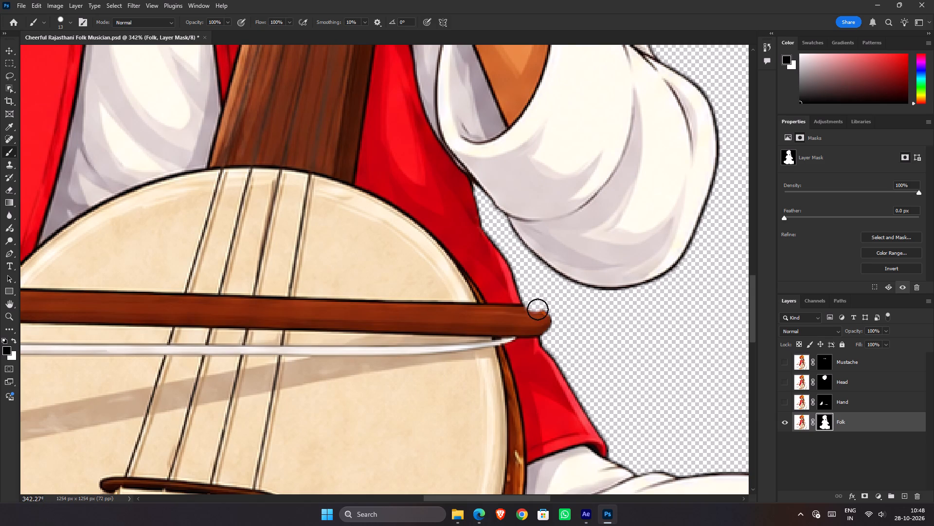
drag(538, 309, 556, 336)
Load the Hand layer's mask as a selection, keeping the Hand layer hidden.
click(789, 403)
click(822, 401)
click(782, 401)
scroll(380, 289, down, 4)
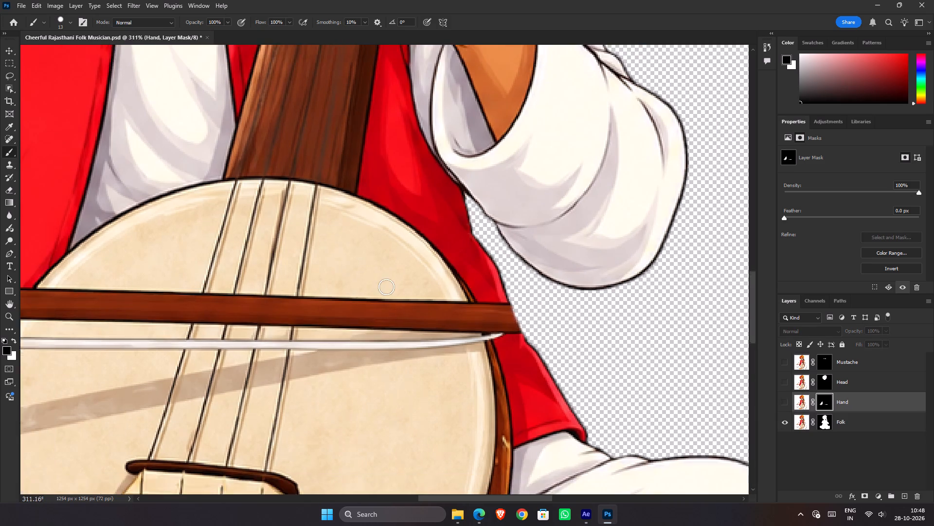
scroll(386, 287, down, 3)
key(space)
key(space)
key(space)
key(space)
key(space)
key(space)
key(space)
drag(329, 342, 576, 360)
scroll(399, 333, down, 1)
scroll(397, 332, up, 3)
key(s)
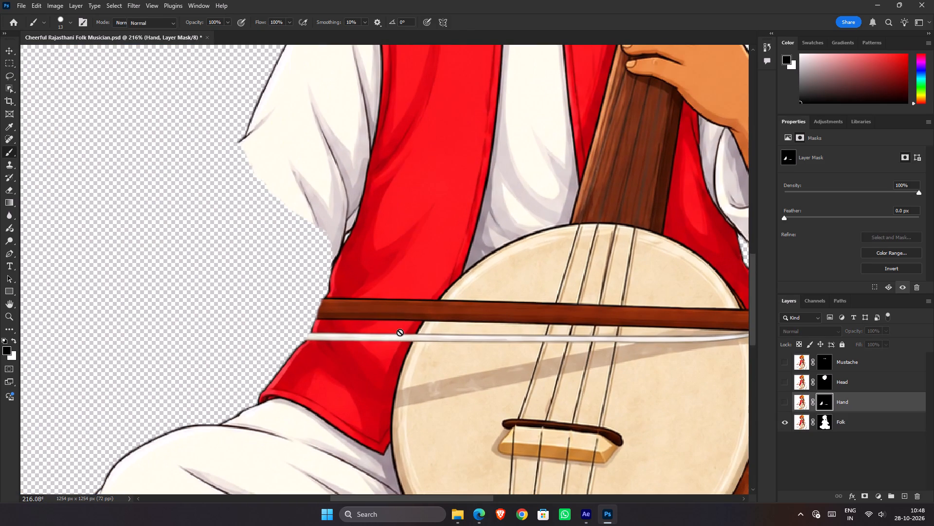
ctrl+click(823, 405)
Subtract the arm, hand and bow tip from the selection with the Lasso, leaving only the bow stick and its string selected.
scroll(593, 333, down, 4)
key(space)
key(space)
key(space)
key(space)
key(space)
key(space)
key(space)
key(space)
key(space)
key(space)
key(space)
key(space)
key(space)
key(space)
key(space)
key(space)
key(space)
key(space)
key(space)
key(space)
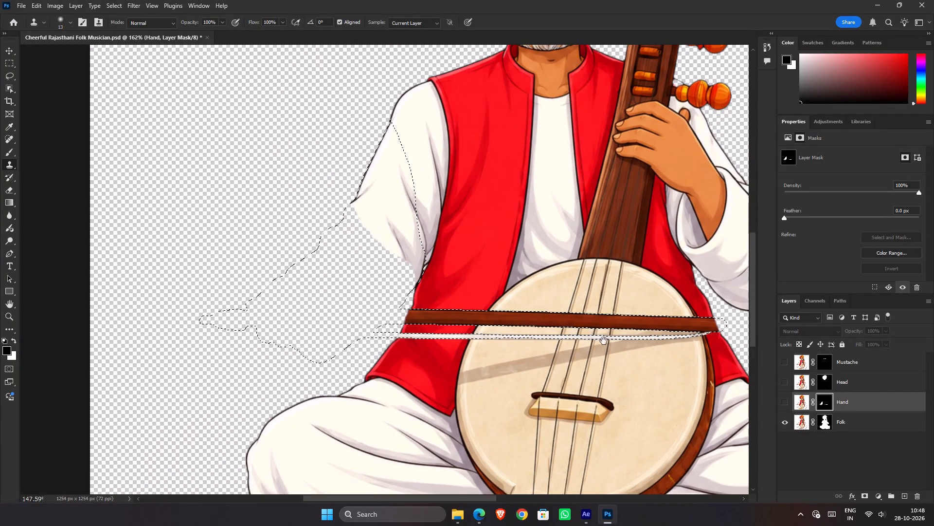
drag(604, 341, 451, 336)
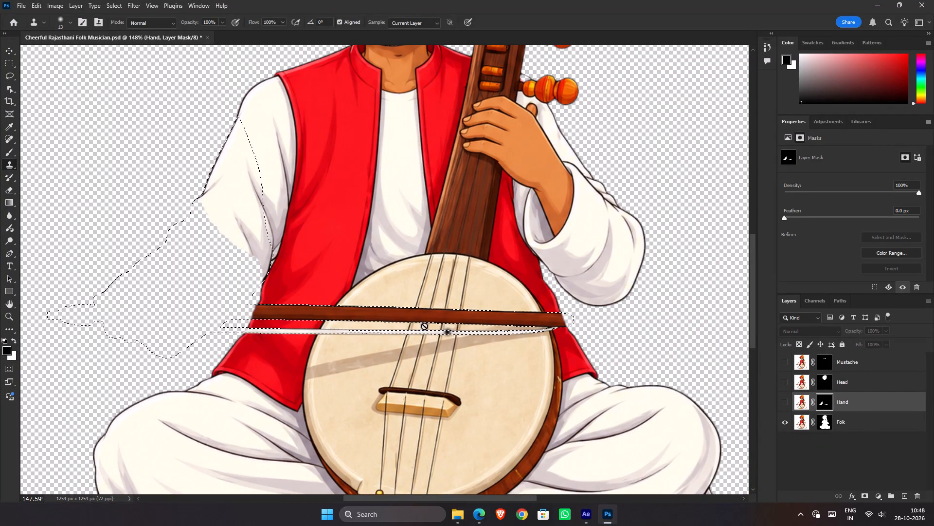
key(l)
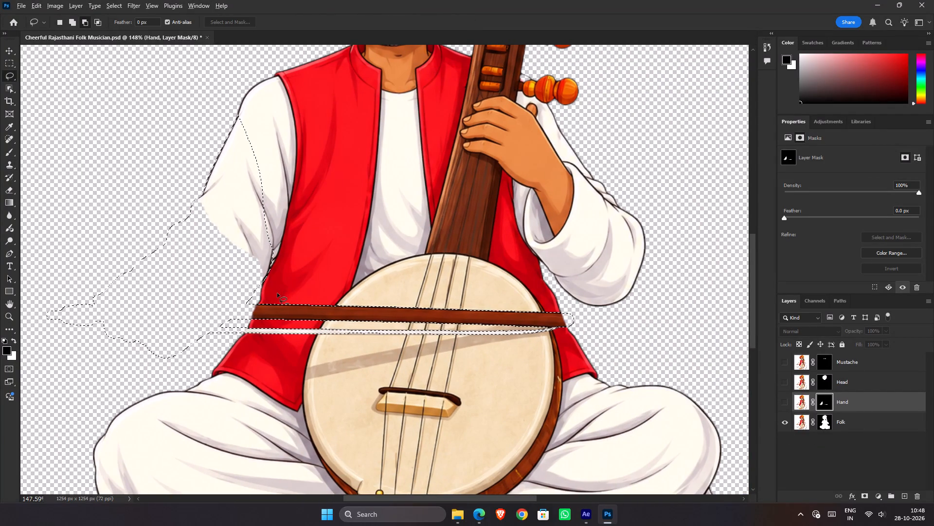
alt+drag(277, 293, 27, 328)
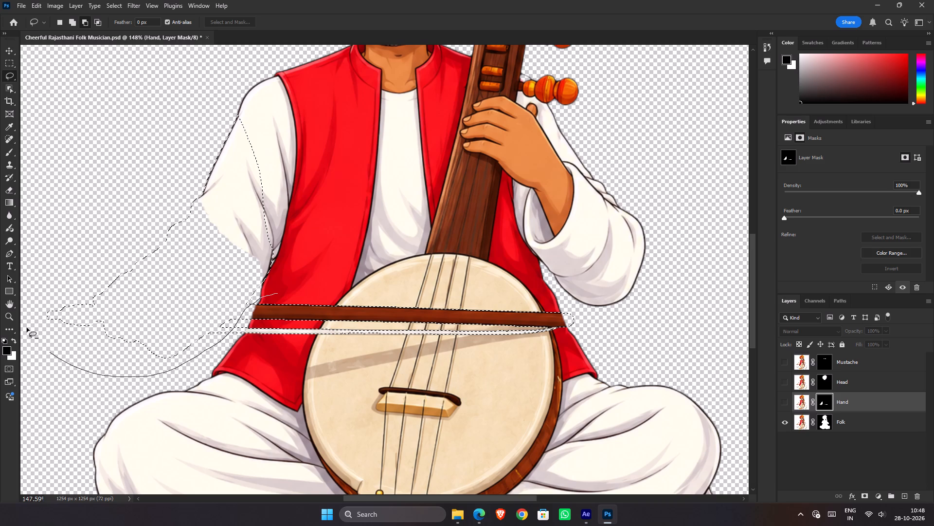
alt+drag(27, 328, 237, 91)
alt+drag(239, 124, 262, 118)
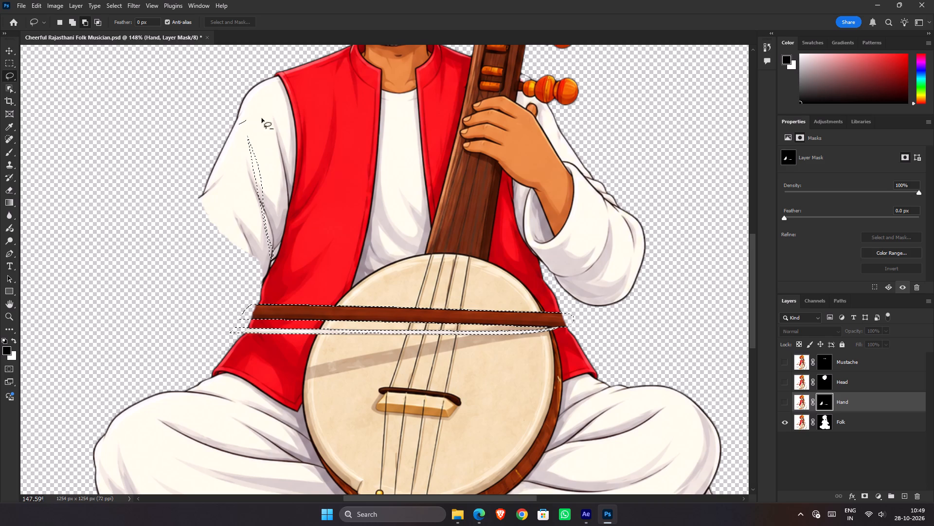
alt+drag(262, 118, 242, 78)
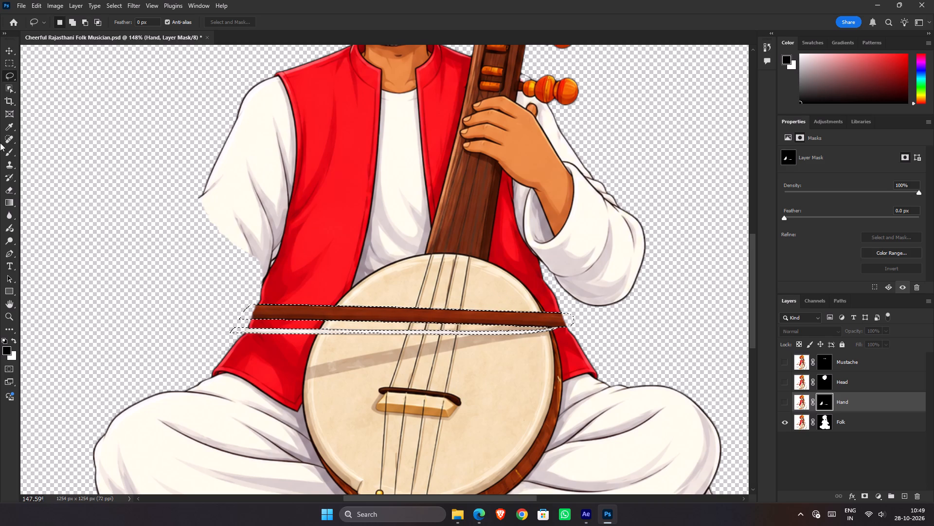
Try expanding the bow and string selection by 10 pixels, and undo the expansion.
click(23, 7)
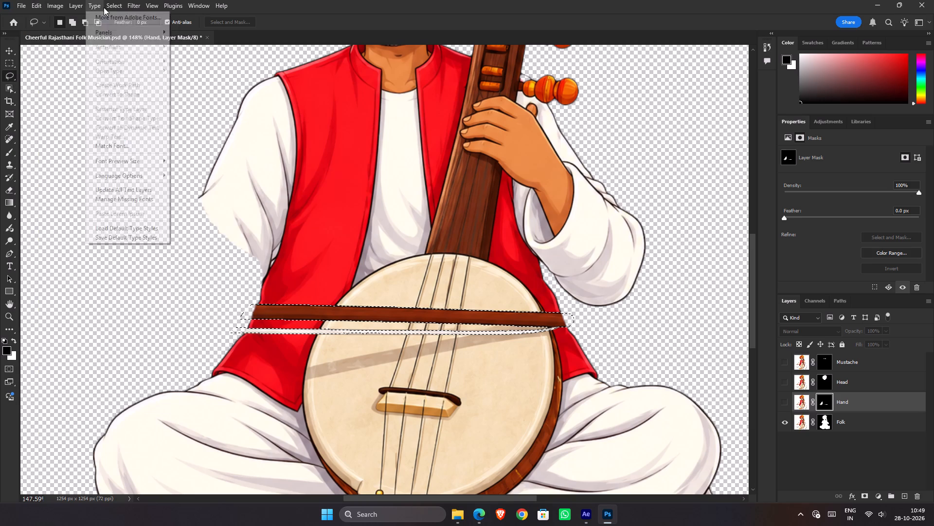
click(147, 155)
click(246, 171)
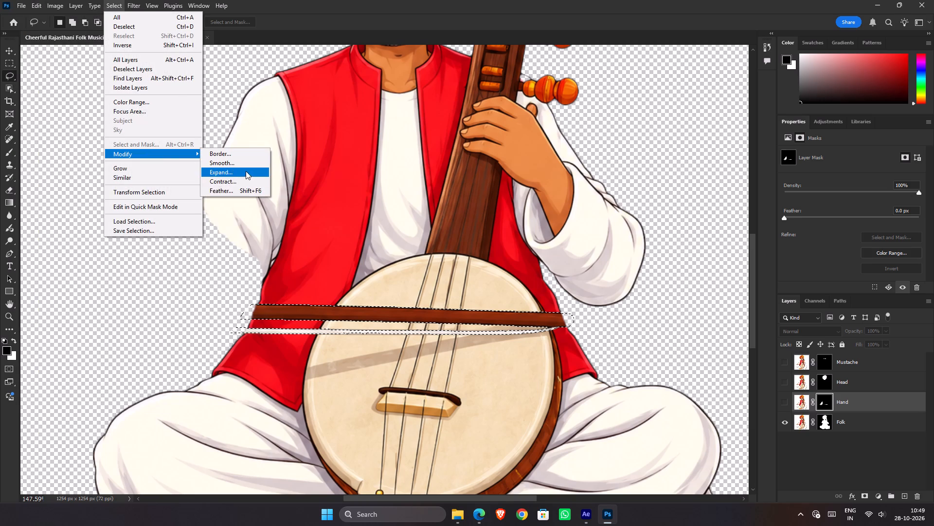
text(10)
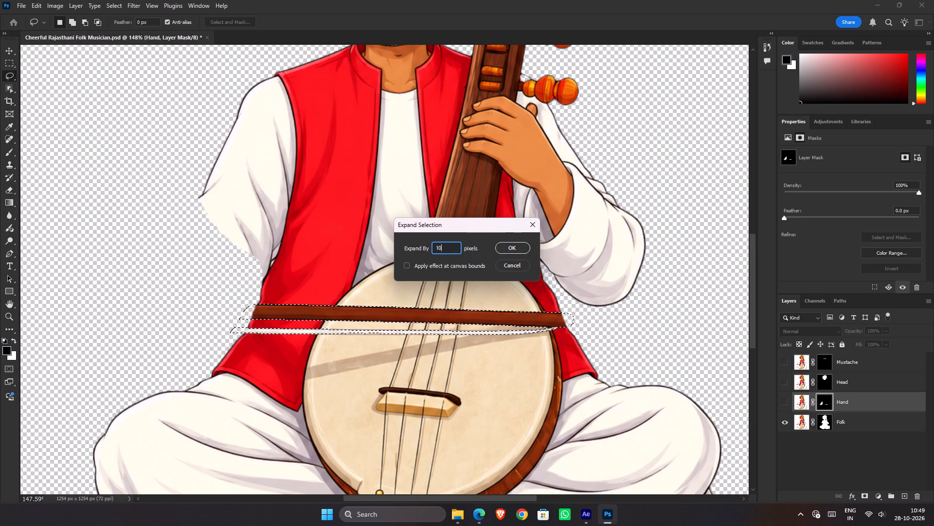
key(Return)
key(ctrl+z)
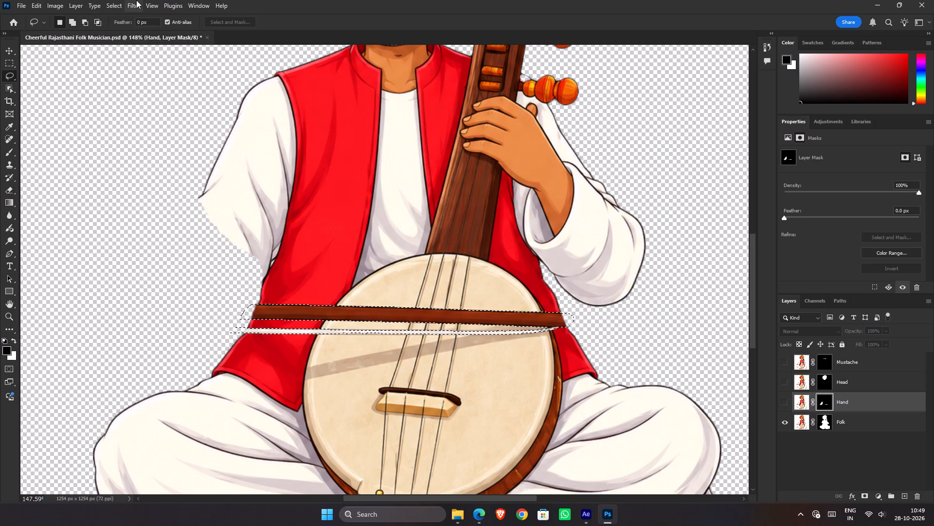
Expand the bow stick and string selection by 3 pixels.
click(111, 5)
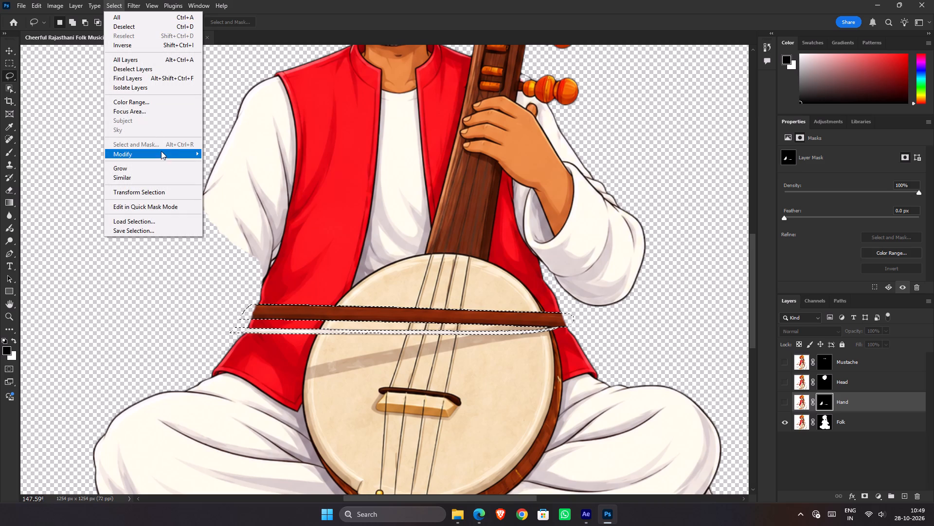
click(162, 152)
click(222, 171)
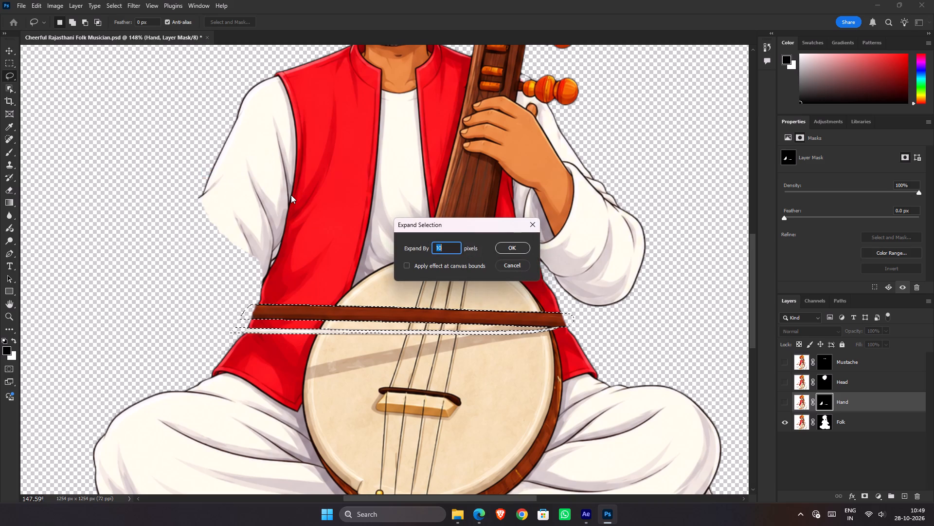
key(3)
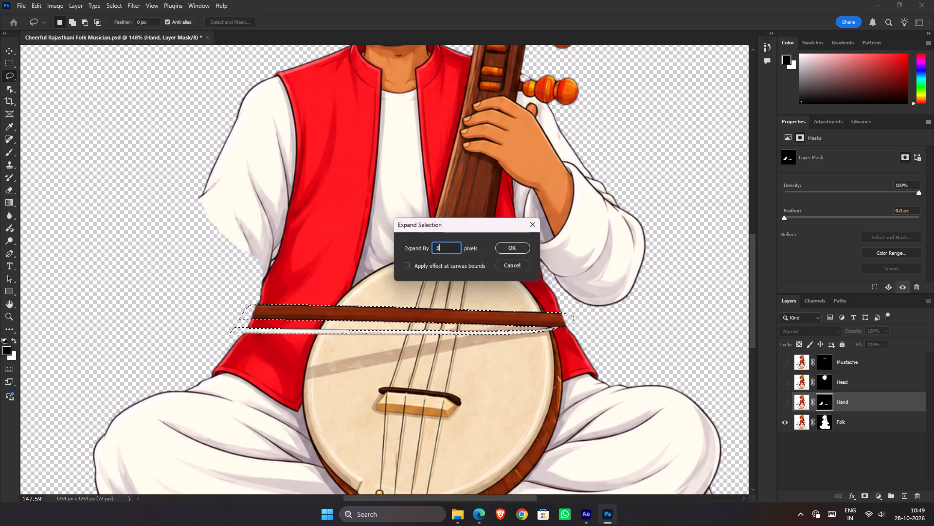
key(Return)
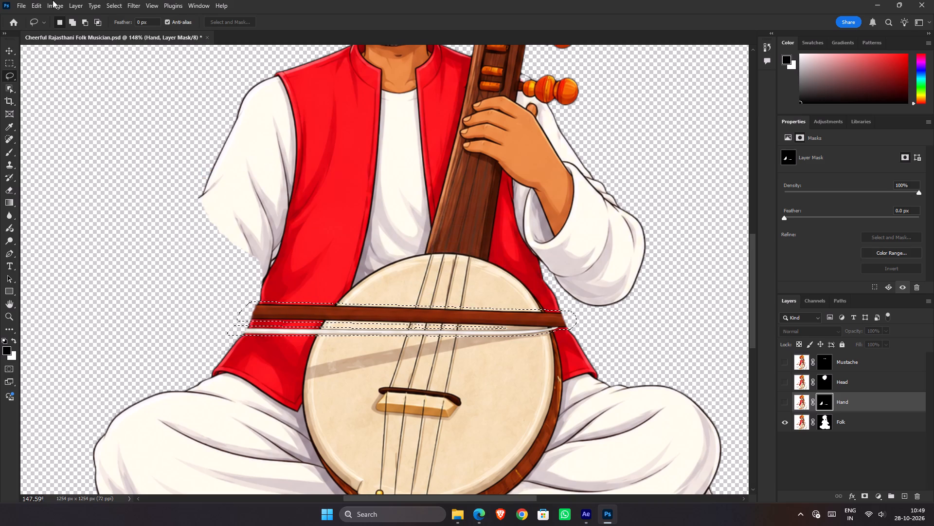
Remove the selected bow and string from the Folk layer's artwork with Content-Aware Fill, output to the current layer, and deselect.
click(44, 3)
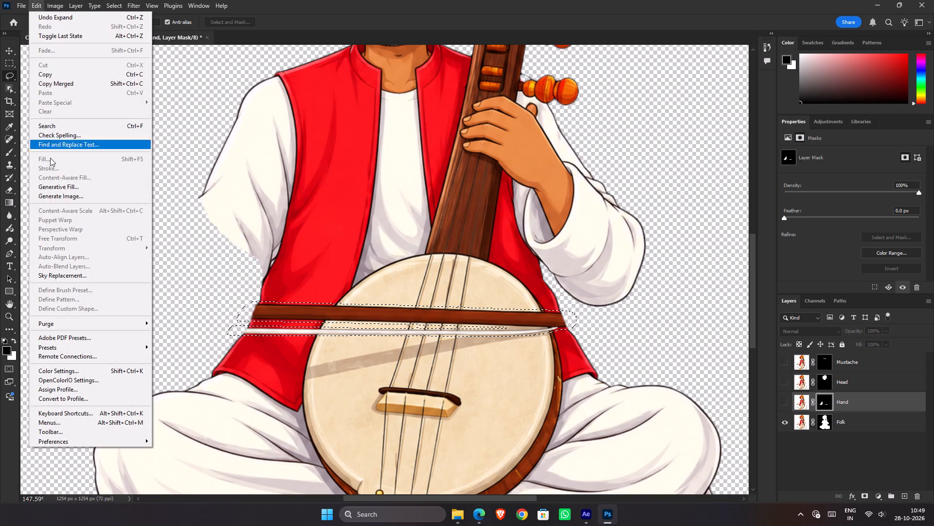
click(808, 424)
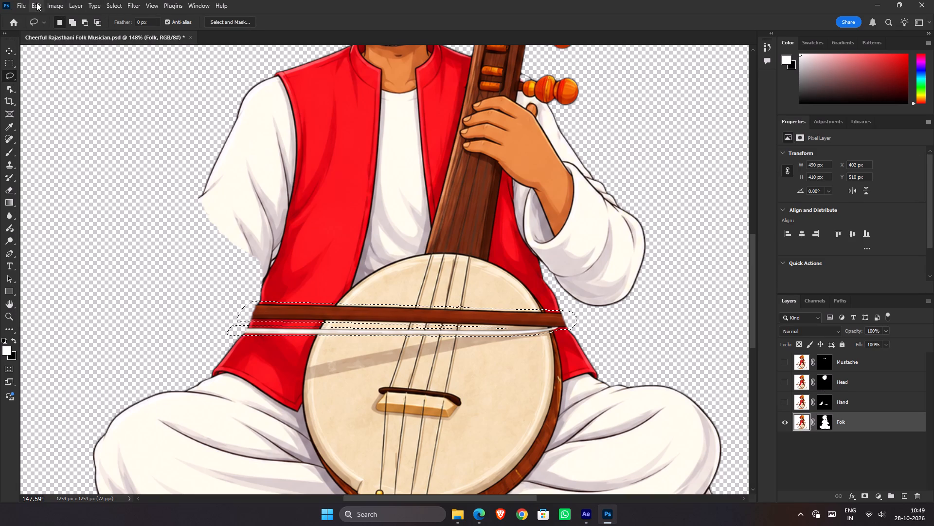
click(36, 2)
click(74, 176)
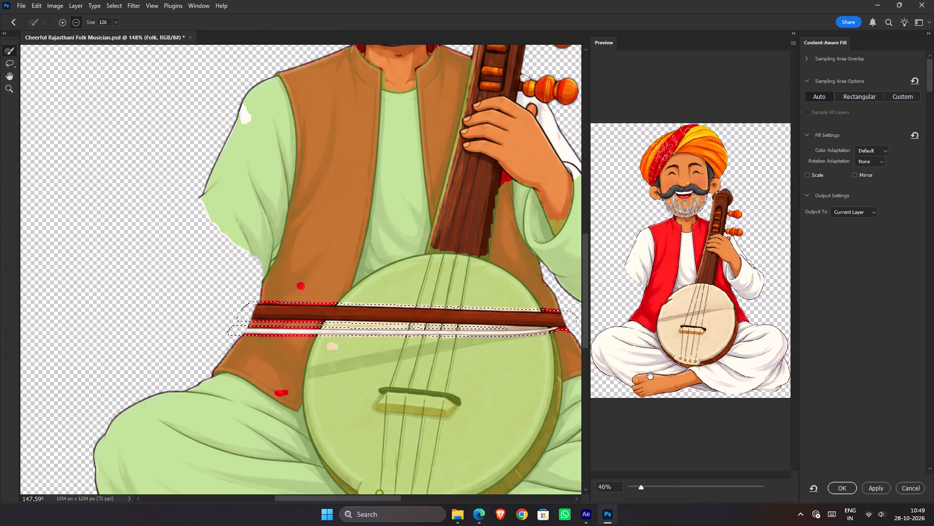
click(836, 486)
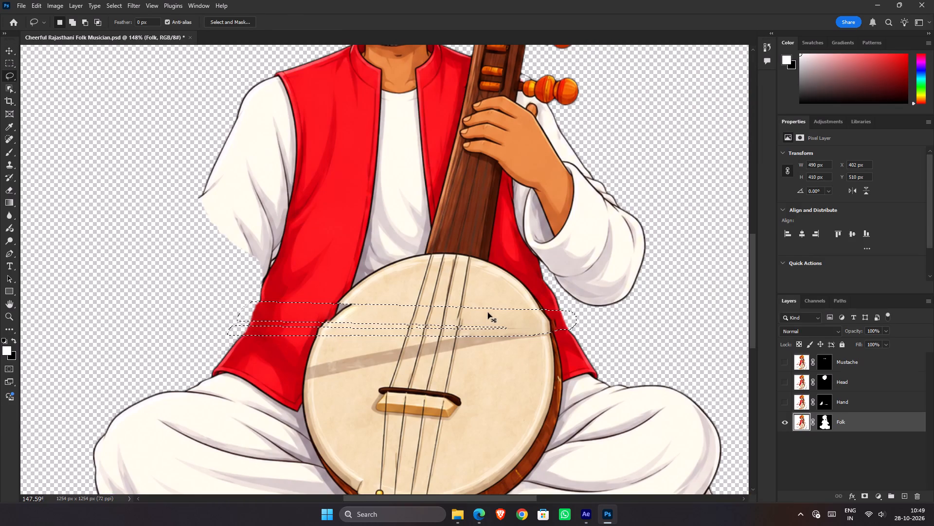
key(ctrl+d)
Clone clean drum skin over the smudges between the strings and the drum's right edge using a 30 px Clone Stamp.
key(s)
scroll(513, 329, up, 7)
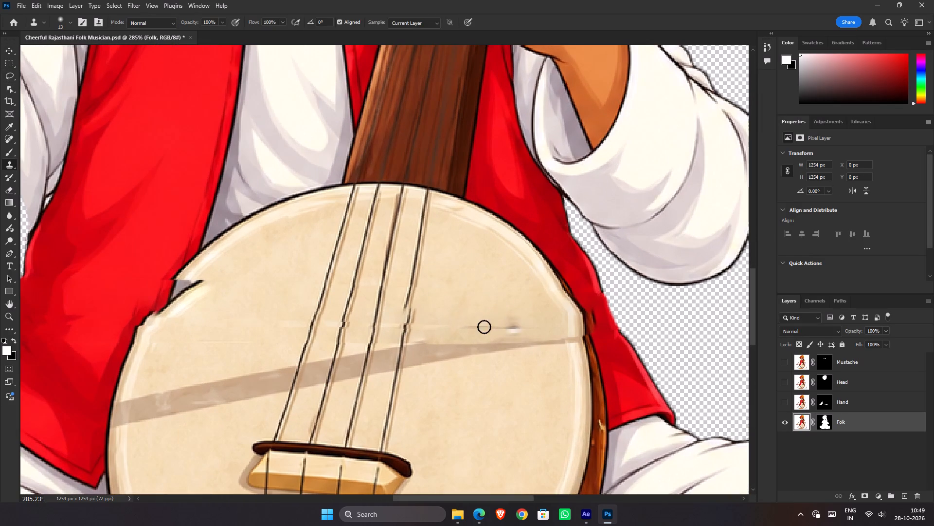
alt+right_drag(454, 327, 467, 323)
alt+click(481, 307)
double_click(481, 327)
click(477, 323)
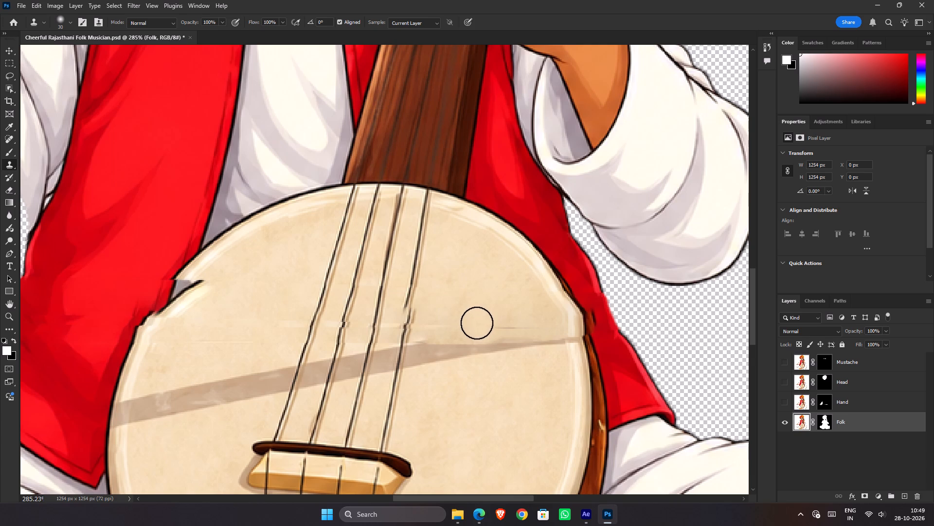
drag(474, 323, 516, 329)
alt+drag(535, 320, 540, 322)
double_click(559, 348)
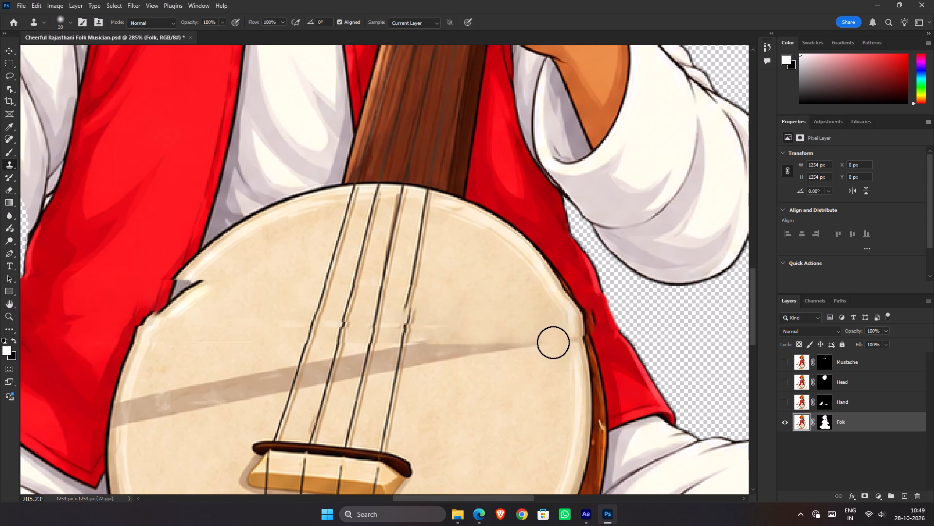
Clone clean red over the dark bow remnants on the vest beside the drum's right rim with a 10 px stamp.
alt+scroll(609, 354, up, 3)
scroll(608, 376, up, 7)
alt+right_drag(614, 358, 591, 353)
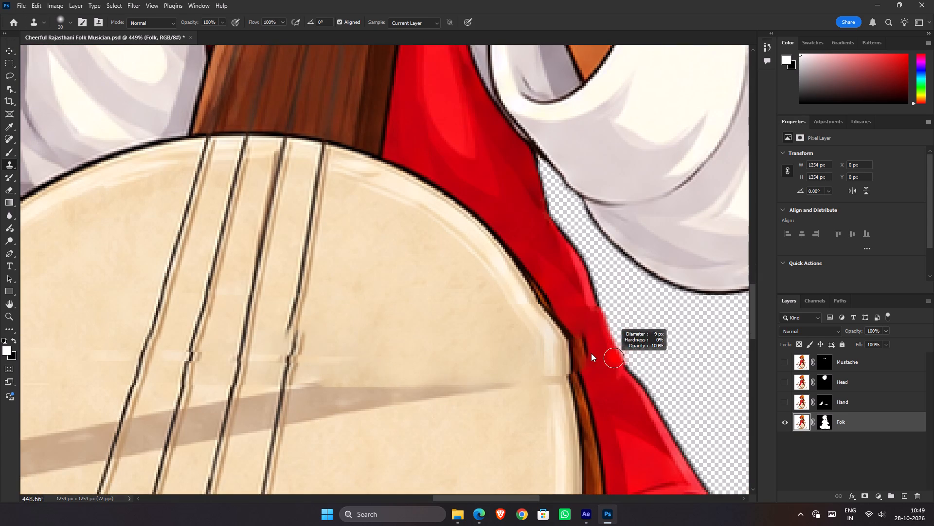
alt+right_drag(591, 353, 592, 353)
alt+drag(598, 379, 594, 374)
click(590, 354)
drag(589, 340, 584, 326)
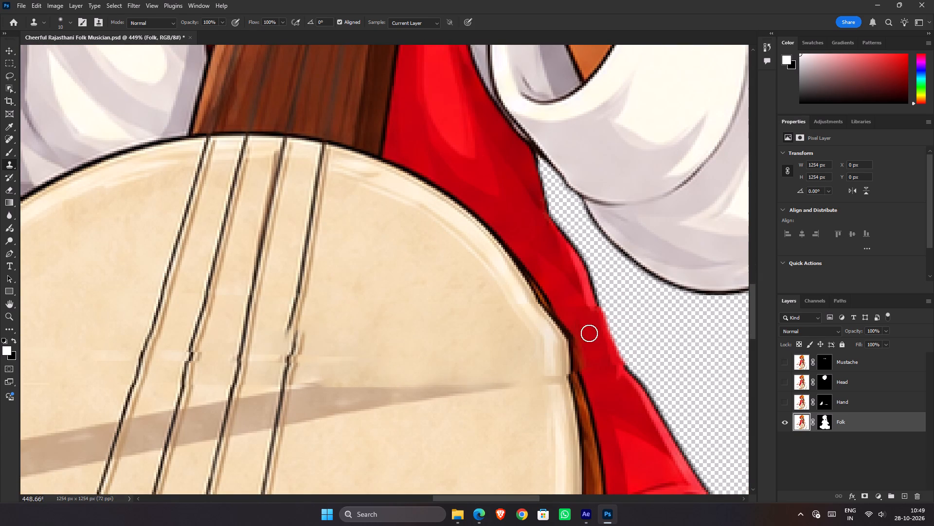
alt+click(585, 301)
alt+click(576, 290)
drag(589, 308, 591, 315)
alt+click(565, 292)
click(575, 311)
drag(574, 309, 581, 325)
Rebuild the broken dark outline along the vest's outer edge right of the drum with the 10 px Clone Stamp.
alt+click(598, 299)
click(600, 311)
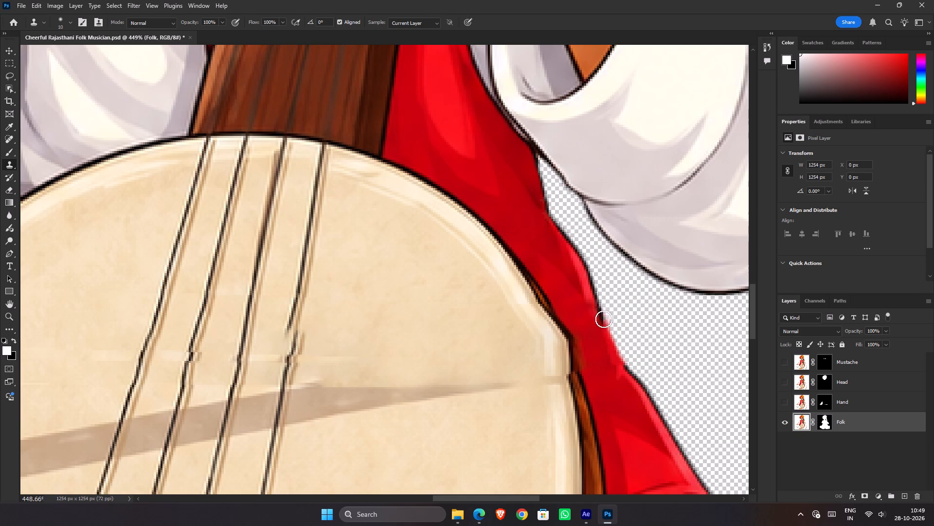
click(604, 319)
click(605, 330)
alt+click(627, 369)
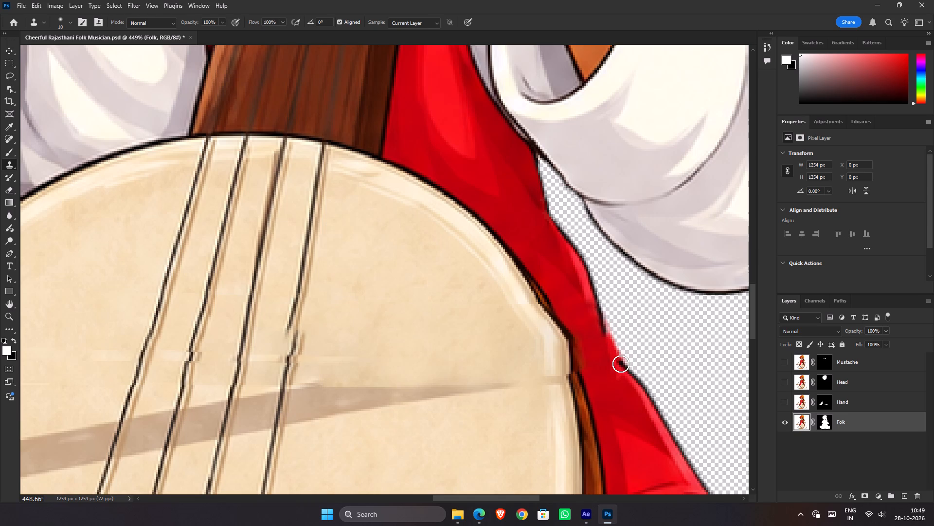
click(622, 364)
click(619, 355)
click(617, 351)
click(615, 344)
alt+click(614, 353)
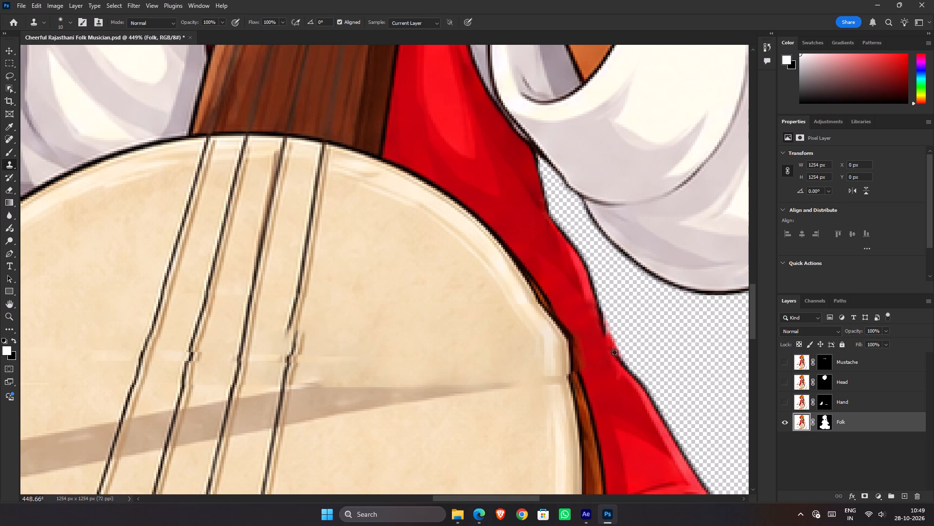
click(614, 347)
drag(613, 345, 613, 338)
click(613, 337)
alt+drag(603, 331, 607, 334)
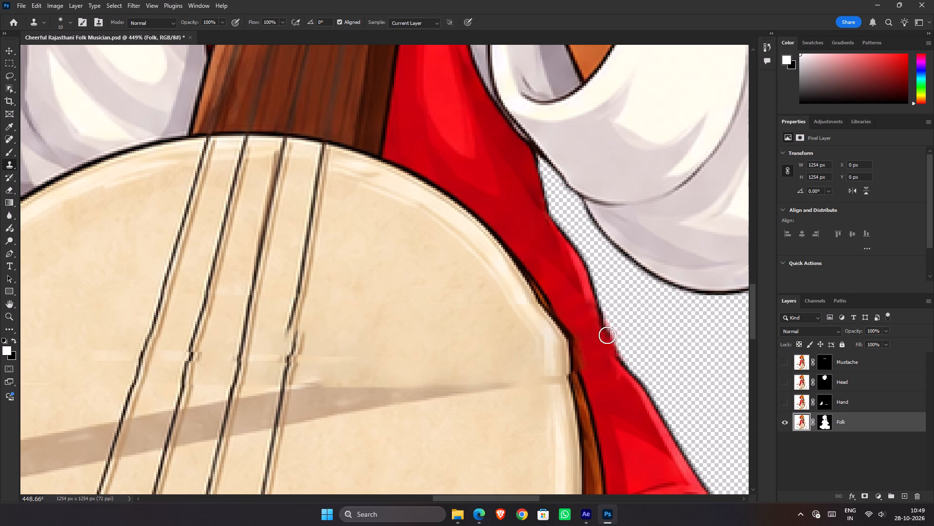
click(607, 334)
click(612, 340)
click(614, 348)
click(615, 354)
Clone drum skin over the bow's shadow to the right of the strings using a 42 px Clone Stamp.
scroll(614, 360, down, 8)
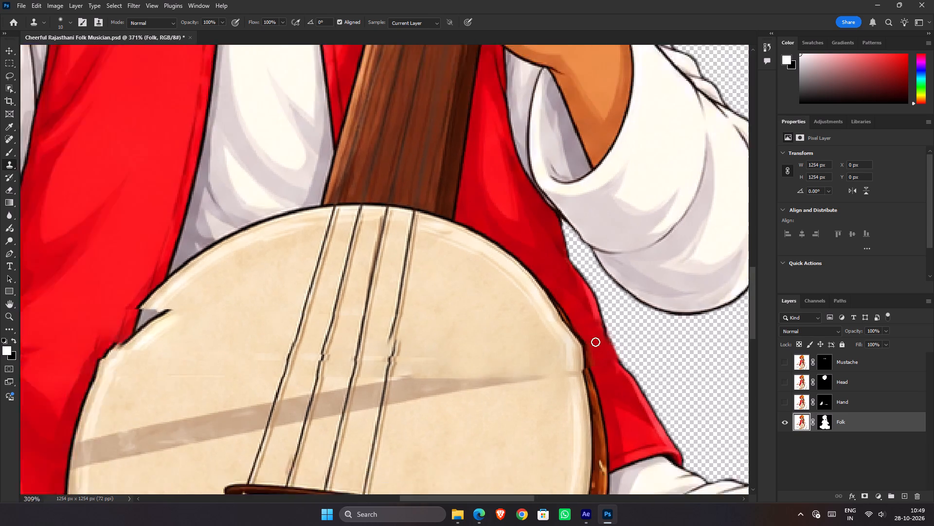
scroll(595, 342, down, 7)
scroll(569, 363, up, 4)
scroll(571, 357, down, 1)
scroll(571, 357, up, 1)
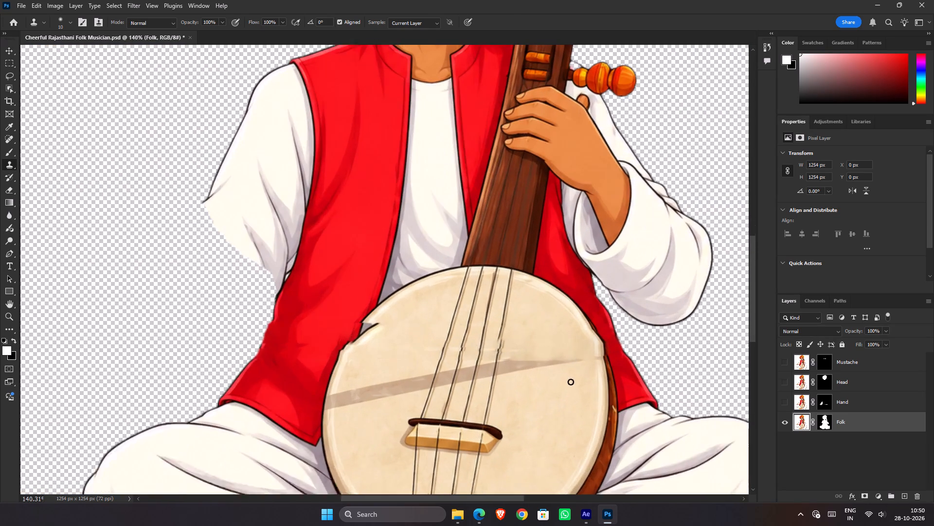
alt+right_drag(568, 387, 579, 388)
alt+click(574, 385)
click(575, 371)
drag(575, 371, 536, 377)
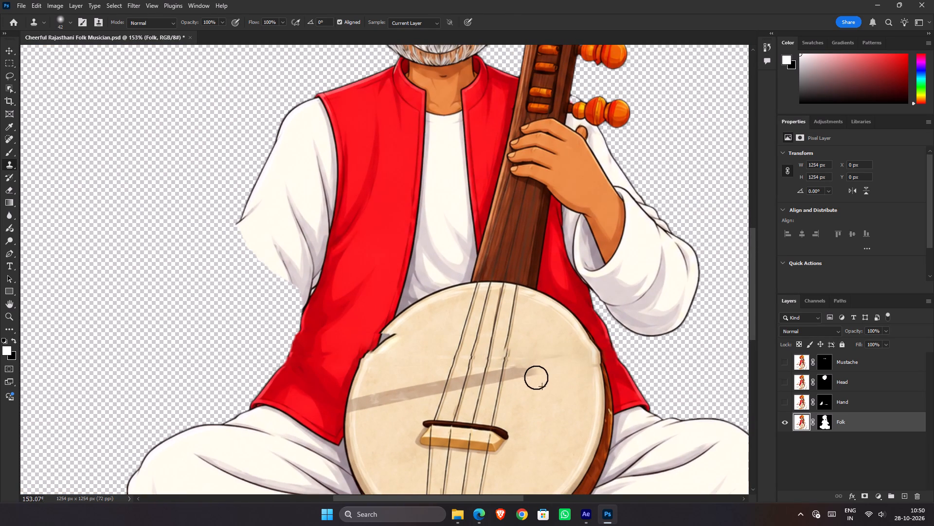
drag(536, 377, 536, 378)
alt+click(536, 394)
drag(535, 373, 523, 380)
alt+click(550, 338)
drag(557, 357, 531, 366)
drag(531, 366, 531, 366)
alt+click(528, 397)
drag(523, 375, 518, 373)
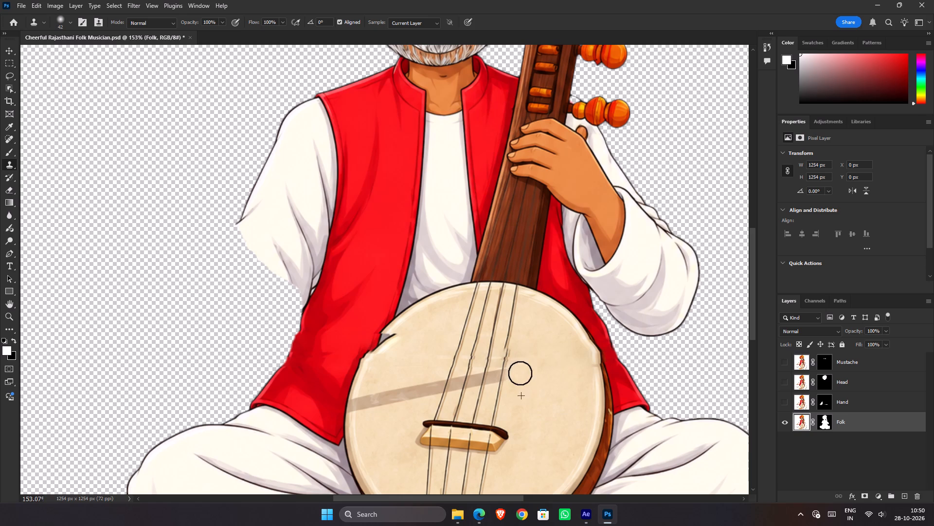
Clone away the bow's shadow between the third and fourth strings with a 14 px Clone Stamp, sampling clean drum skin nearby.
alt+right_drag(529, 375, 516, 371)
scroll(498, 386, up, 6)
scroll(499, 381, down, 1)
scroll(499, 376, up, 8)
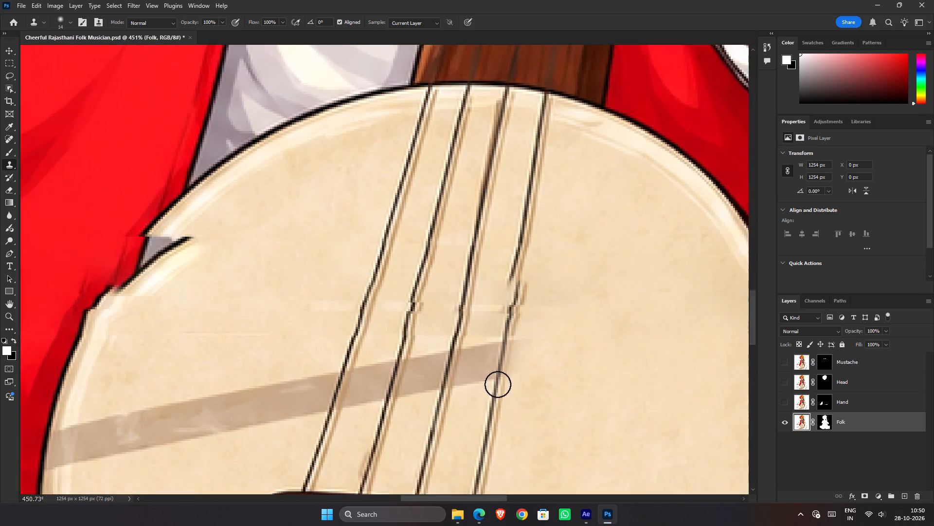
alt+click(448, 397)
alt+click(460, 400)
drag(462, 392, 475, 333)
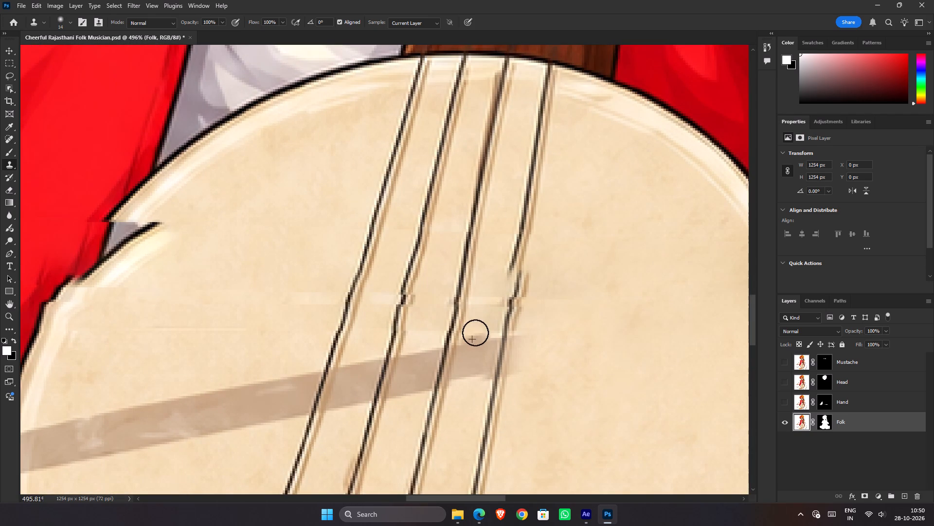
drag(475, 333, 474, 336)
alt+click(486, 309)
drag(483, 334, 477, 349)
drag(478, 330, 472, 371)
drag(478, 332, 468, 377)
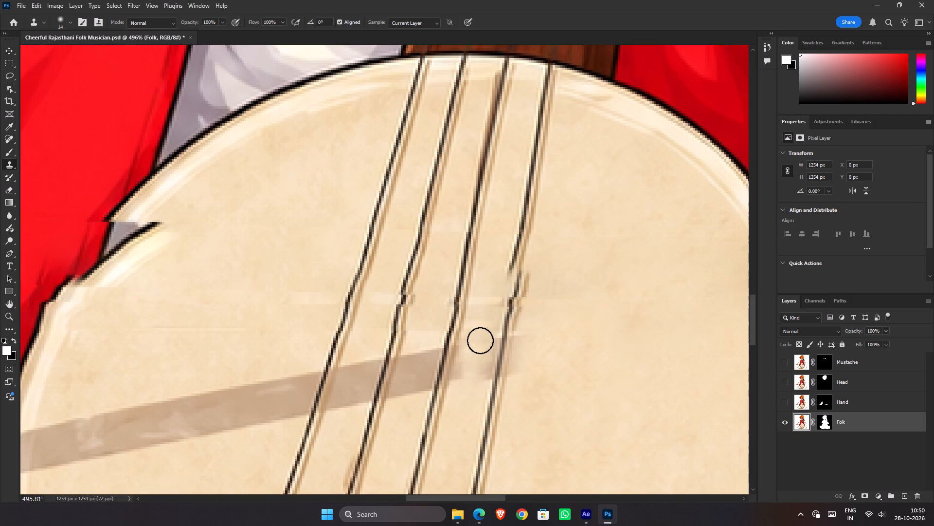
drag(478, 345, 461, 387)
alt+click(462, 405)
drag(467, 385, 477, 349)
drag(473, 390, 484, 344)
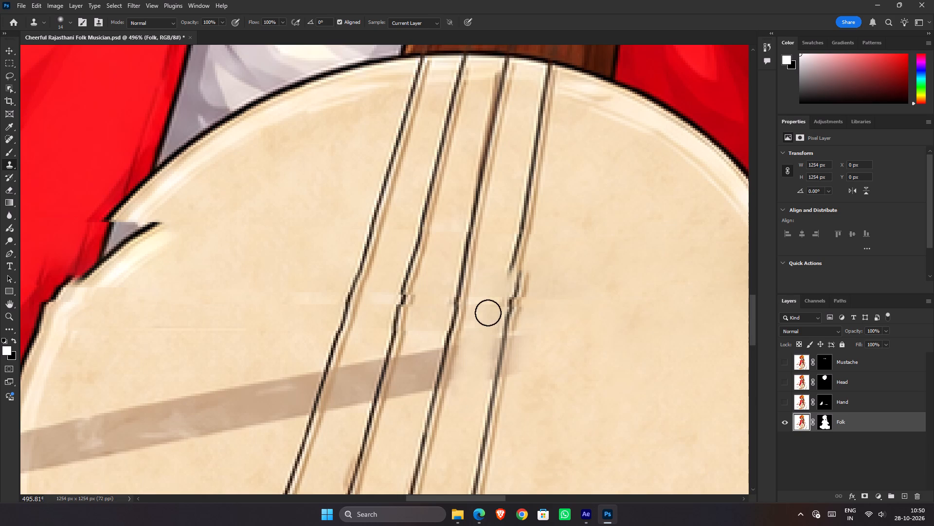
alt+click(496, 285)
double_click(486, 305)
click(482, 316)
click(482, 324)
drag(480, 331, 479, 336)
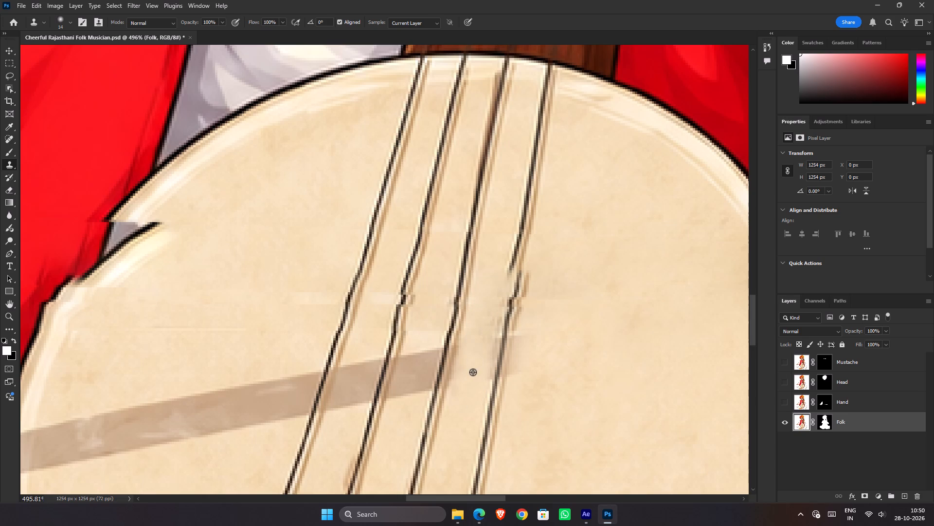
alt+click(474, 370)
drag(478, 348, 481, 342)
Clone clean drum skin over the bow's shadow between the second and third strings with the 14 px stamp.
alt+drag(403, 415, 409, 412)
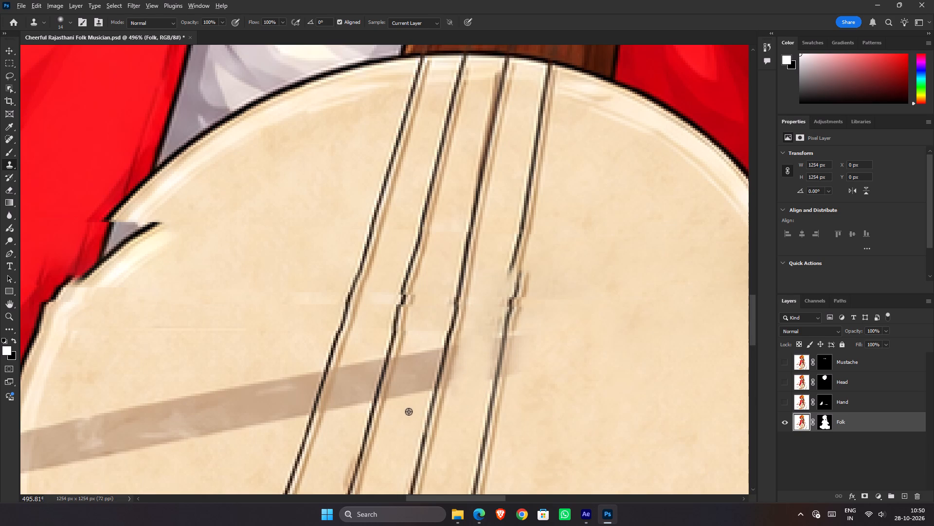
alt+drag(409, 412, 408, 412)
drag(412, 370, 407, 398)
alt+click(399, 413)
drag(398, 413, 409, 390)
drag(403, 403, 403, 397)
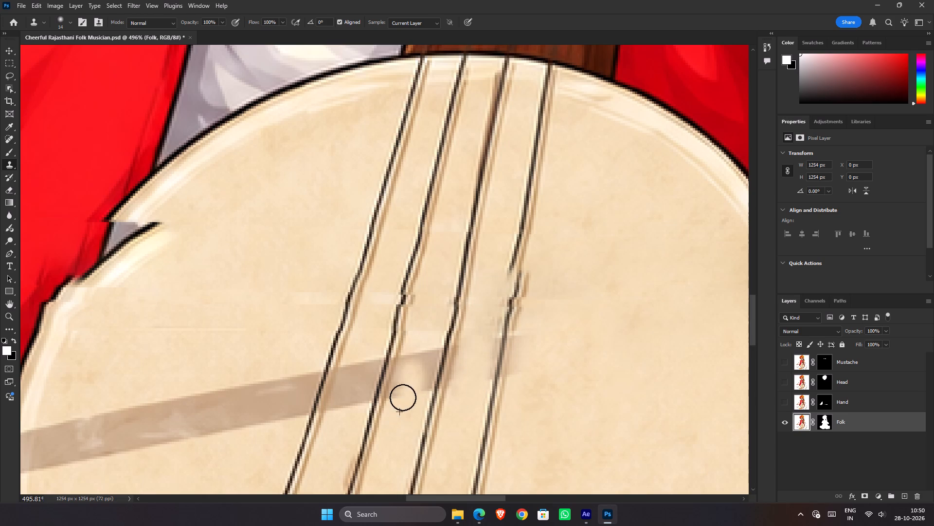
drag(403, 397, 417, 368)
alt+click(428, 322)
drag(423, 351, 412, 378)
drag(423, 334, 405, 394)
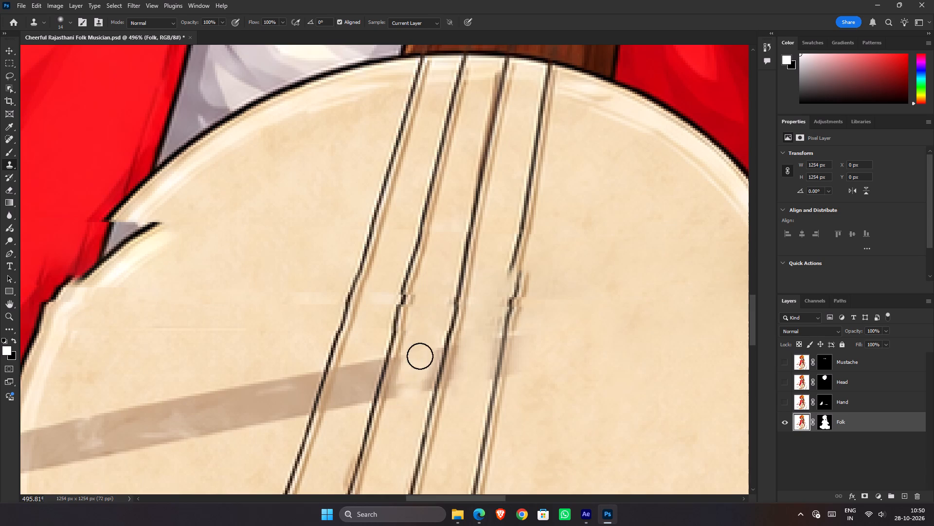
drag(420, 356, 405, 393)
drag(409, 382, 403, 407)
alt+click(395, 423)
drag(400, 403, 414, 363)
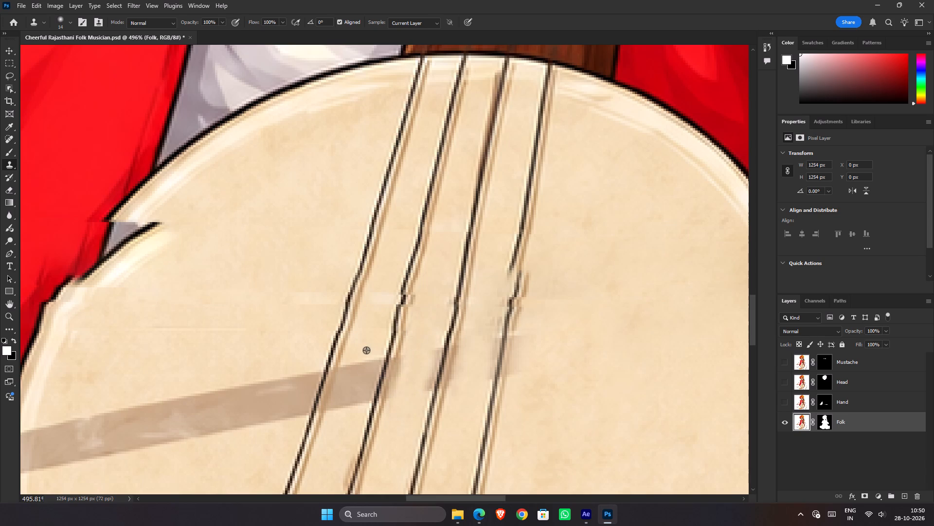
Clone clean drum skin over the bow's shadow between the first and second strings with the 14 px stamp.
alt+click(369, 344)
drag(367, 356, 348, 385)
drag(361, 347, 351, 402)
drag(362, 350, 346, 398)
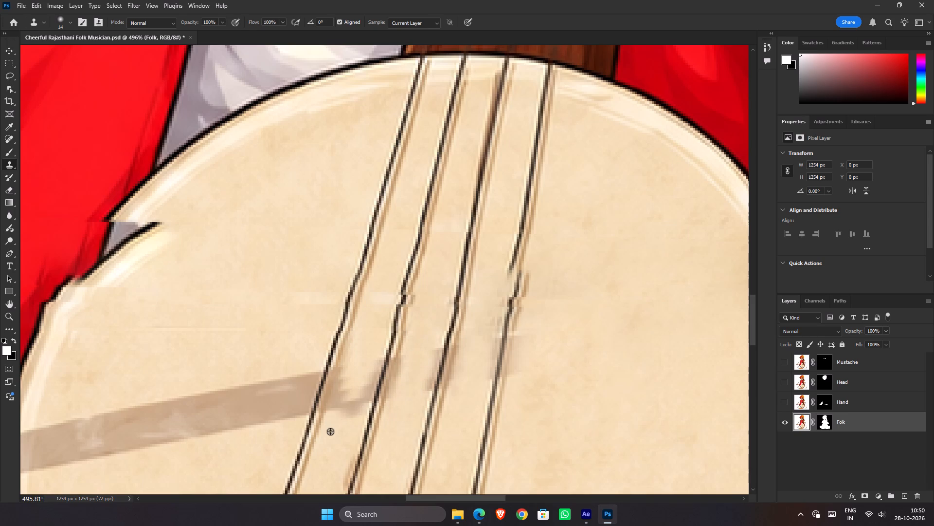
alt+click(330, 432)
drag(341, 411, 350, 382)
drag(342, 414, 351, 376)
alt+drag(342, 431, 342, 425)
click(350, 391)
drag(351, 381, 354, 376)
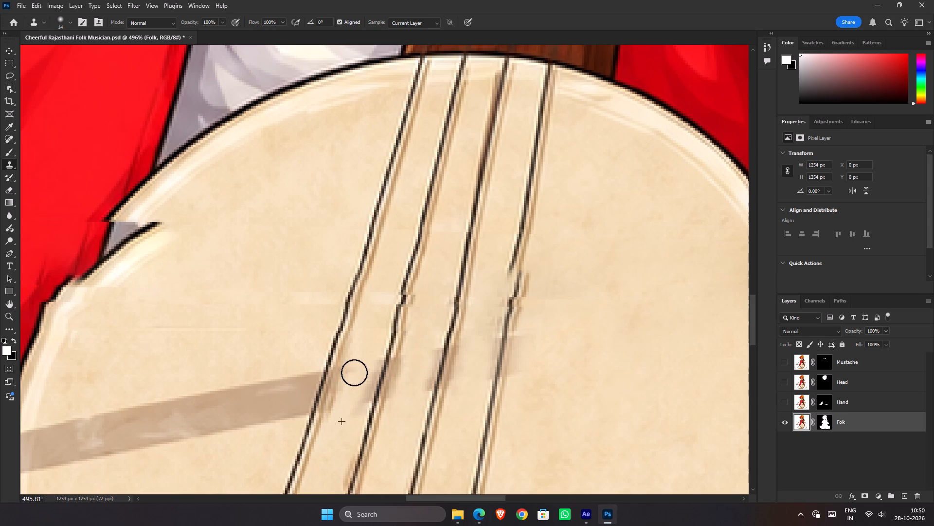
click(354, 373)
alt+click(363, 346)
click(358, 383)
alt+click(345, 422)
click(347, 401)
click(353, 393)
Clone clean drum skin over the end of the bow's shadow beside the first string with the 14 px Clone Stamp.
alt+click(316, 350)
click(303, 371)
double_click(299, 377)
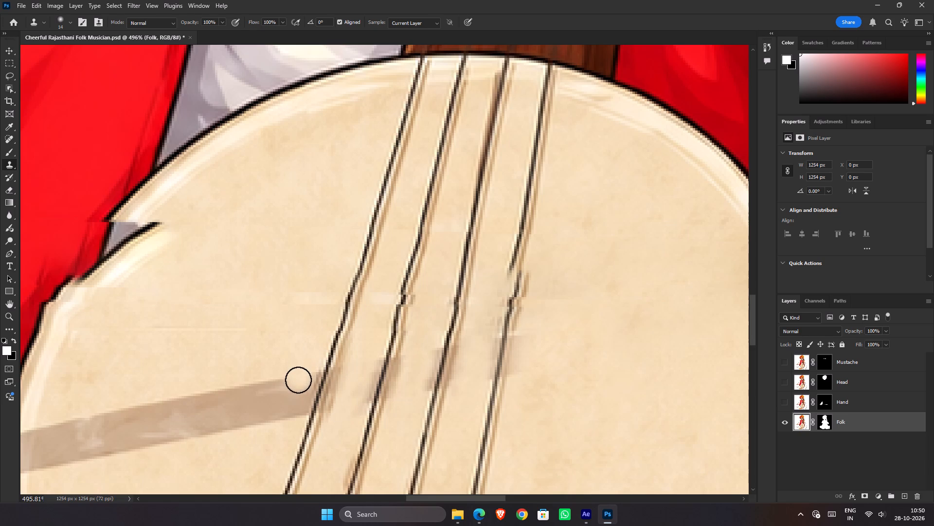
click(298, 387)
Clone clean drum skin over the bow's shadow just inside the drum's rim with a 33 px Clone Stamp.
key(space)
key(space)
key(space)
key(space)
key(space)
key(space)
key(space)
key(space)
drag(282, 420, 451, 225)
scroll(449, 228, down, 10)
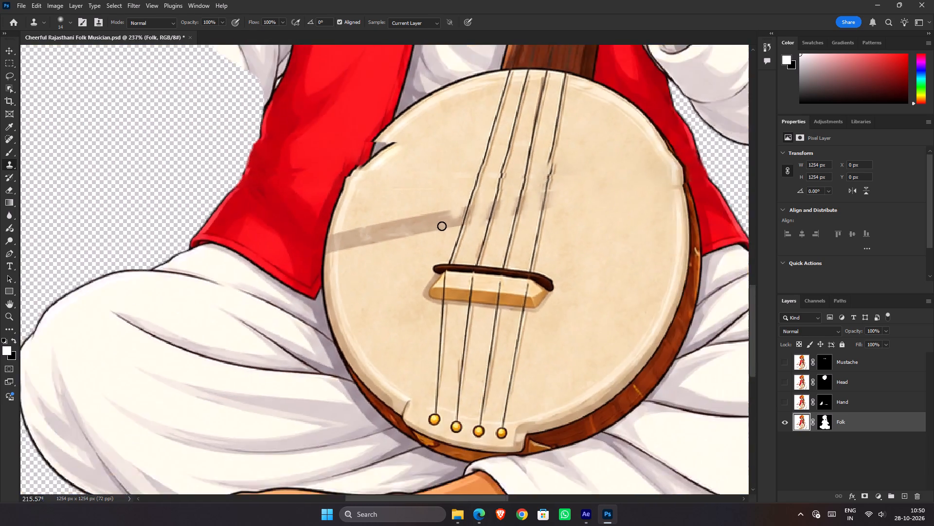
scroll(442, 226, down, 6)
scroll(442, 223, up, 15)
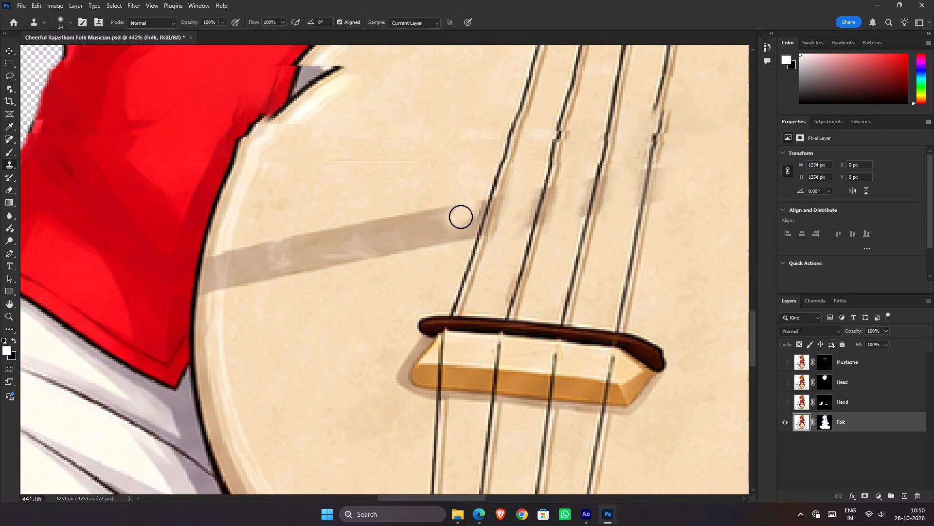
alt+right_drag(285, 248, 305, 248)
alt+click(222, 311)
click(248, 279)
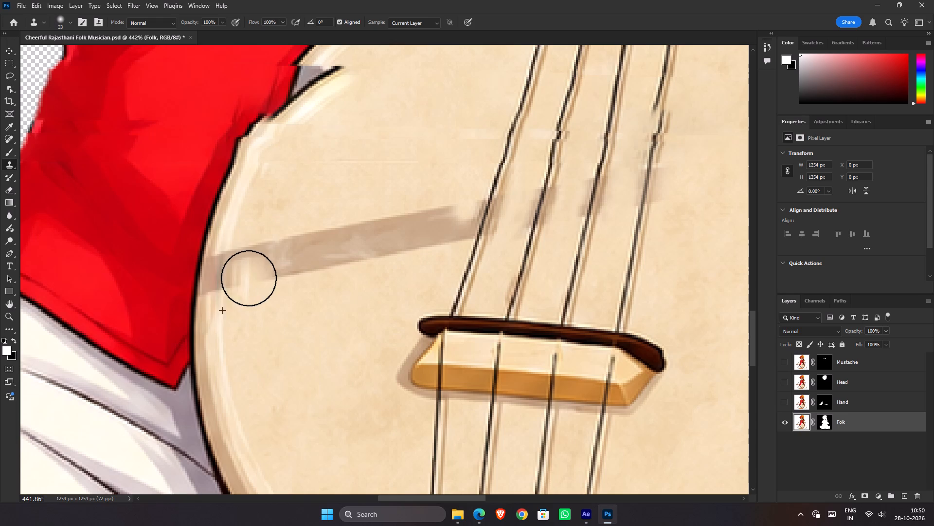
key(ctrl+z)
alt+drag(267, 313, 267, 305)
drag(261, 273, 281, 284)
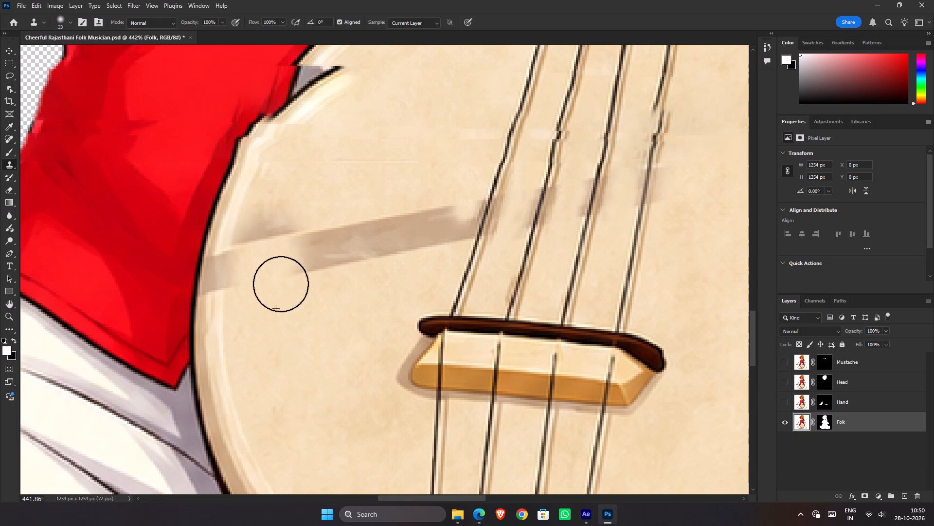
drag(281, 284, 295, 255)
alt+drag(323, 165, 323, 171)
drag(310, 208, 289, 240)
drag(293, 228, 287, 244)
drag(287, 229, 259, 287)
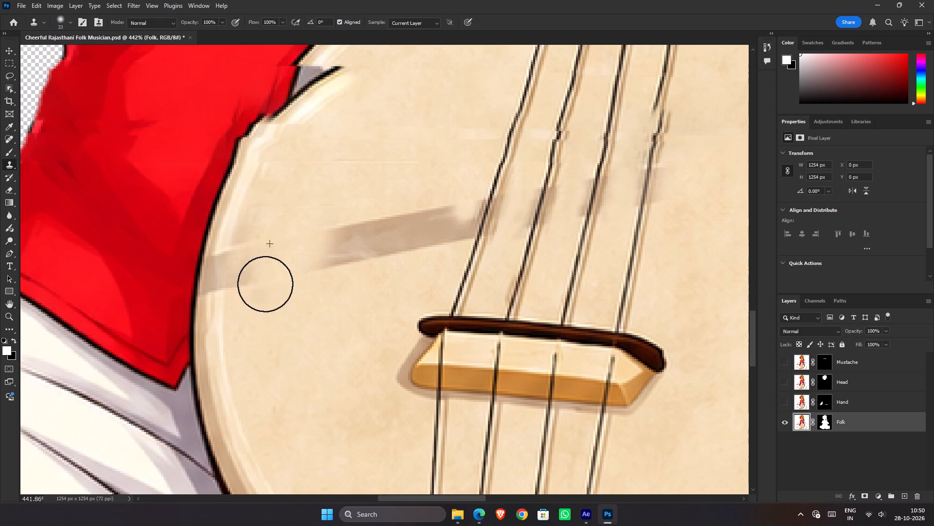
Clone clean drum skin over the middle stretch of the bow's shadow between the rim and the first string with the 33 px stamp.
alt+drag(330, 203, 328, 215)
drag(308, 275, 345, 240)
alt+drag(312, 360, 313, 341)
drag(329, 303, 333, 297)
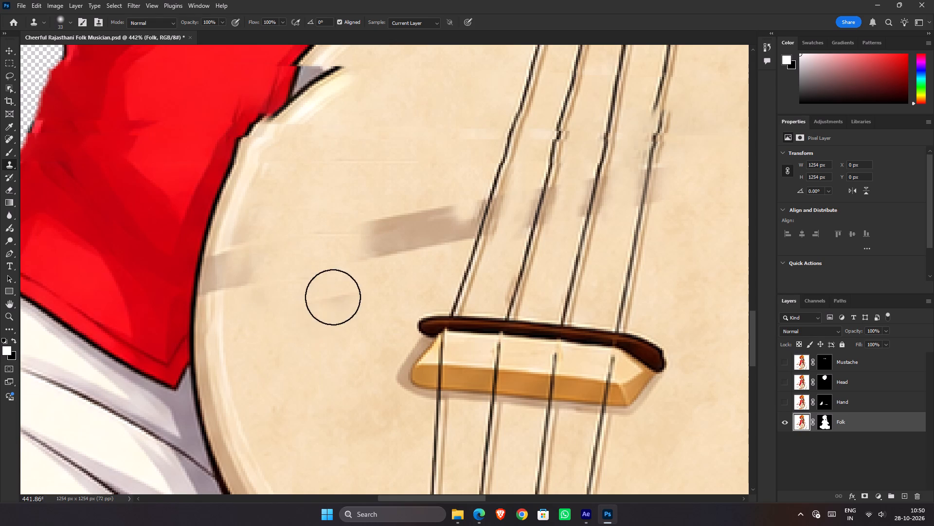
drag(333, 297, 381, 213)
alt+drag(399, 185, 395, 196)
drag(358, 250, 351, 253)
click(348, 254)
click(353, 242)
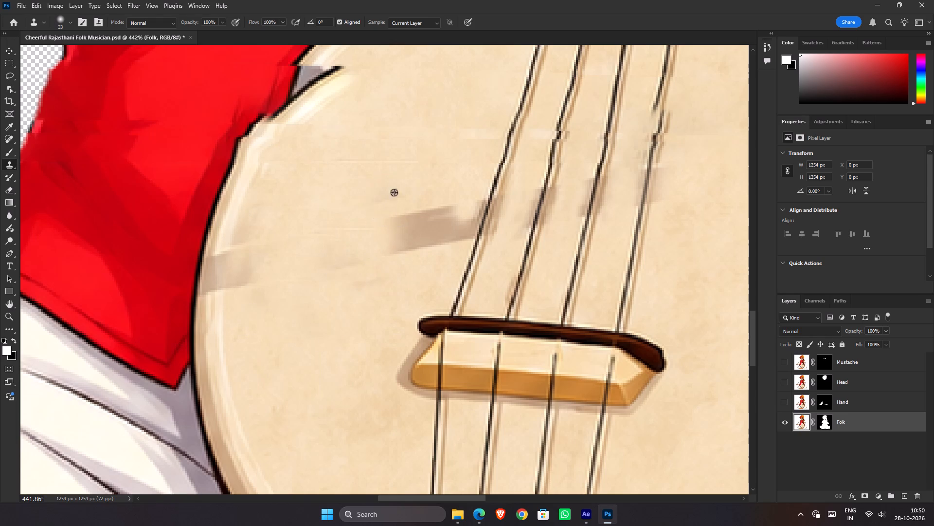
Clone away the remaining stretch of shadow leading to the first string and the smudges below it with the 33 px stamp.
alt+drag(394, 192, 394, 199)
click(381, 246)
drag(397, 238, 403, 238)
alt+drag(425, 163, 429, 172)
drag(432, 208, 429, 219)
drag(425, 228, 417, 243)
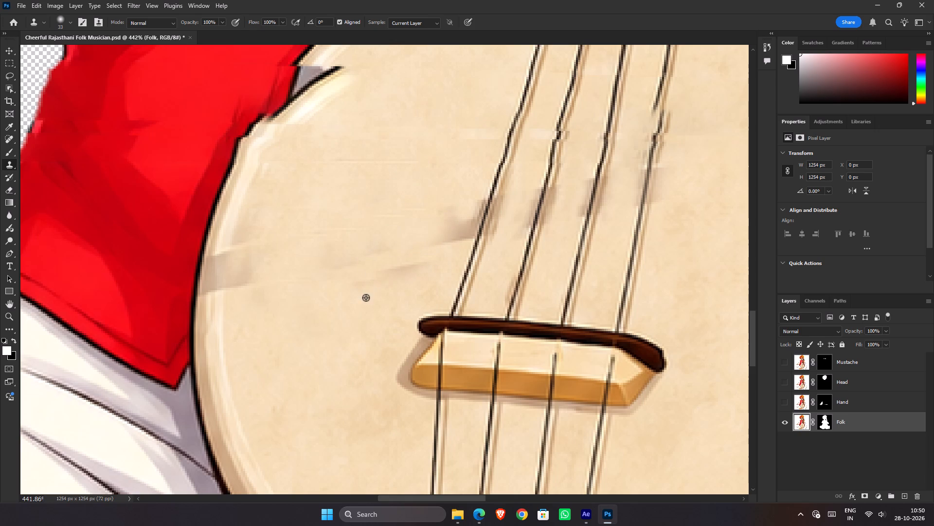
alt+drag(366, 298, 374, 285)
drag(392, 261, 380, 250)
click(367, 253)
Touch up leftover smudges along the cleaned shadow path with a 17 px Clone Stamp.
alt+right_drag(411, 253, 393, 246)
alt+click(433, 252)
drag(440, 232, 439, 228)
drag(439, 228, 433, 237)
alt+drag(377, 303, 374, 284)
drag(367, 268, 331, 264)
Clone away the bow's shadow where it crosses the drum's rim highlight with the 17 px stamp, sampling clean rim and skin nearby.
alt+click(248, 312)
drag(245, 291, 249, 284)
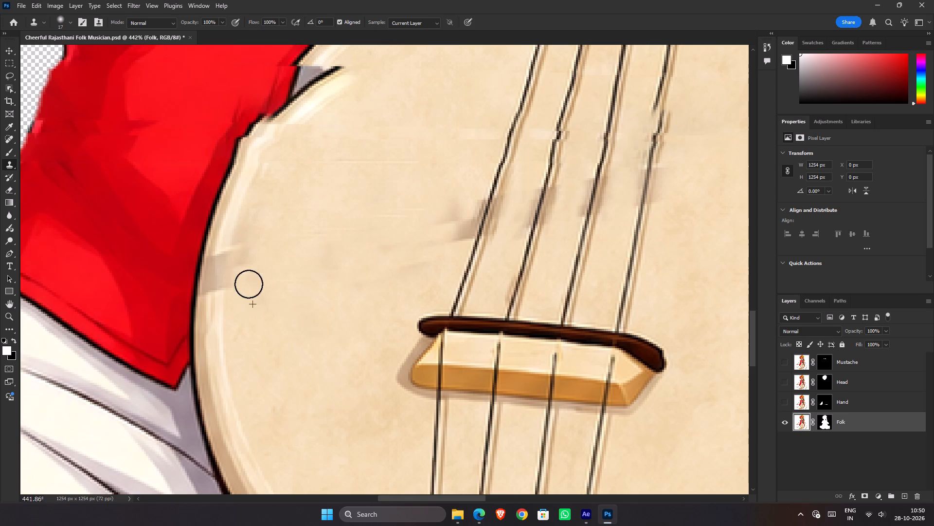
drag(249, 284, 250, 280)
alt+drag(267, 269, 261, 265)
click(248, 260)
click(249, 253)
alt+click(216, 303)
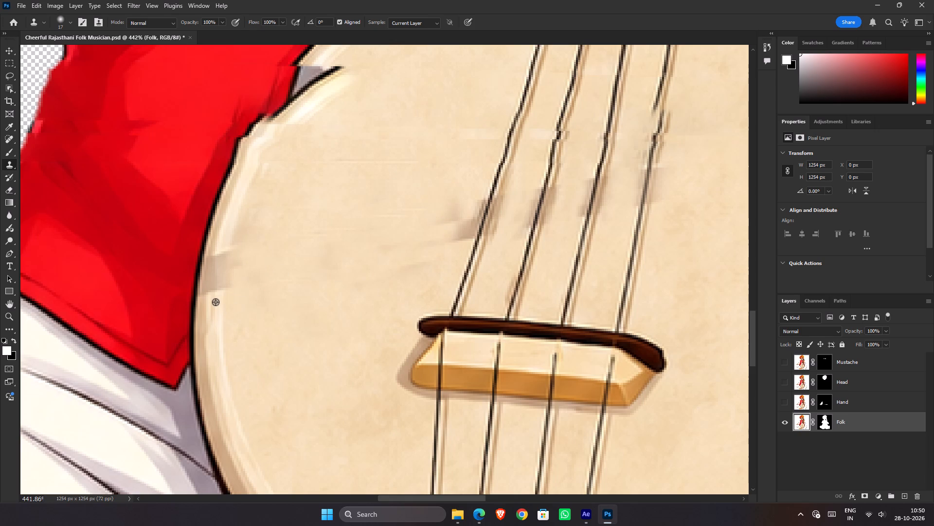
click(219, 287)
click(213, 299)
alt+click(233, 244)
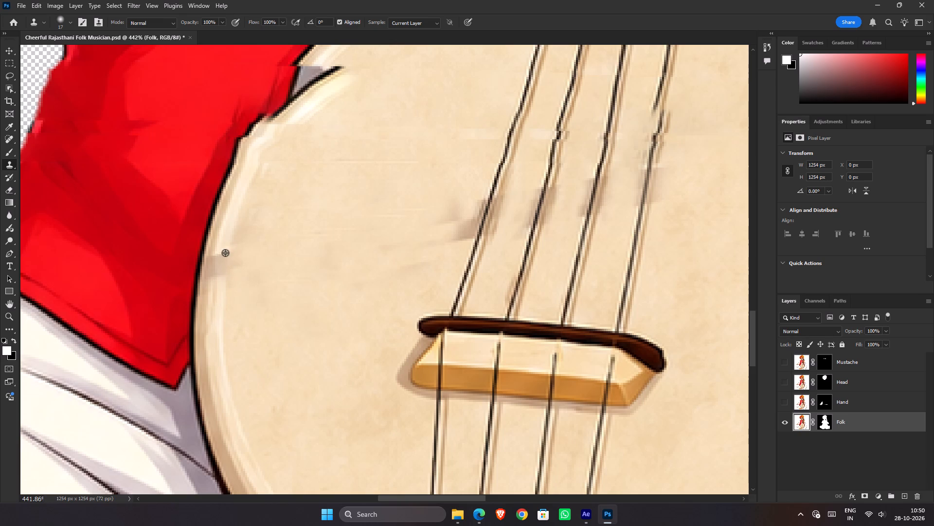
click(224, 257)
alt+drag(231, 245, 231, 249)
click(228, 264)
click(224, 273)
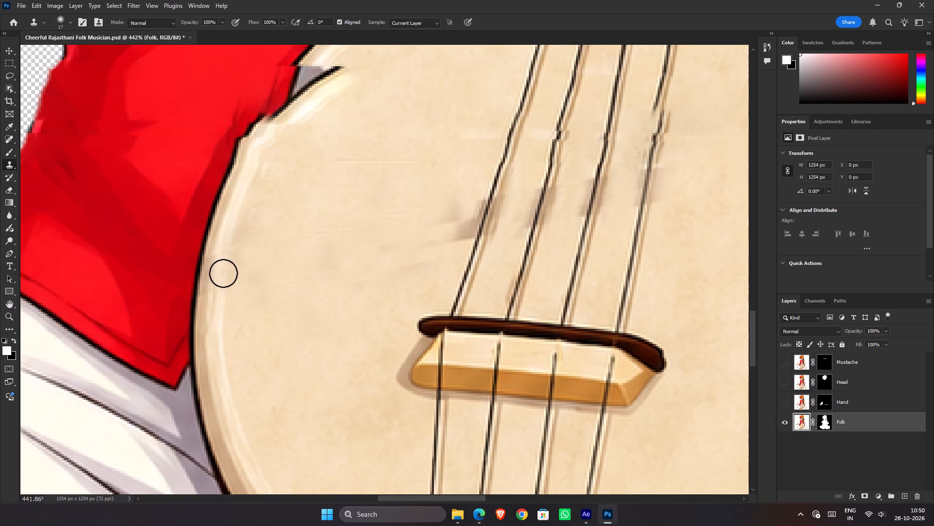
click(223, 273)
Clone clean drum skin over the shadow remnants just left of the first string, using an 8 px stamp, then 15 px.
scroll(451, 225, up, 6)
alt+right_drag(497, 225, 482, 225)
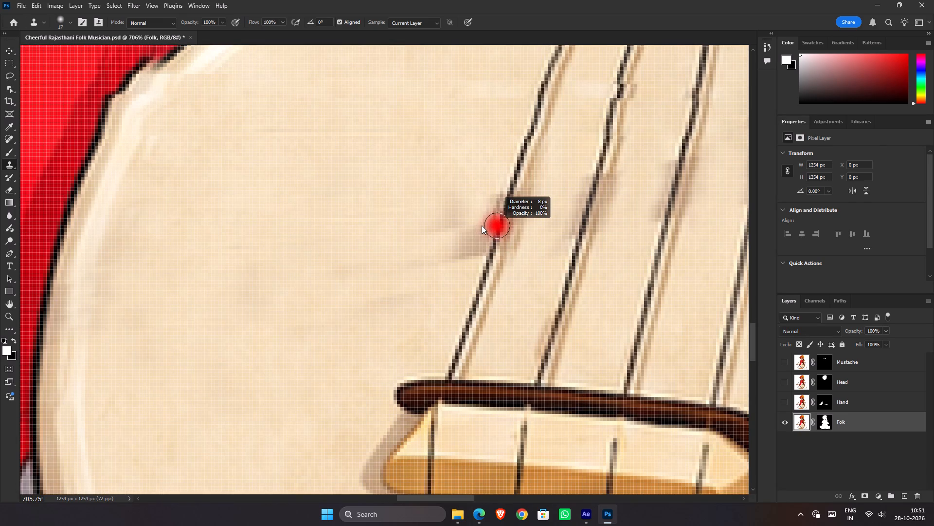
alt+right_drag(482, 225, 484, 226)
alt+click(493, 173)
drag(494, 191, 473, 220)
drag(485, 180, 477, 213)
drag(481, 198, 473, 221)
drag(482, 199, 470, 234)
alt+drag(449, 288, 450, 283)
drag(459, 267, 470, 223)
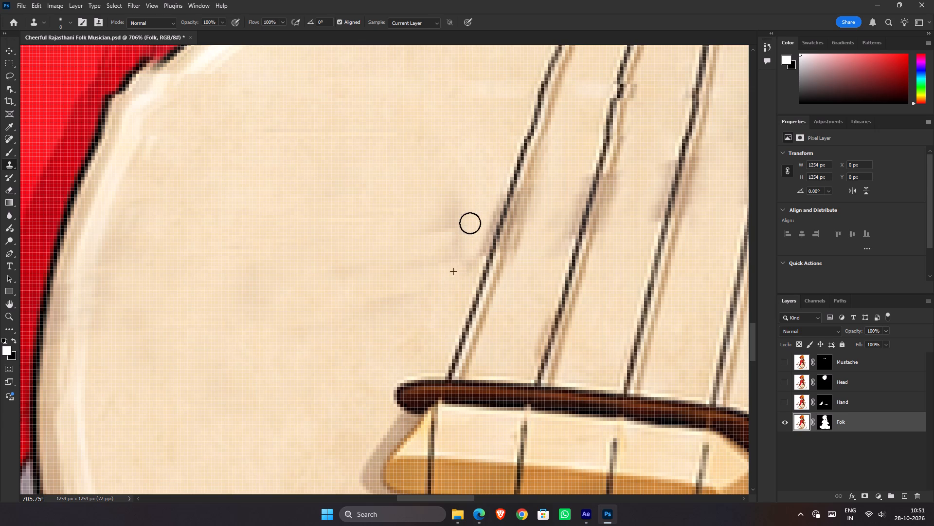
drag(470, 223, 469, 225)
drag(459, 273, 479, 230)
alt+drag(445, 278, 446, 273)
drag(449, 250, 464, 189)
drag(442, 233, 455, 190)
drag(455, 190, 457, 188)
alt+drag(461, 158, 461, 165)
click(455, 214)
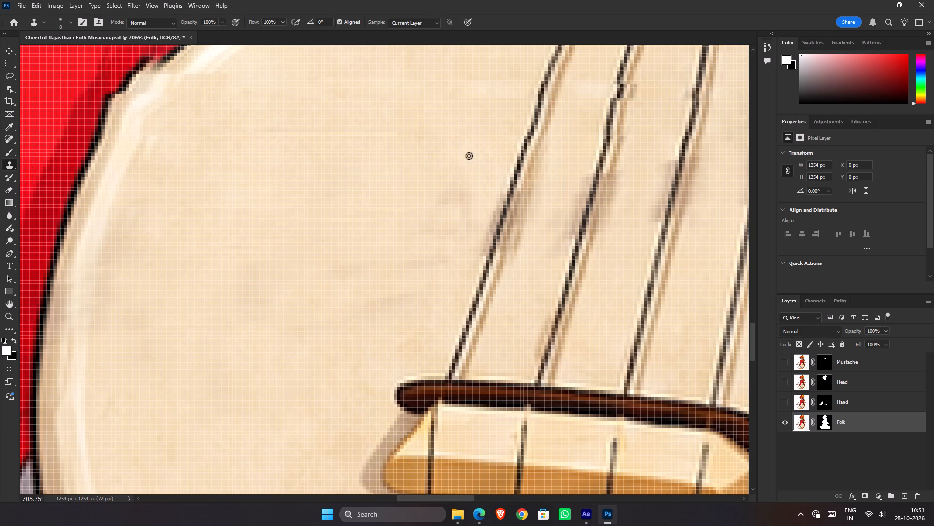
alt+right_drag(466, 155, 477, 157)
alt+click(461, 153)
drag(450, 201, 446, 207)
Clone away the shadow remnants hugging both sides of the first string with a 6 px Clone Stamp.
alt+right_drag(539, 255, 526, 254)
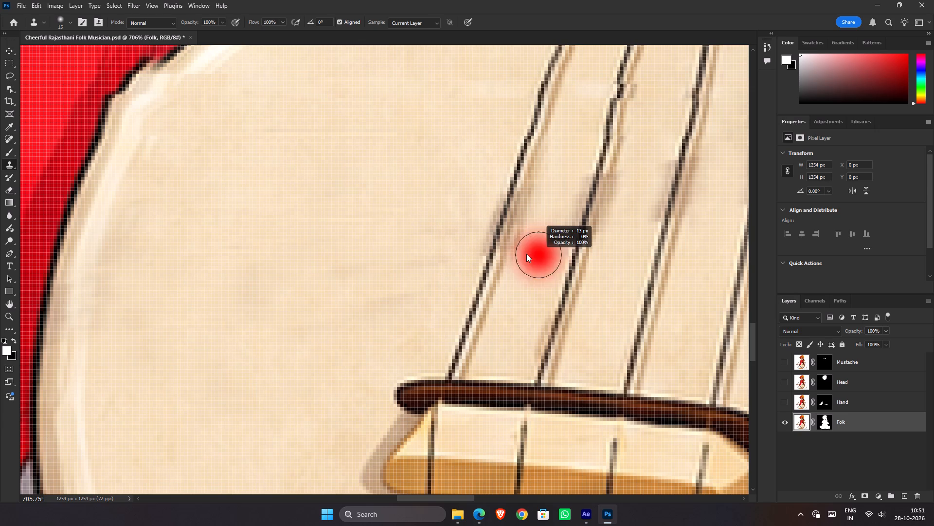
alt+right_drag(526, 254, 523, 252)
alt+click(526, 263)
drag(520, 242, 540, 160)
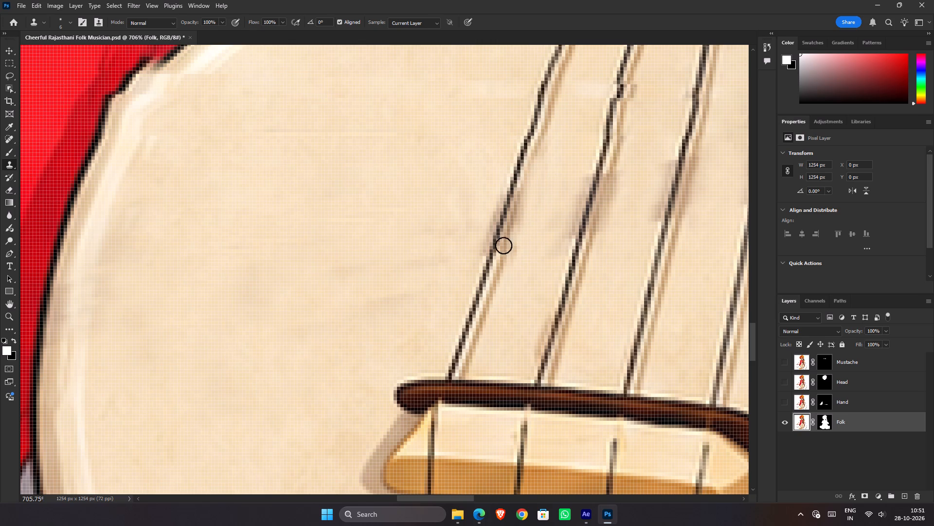
alt+click(503, 174)
alt+click(485, 173)
drag(496, 190, 485, 222)
drag(485, 222, 471, 265)
Clone clean drum skin over the shadow remnants along the left side of the second string with the 6 px stamp.
alt+click(552, 232)
drag(548, 257, 550, 252)
drag(550, 252, 561, 237)
alt+click(582, 156)
drag(585, 172, 573, 211)
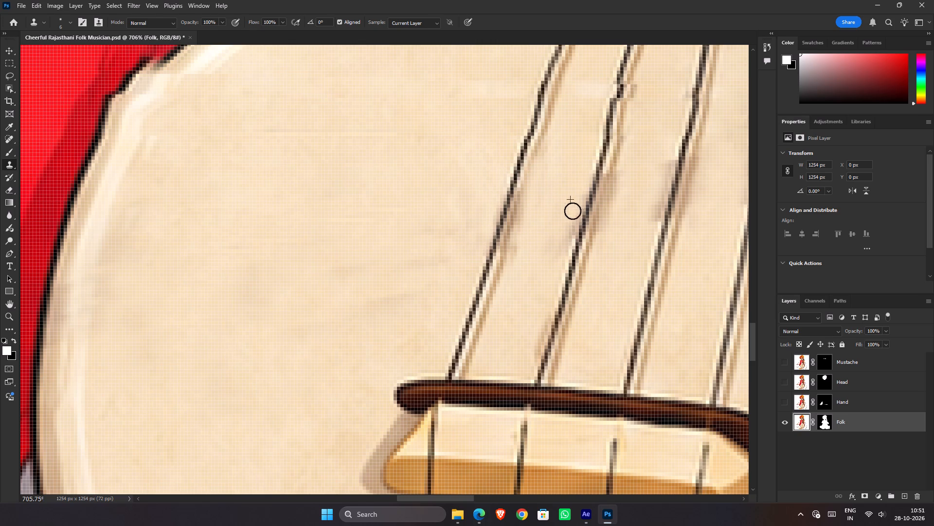
drag(573, 211, 573, 207)
drag(574, 203, 555, 247)
alt+click(575, 197)
drag(569, 217, 560, 250)
Clone away the shadow remnants between the second and third strings with the 6 px stamp.
alt+click(607, 247)
drag(604, 240, 613, 187)
drag(615, 201, 634, 157)
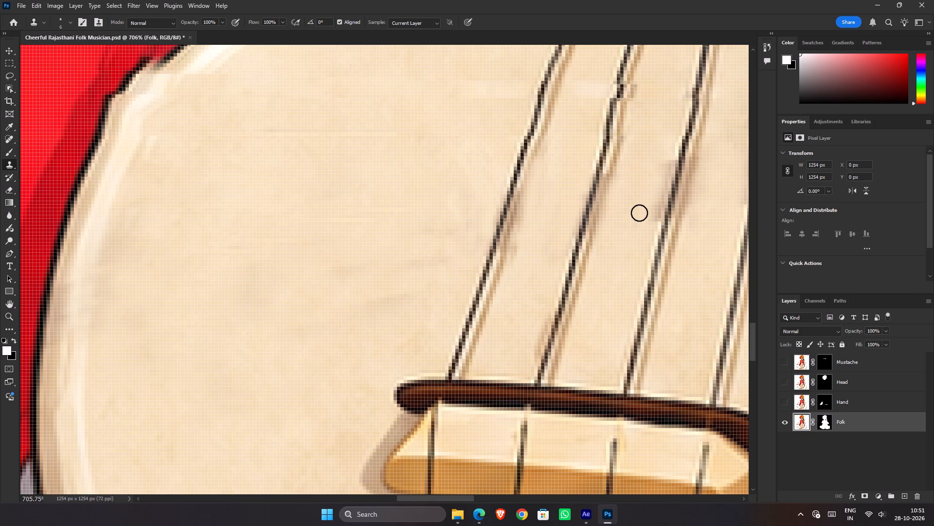
alt+click(631, 233)
drag(643, 225, 659, 157)
drag(659, 157, 669, 146)
Clone clean drum skin over the shadow remnants on both sides of the fourth string with the 6 px stamp.
scroll(658, 177, down, 16)
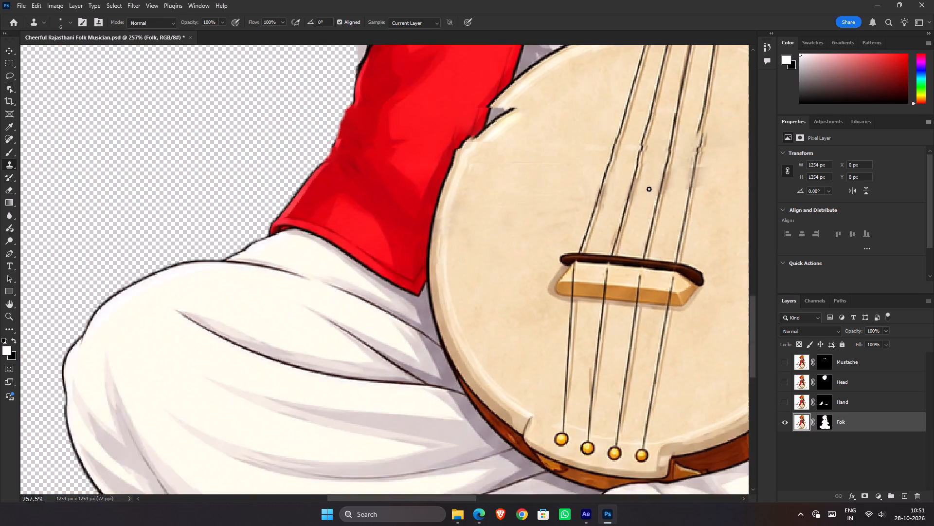
scroll(644, 188, down, 6)
scroll(667, 177, up, 12)
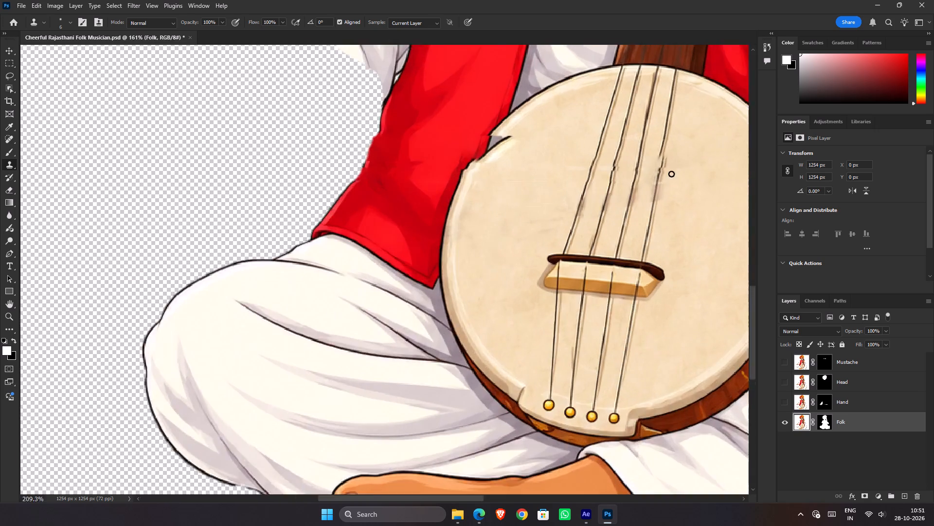
scroll(671, 174, up, 8)
alt+click(648, 228)
click(649, 228)
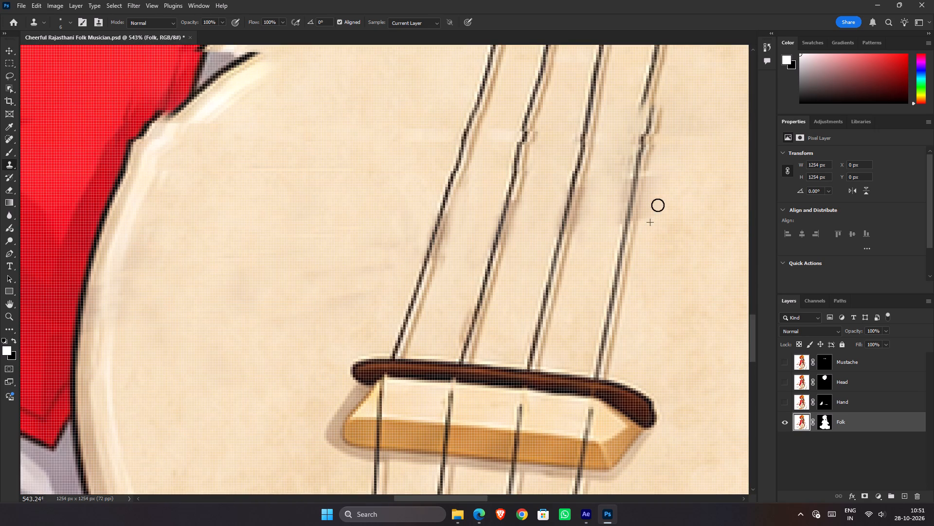
alt+click(651, 234)
drag(648, 229, 647, 203)
drag(647, 203, 653, 175)
alt+click(655, 216)
drag(650, 196, 651, 199)
drag(651, 199, 655, 154)
alt+click(614, 178)
drag(621, 210, 618, 227)
Show the Hand, Head and Mustache layers again over the cleaned Folk layer.
scroll(601, 237, down, 8)
scroll(603, 195, down, 19)
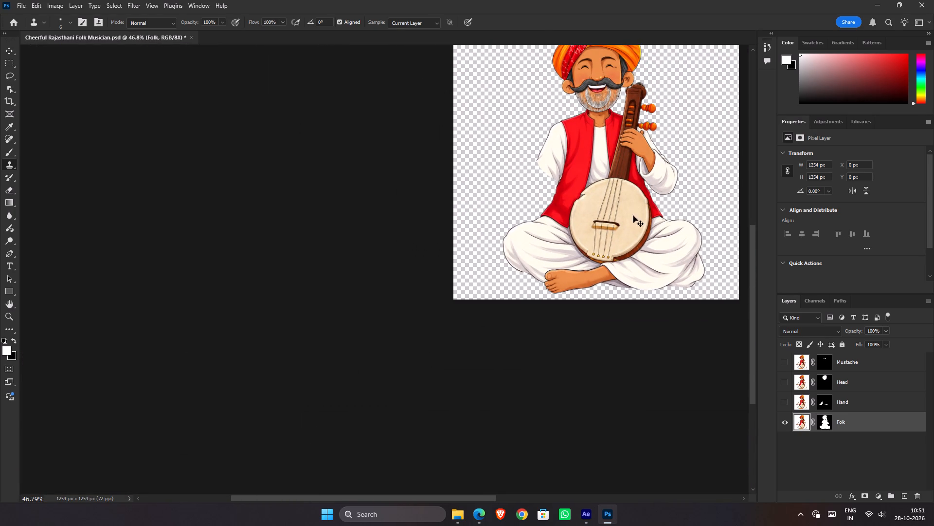
scroll(638, 215, down, 1)
key(space)
key(space)
key(space)
key(space)
key(space)
key(space)
key(space)
key(space)
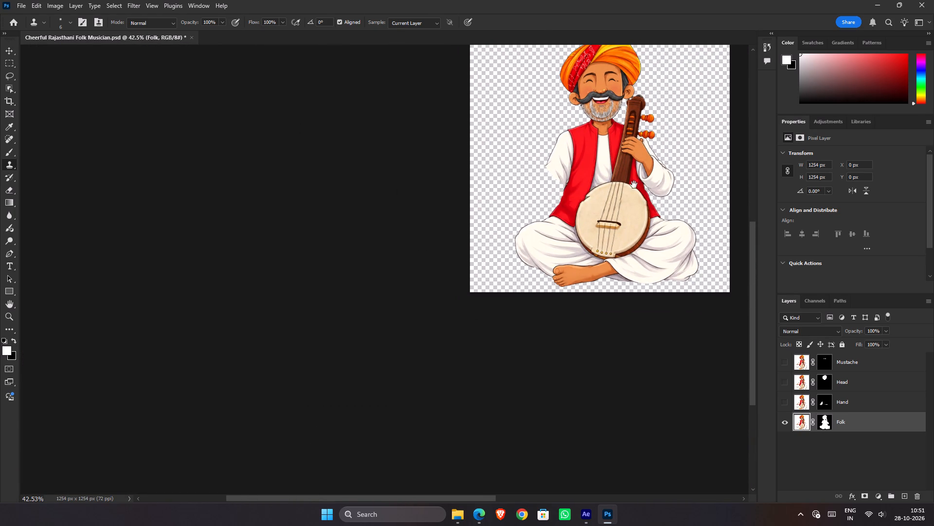
drag(625, 181, 562, 217)
drag(784, 396, 781, 286)
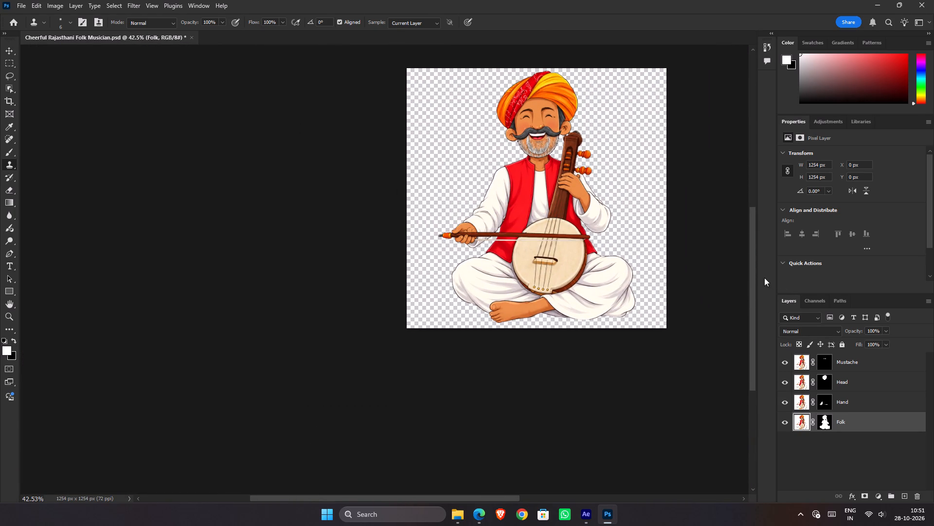
Save the folk musician document.
scroll(601, 234, up, 6)
key(ctrl+s)
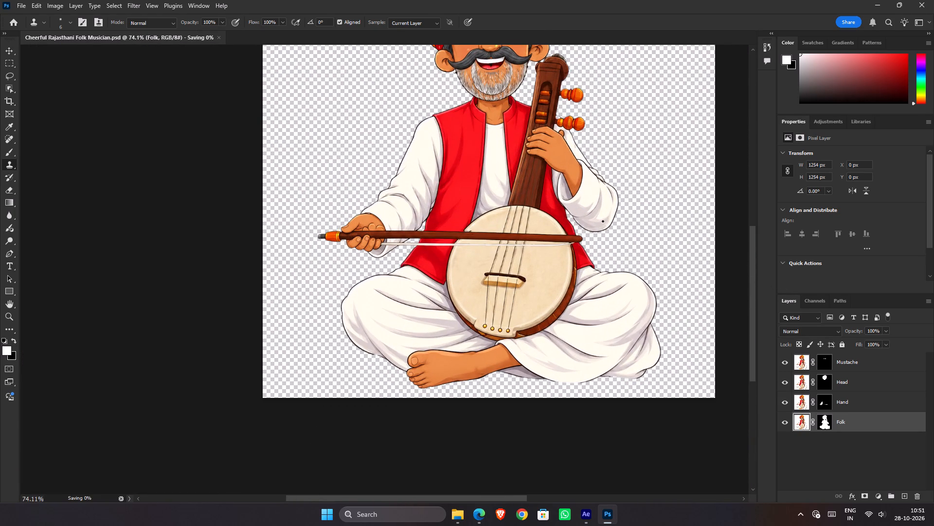
Close the saved folk musician document.
key(v)
scroll(603, 219, down, 3)
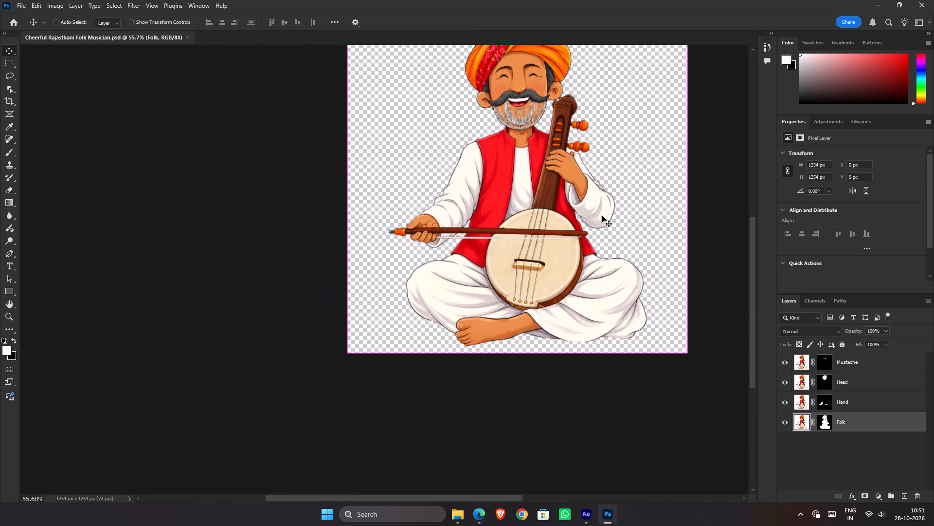
key(ctrl+w)
Open Ornate Rajasthani Elephant in Profile.png from the Downloads folder in Photoshop.
key(alt+Tab)
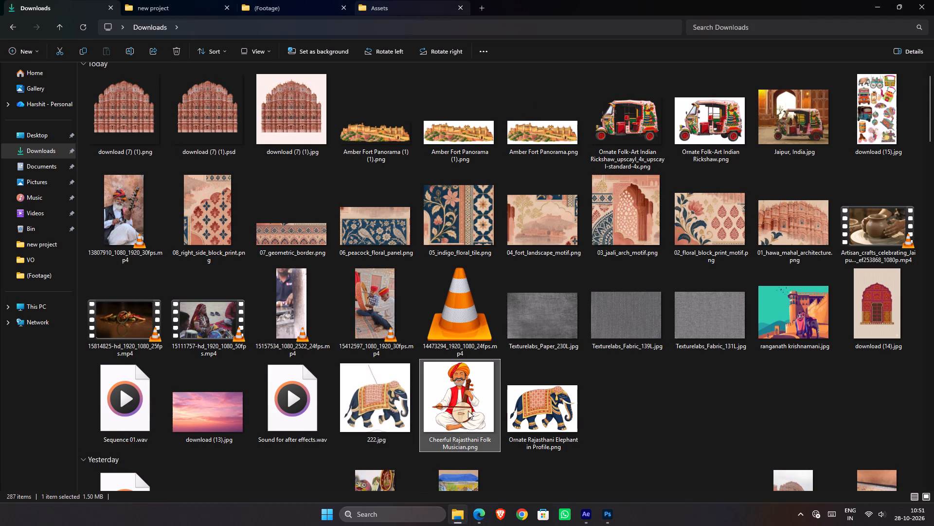
drag(554, 414, 493, 389)
key(alt+Tab)
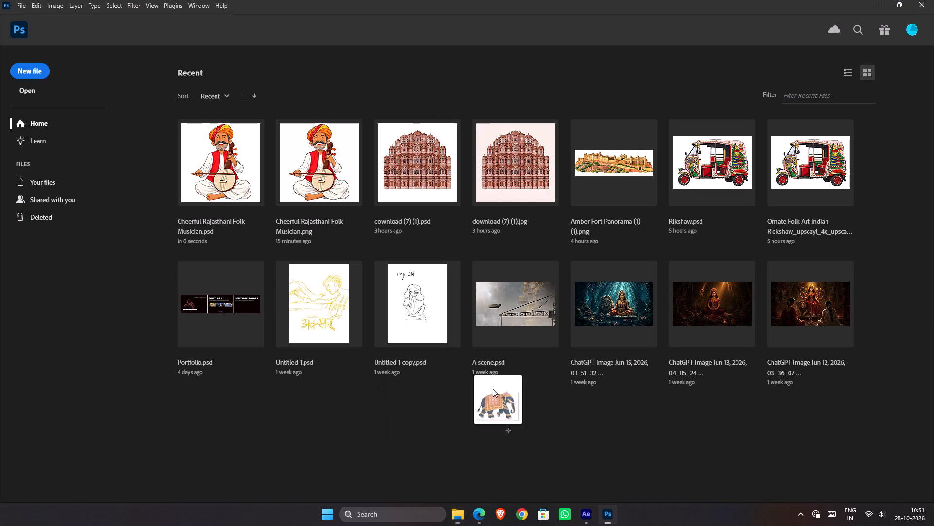
drag(493, 389, 488, 363)
Select the whole elephant by lassoing loosely around it with the Object Selection tool.
key(w)
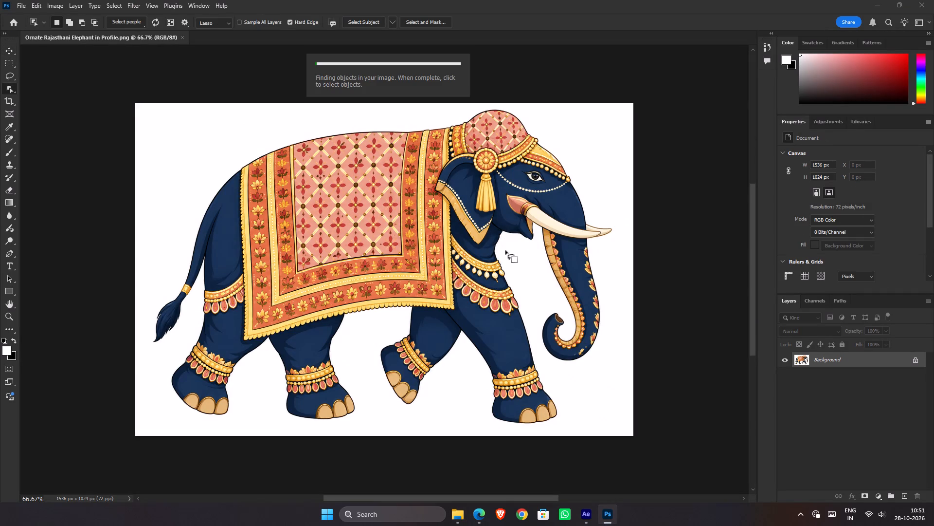
drag(505, 250, 521, 317)
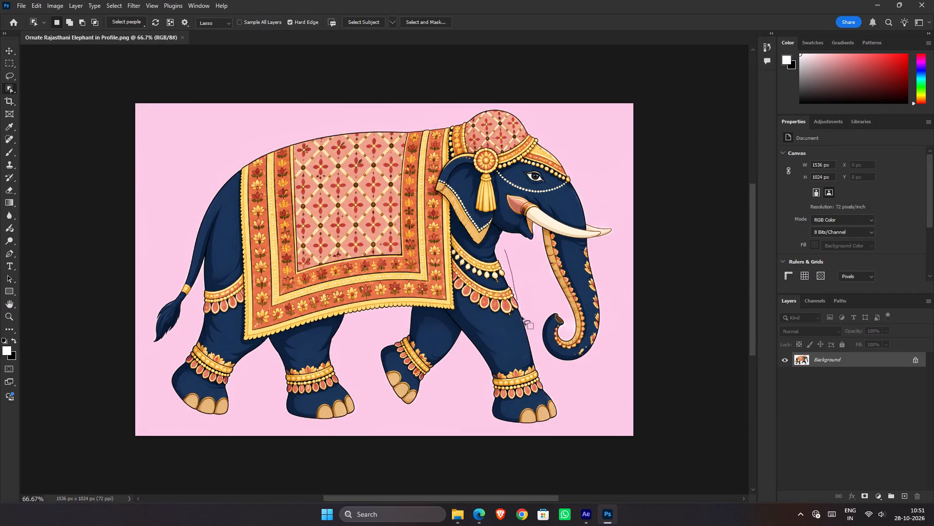
drag(521, 317, 307, 66)
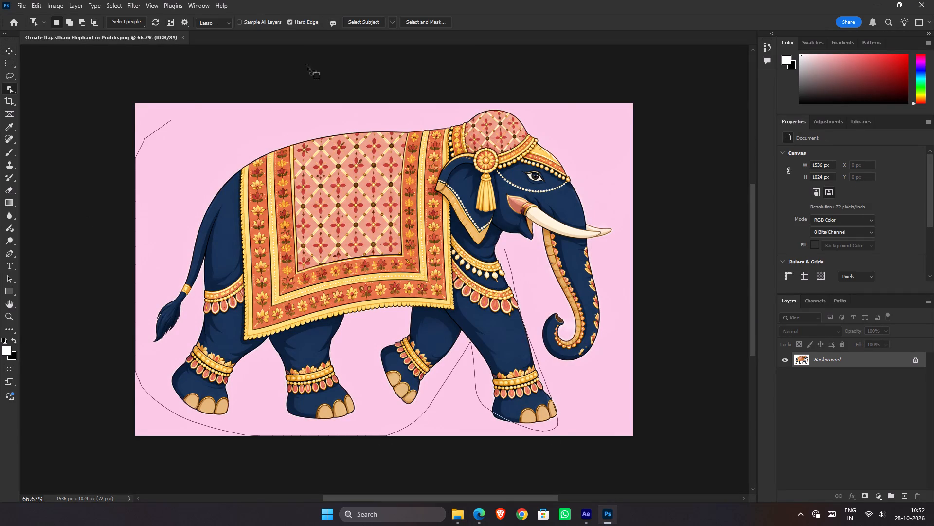
drag(307, 66, 519, 249)
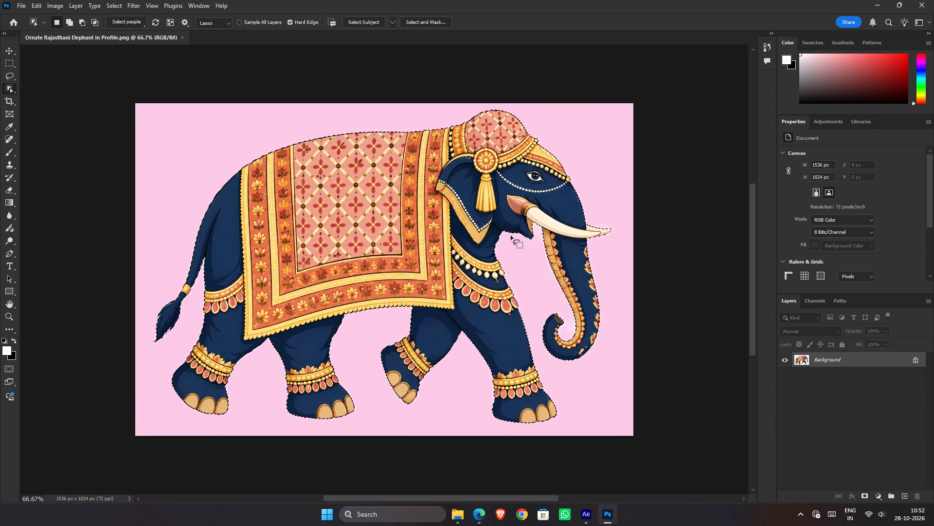
Contract the elephant selection by 1 pixel and turn it into a layer mask that hides the white background.
click(118, 2)
click(160, 150)
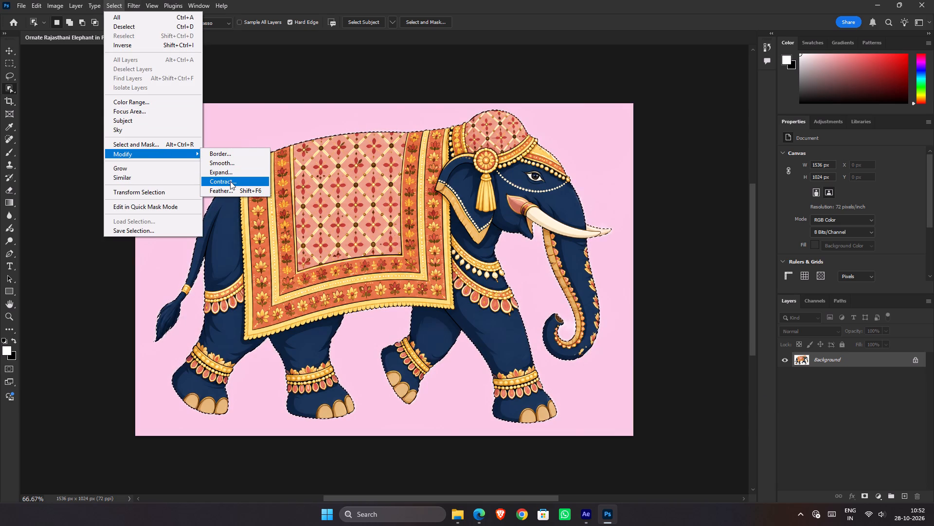
click(230, 181)
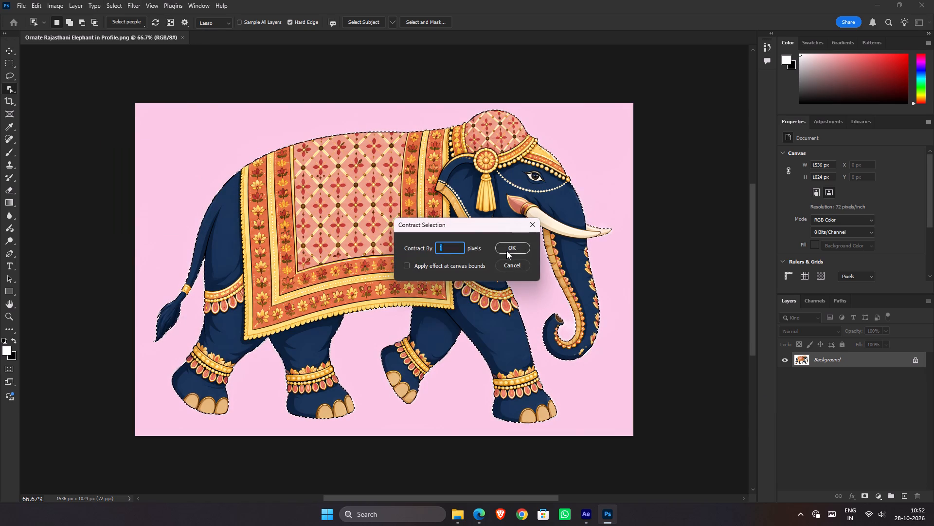
click(506, 249)
click(864, 497)
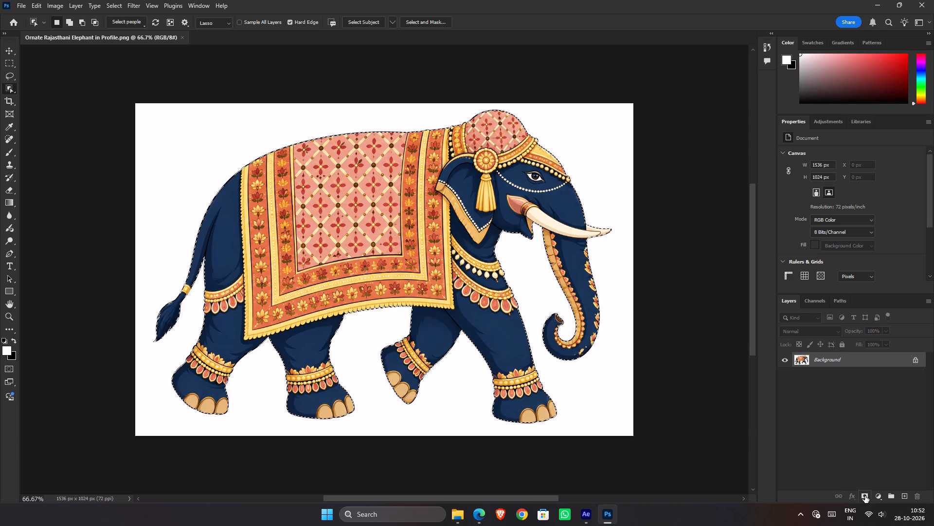
Check the masked elephant's edges up close and save the image.
scroll(203, 254, up, 1)
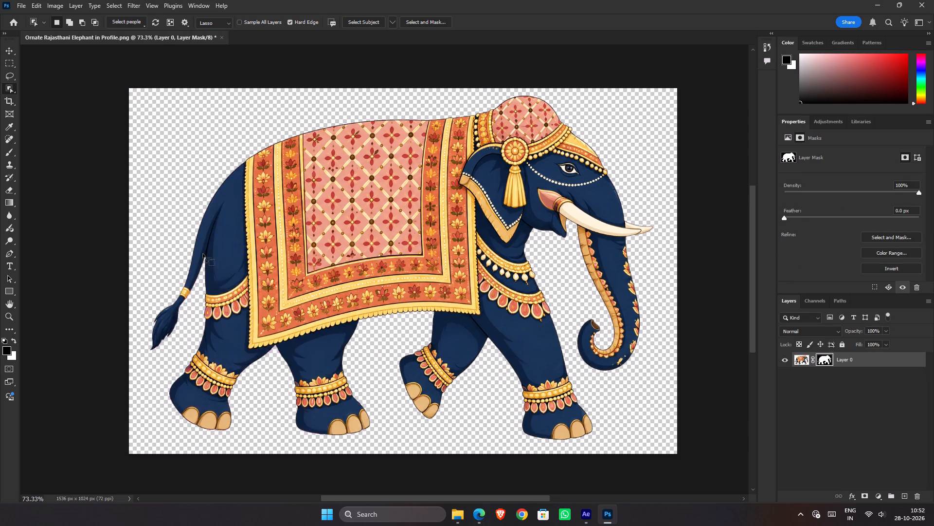
scroll(203, 254, up, 1)
key(b)
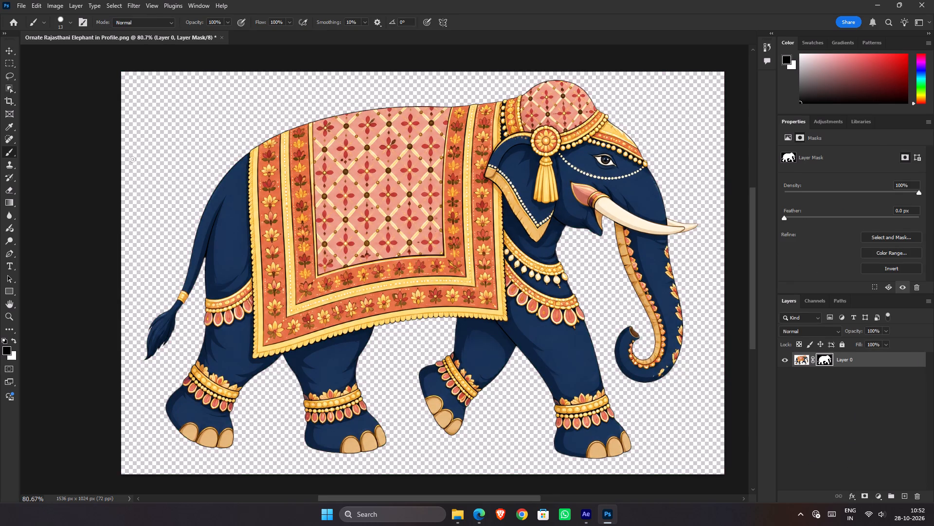
scroll(246, 220, up, 2)
scroll(246, 219, down, 1)
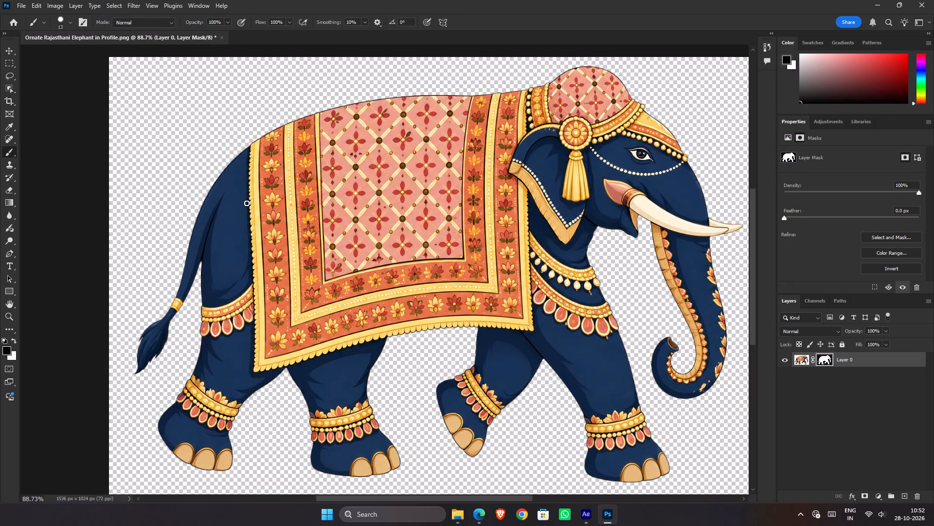
scroll(247, 203, down, 5)
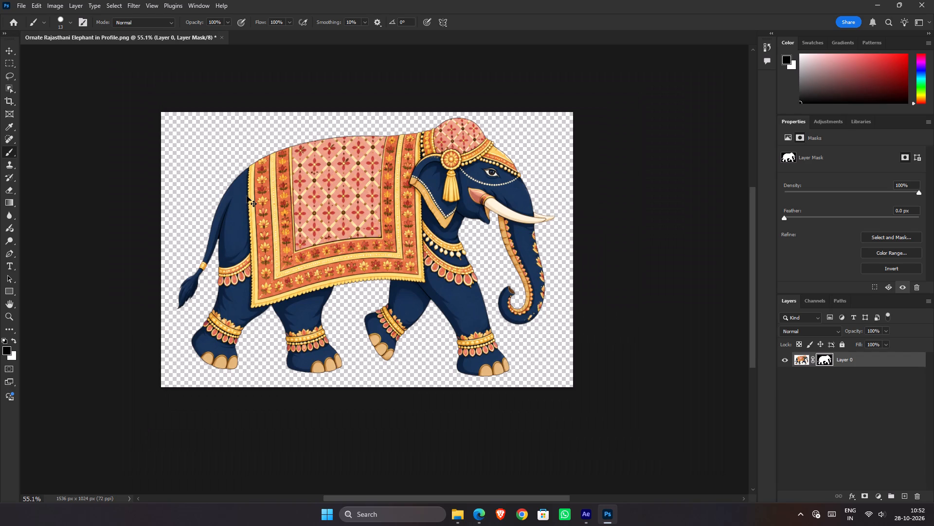
key(ctrl+s)
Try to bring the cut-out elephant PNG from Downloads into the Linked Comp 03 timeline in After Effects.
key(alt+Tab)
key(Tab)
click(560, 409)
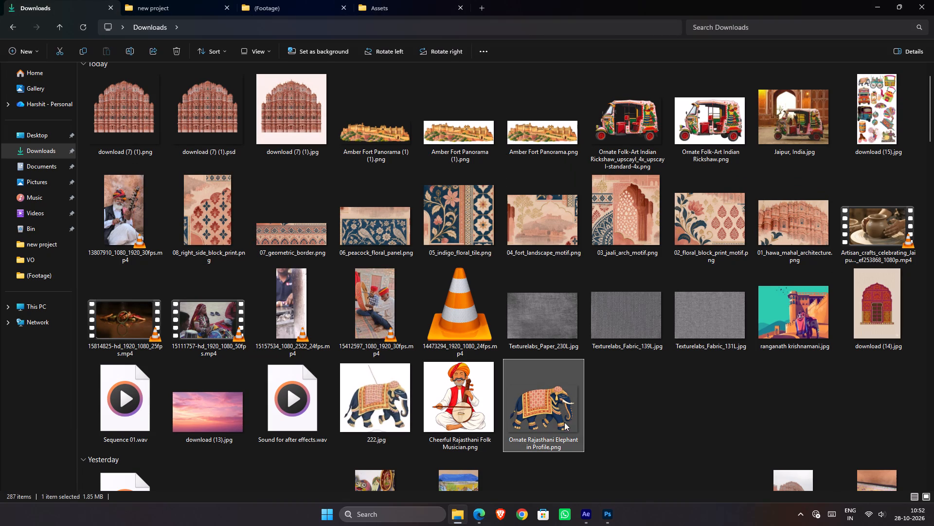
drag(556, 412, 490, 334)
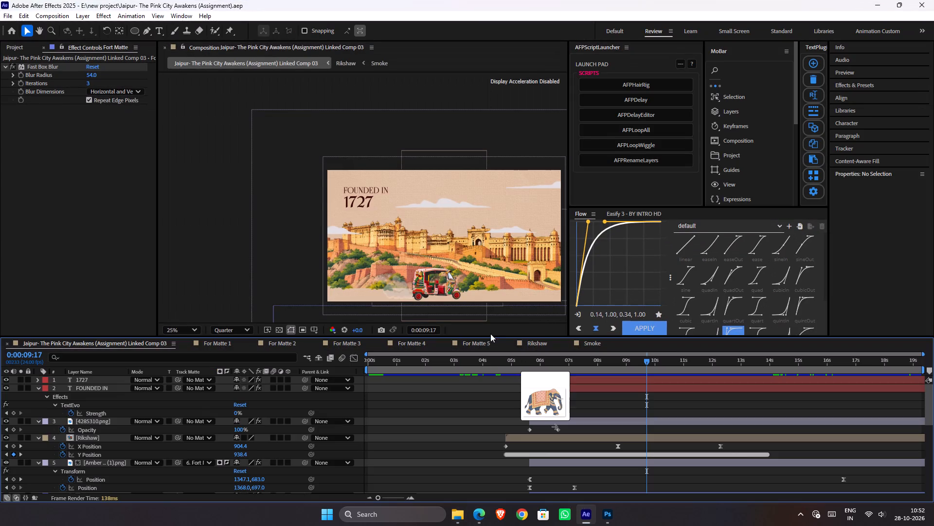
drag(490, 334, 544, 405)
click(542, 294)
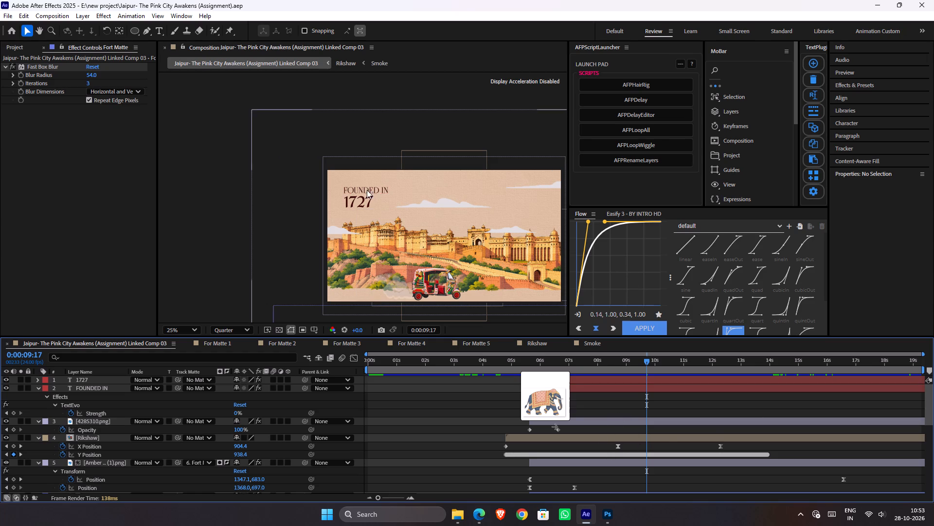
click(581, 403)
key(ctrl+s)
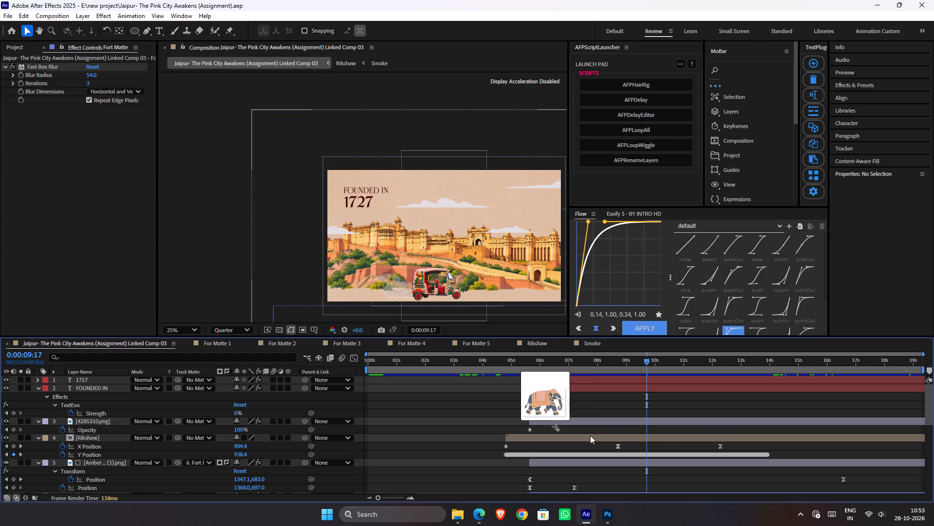
Add the Ornate Rajasthani Elephant in Profile PNG from Downloads to the Linked Comp 03 timeline in After Effects.
click(462, 516)
drag(558, 392, 535, 422)
key(alt+Tab)
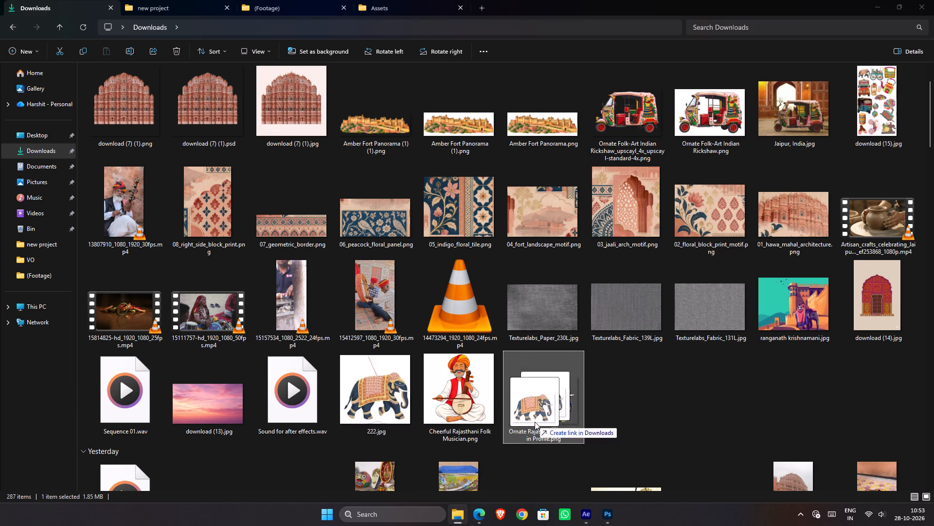
drag(535, 422, 590, 400)
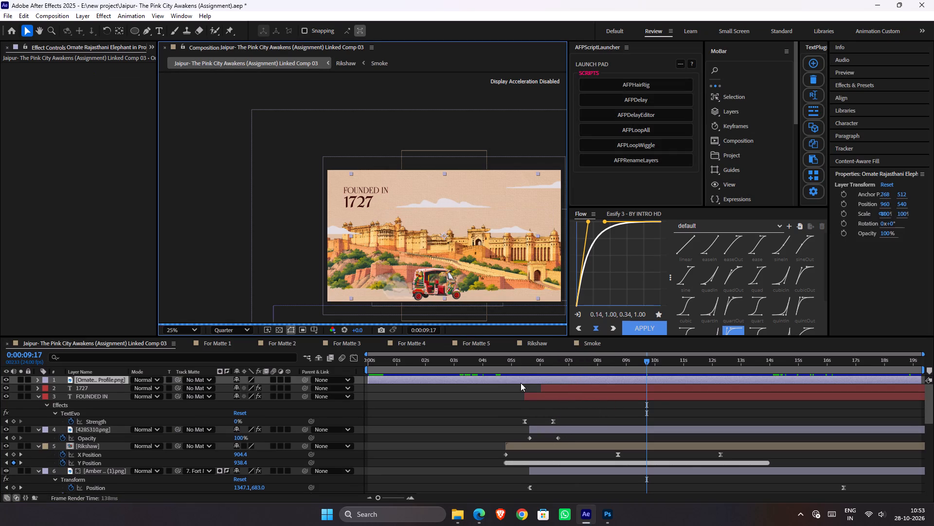
Reorder the elephant layer so it sits below 4285310.png and directly above the Rikshaw layer.
drag(108, 378, 109, 417)
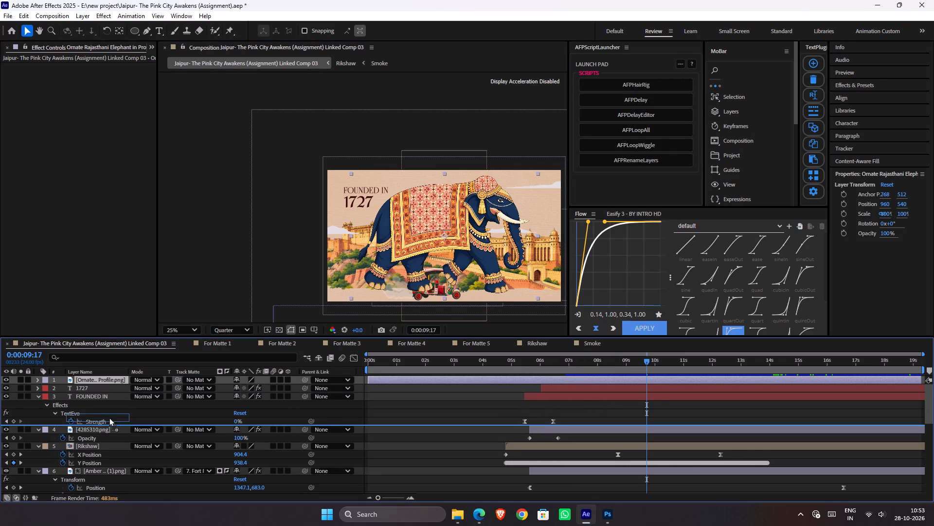
drag(109, 417, 108, 445)
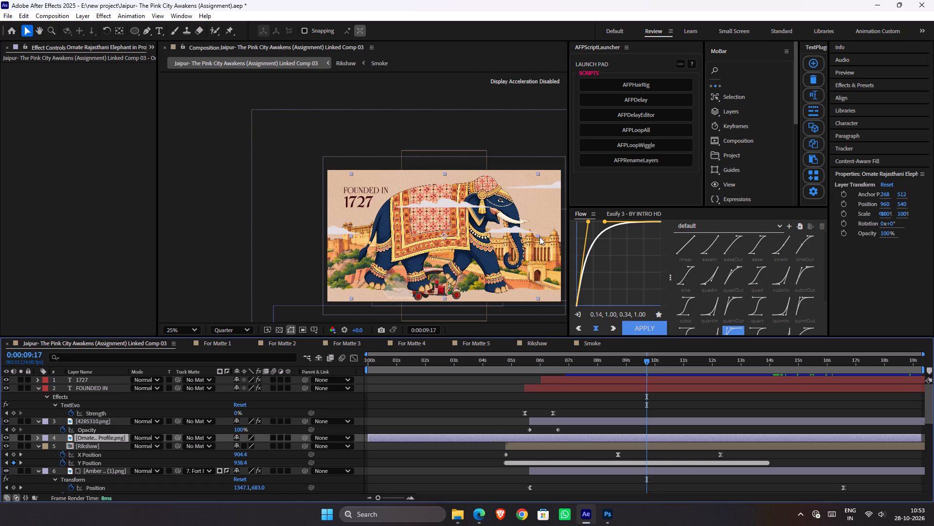
Scale the elephant down proportionally to about 14.1% in the composition.
drag(539, 237, 459, 240)
Move the small elephant down onto the ground in front of the rickshaw, at a Y position of about 944.
scroll(464, 242, up, 1)
key(space)
key(space)
key(space)
key(space)
key(space)
key(space)
key(space)
key(space)
key(space)
key(space)
drag(469, 278, 329, 209)
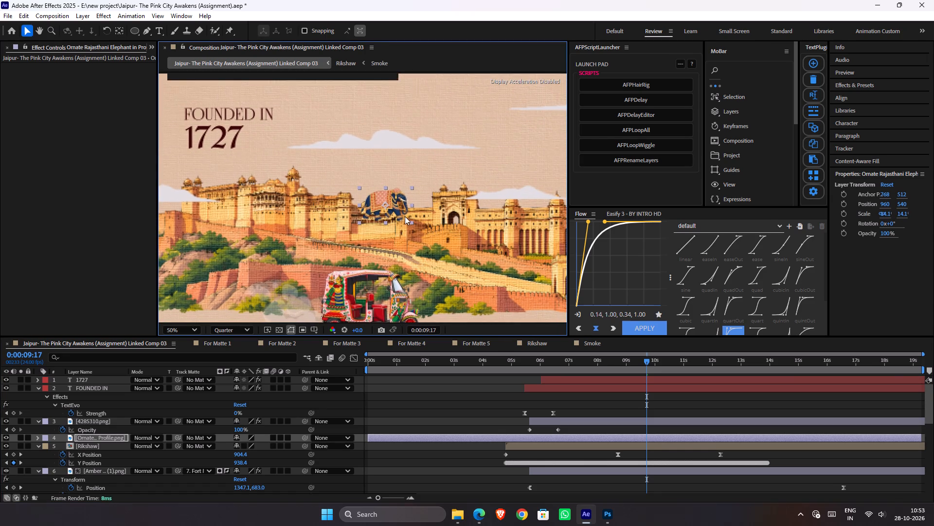
drag(396, 213, 505, 304)
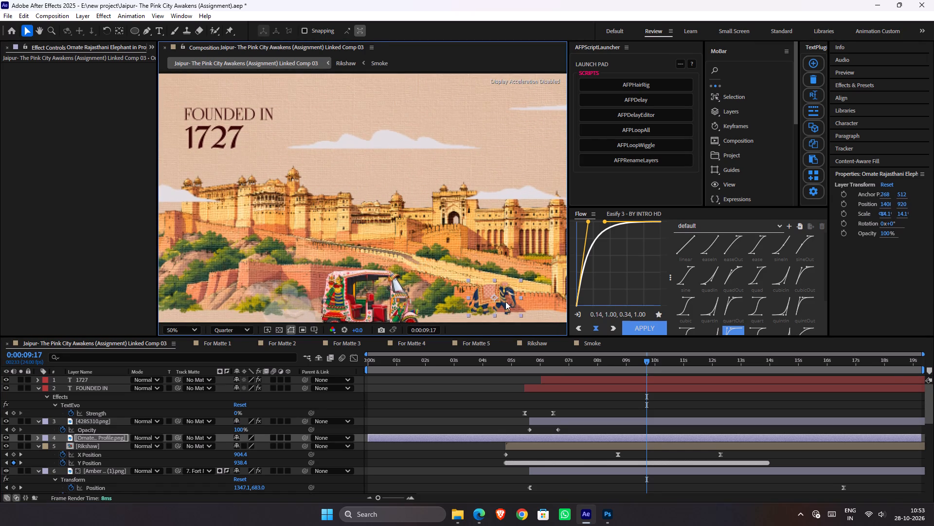
scroll(503, 296, down, 1)
key(space)
key(space)
key(space)
key(space)
key(space)
key(space)
drag(480, 270, 474, 250)
scroll(439, 229, up, 1)
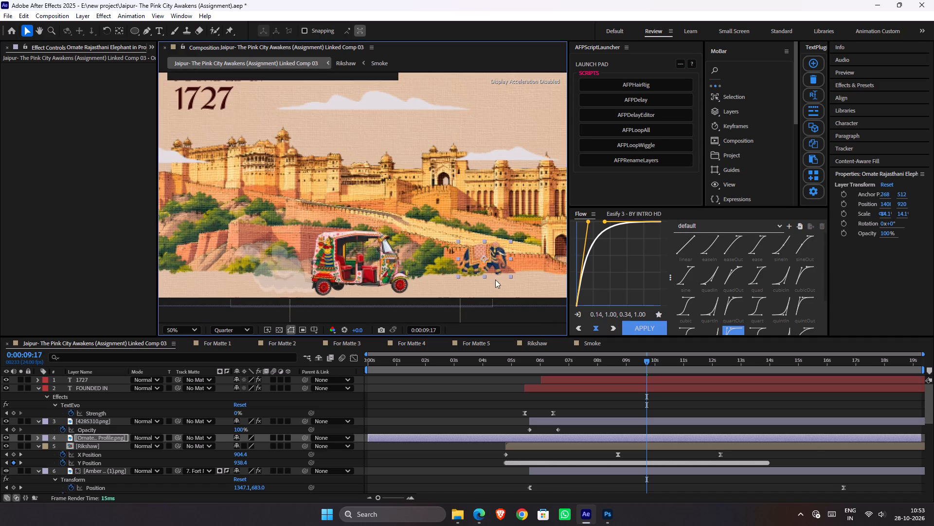
drag(494, 264, 488, 270)
Flip the elephant horizontally so that it faces the rickshaw.
right_click(488, 270)
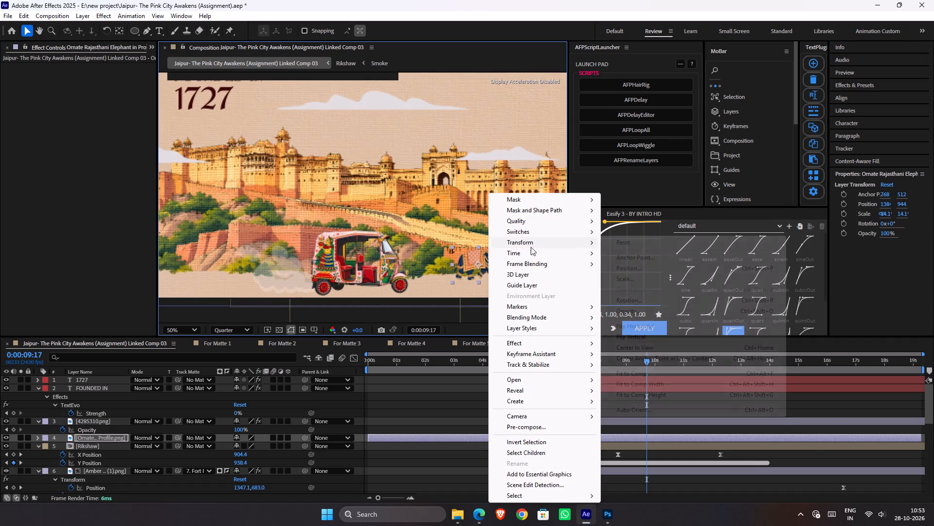
click(654, 327)
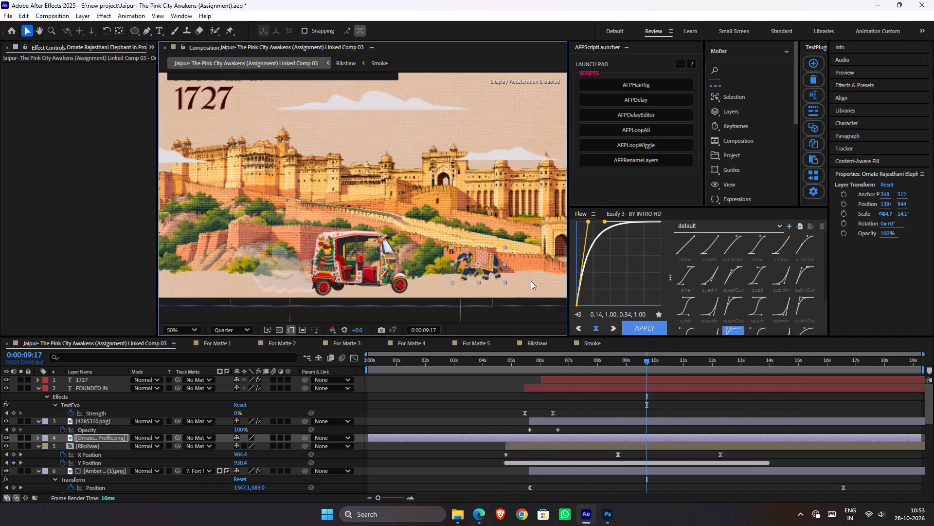
Move the flipped elephant farther from the rickshaw to the fort's lower gateway, at a Y position of about 940.
scroll(527, 281, down, 1)
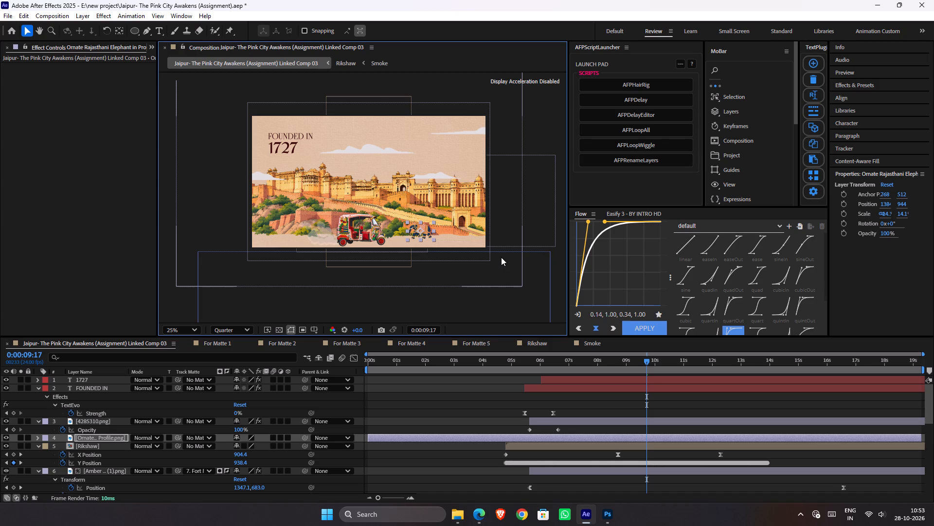
drag(421, 233, 459, 234)
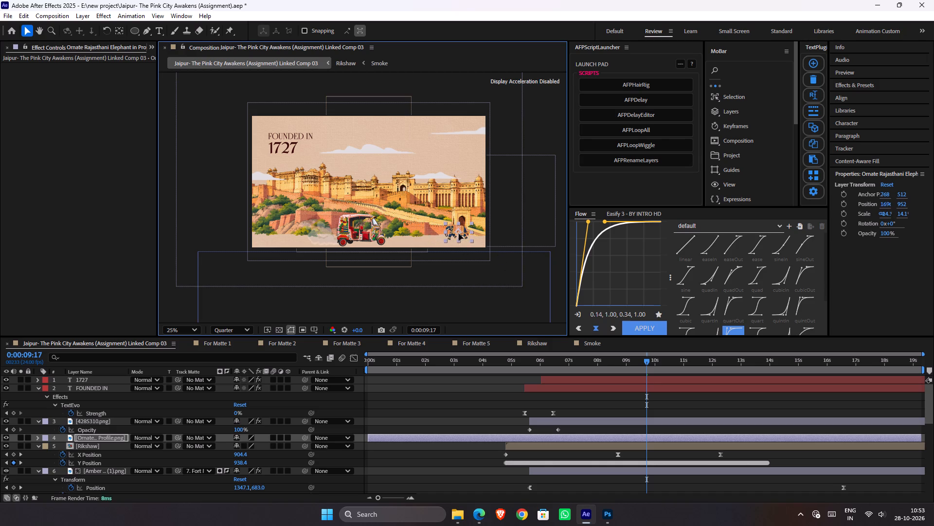
drag(459, 234, 461, 232)
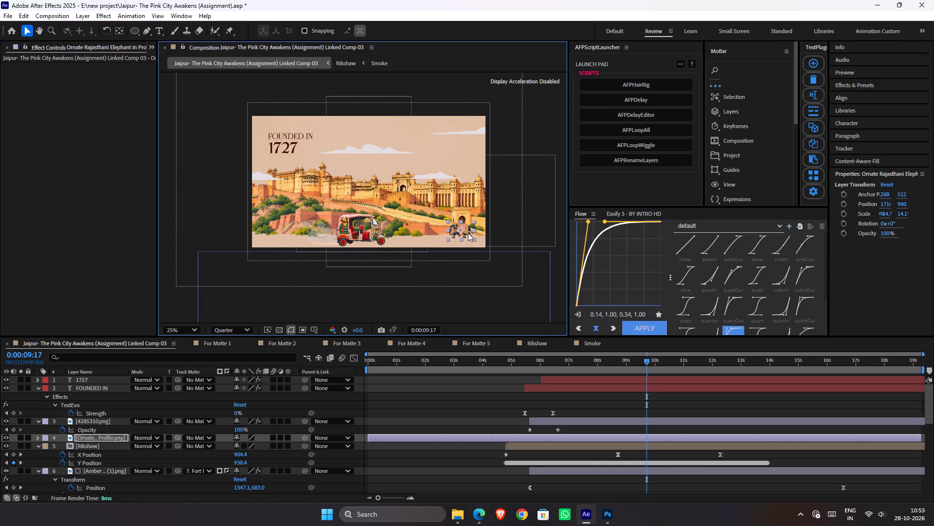
Slide the elephant layer in time so it starts together with the FOUNDED IN layer, at about 5.5 seconds.
scroll(468, 233, up, 1)
key(space)
key(space)
key(space)
drag(496, 242, 395, 218)
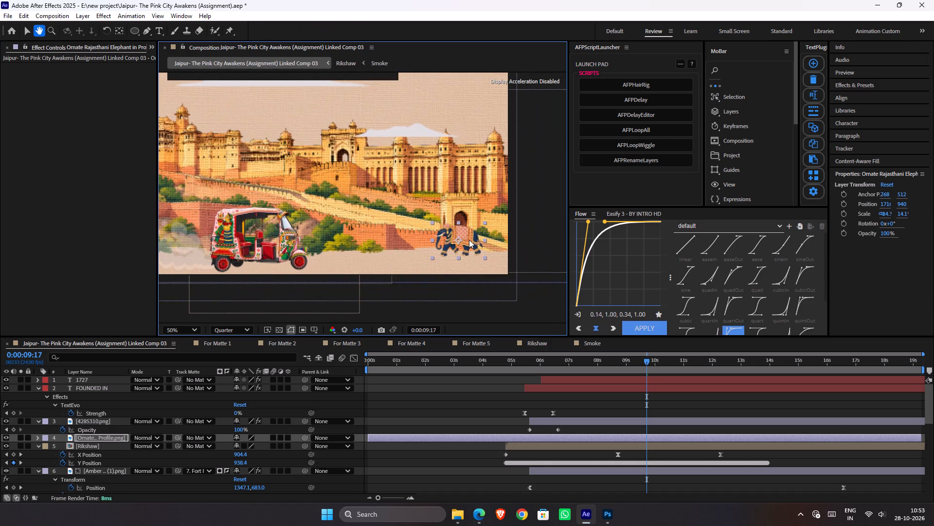
drag(553, 436, 640, 437)
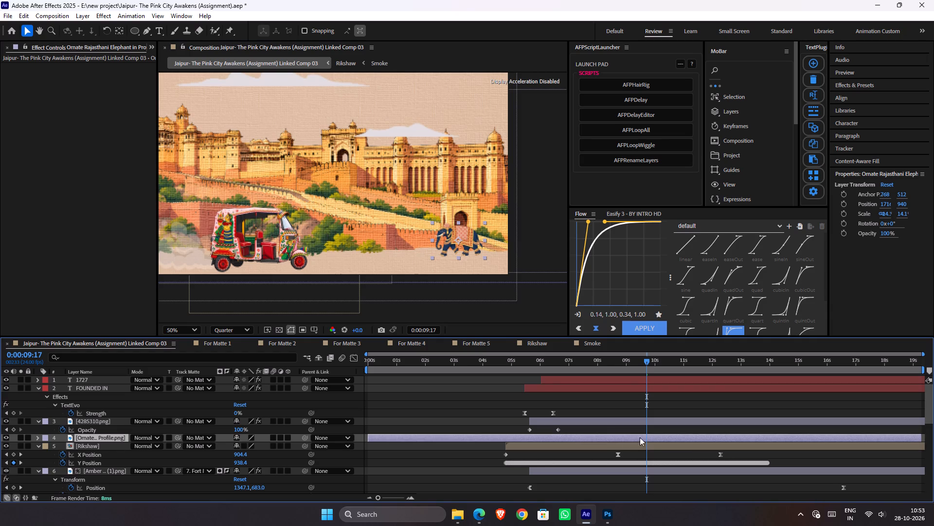
drag(640, 437, 708, 445)
Turn on position keyframing for the elephant layer at its in point, at 5:11.
drag(533, 362, 540, 365)
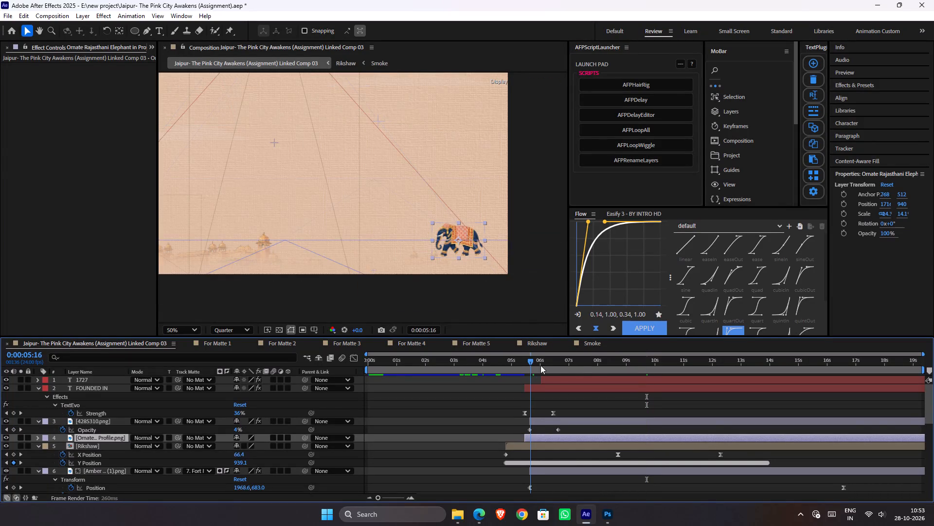
drag(540, 365, 594, 373)
key(p)
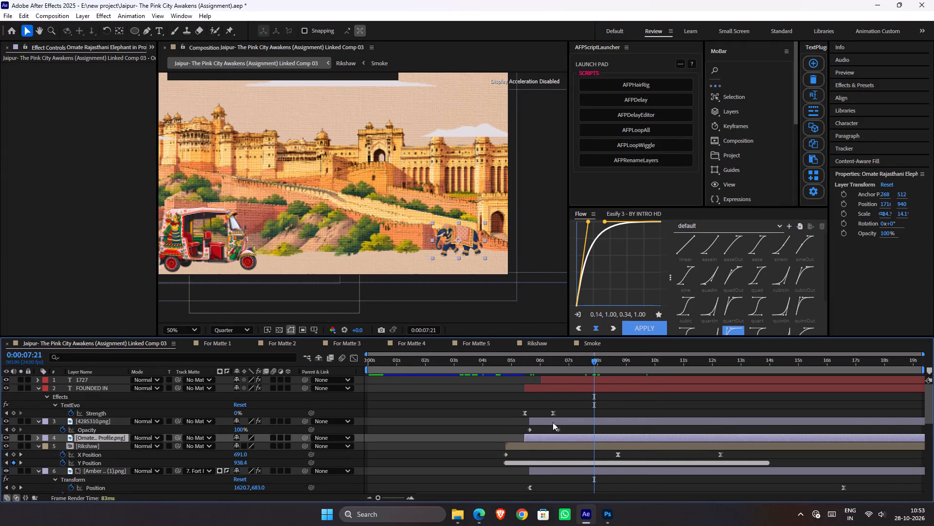
key(i)
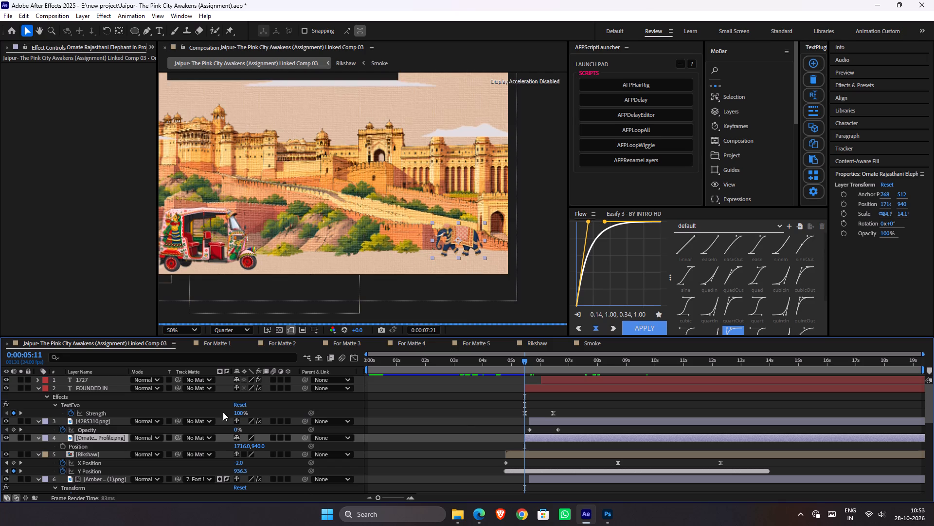
click(62, 446)
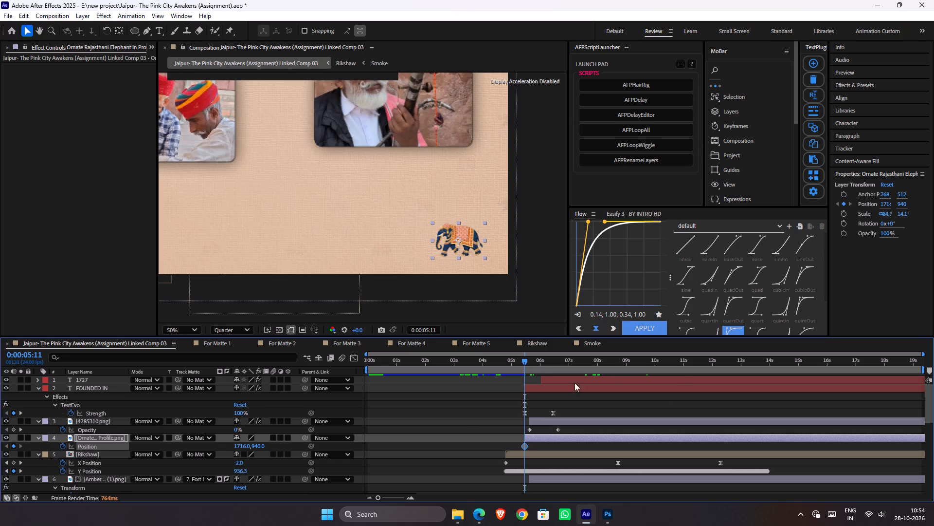
Keyframe the elephant's position at 16:03, moved toward the fort gateway to an X value of about 1580.
drag(539, 366, 584, 370)
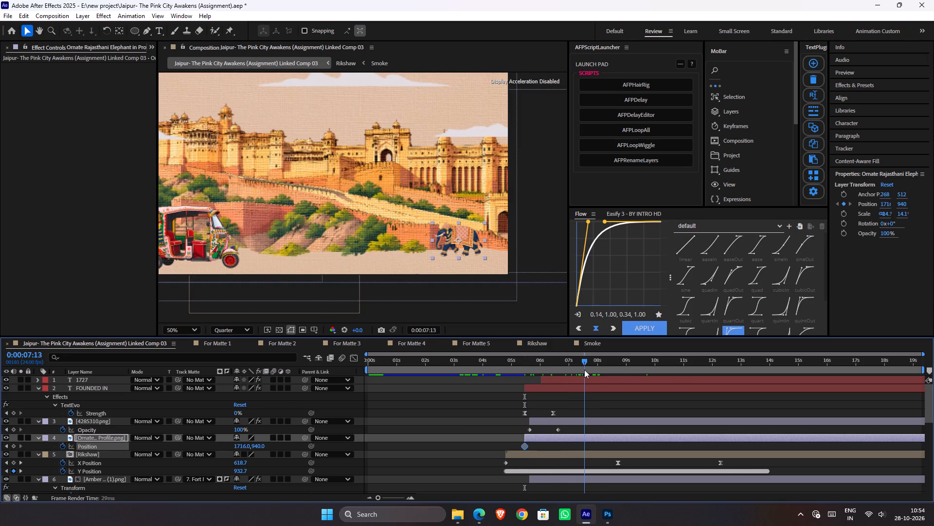
drag(584, 370, 657, 373)
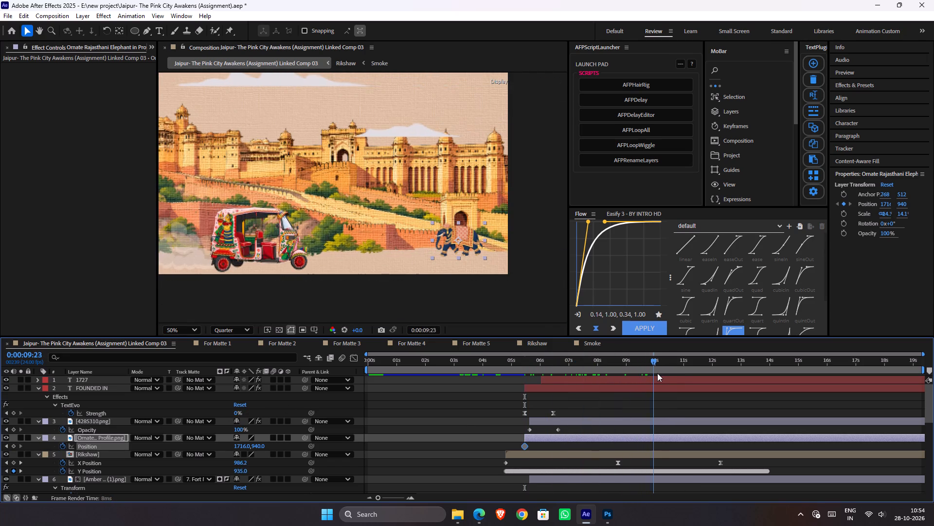
drag(657, 373, 678, 373)
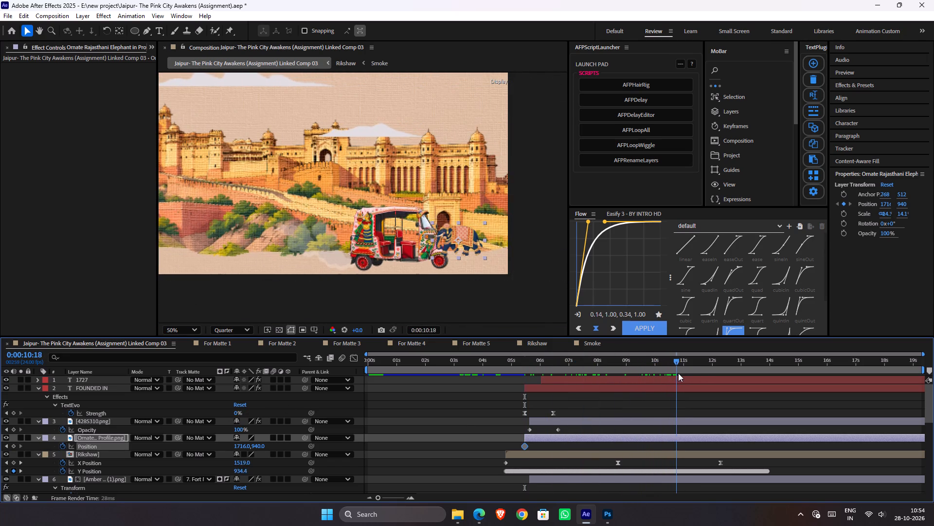
drag(678, 373, 773, 372)
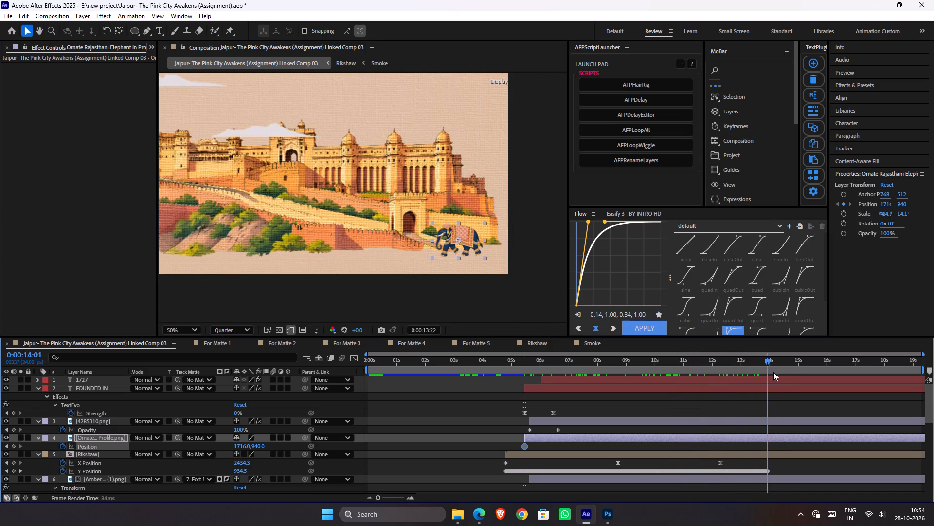
drag(773, 372, 864, 374)
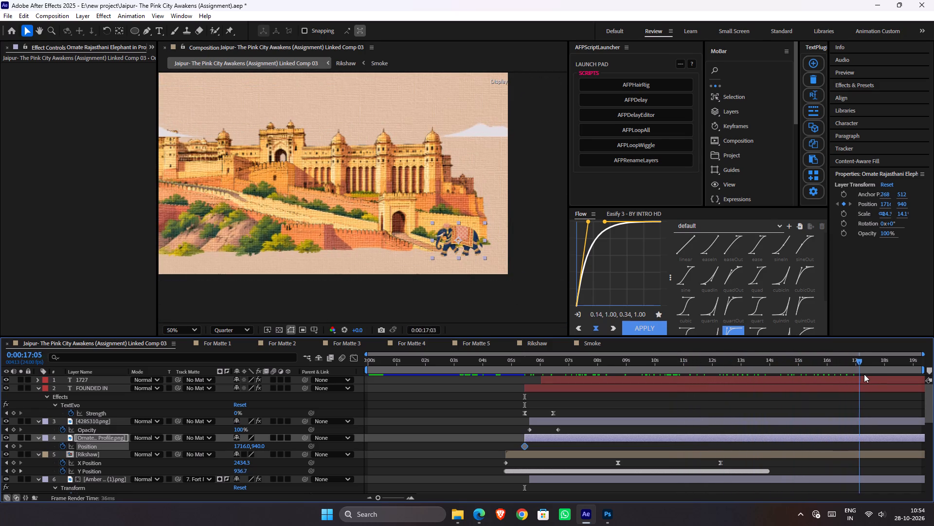
drag(864, 374, 821, 365)
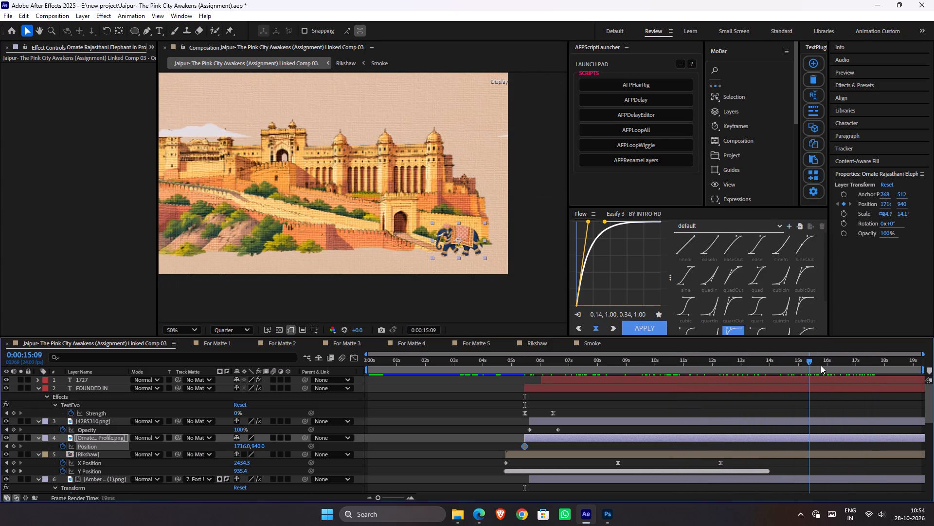
drag(821, 365, 831, 366)
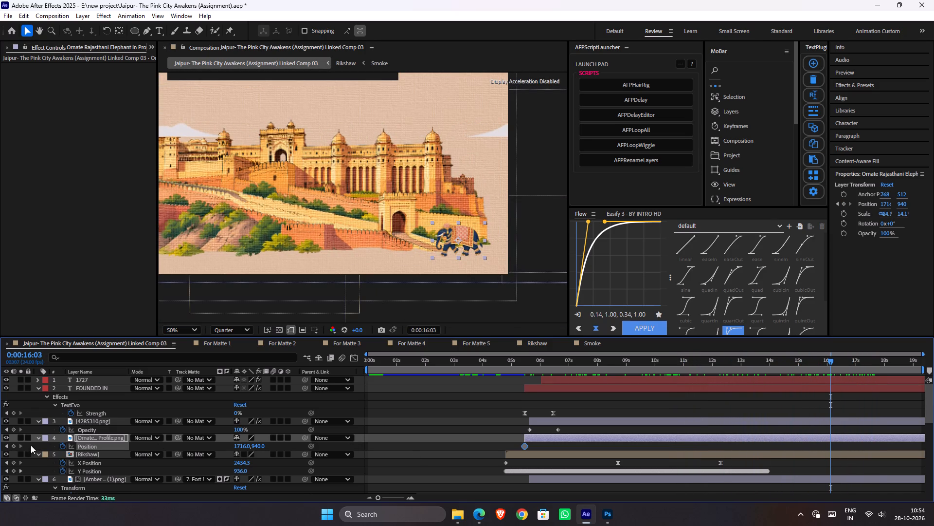
click(15, 445)
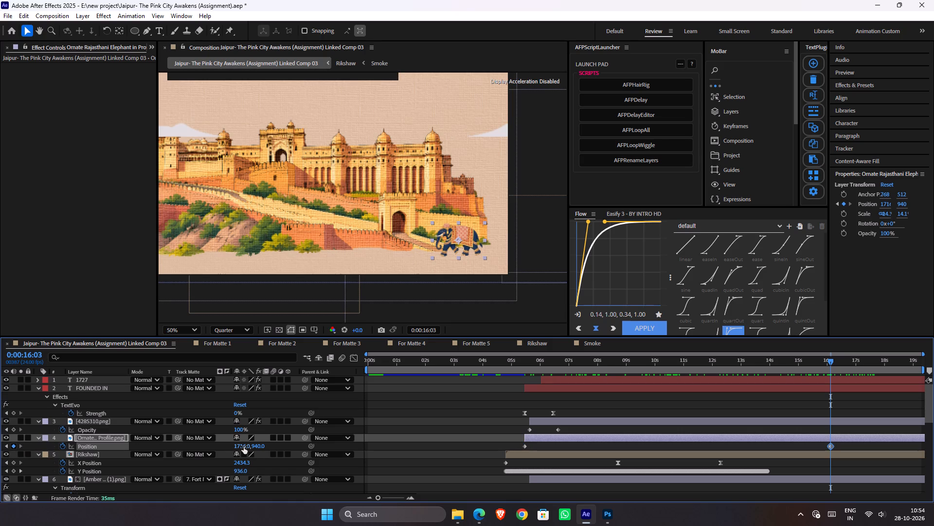
drag(244, 447, 174, 442)
Set the elephant's X position to about 2159 at 6:15 so that it starts outside the frame.
key(j)
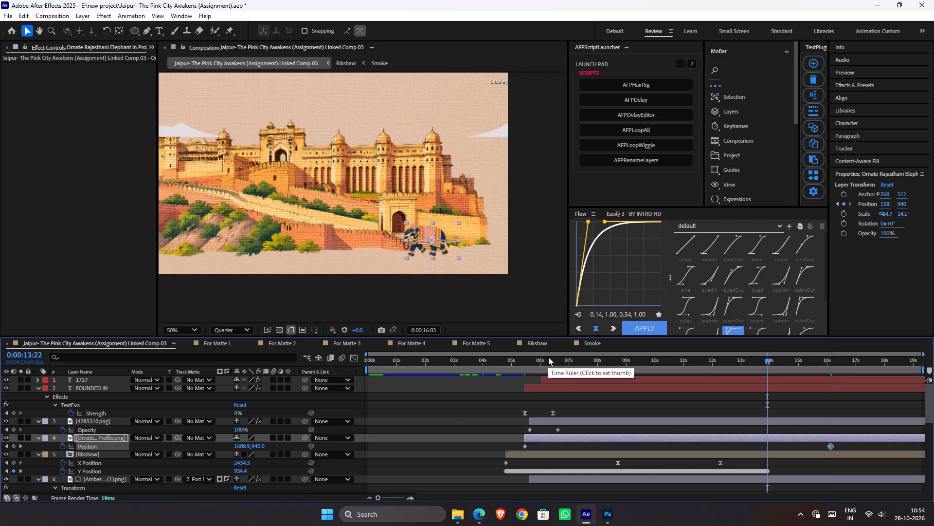
drag(579, 359, 557, 364)
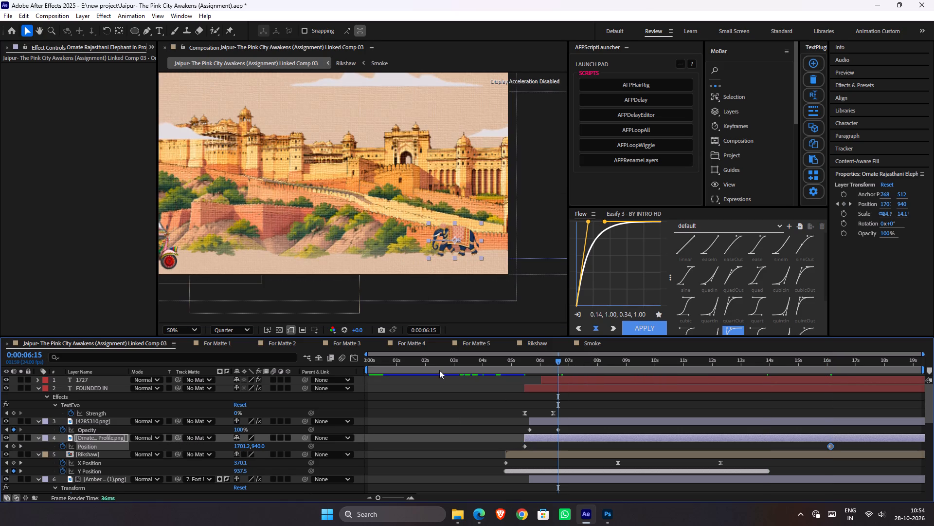
drag(236, 447, 459, 447)
Delete the elephant's position keyframe at its in point and save the project.
drag(538, 443, 509, 449)
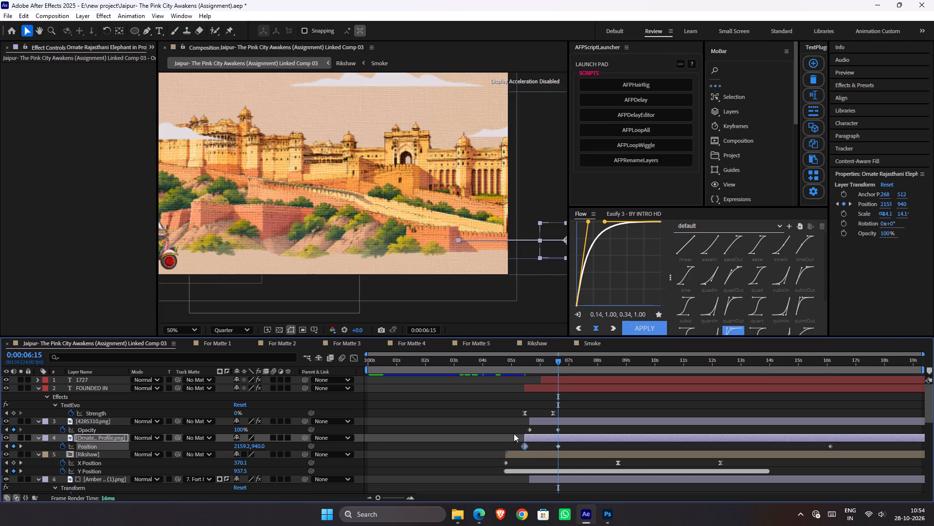
key(Delete)
drag(533, 450, 504, 447)
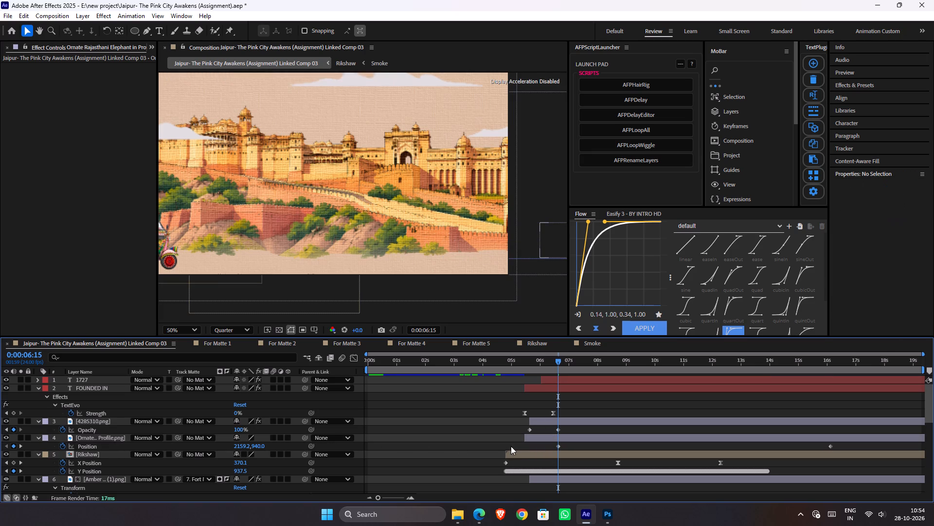
key(ctrl+s)
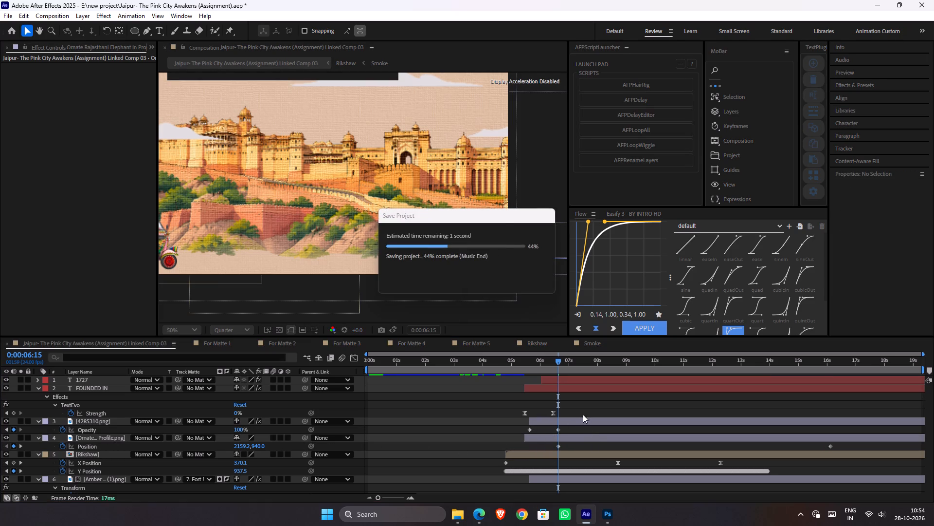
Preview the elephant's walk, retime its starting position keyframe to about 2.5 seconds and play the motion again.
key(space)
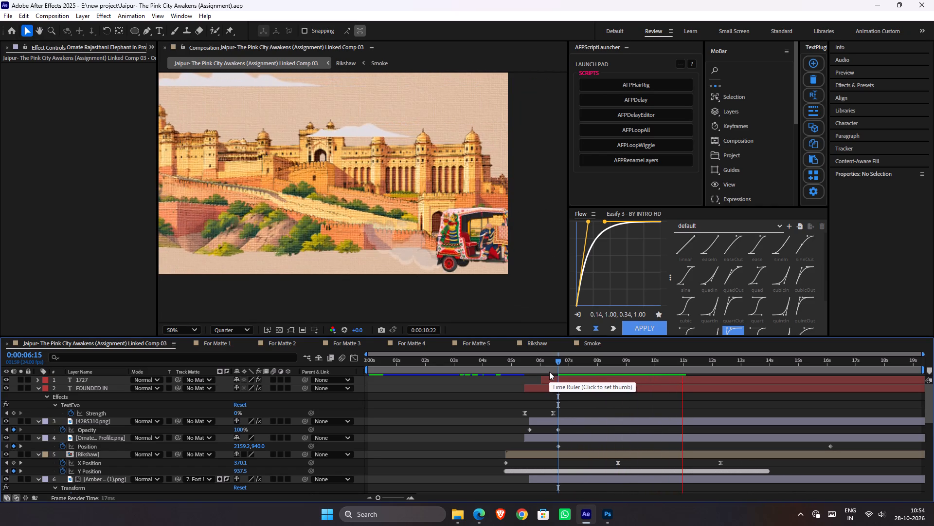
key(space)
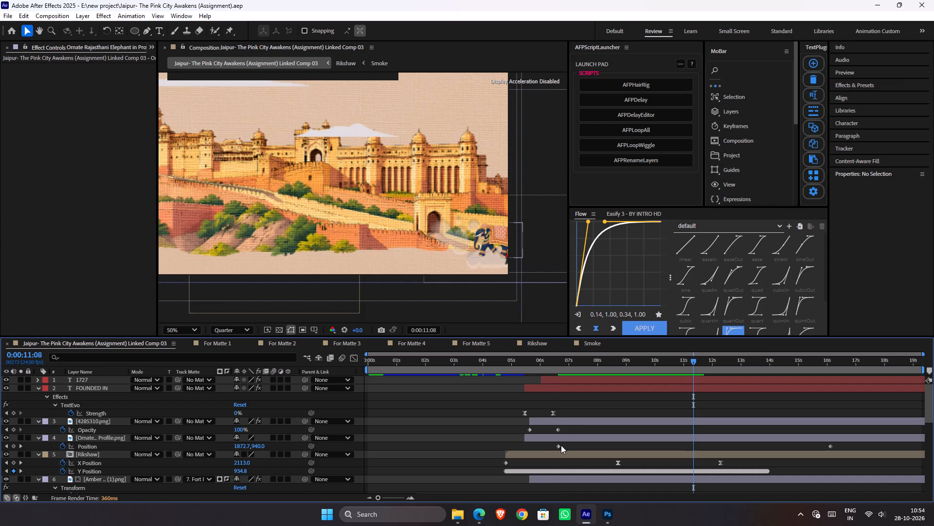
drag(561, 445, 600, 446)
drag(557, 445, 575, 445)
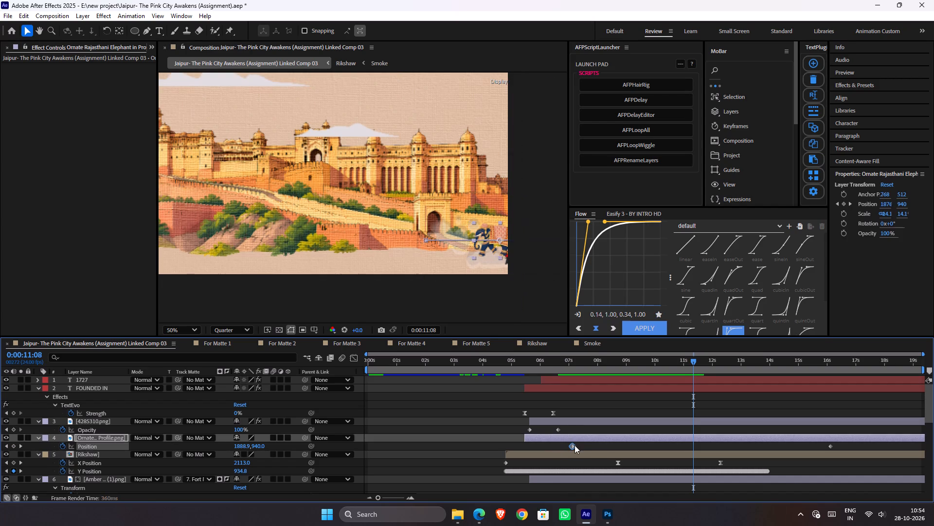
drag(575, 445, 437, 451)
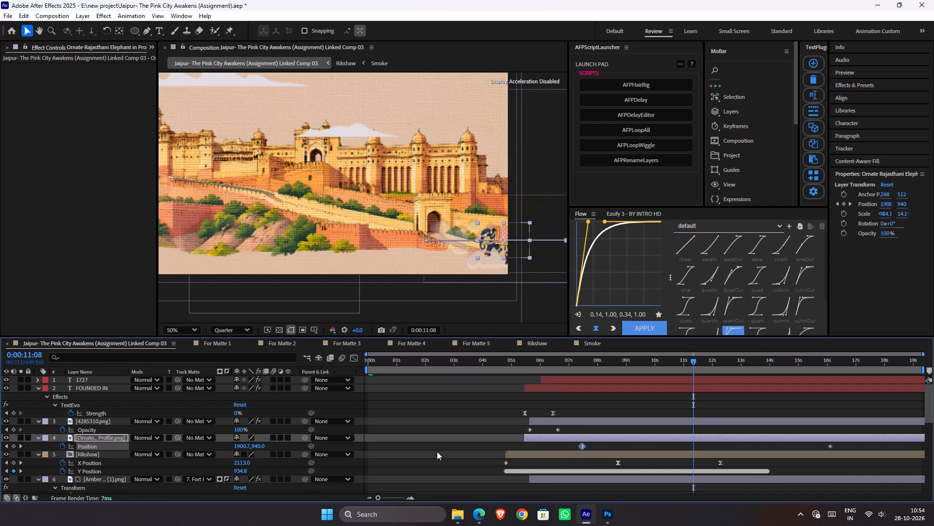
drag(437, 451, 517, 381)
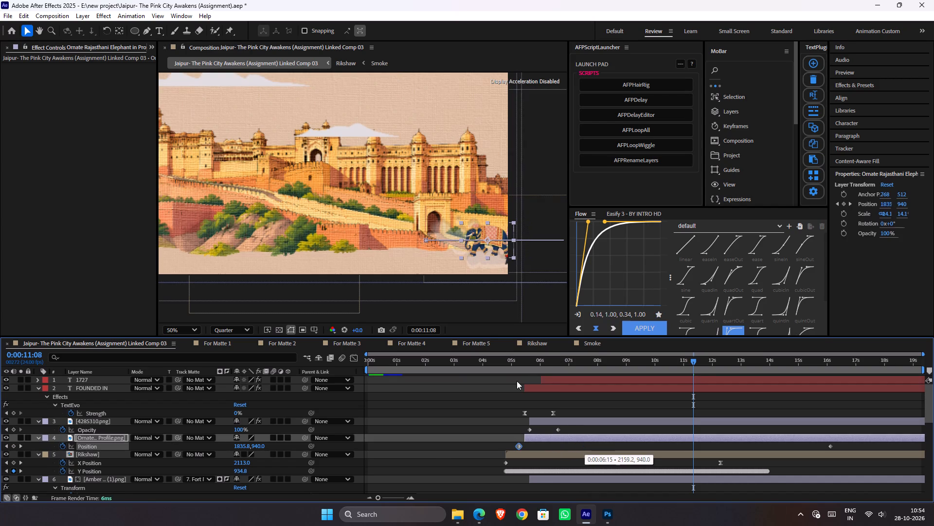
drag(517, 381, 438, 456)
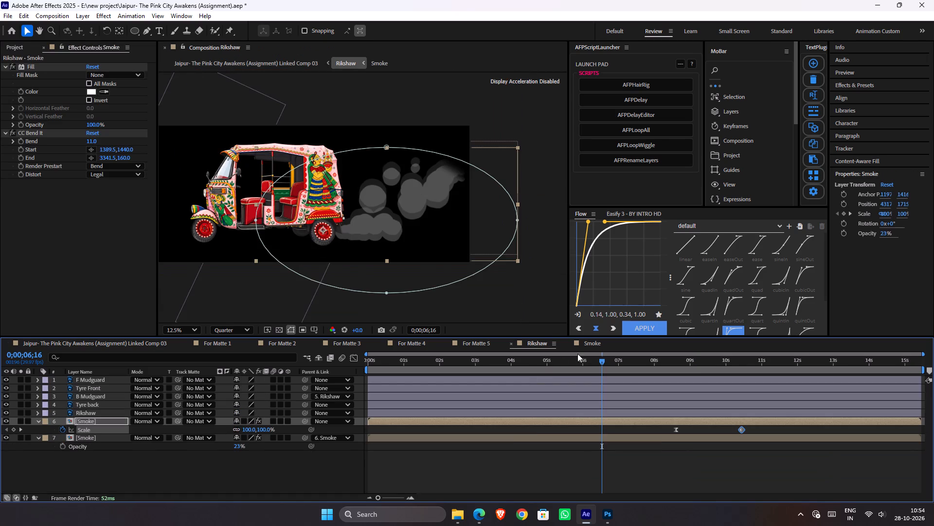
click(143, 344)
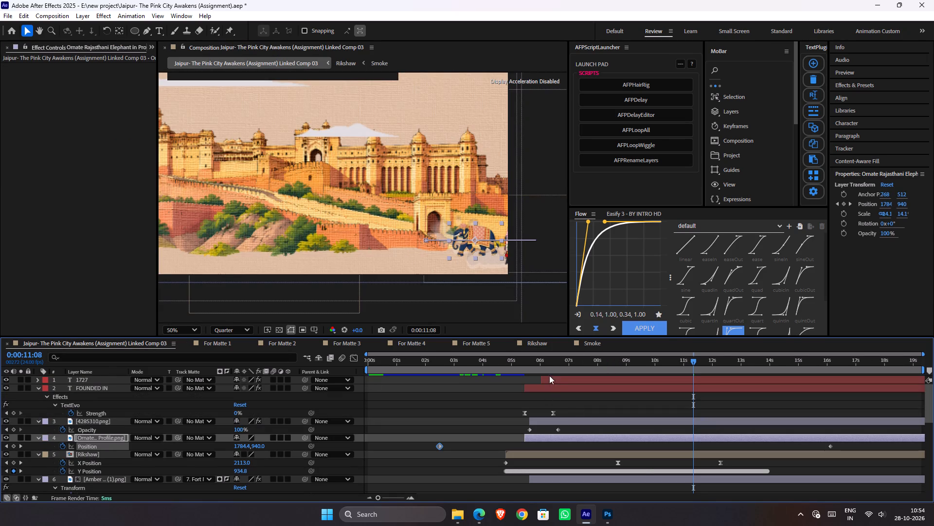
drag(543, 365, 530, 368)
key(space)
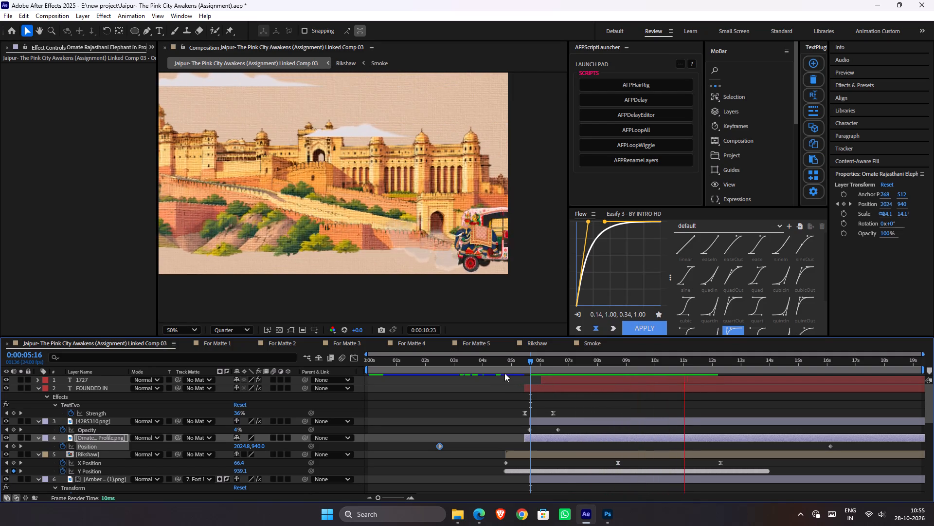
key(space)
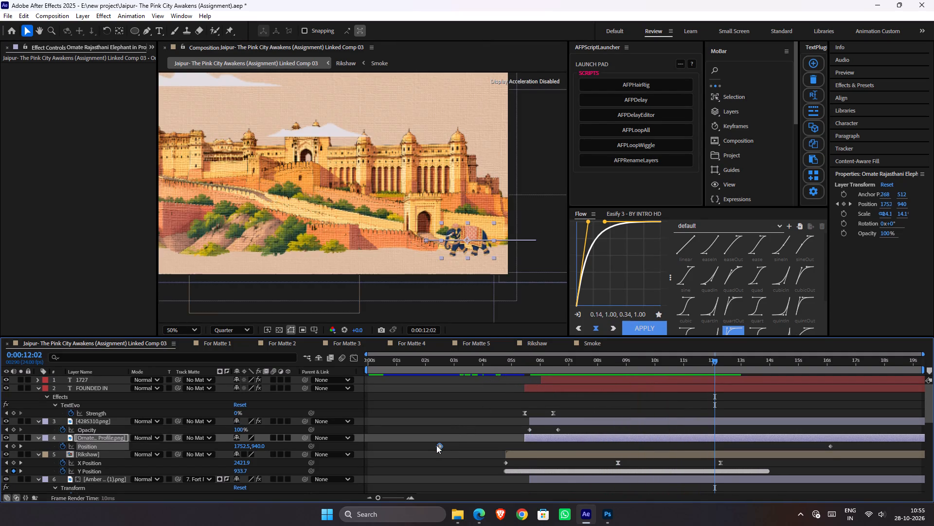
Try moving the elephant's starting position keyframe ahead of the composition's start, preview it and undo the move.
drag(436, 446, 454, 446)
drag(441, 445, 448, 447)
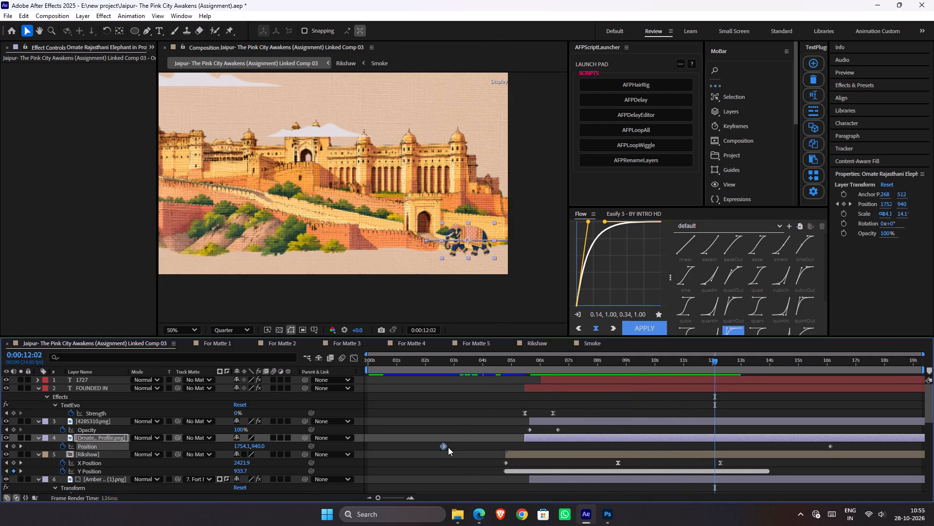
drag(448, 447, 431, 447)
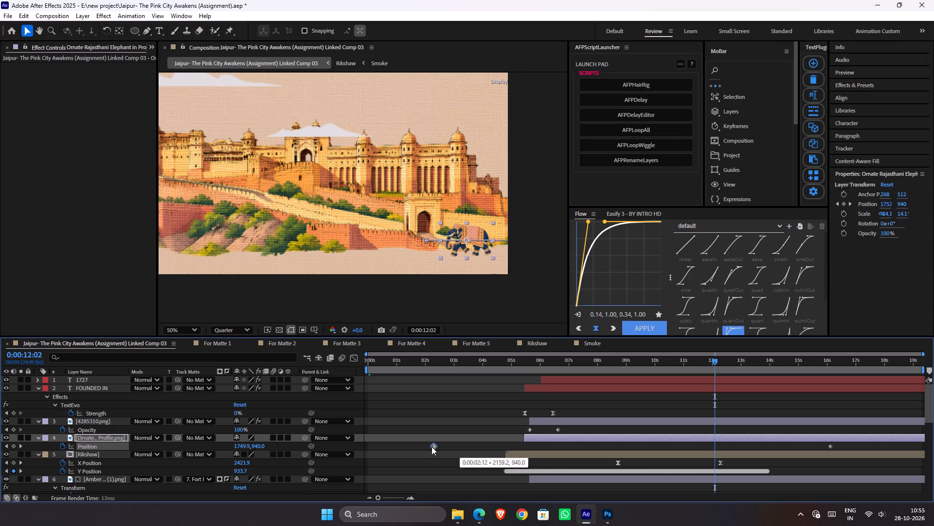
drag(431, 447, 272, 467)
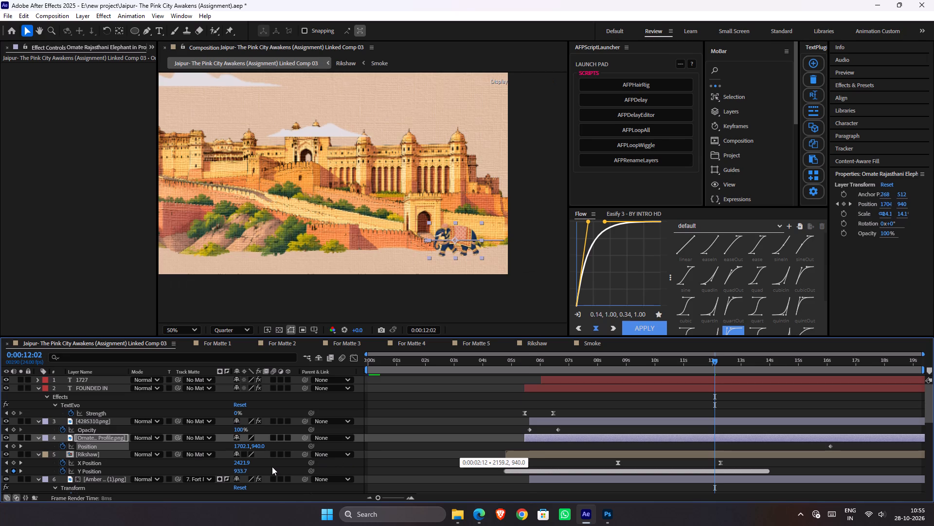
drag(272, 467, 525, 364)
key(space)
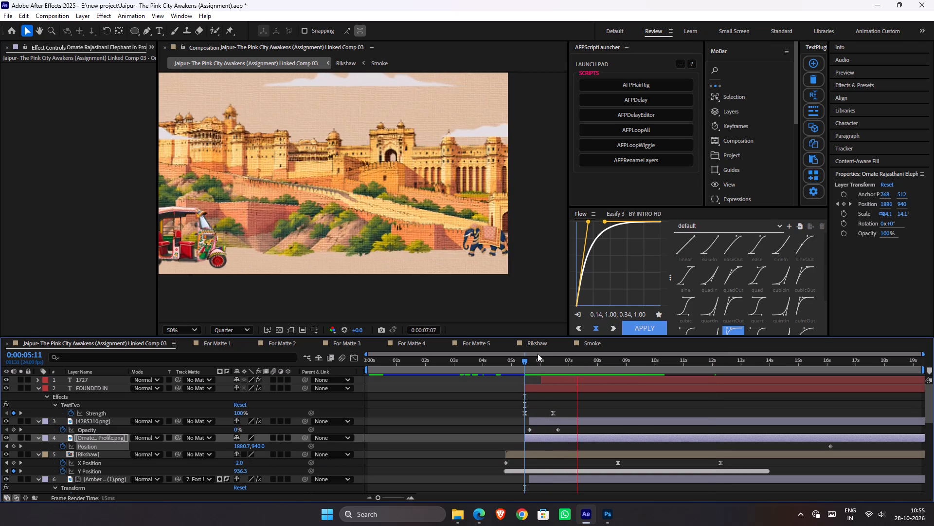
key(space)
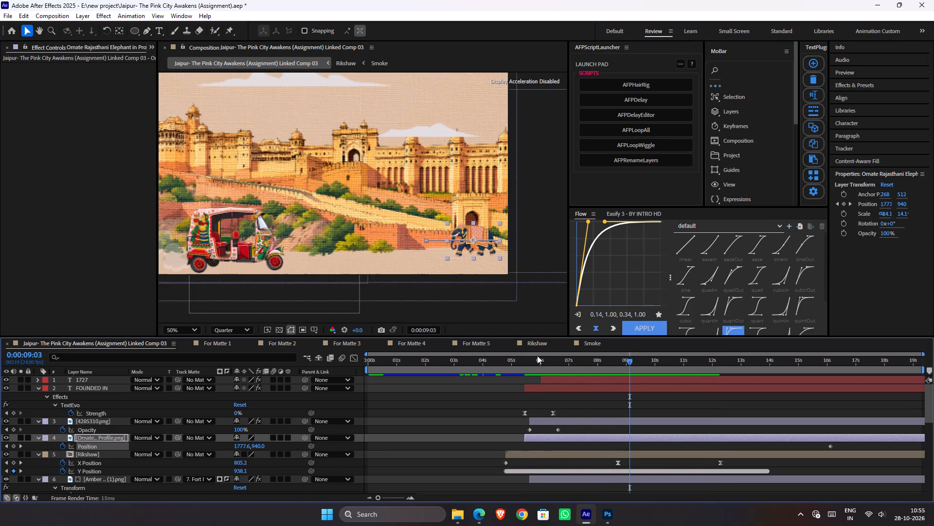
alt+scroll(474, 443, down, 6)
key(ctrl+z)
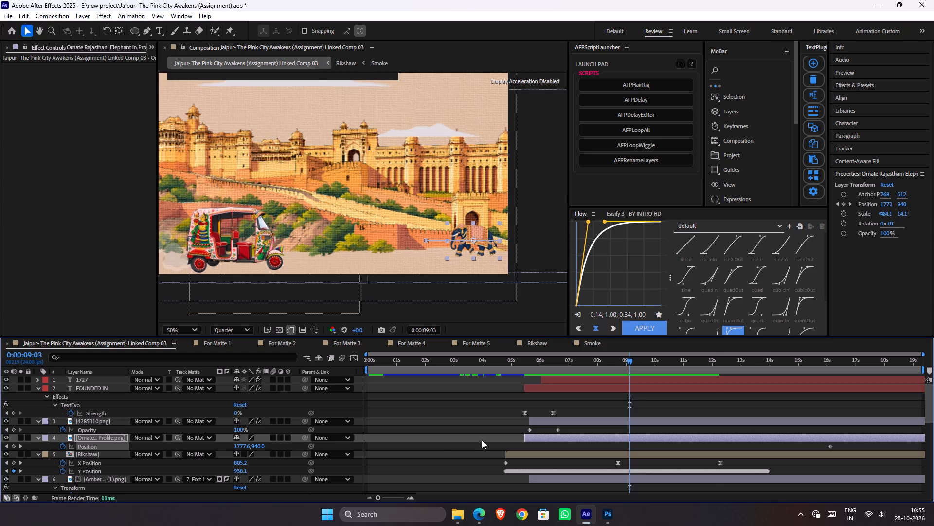
Move the elephant's starting position keyframe to about 7.9 seconds and preview the walk.
drag(439, 448, 542, 449)
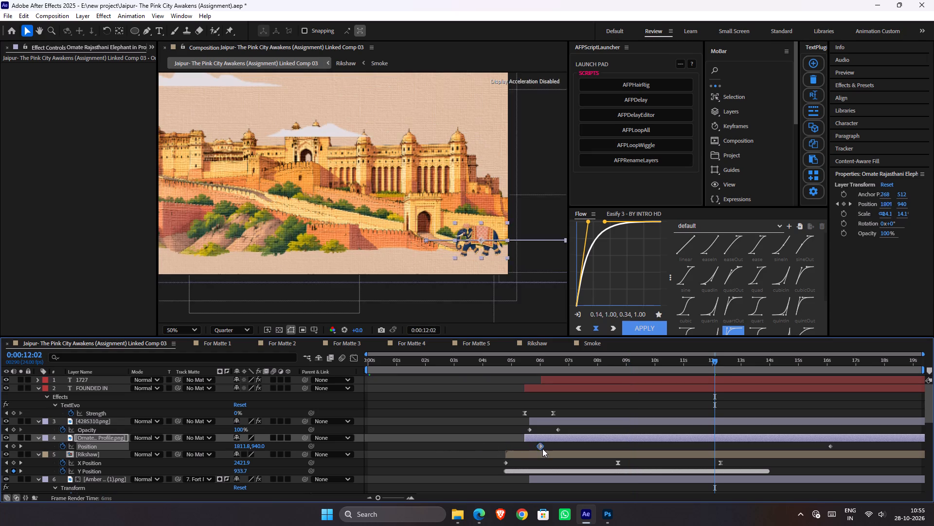
drag(542, 449, 594, 455)
drag(557, 364, 548, 367)
key(space)
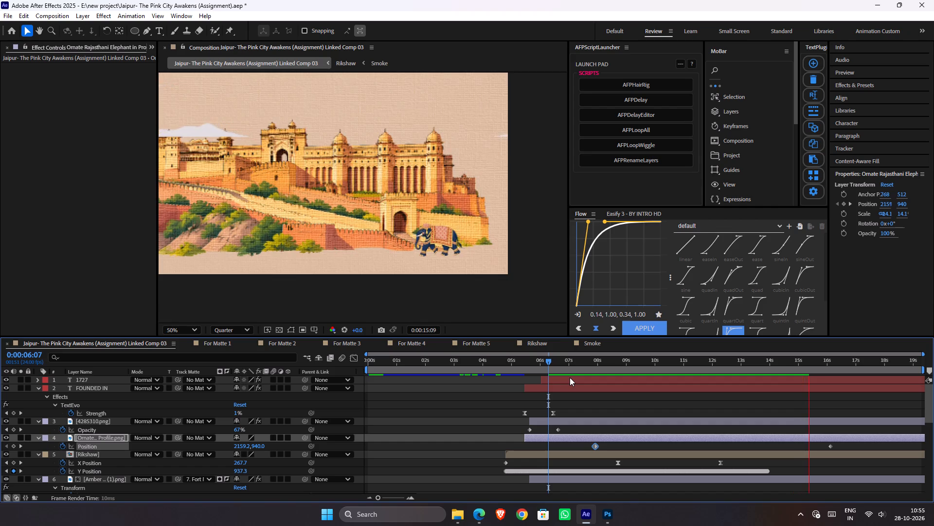
key(space)
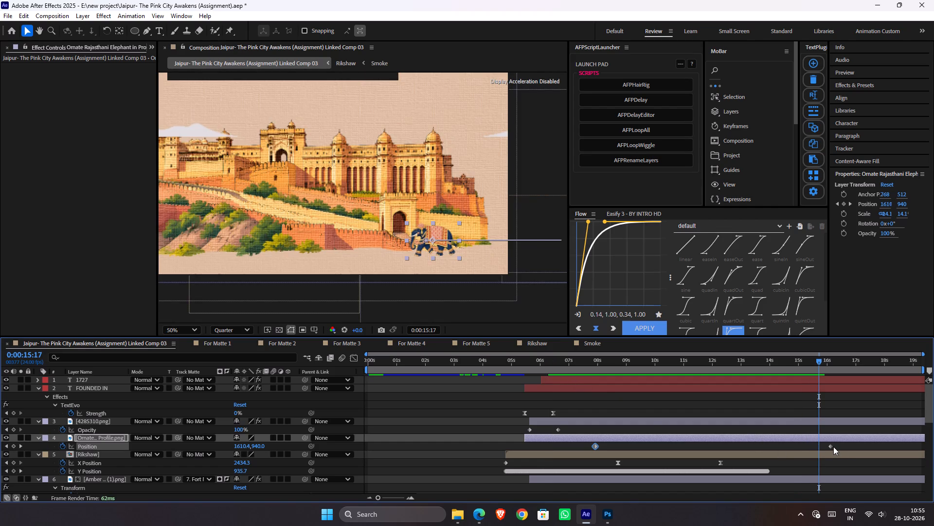
Move the elephant's end position keyframe to about 12 seconds and its starting one to about 5.4 seconds, and preview the walk.
drag(832, 446, 731, 446)
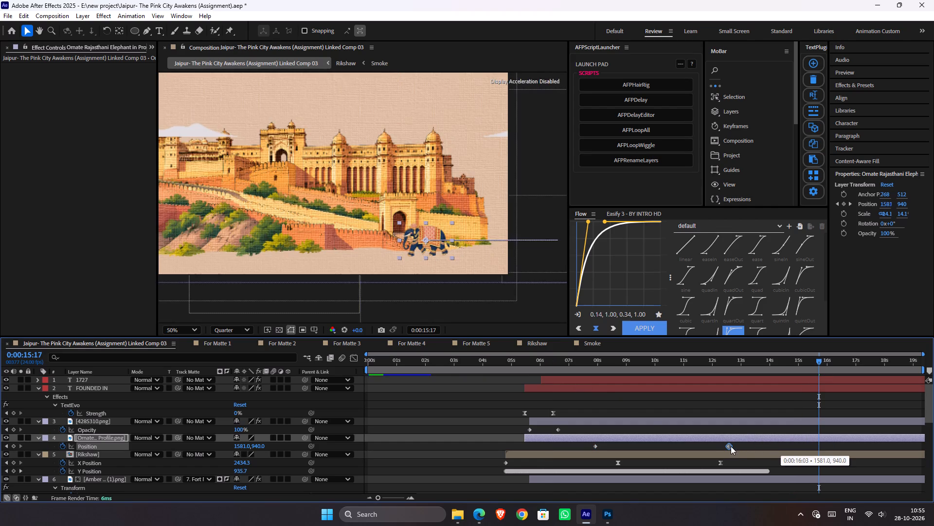
drag(731, 446, 714, 446)
drag(595, 447, 591, 447)
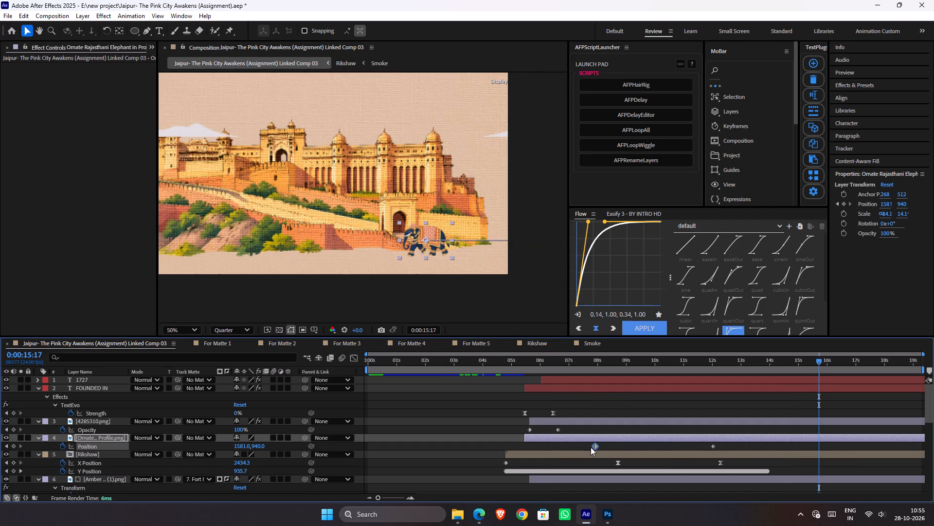
drag(591, 447, 458, 465)
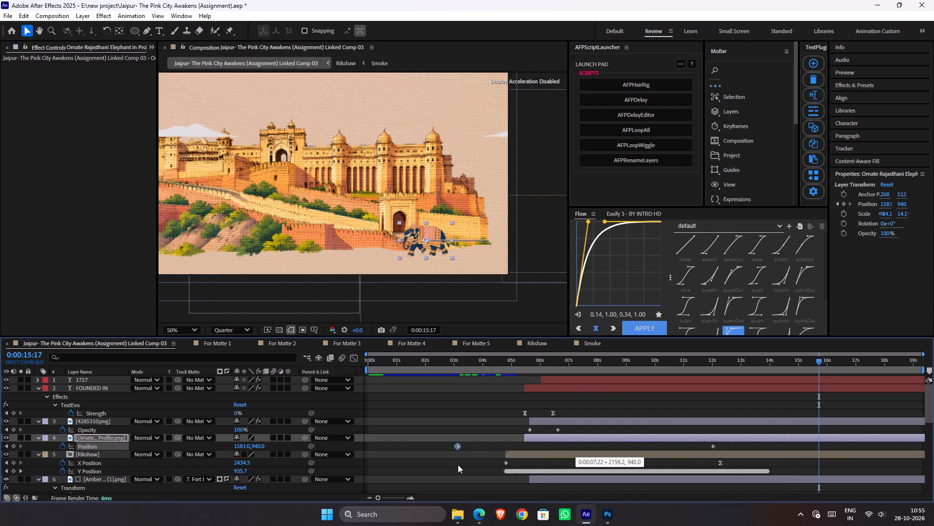
drag(458, 465, 521, 455)
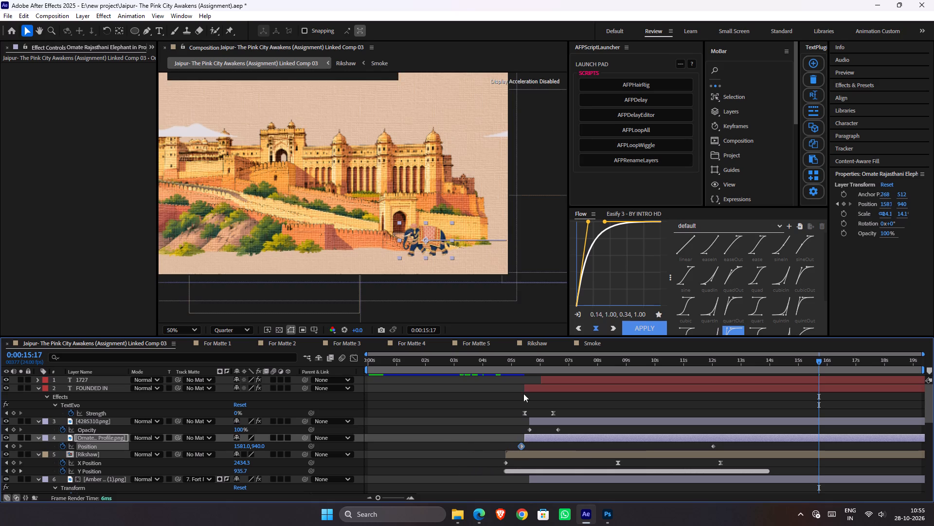
click(527, 364)
key(space)
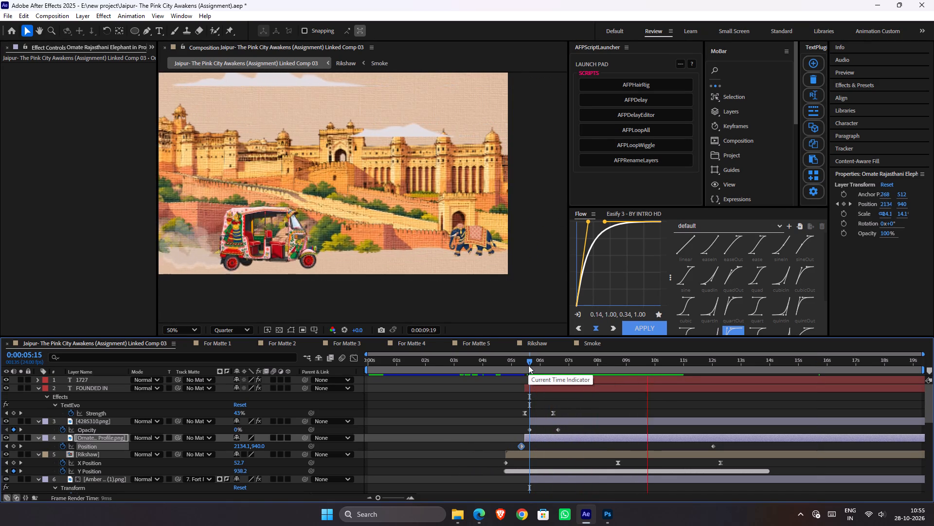
key(space)
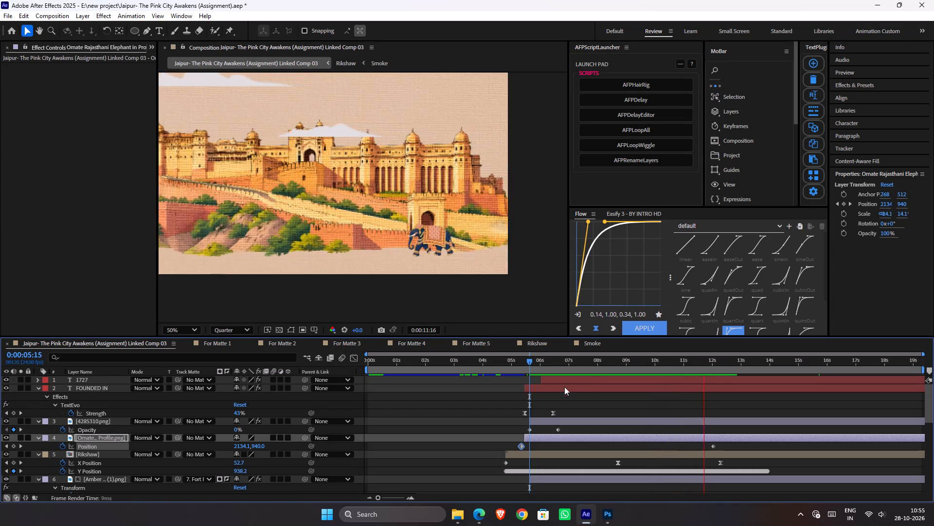
Move the elephant's end position keyframe to about 13.1 seconds and preview the walk.
drag(715, 446, 749, 447)
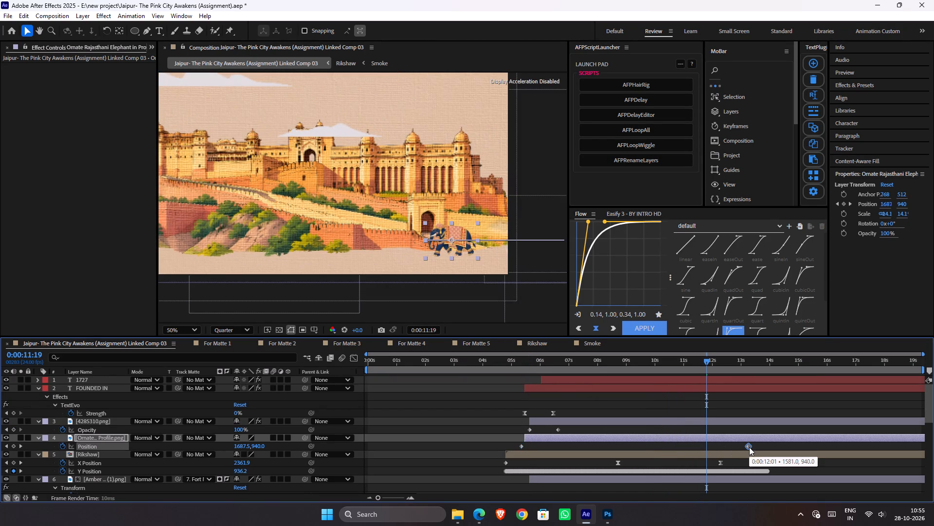
drag(749, 447, 745, 447)
click(581, 366)
key(space)
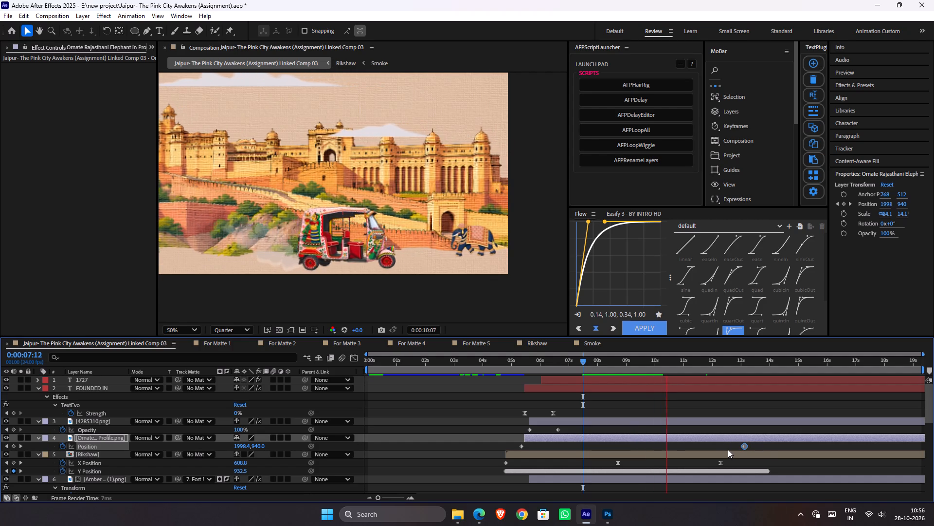
key(space)
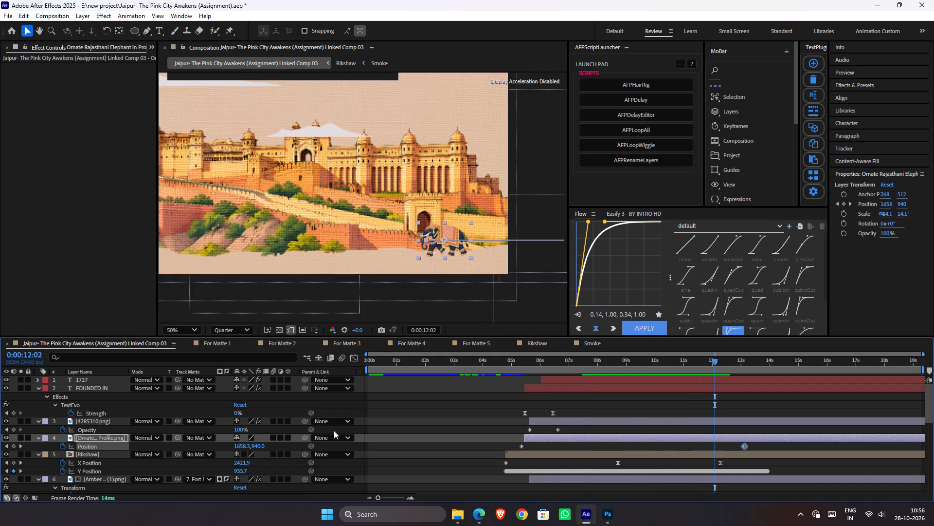
Place the elephant layer directly beneath the Rikshaw layer and preview the rickshaw passing in front of it.
drag(95, 441, 97, 470)
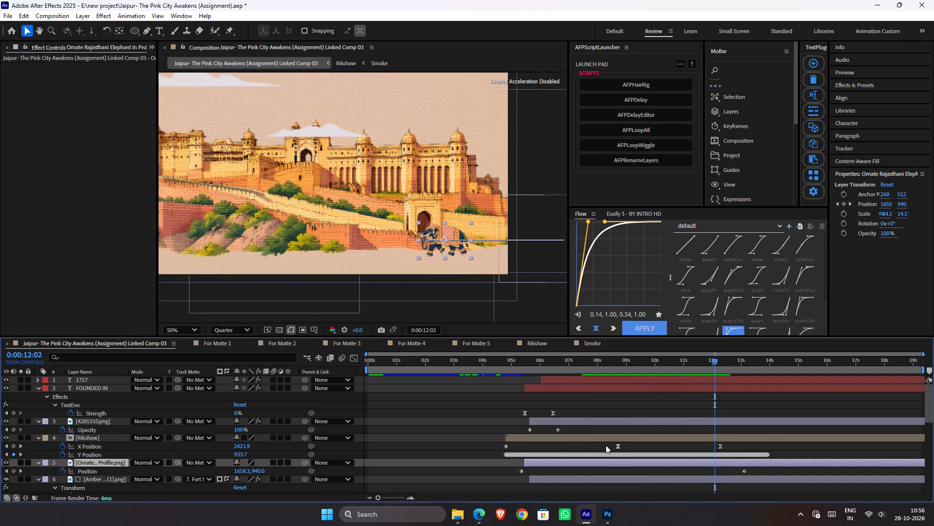
drag(665, 367, 623, 374)
key(space)
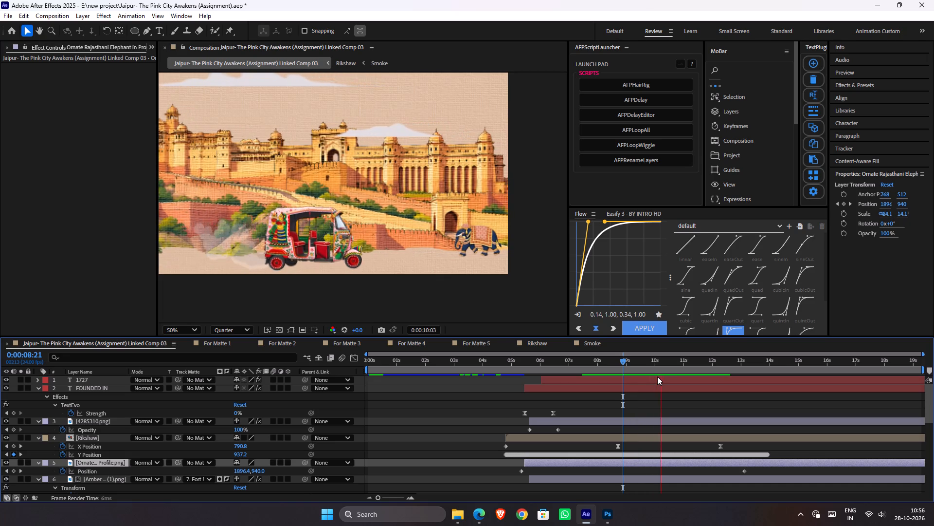
key(space)
key(space)
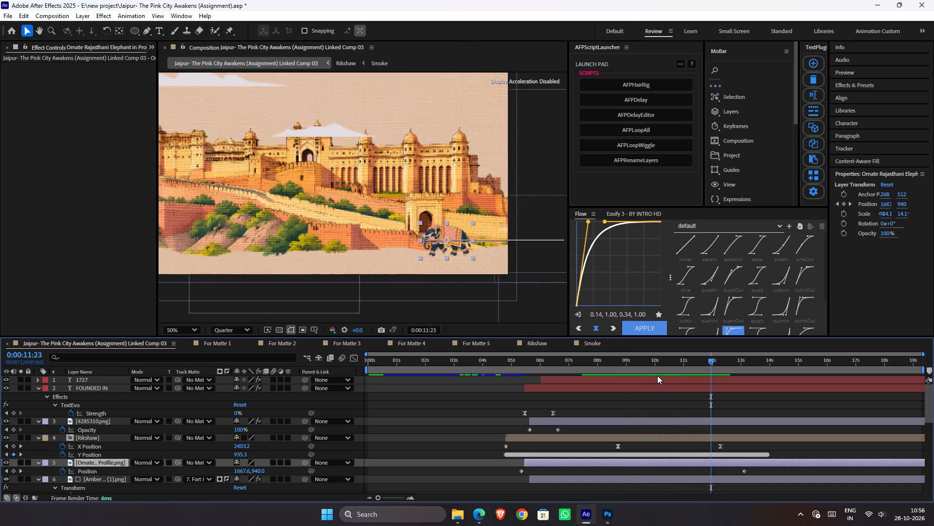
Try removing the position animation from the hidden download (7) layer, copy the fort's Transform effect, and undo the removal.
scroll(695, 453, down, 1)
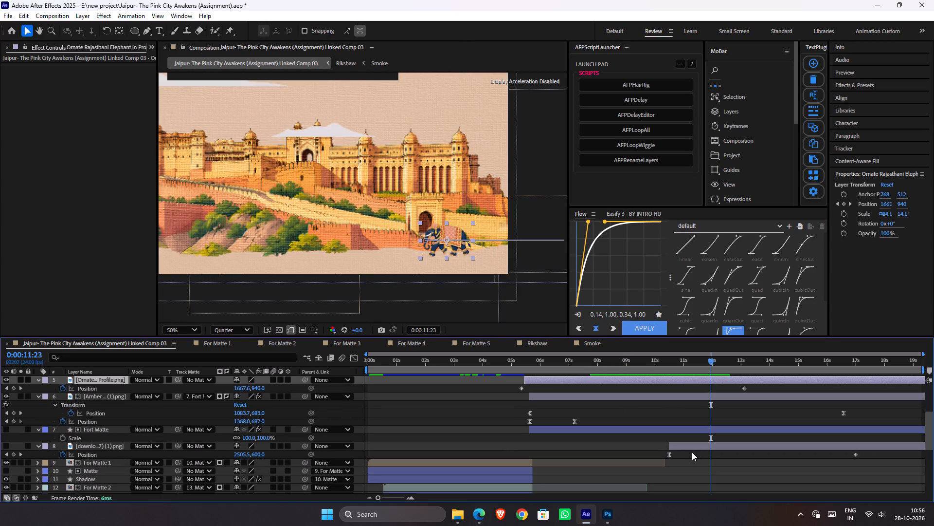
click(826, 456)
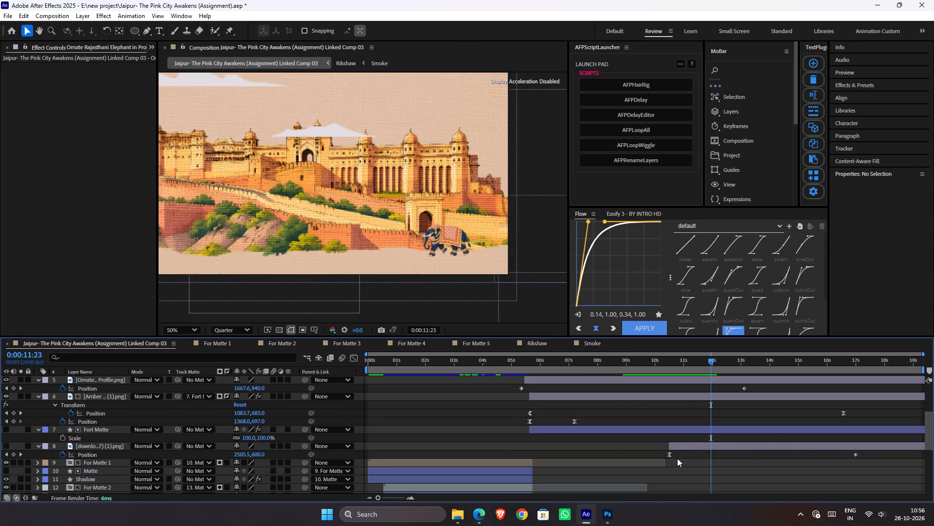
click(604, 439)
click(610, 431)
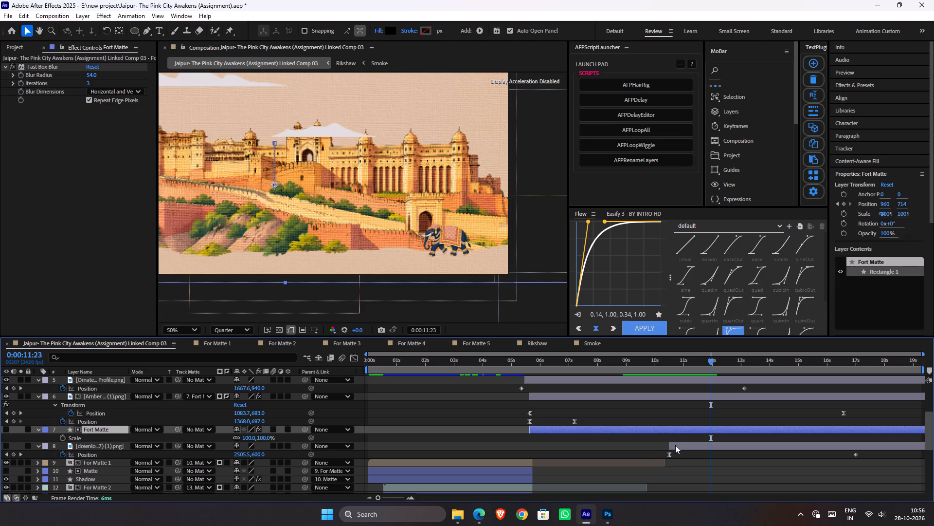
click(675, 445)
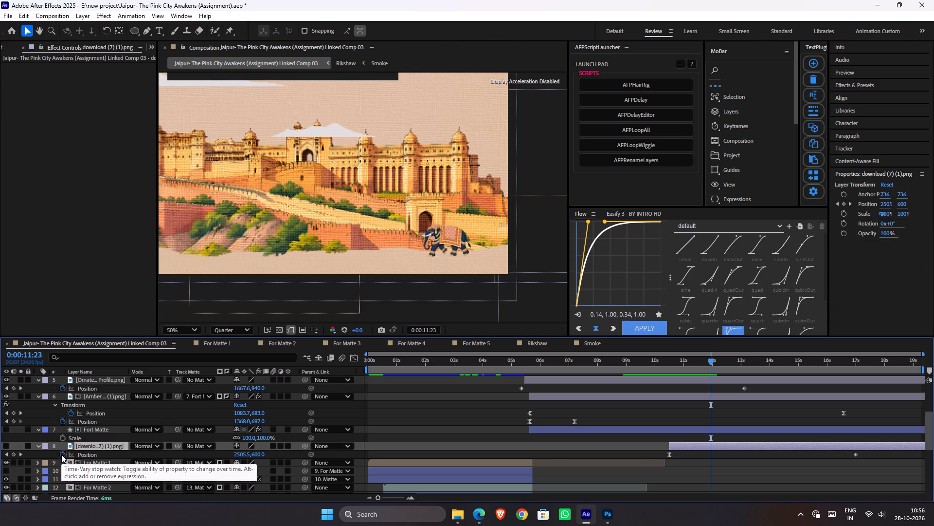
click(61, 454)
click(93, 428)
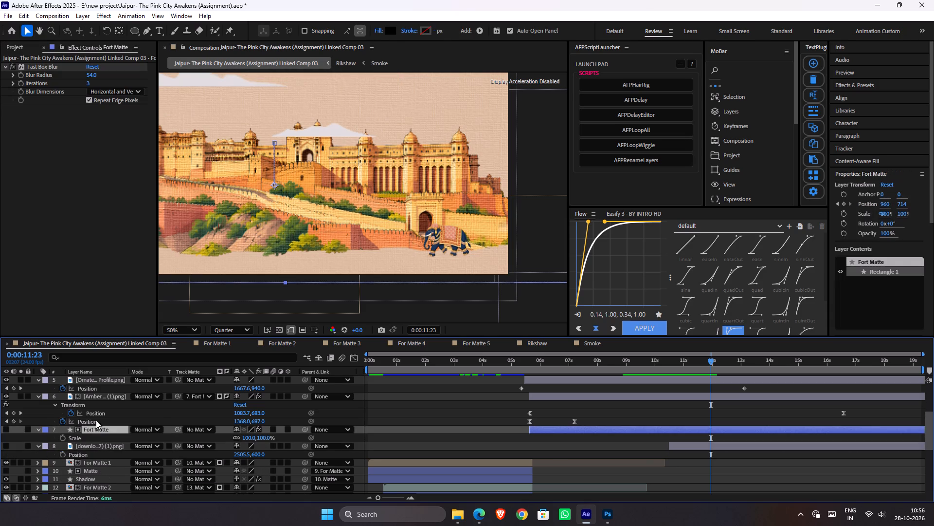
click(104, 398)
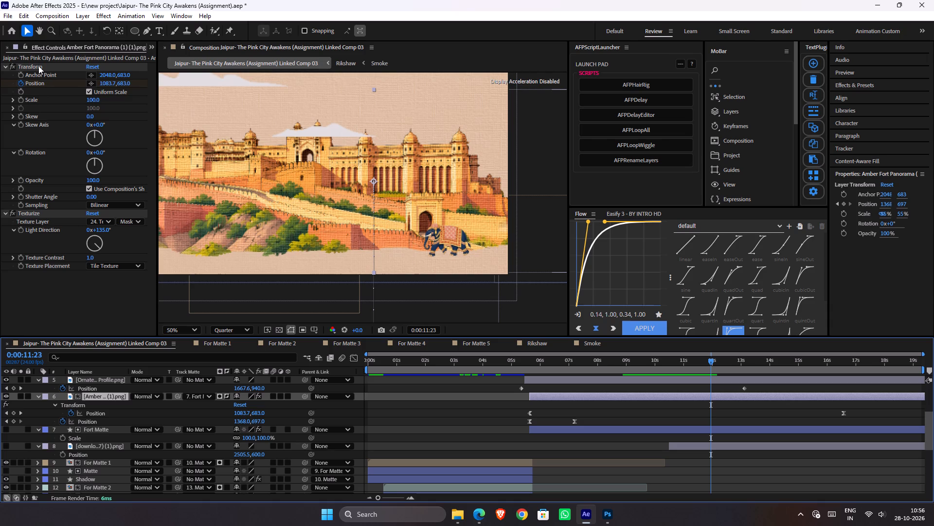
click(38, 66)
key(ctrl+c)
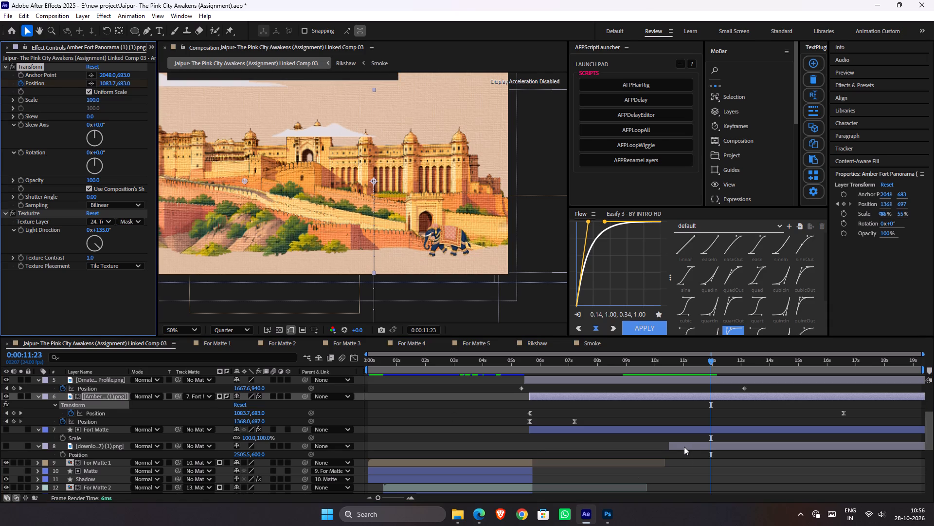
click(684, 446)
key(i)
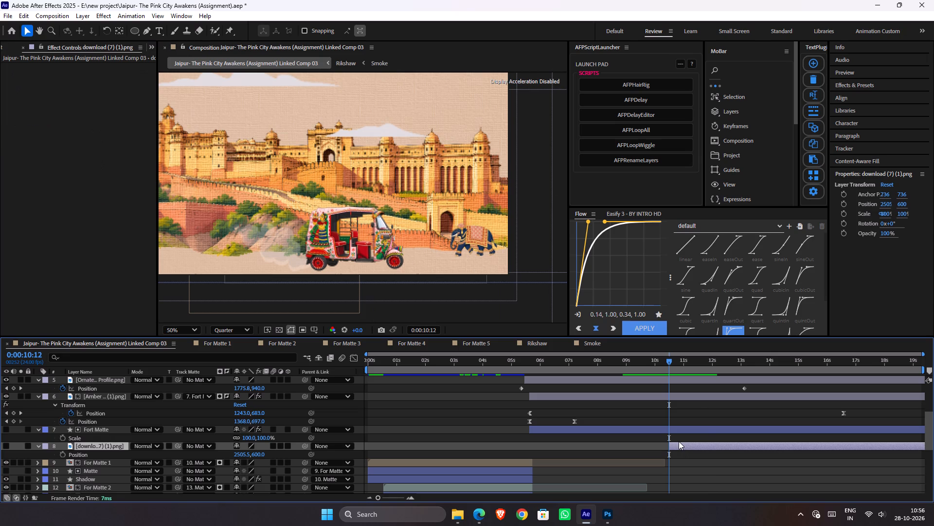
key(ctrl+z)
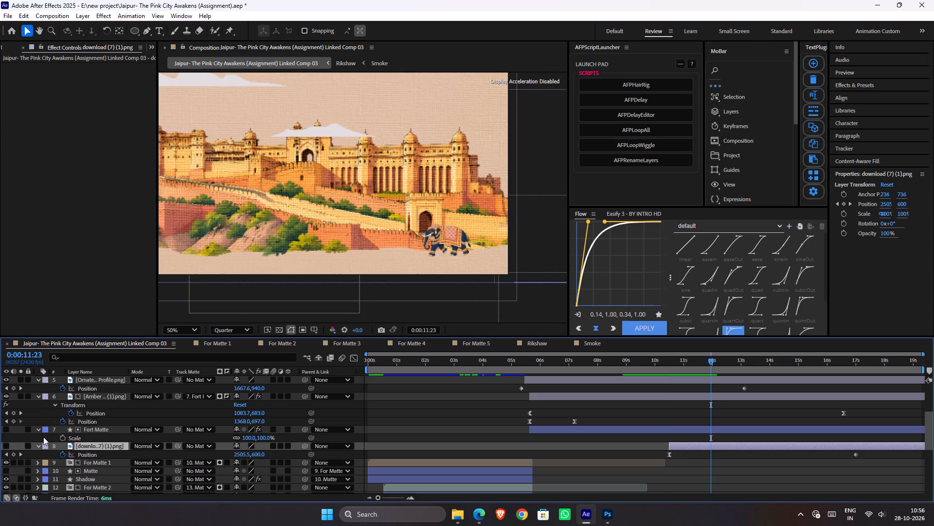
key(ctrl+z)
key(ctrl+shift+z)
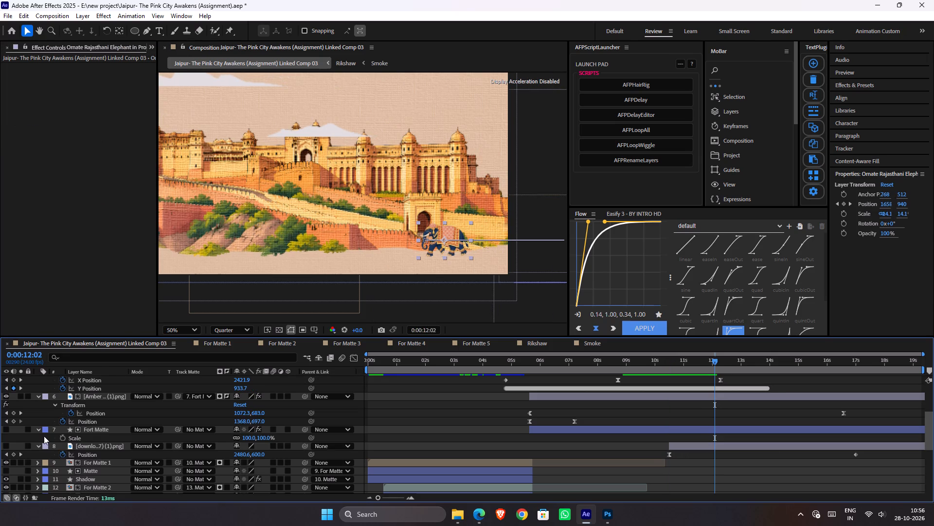
Show and solo the download (7) palace image, inspect its motion up to about 15 seconds, and delete the layer.
click(82, 445)
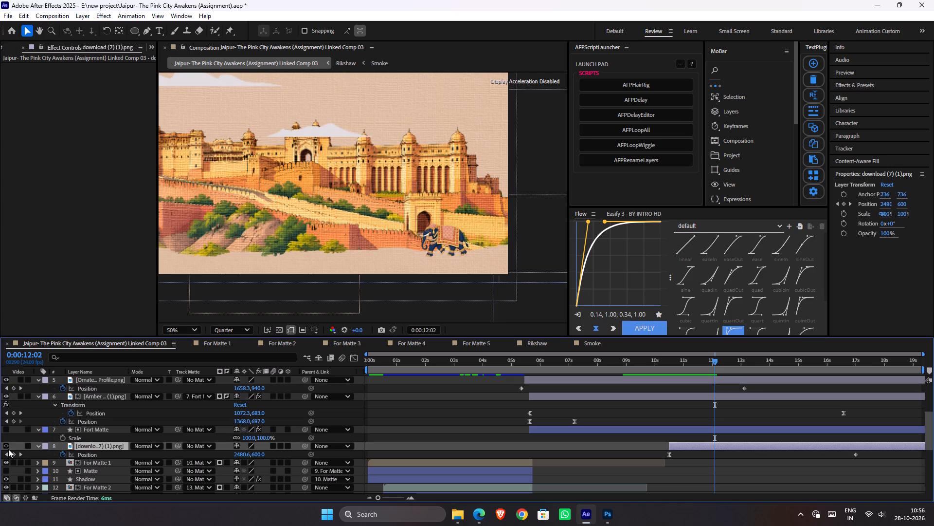
click(8, 449)
click(22, 448)
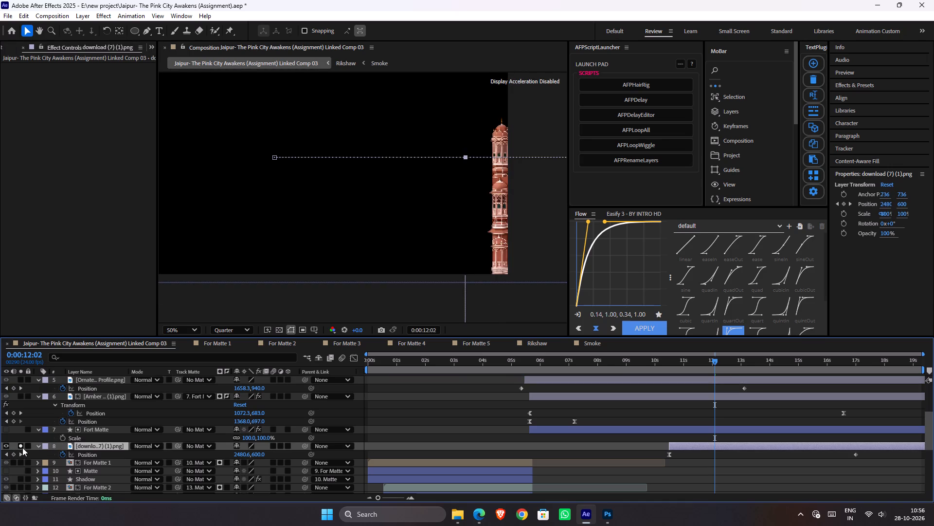
click(22, 448)
click(23, 447)
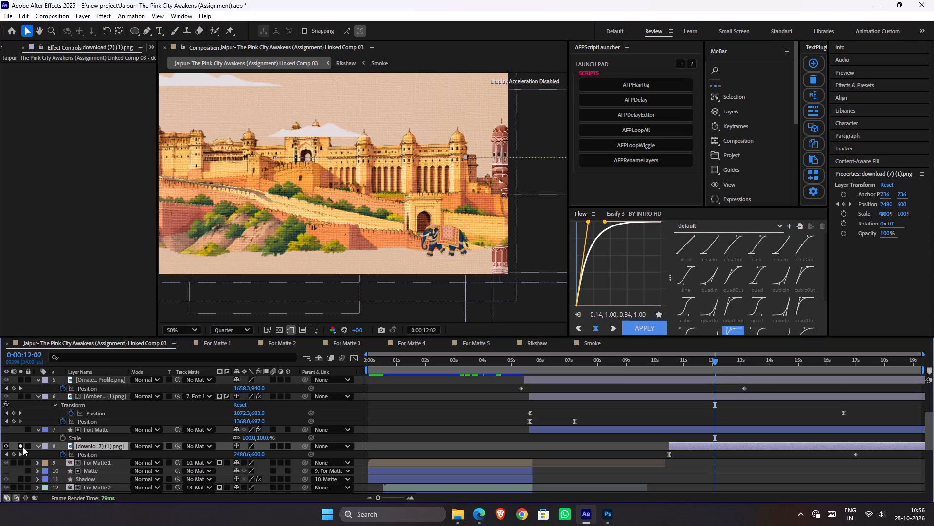
drag(713, 360, 781, 361)
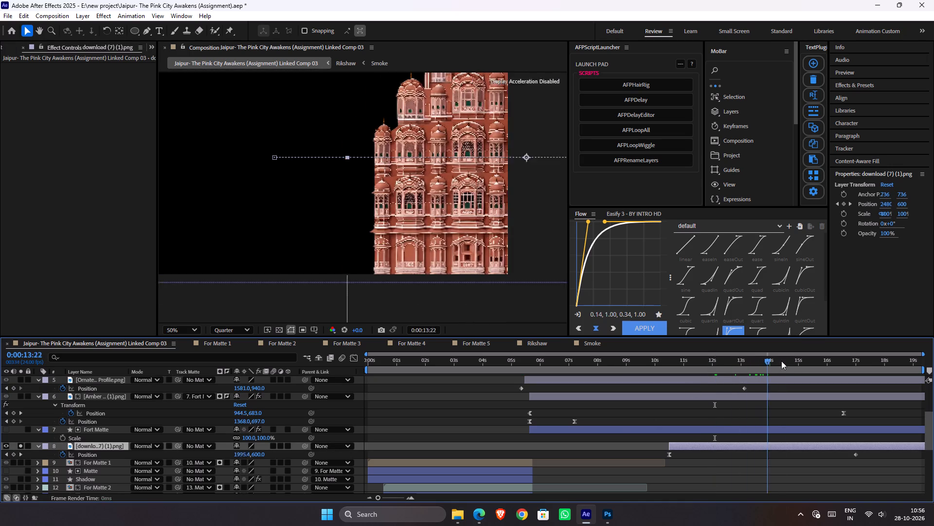
drag(781, 361, 800, 362)
click(83, 447)
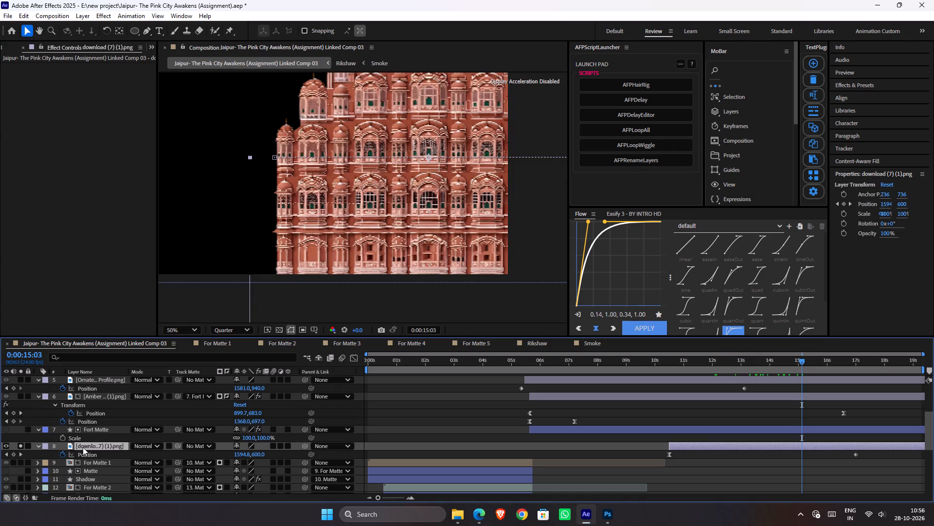
key(Delete)
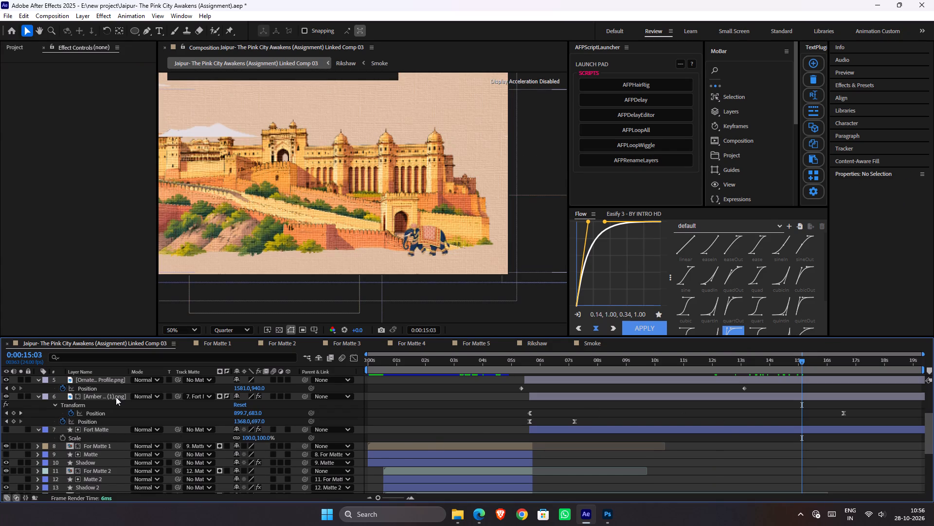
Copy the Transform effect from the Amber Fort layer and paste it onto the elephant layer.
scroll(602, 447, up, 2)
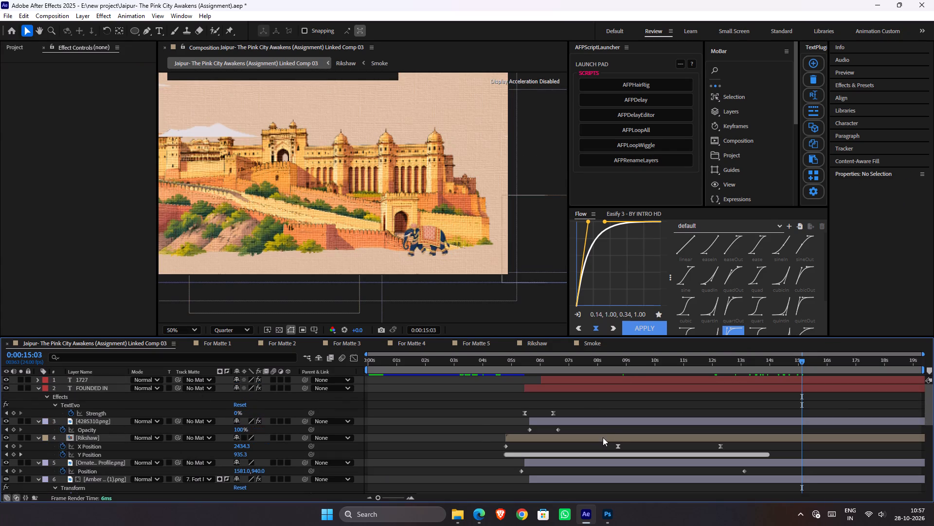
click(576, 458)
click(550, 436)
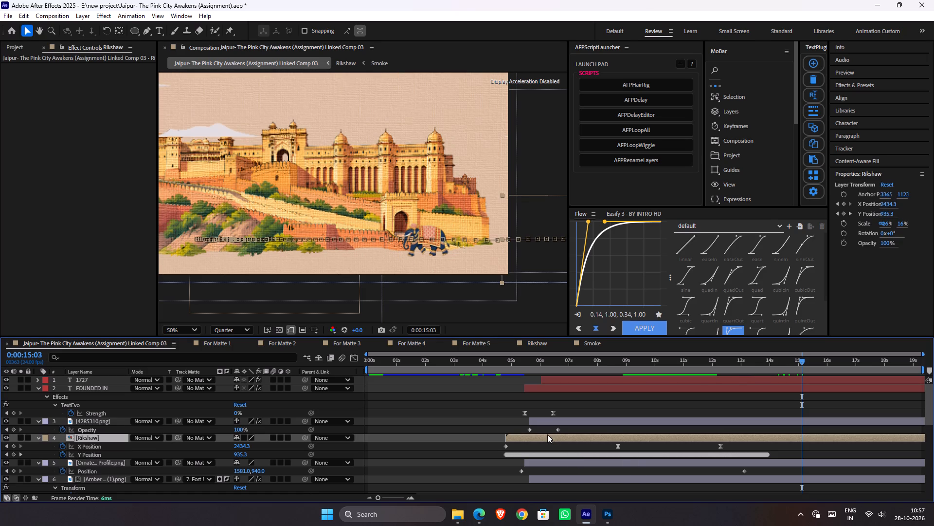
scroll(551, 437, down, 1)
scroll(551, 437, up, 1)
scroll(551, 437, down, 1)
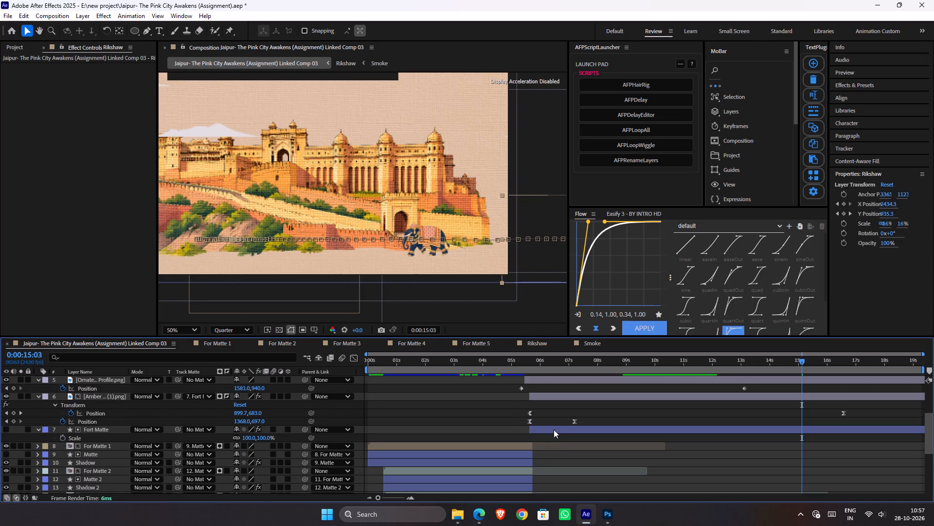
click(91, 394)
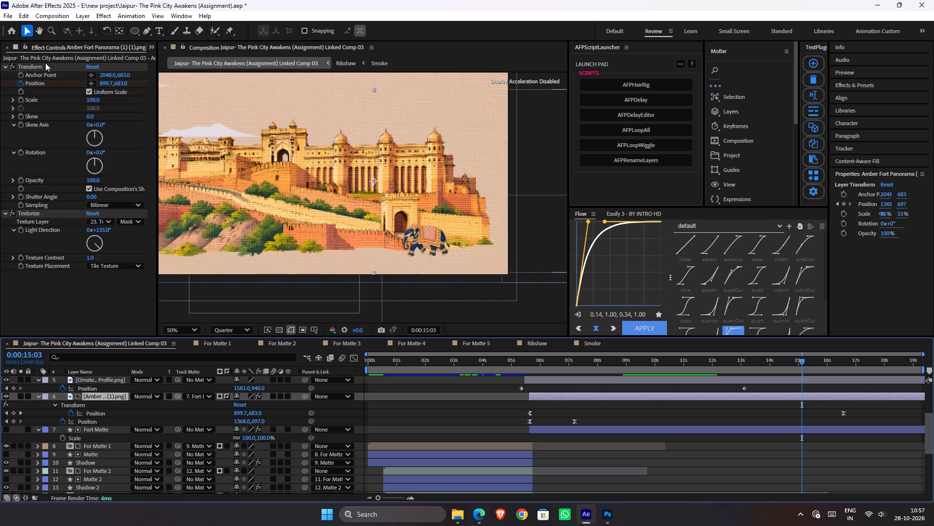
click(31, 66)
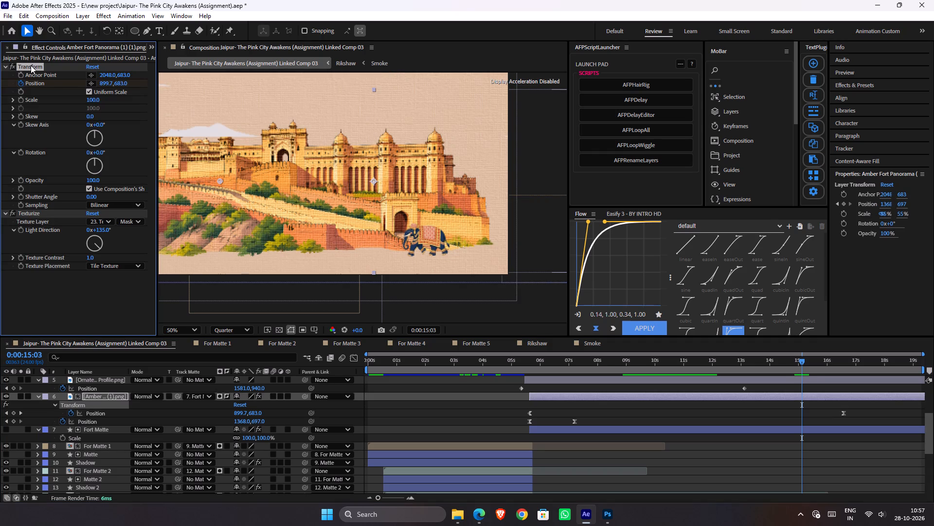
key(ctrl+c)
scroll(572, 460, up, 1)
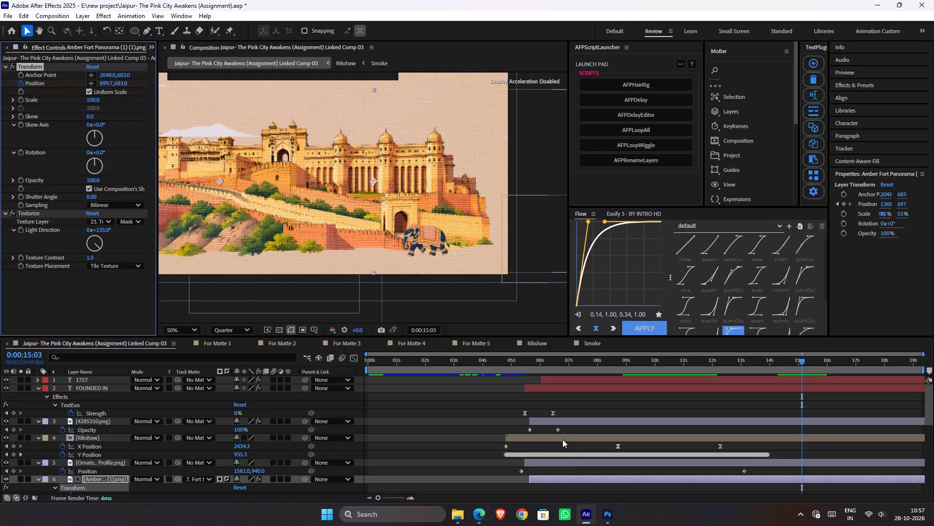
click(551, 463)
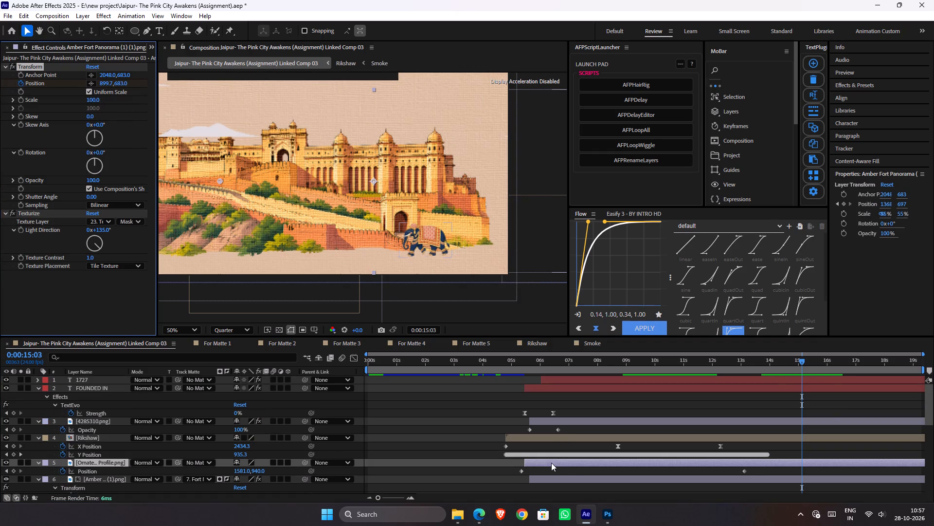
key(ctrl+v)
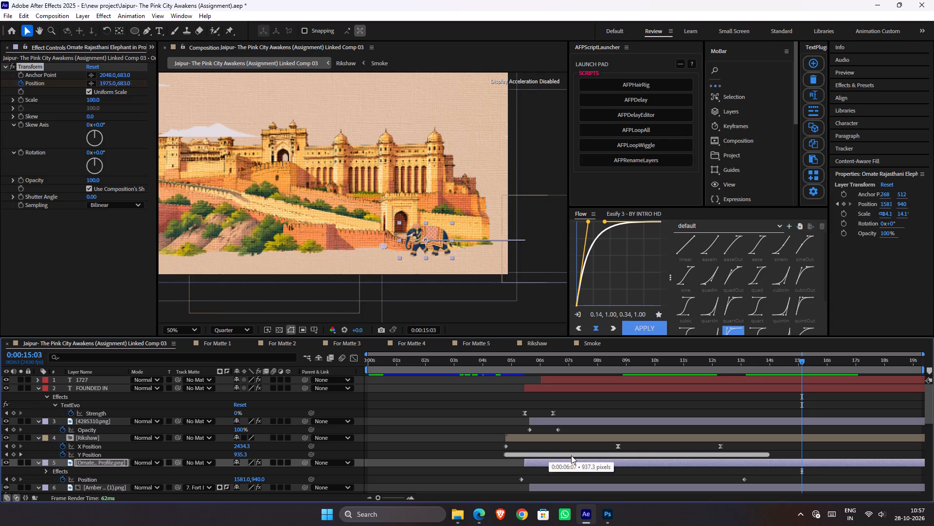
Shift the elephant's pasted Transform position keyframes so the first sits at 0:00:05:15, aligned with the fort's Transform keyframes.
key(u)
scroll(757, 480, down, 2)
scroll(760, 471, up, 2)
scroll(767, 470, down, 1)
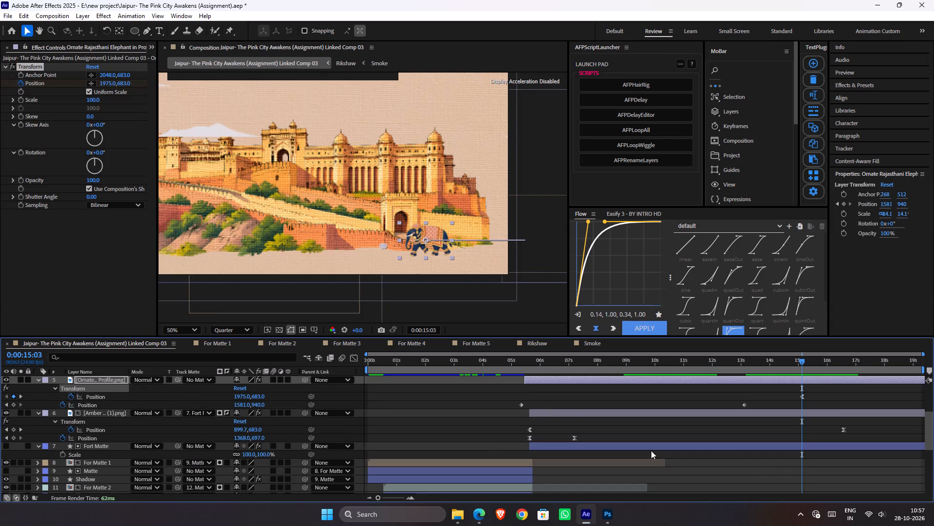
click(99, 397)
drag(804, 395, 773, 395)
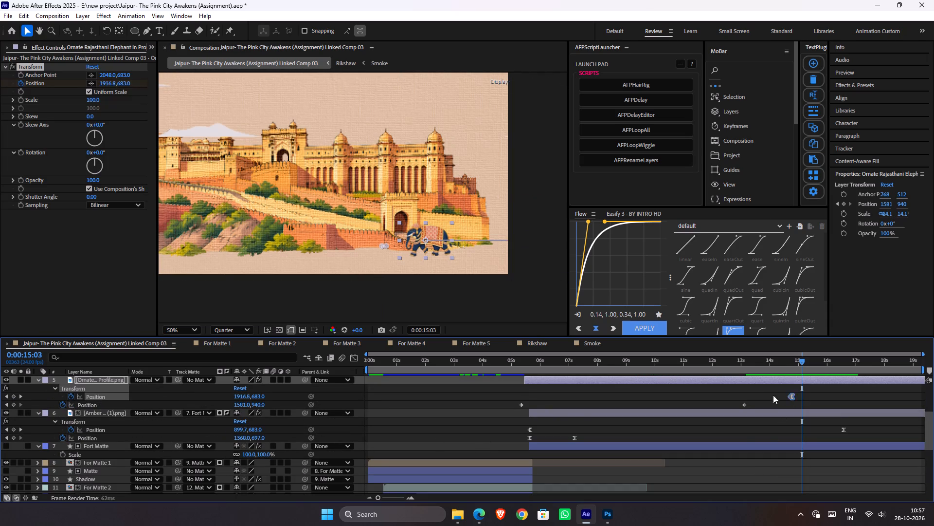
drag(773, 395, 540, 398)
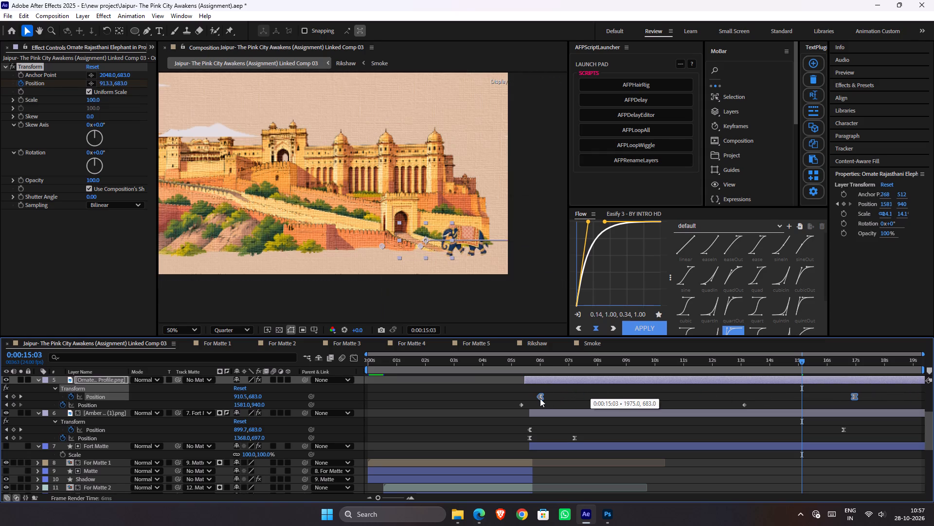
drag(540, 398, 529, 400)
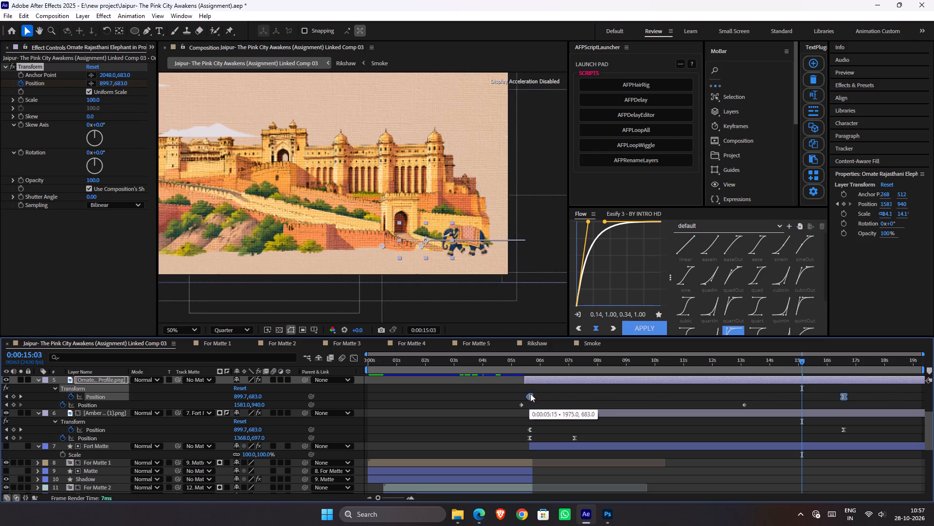
Preview the scene from about 5.6 seconds to check the elephant's motion against the fort and rickshaw.
click(529, 369)
key(space)
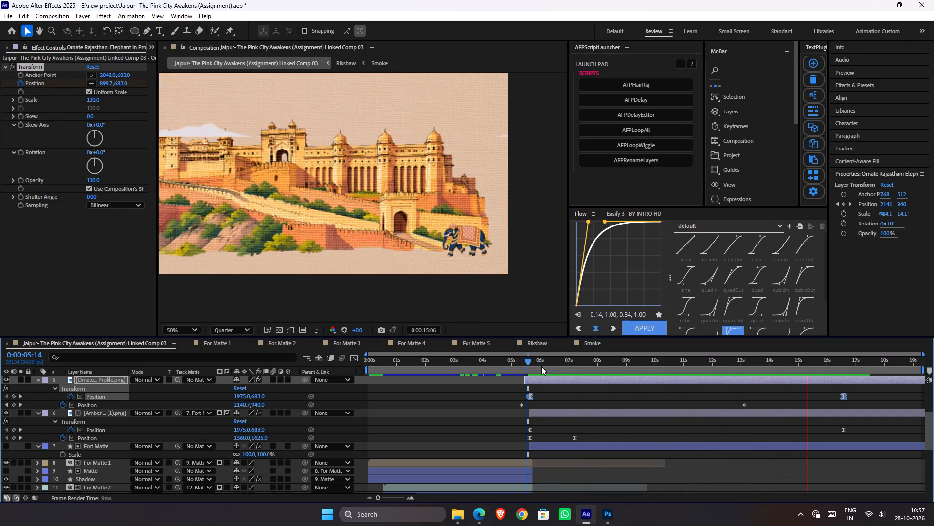
key(space)
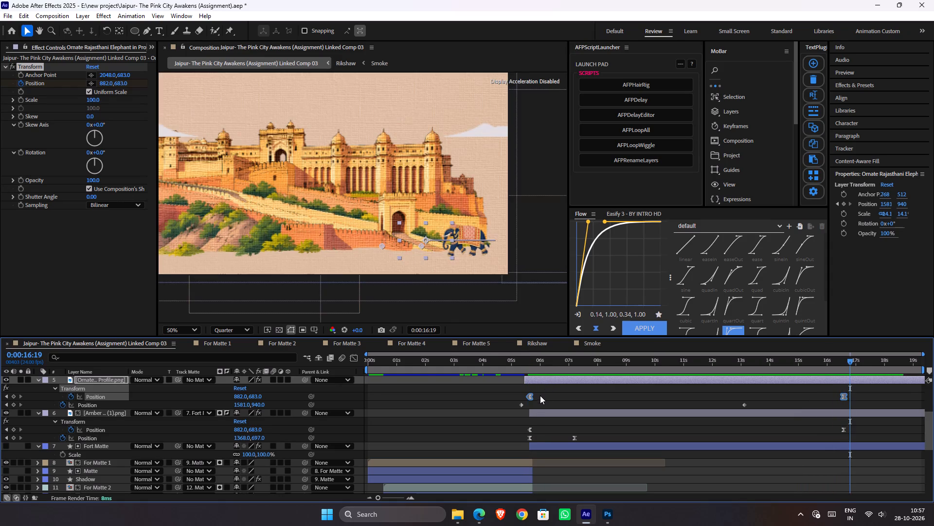
alt+scroll(539, 396, up, 2)
alt+scroll(533, 397, down, 3)
click(532, 366)
click(534, 365)
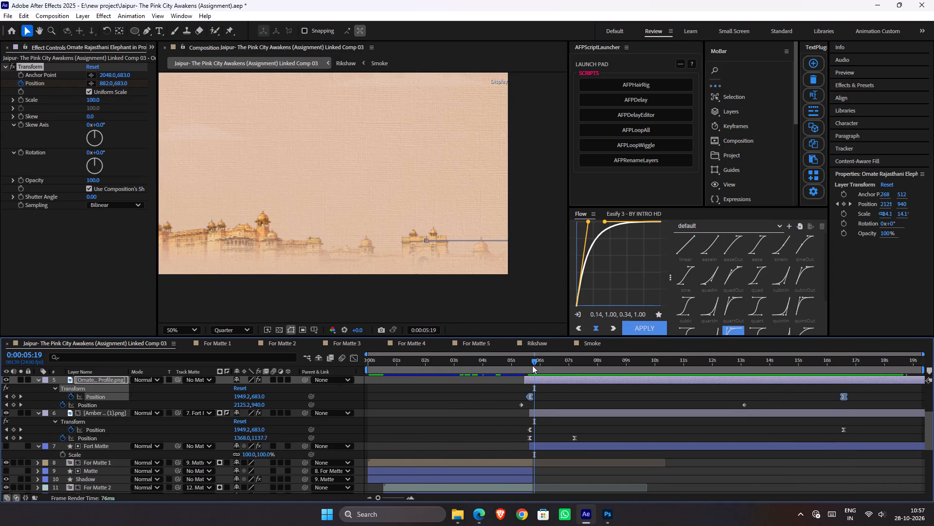
key(space)
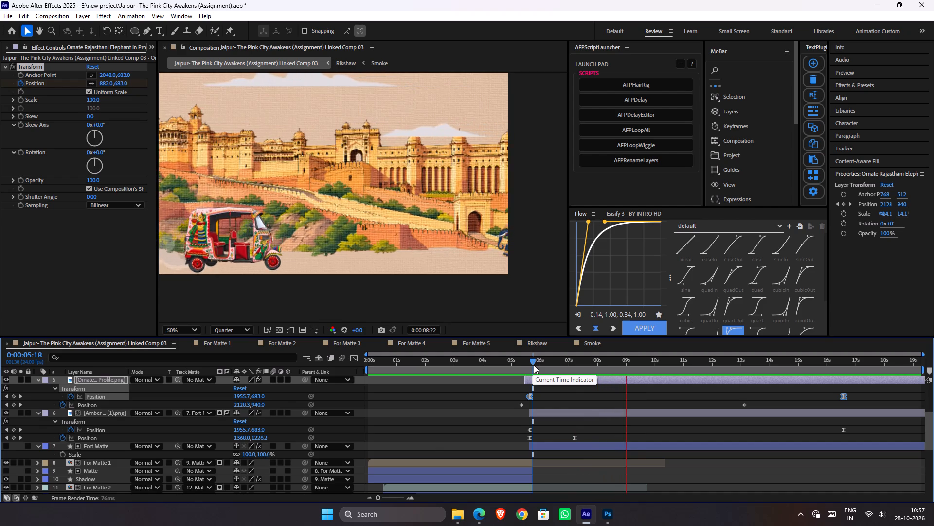
key(space)
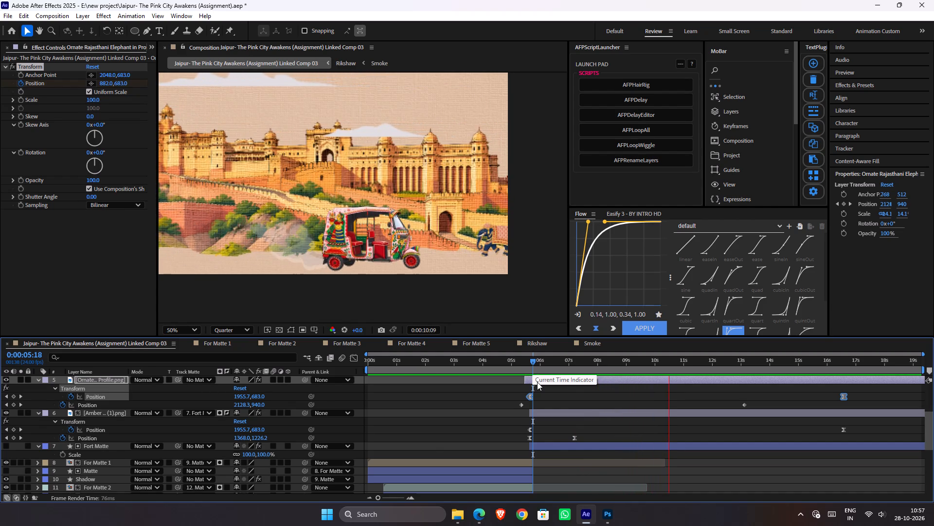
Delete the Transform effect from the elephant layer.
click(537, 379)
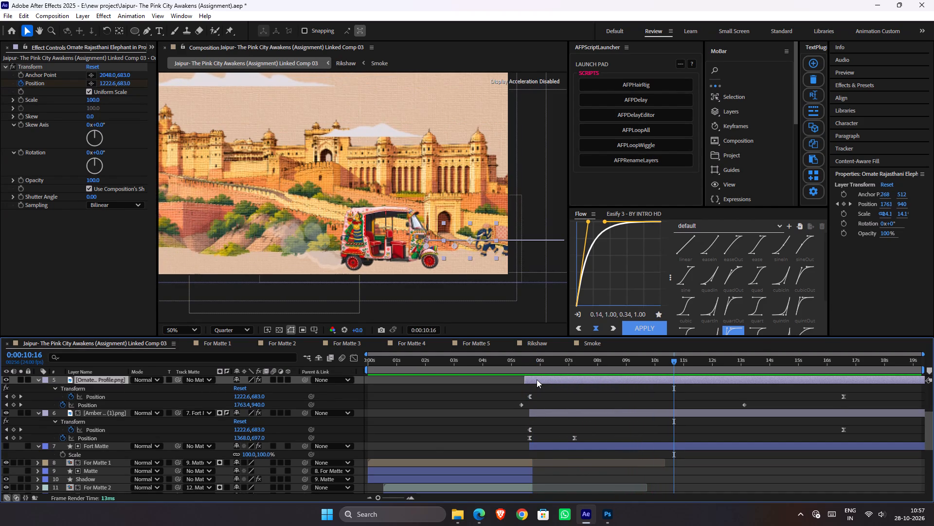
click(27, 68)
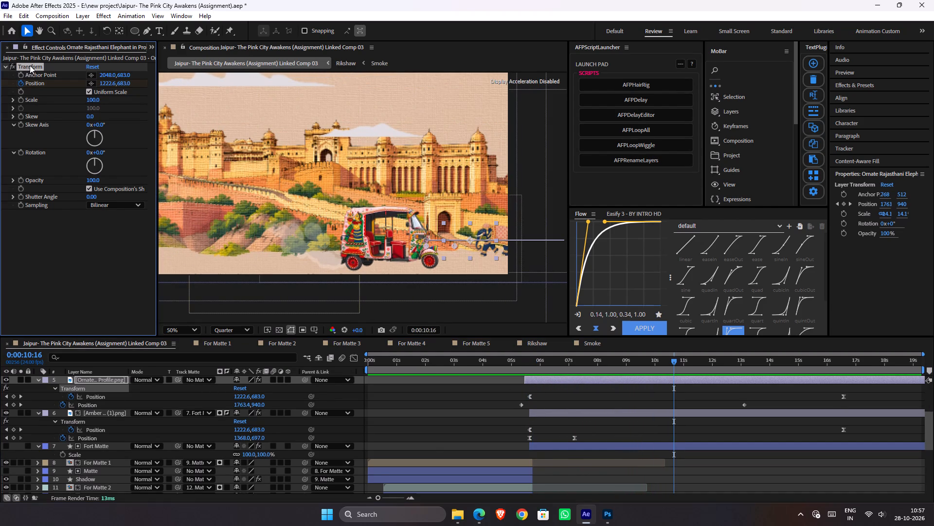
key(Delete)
Remove the elephant layer's position keyframes and cut the layer from the main composition.
click(541, 379)
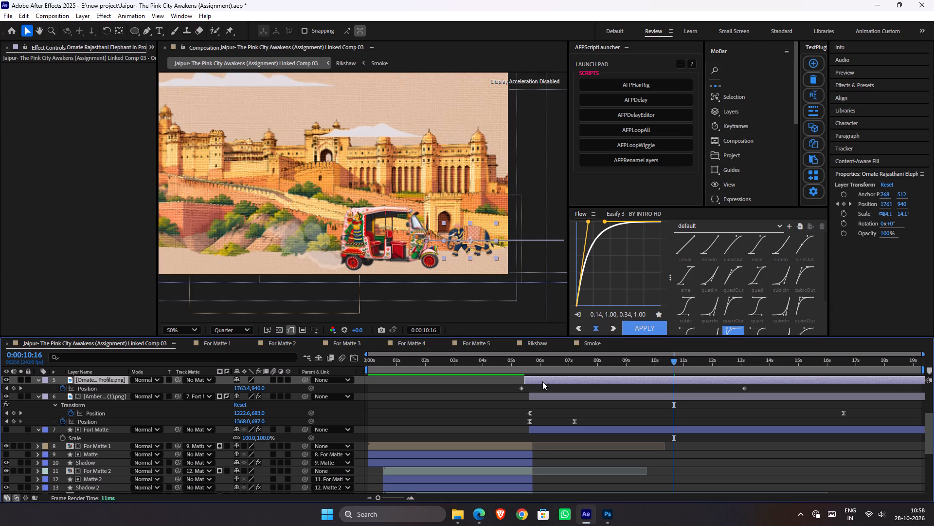
click(64, 388)
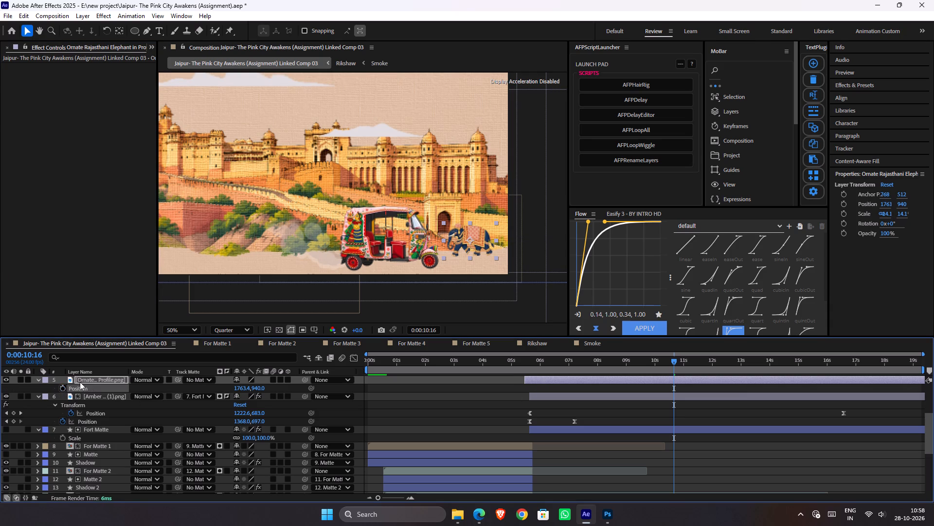
click(85, 381)
key(ctrl+x)
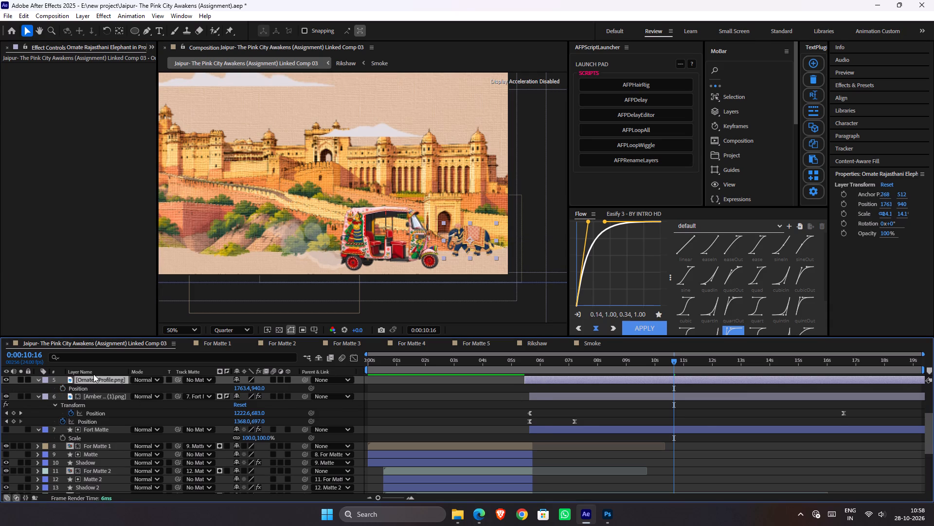
Pre-compose the Amber Fort layer, leaving all attributes in the main composition.
click(560, 379)
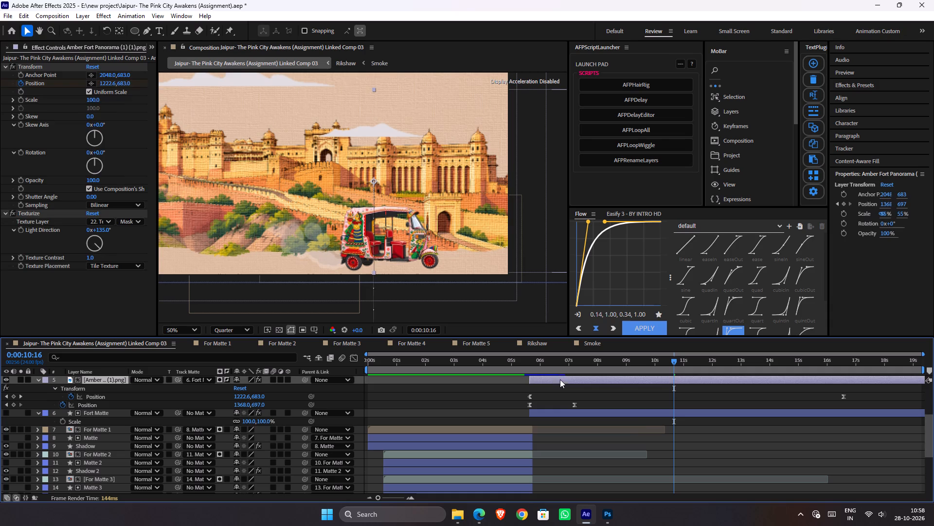
key(ctrl+shift+c)
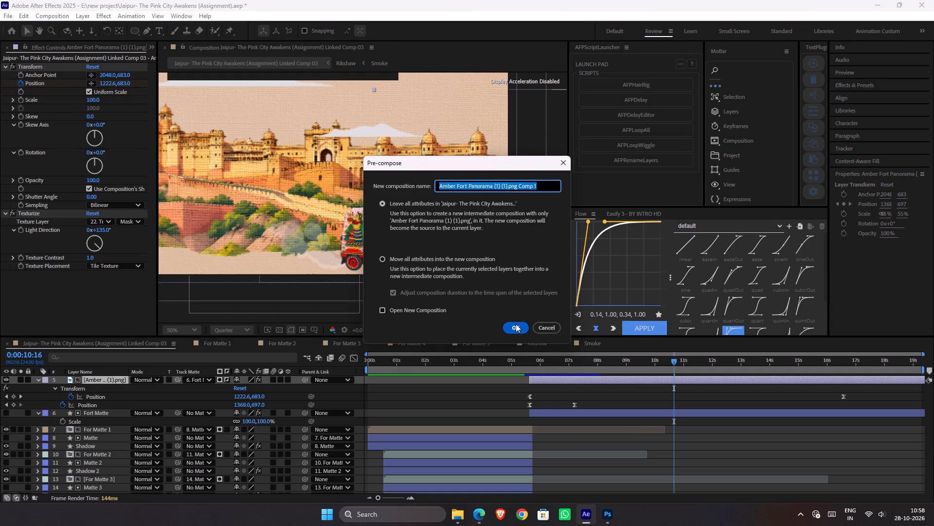
click(516, 324)
Paste the elephant layer into the Amber Fort precomp above the fort image and align its start with the composition's beginning.
click(560, 379)
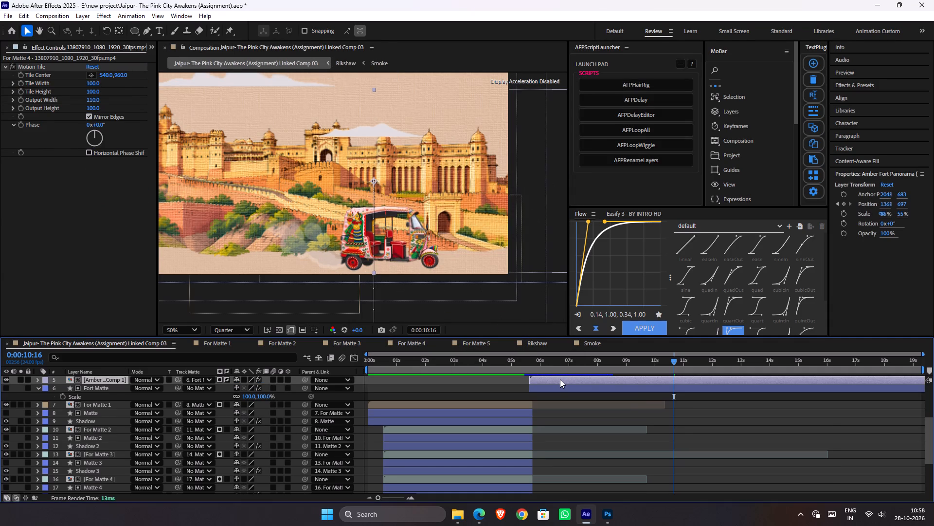
double_click(560, 379)
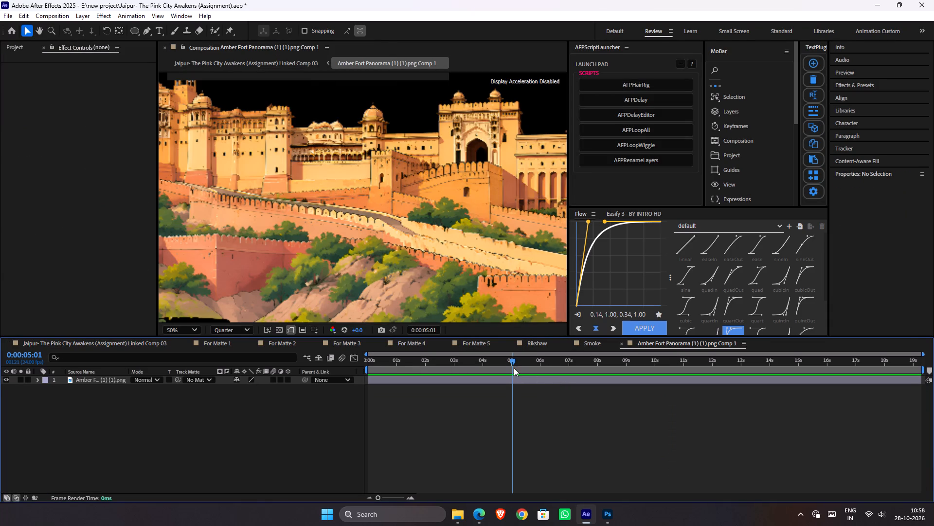
key(ctrl+v)
scroll(437, 253, down, 2)
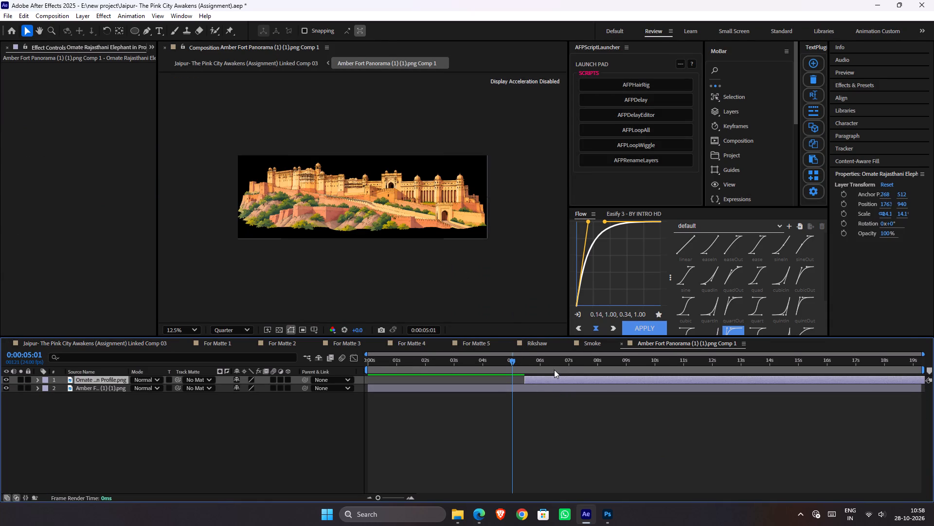
drag(553, 378, 398, 381)
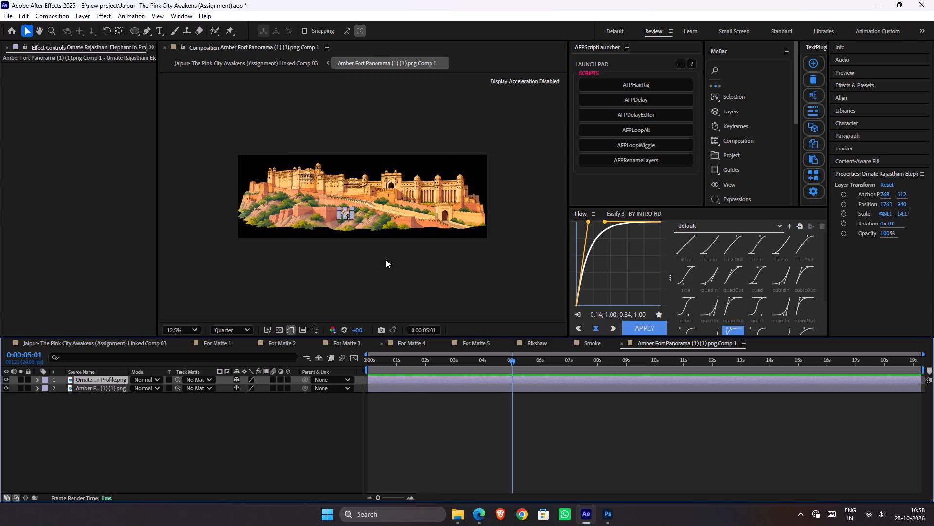
Place the elephant on the ground just in front of the fort's gateway and scale it up to about 17%.
scroll(386, 251, up, 1)
drag(330, 230, 545, 263)
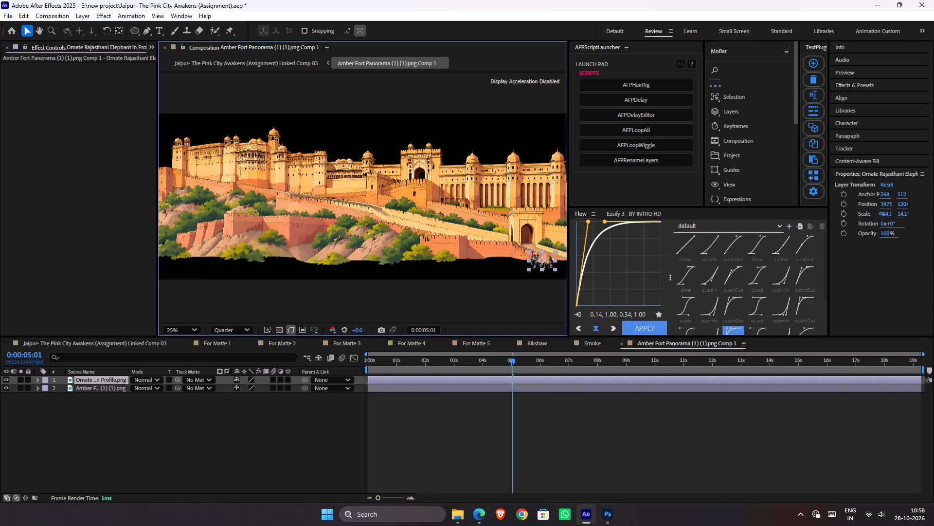
drag(545, 263, 543, 262)
scroll(548, 262, up, 1)
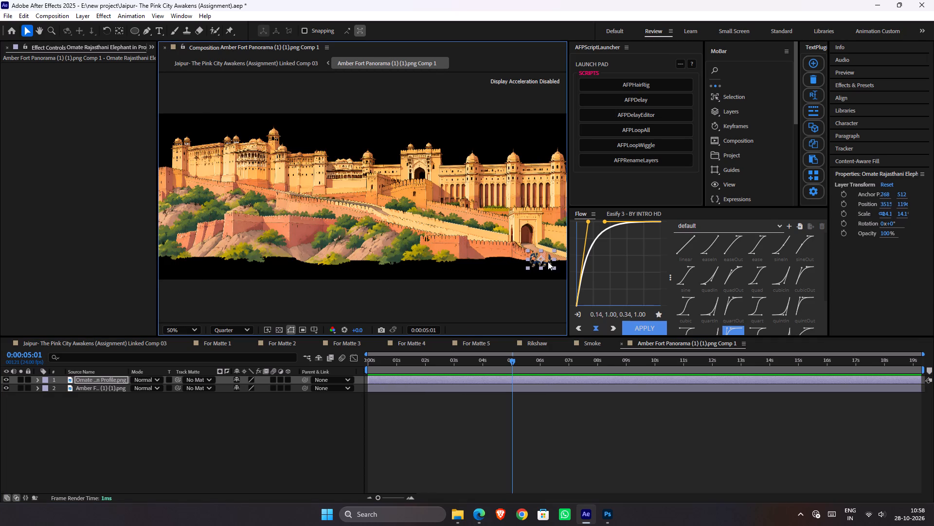
key(space)
key(space)
key(space)
key(space)
key(space)
key(space)
key(space)
key(space)
drag(543, 262, 296, 222)
drag(477, 282, 471, 277)
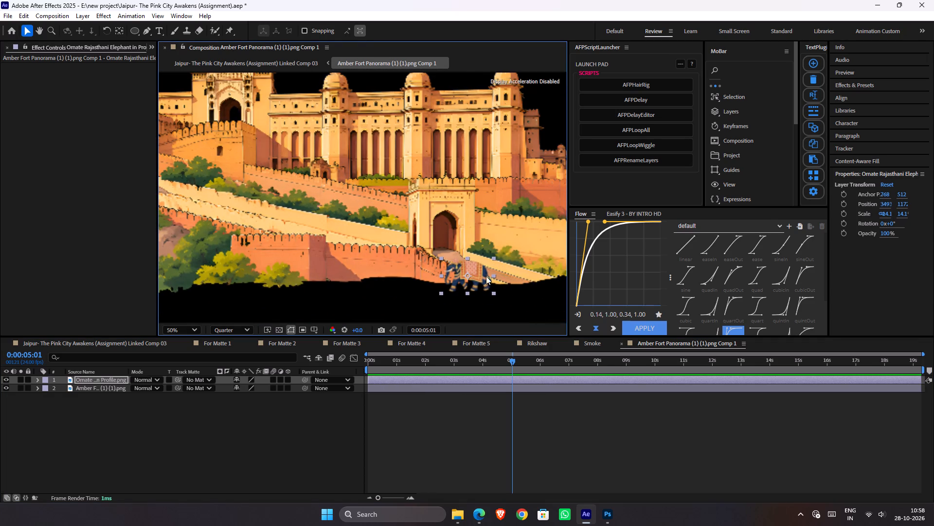
drag(495, 277, 502, 279)
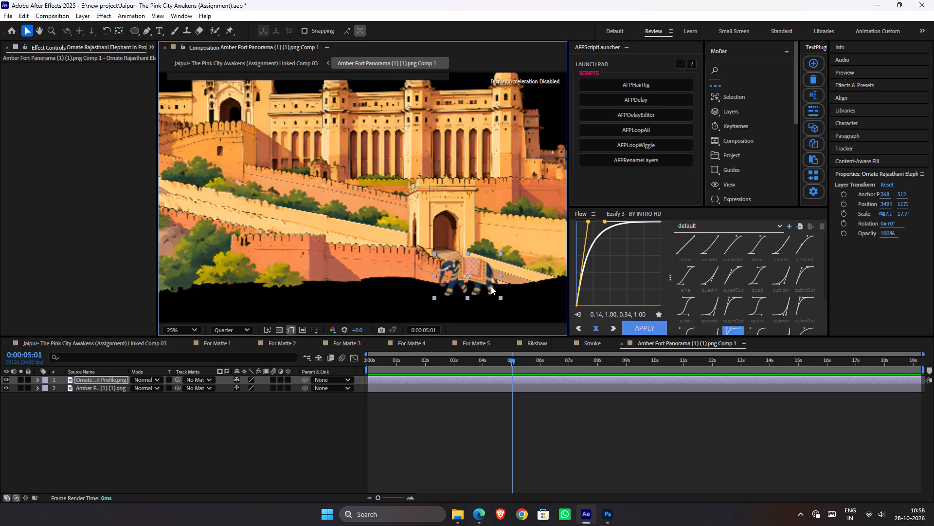
Preview the main composition from about 6 to 12 seconds to check the elephant's size and motion with the fort.
scroll(491, 286, down, 1)
click(149, 341)
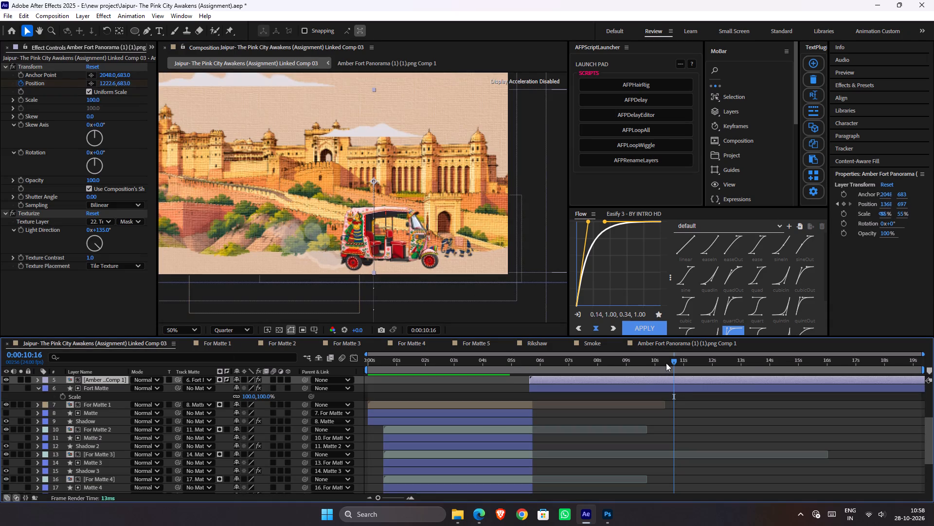
drag(668, 363, 641, 367)
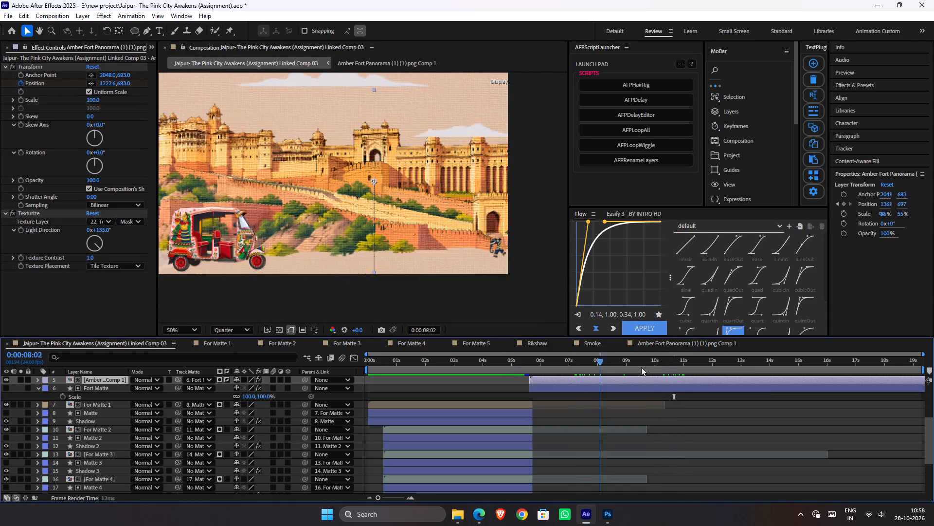
drag(641, 367, 676, 369)
scroll(397, 230, down, 1)
key(space)
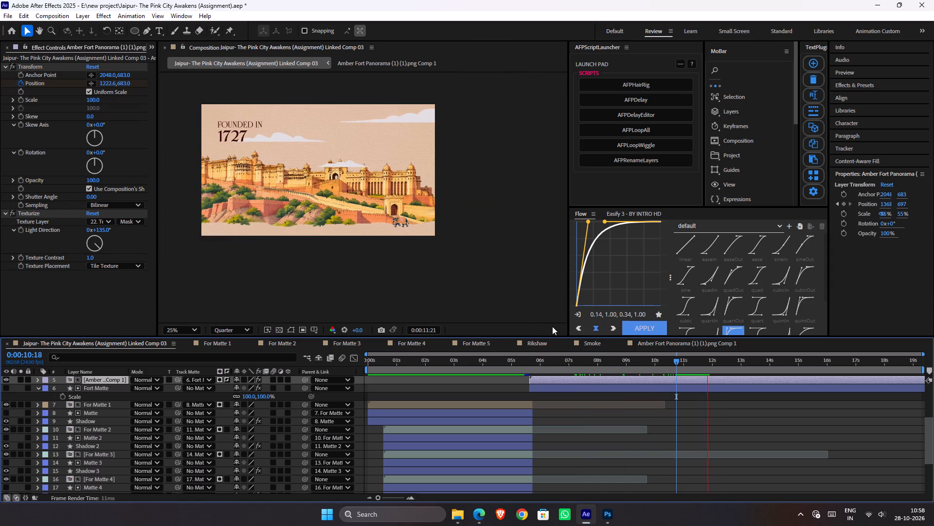
key(space)
drag(642, 363, 569, 363)
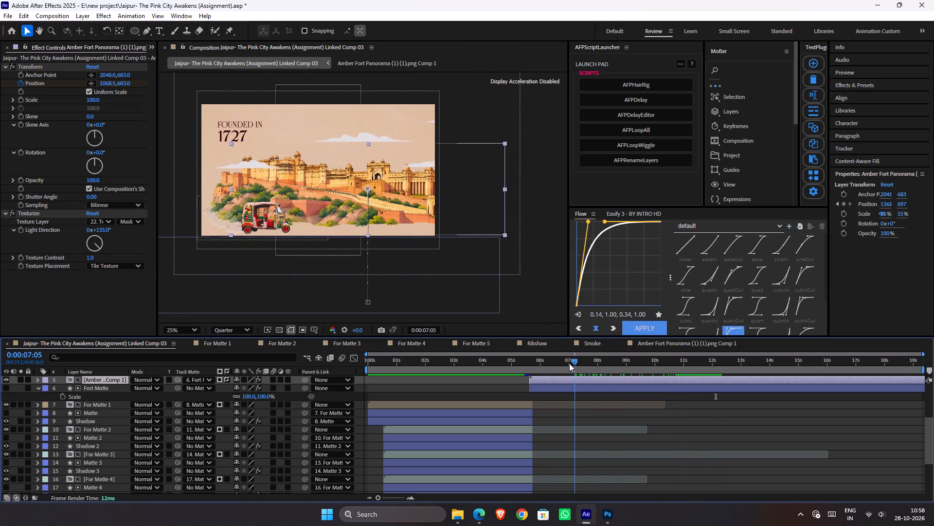
drag(569, 363, 557, 362)
key(space)
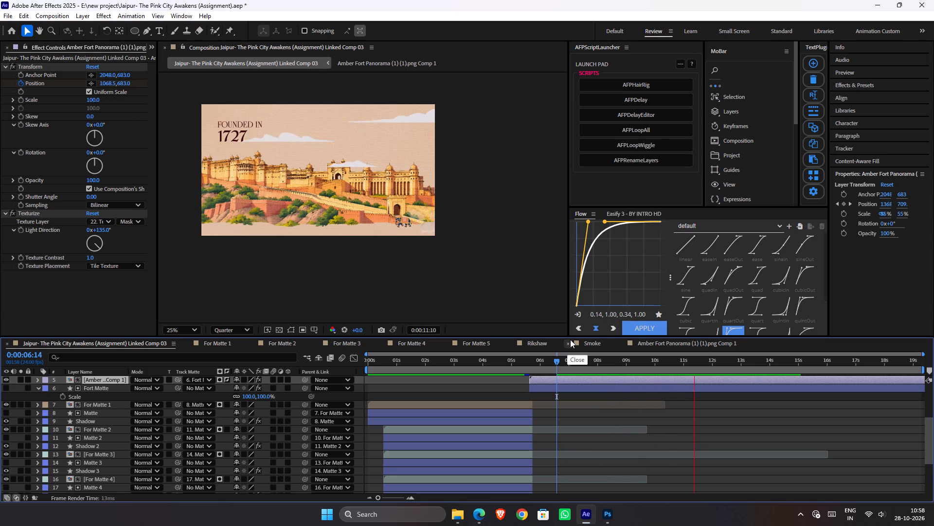
key(space)
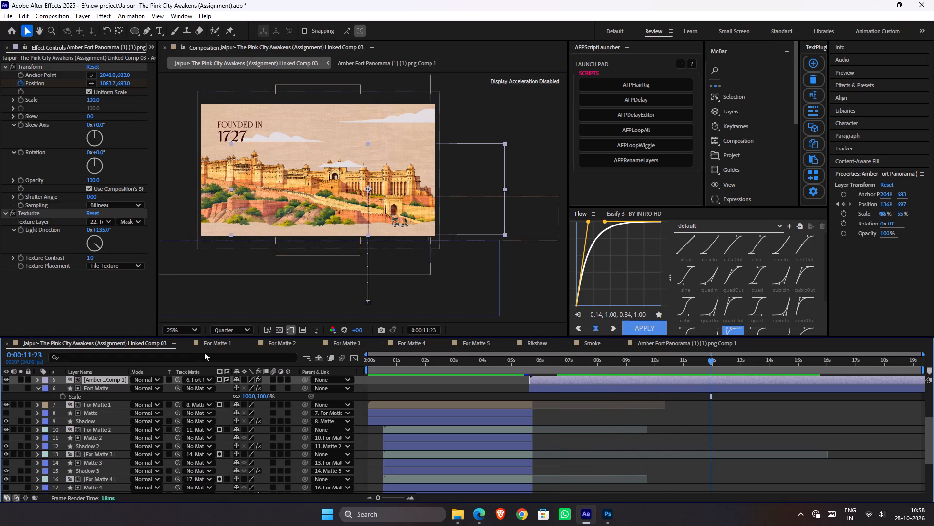
In the Amber Fort precomp, scale the elephant up to about 22%, raise it slightly in front of the gateway, and save.
click(725, 342)
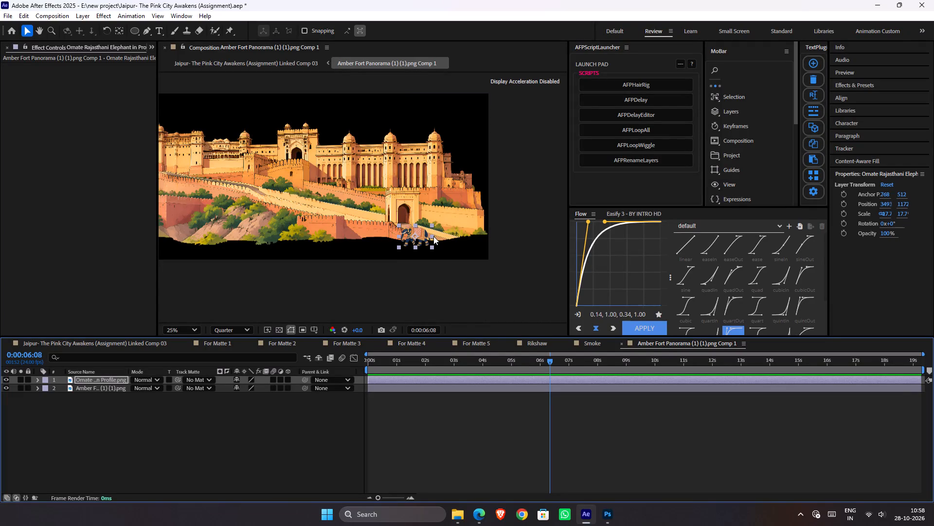
drag(433, 236, 439, 236)
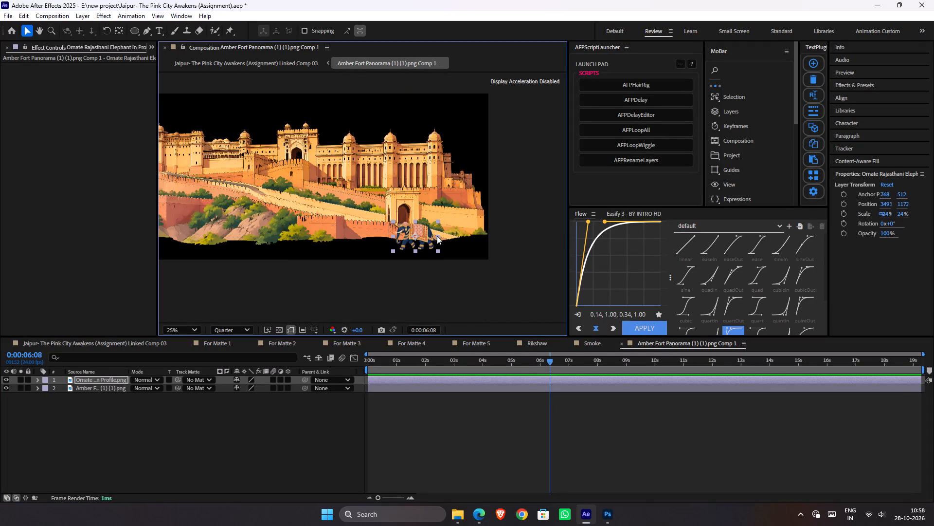
click(437, 236)
drag(426, 239, 426, 238)
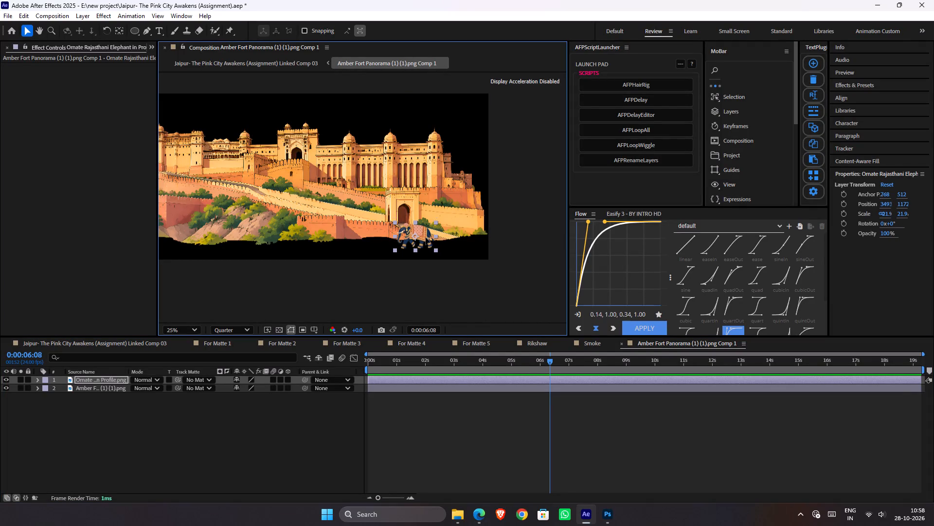
drag(426, 238, 428, 233)
key(ctrl+s)
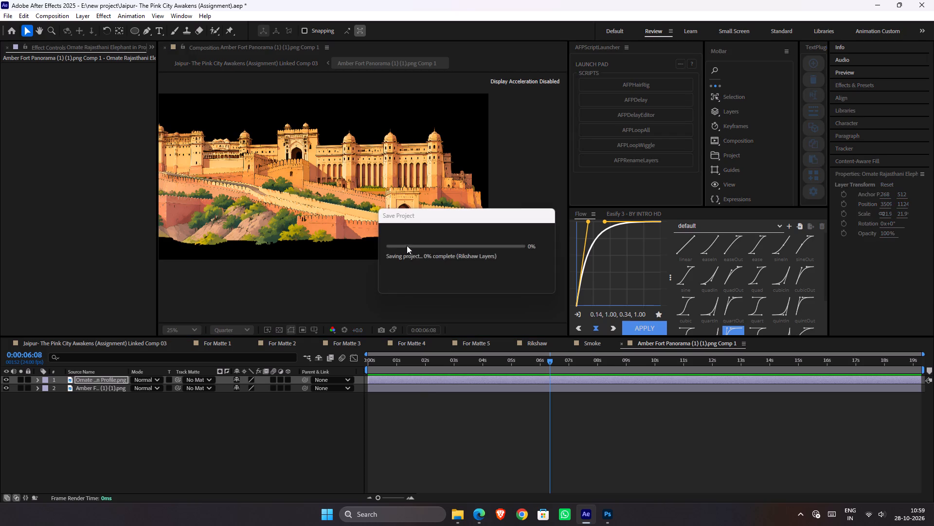
Pre-compose the elephant layer within the Amber Fort precomp and open the new elephant composition.
scroll(407, 293, up, 1)
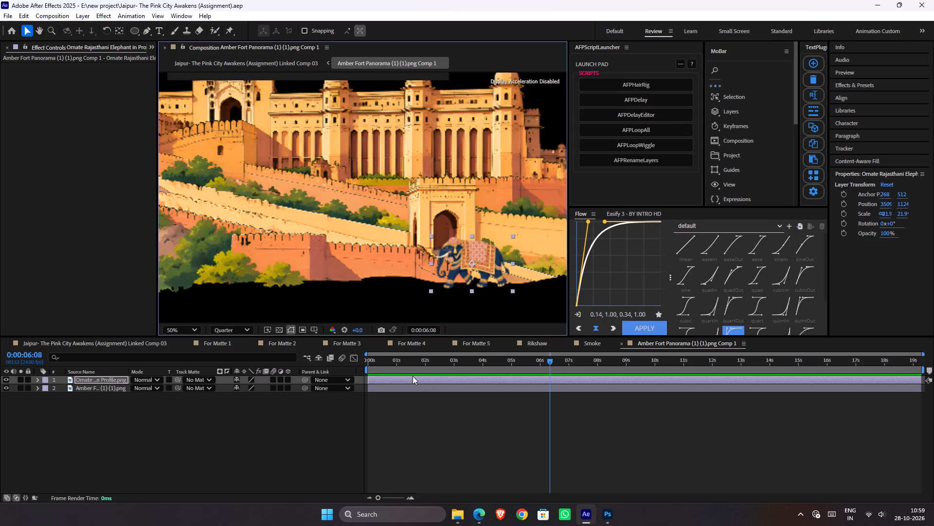
click(413, 376)
key(ctrl+shift+c)
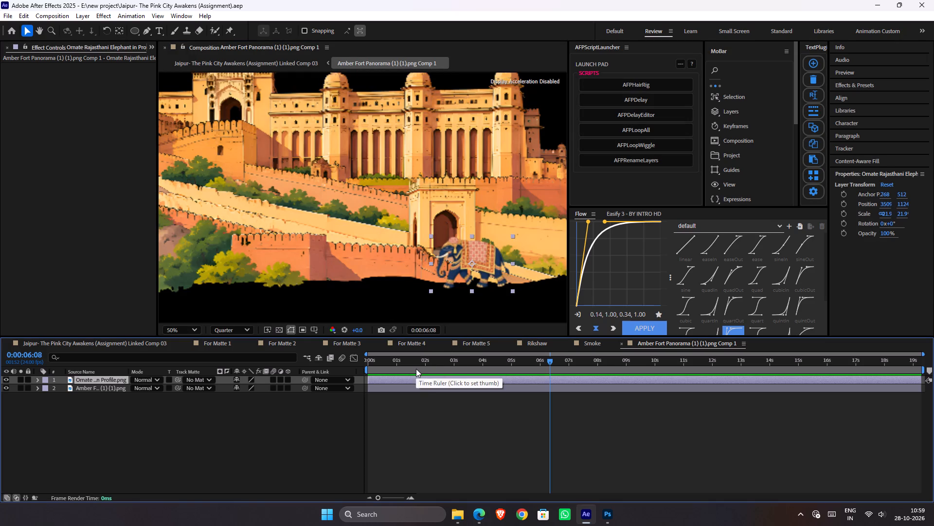
click(511, 325)
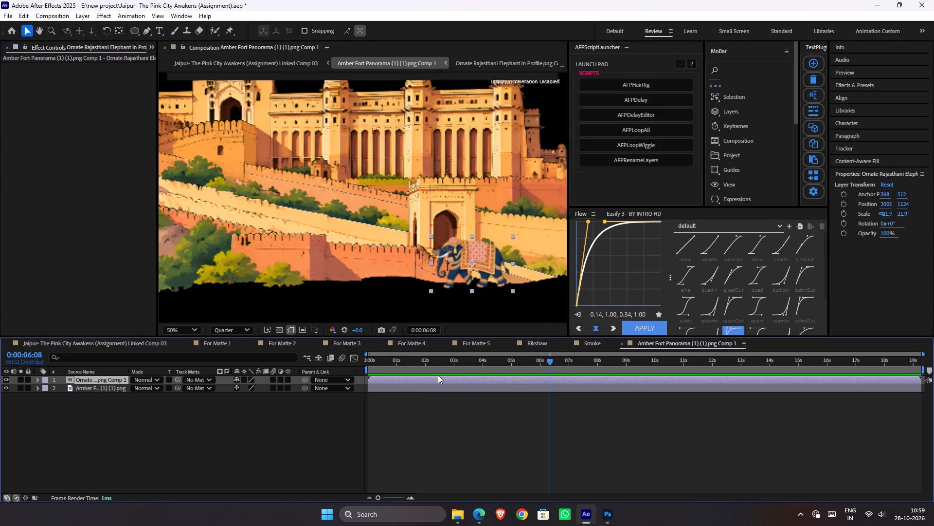
double_click(438, 375)
double_click(439, 378)
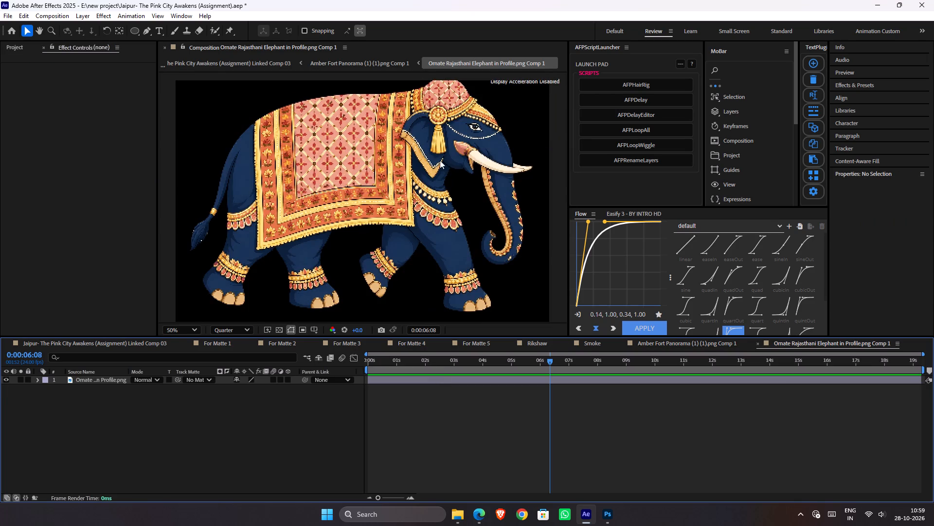
Enlarge the elephant composition to 2364 × 1661 px to leave room around the elephant, and save the project.
scroll(409, 151, down, 1)
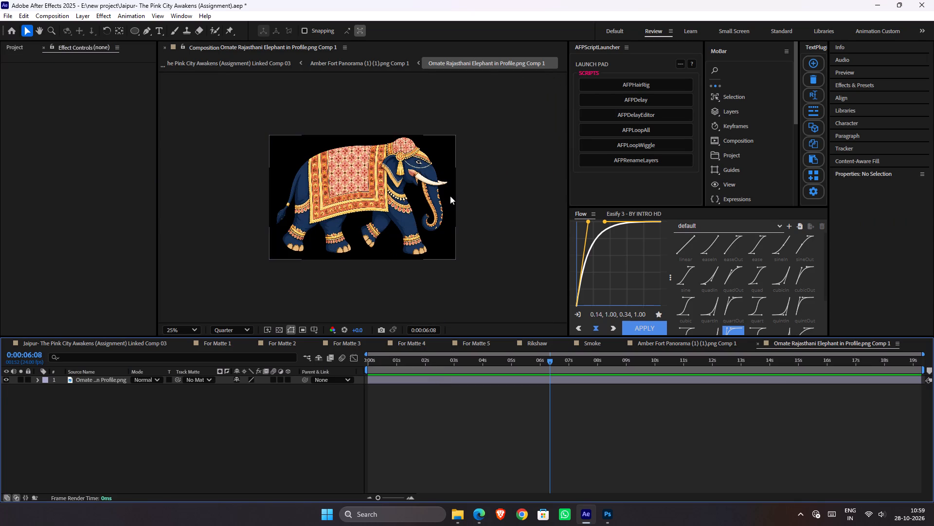
key(ctrl+k)
drag(637, 217, 933, 209)
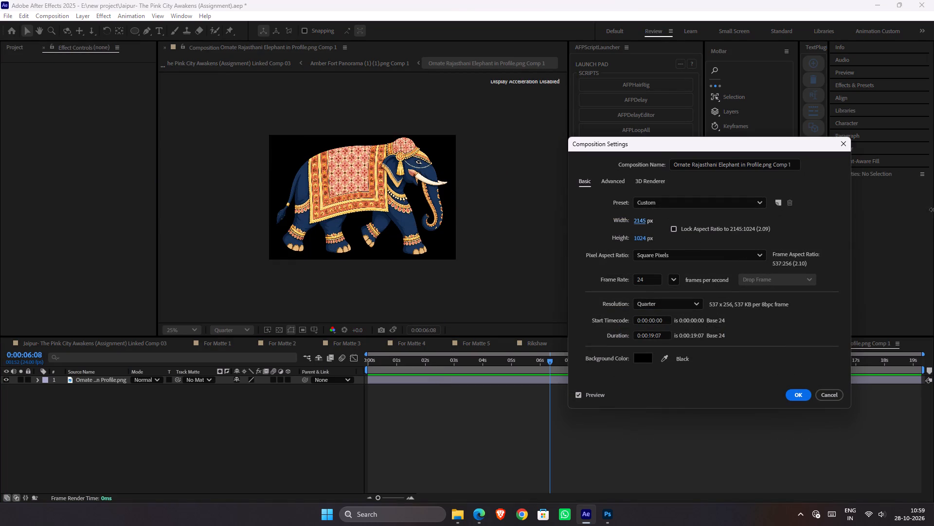
drag(933, 209, 933, 196)
drag(641, 236, 933, 218)
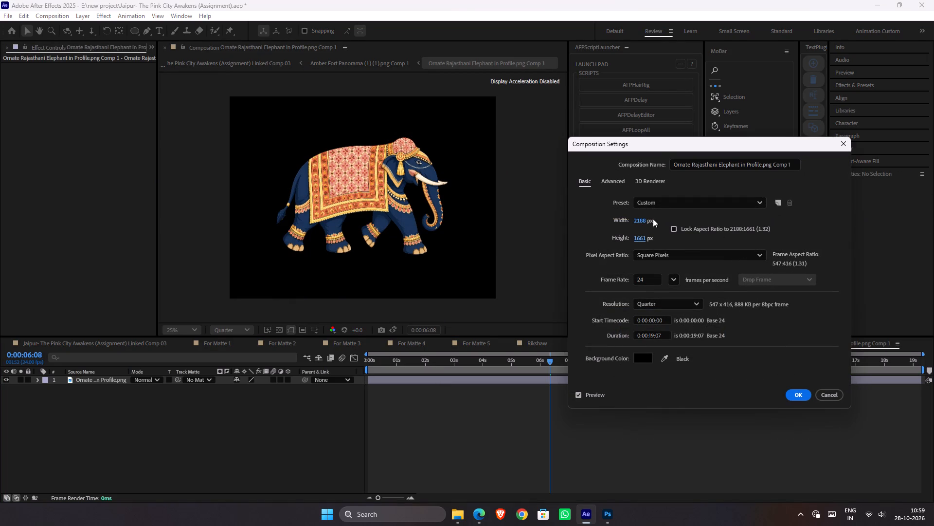
drag(641, 222, 725, 219)
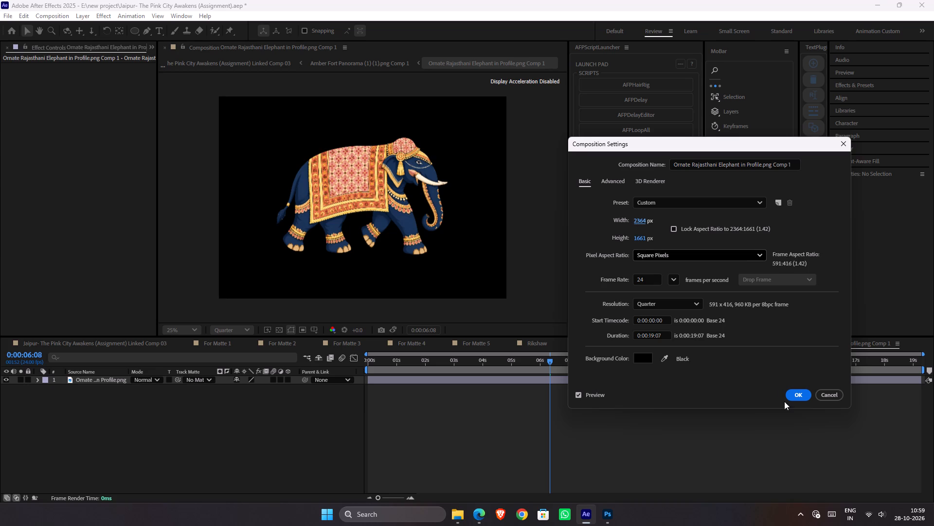
click(801, 396)
drag(651, 433, 651, 429)
key(ctrl+s)
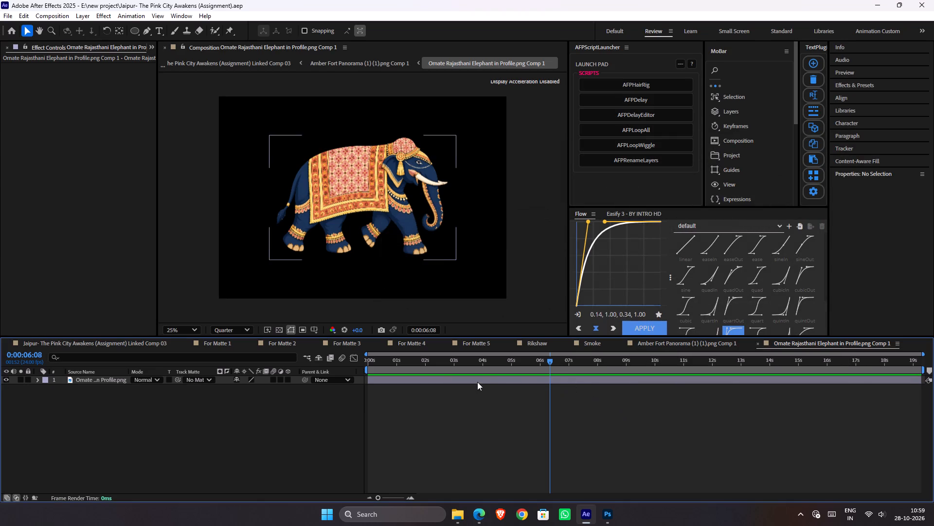
Switch the preview resolution to Full and place puppet pins at the base, middle and curled tip of the elephant's trunk.
click(477, 382)
scroll(418, 144, up, 1)
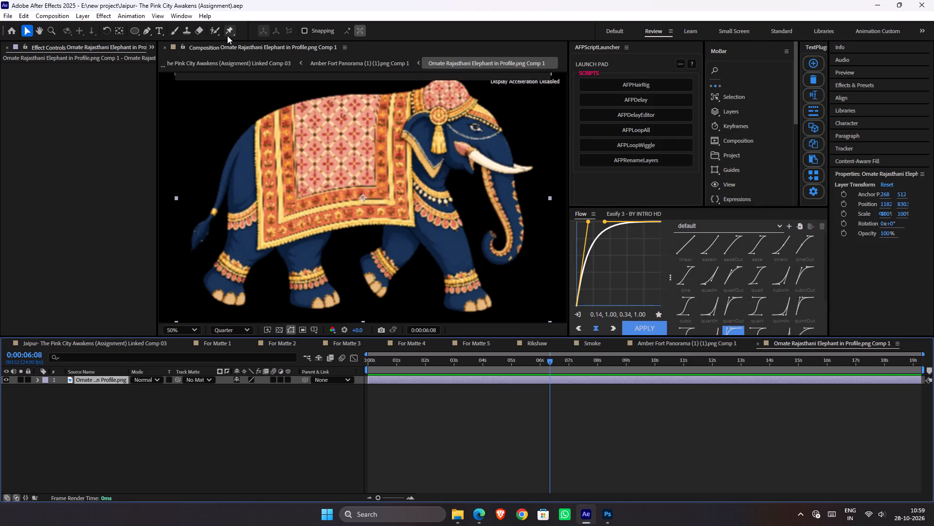
click(227, 36)
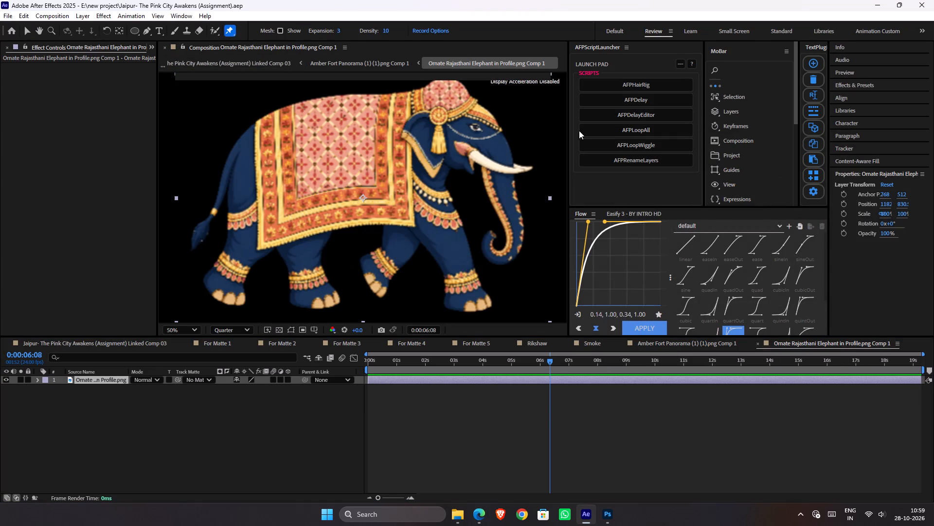
click(245, 329)
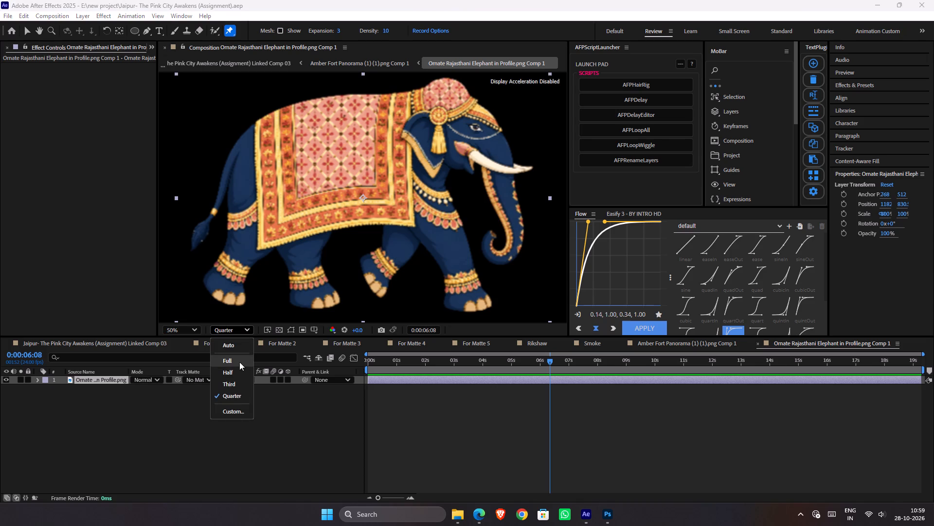
click(239, 362)
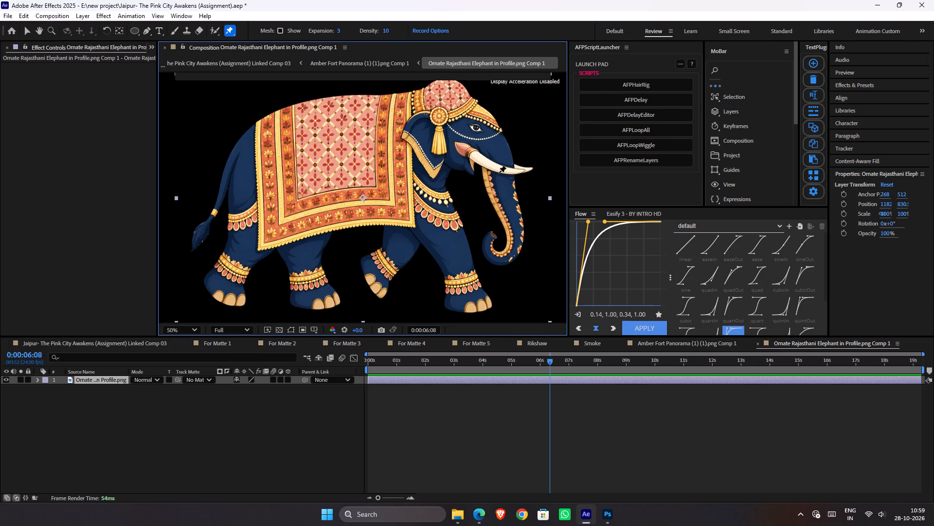
click(500, 173)
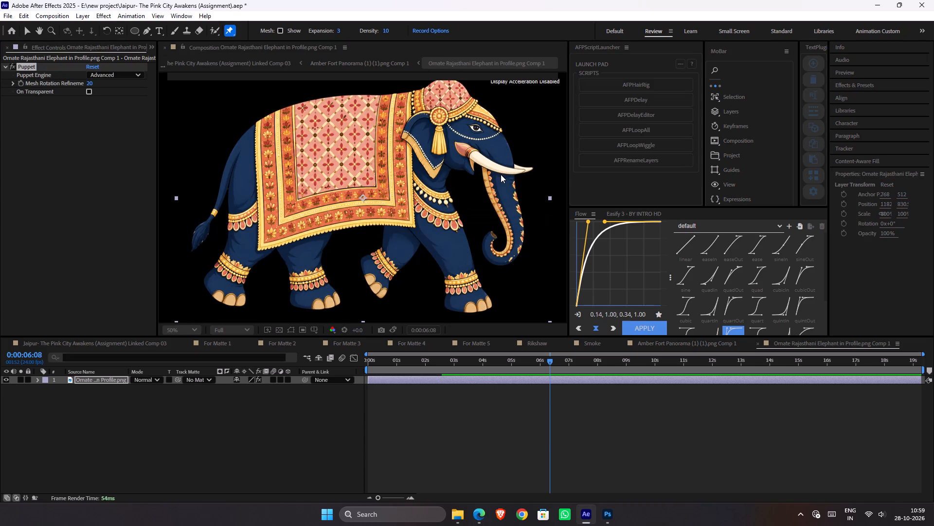
click(510, 206)
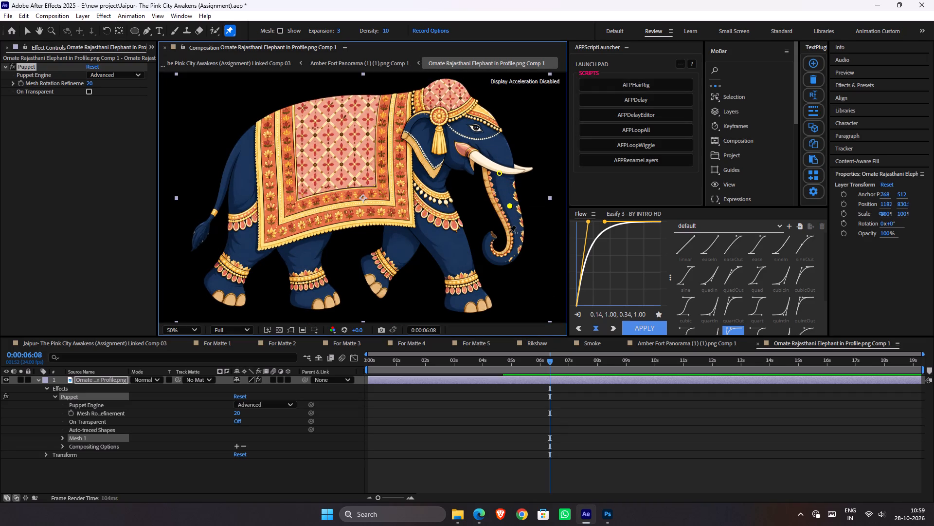
click(491, 237)
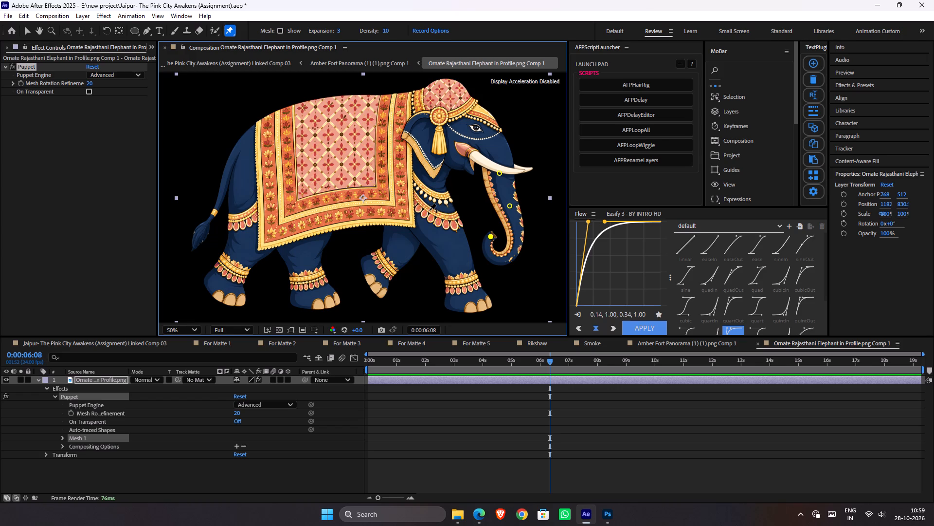
Place puppet pins at the top and foot of each of the elephant's four legs.
click(430, 210)
click(470, 302)
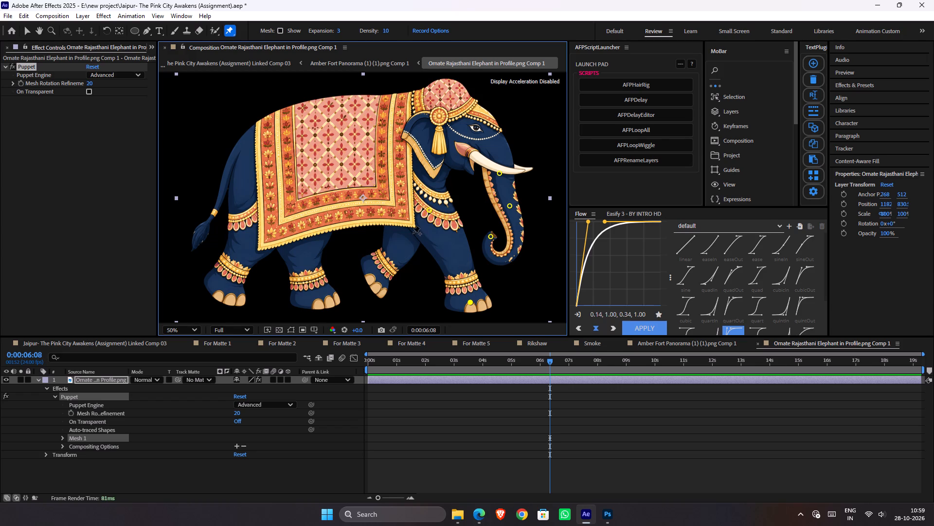
click(412, 233)
click(376, 281)
click(297, 245)
click(319, 300)
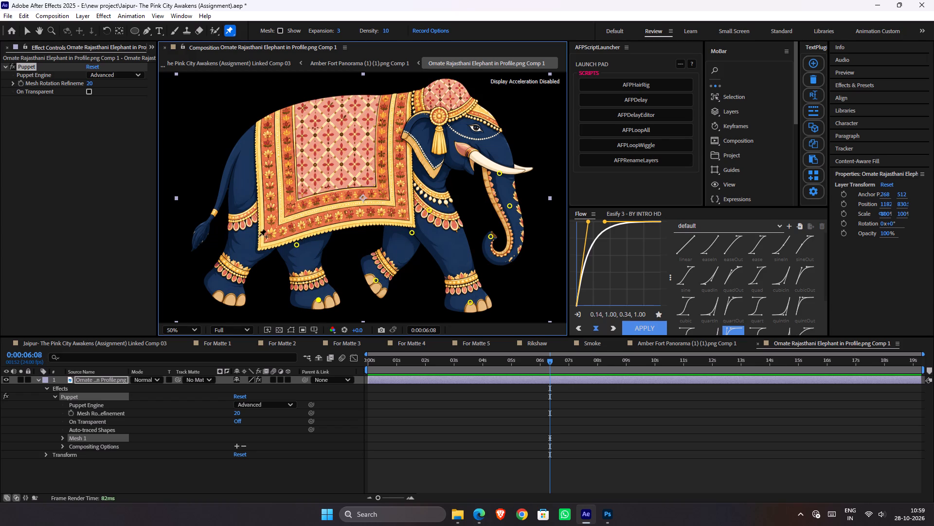
click(253, 233)
click(226, 296)
Place puppet pins on the middle and tip of the elephant's tail, its upper back and the top of its head.
click(225, 186)
click(195, 246)
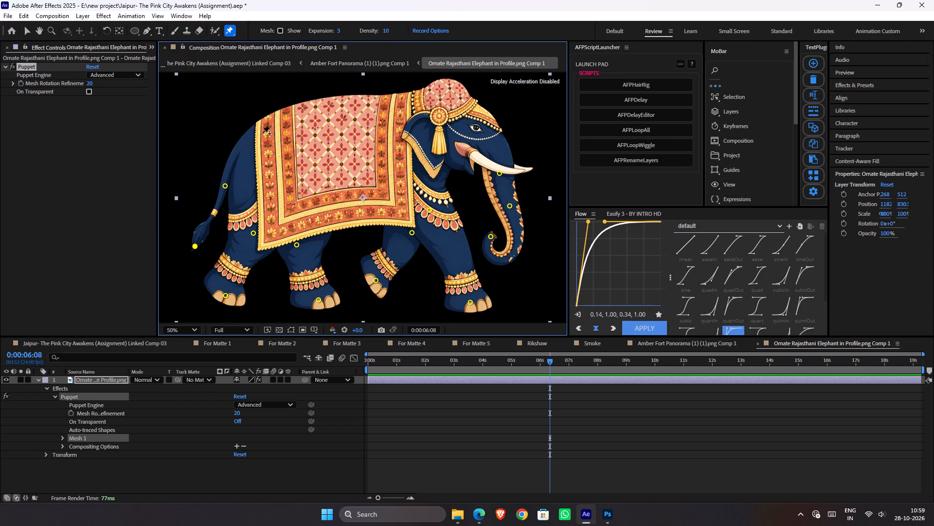
click(294, 108)
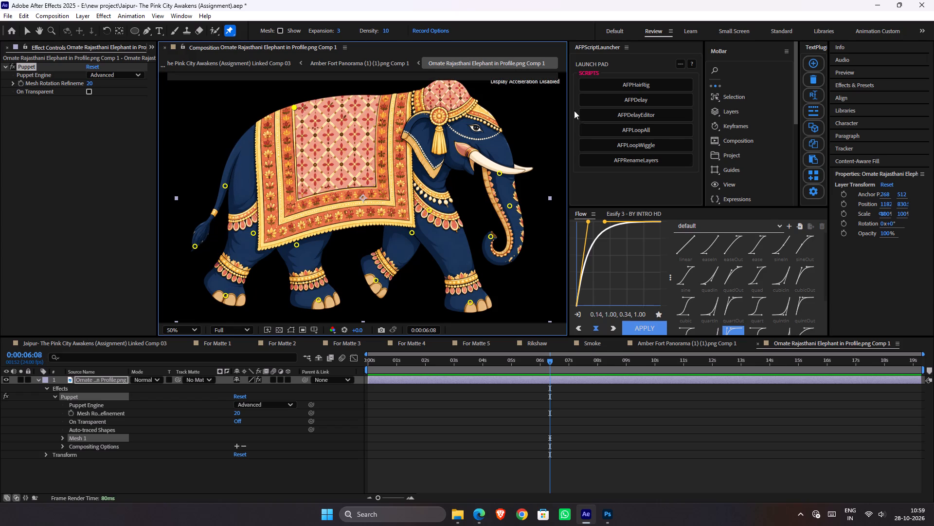
click(452, 87)
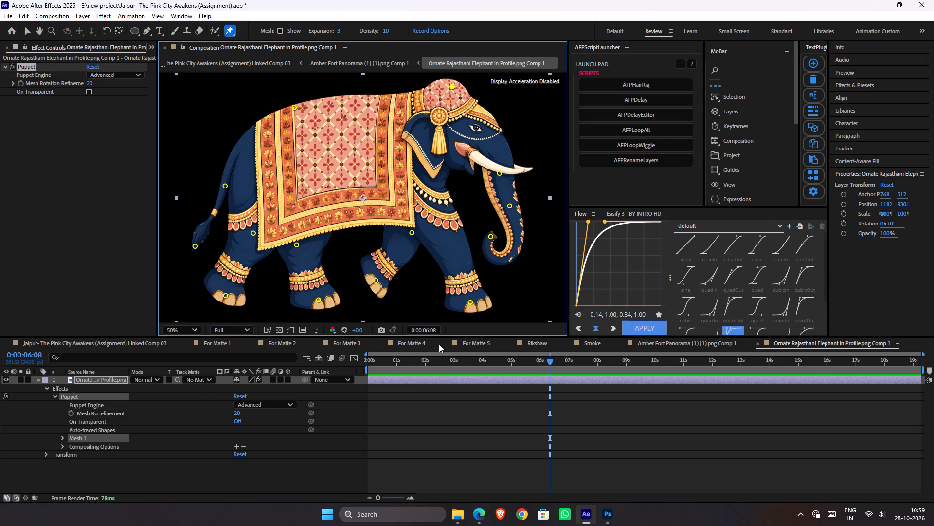
key(u)
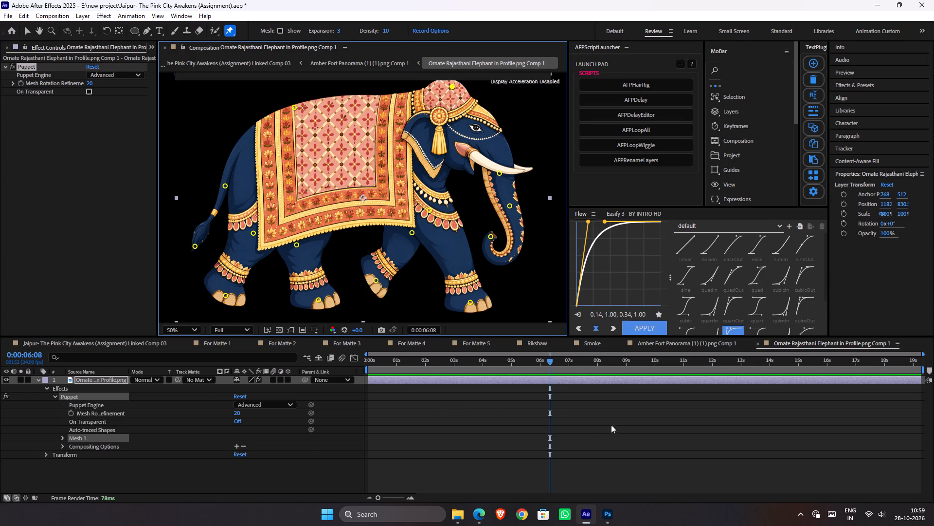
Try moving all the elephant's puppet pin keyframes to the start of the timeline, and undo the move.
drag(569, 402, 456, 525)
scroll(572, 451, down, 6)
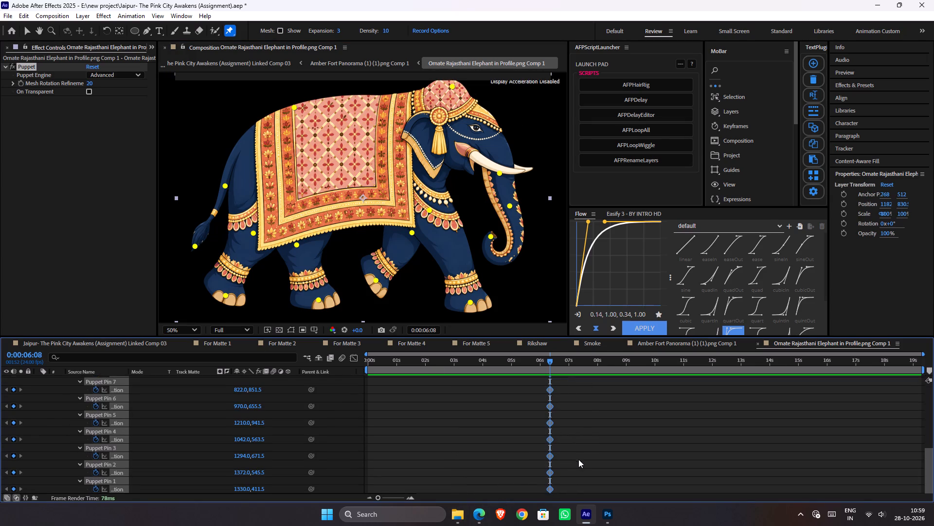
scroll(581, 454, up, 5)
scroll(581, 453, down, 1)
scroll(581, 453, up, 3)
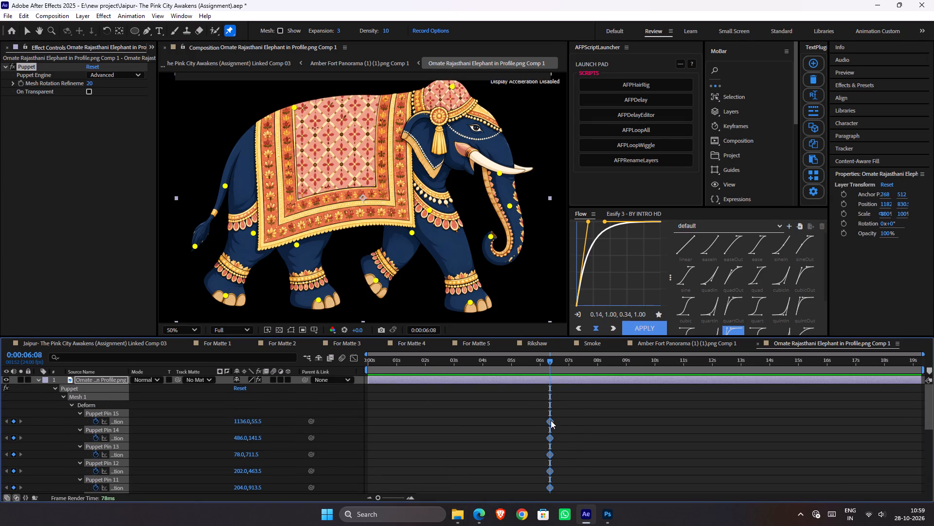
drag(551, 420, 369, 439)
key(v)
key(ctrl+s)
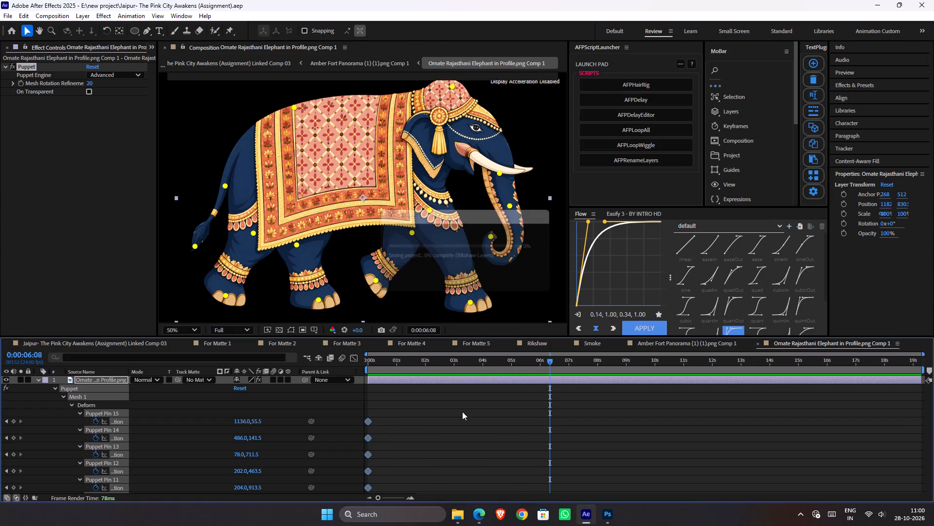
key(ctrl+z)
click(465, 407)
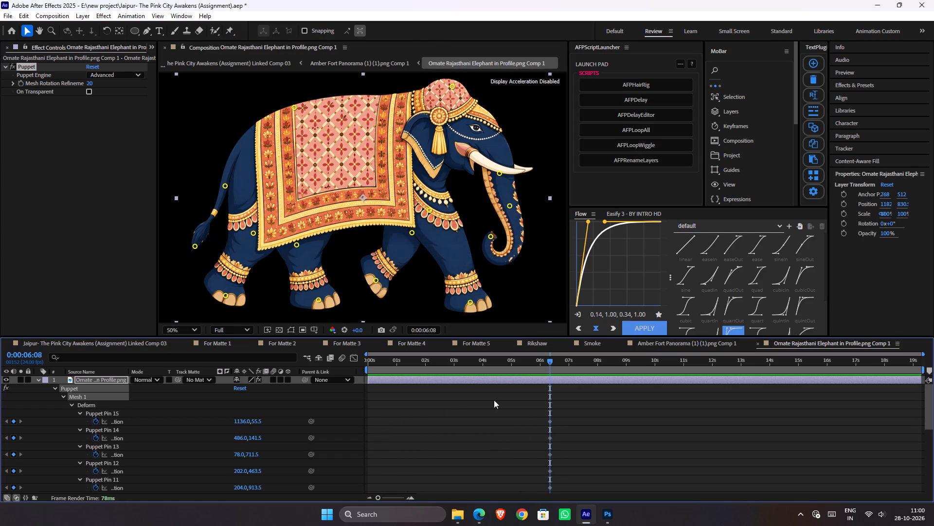
Check the Amber Fort scene's timing in the main linked composition back to 0:00:06:06, and return to the elephant composition.
click(150, 345)
drag(706, 365, 682, 366)
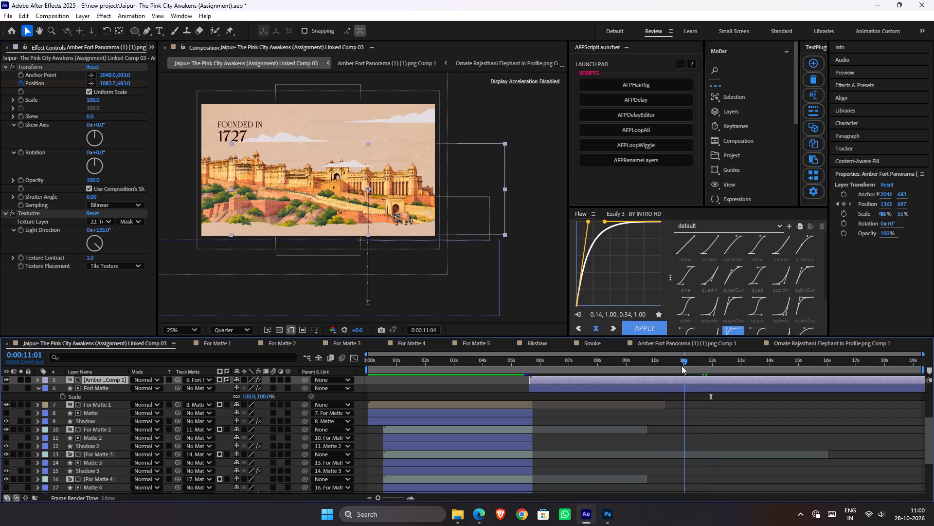
drag(682, 366, 548, 368)
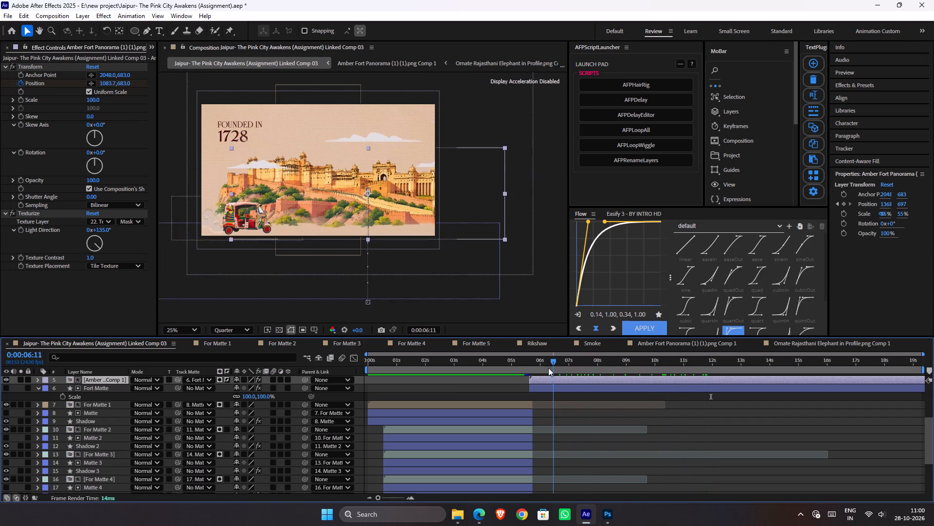
drag(548, 368, 547, 369)
double_click(549, 380)
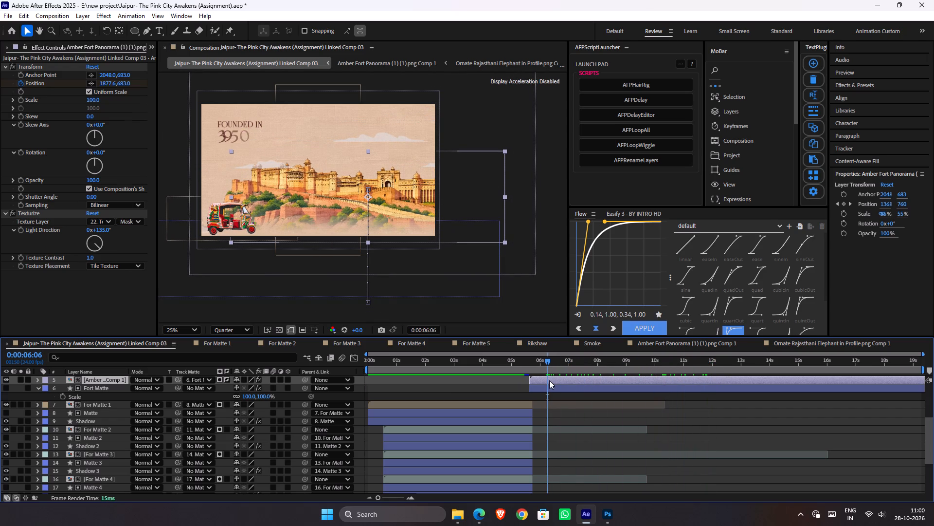
double_click(431, 381)
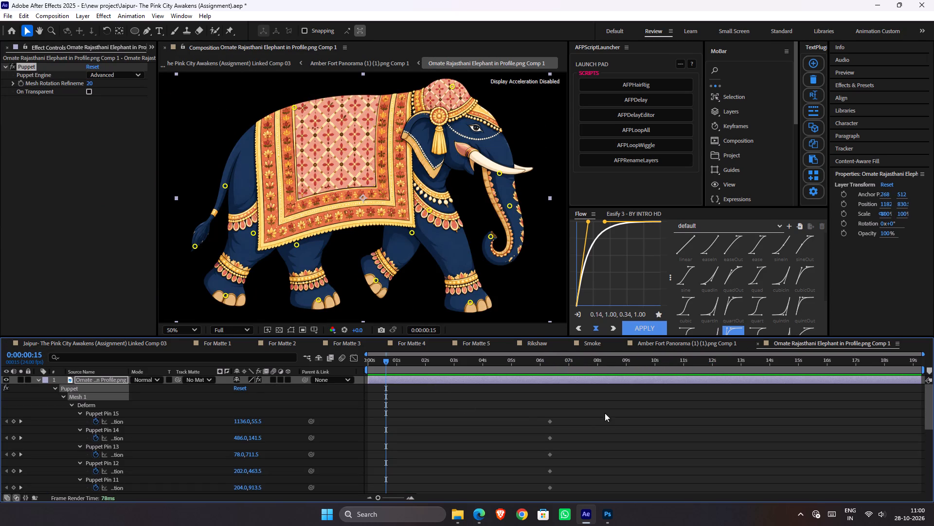
Move all the puppet pin keyframes to the start of the elephant composition's timeline and save the project.
drag(601, 415, 456, 524)
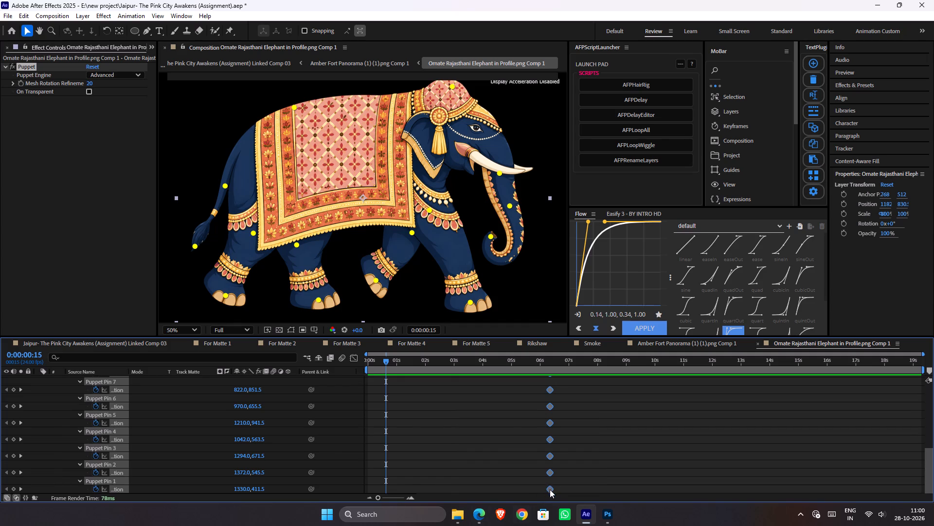
drag(550, 489, 370, 487)
key(ctrl+s)
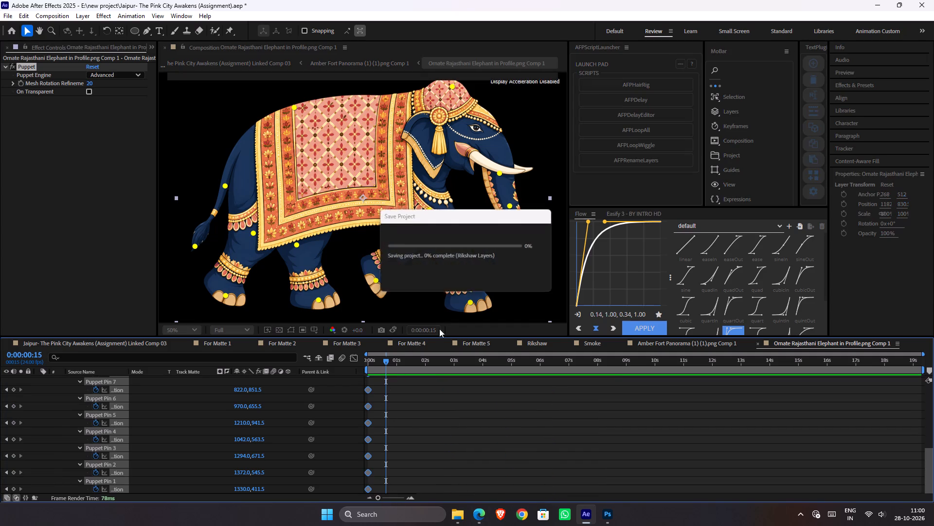
click(393, 394)
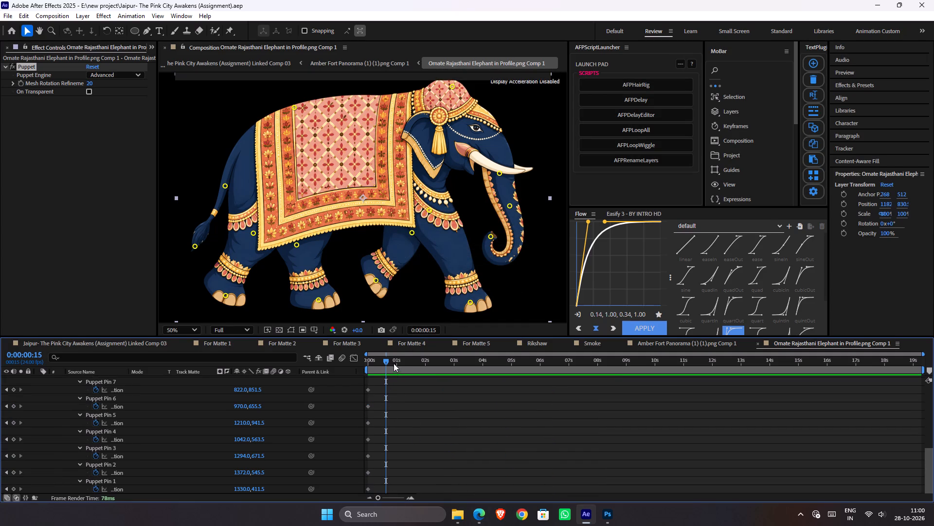
At 0:00:00:22, swing the trunk tip outward by moving its puppet pin to about 1346, 725.
drag(394, 363, 394, 377)
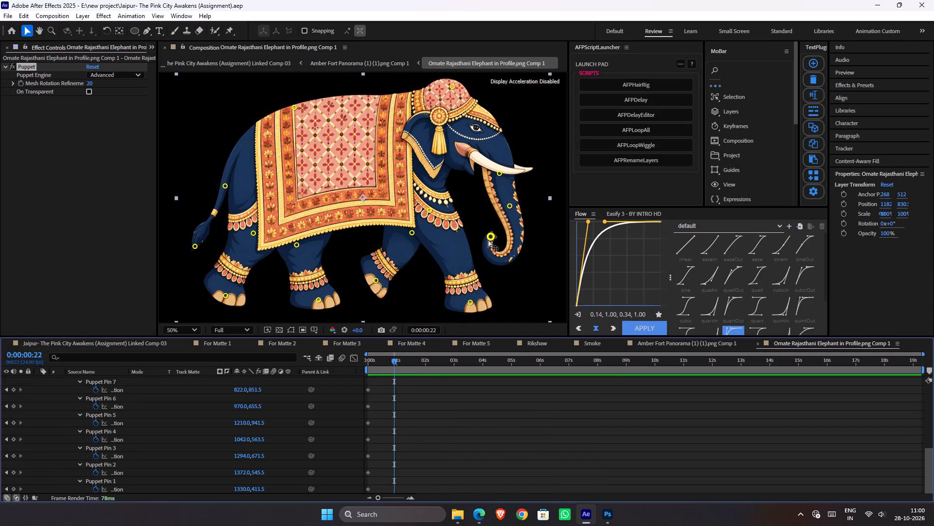
drag(489, 235, 505, 281)
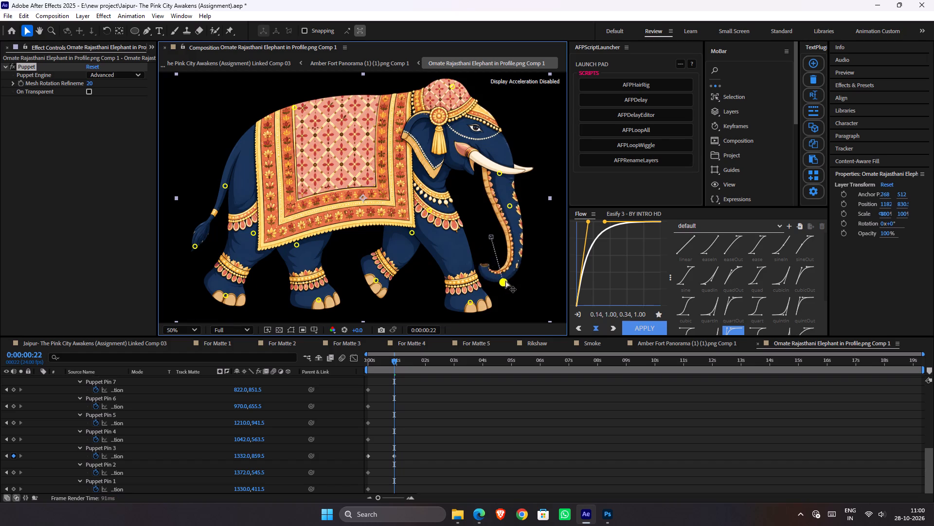
drag(505, 281, 529, 259)
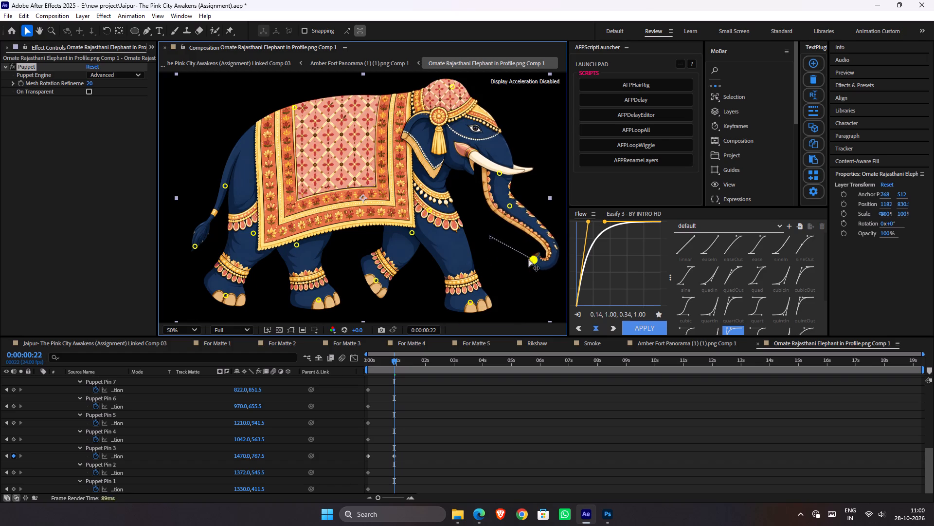
drag(529, 259, 506, 247)
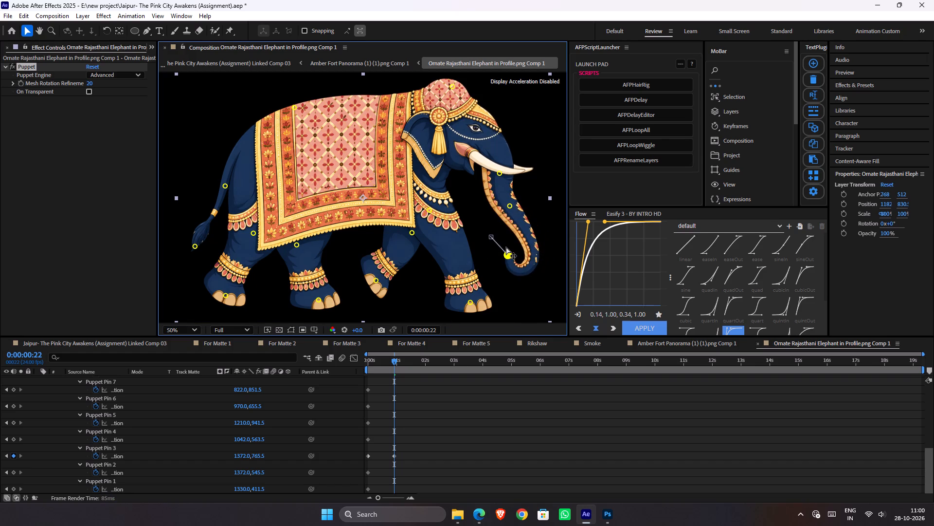
drag(506, 247, 502, 248)
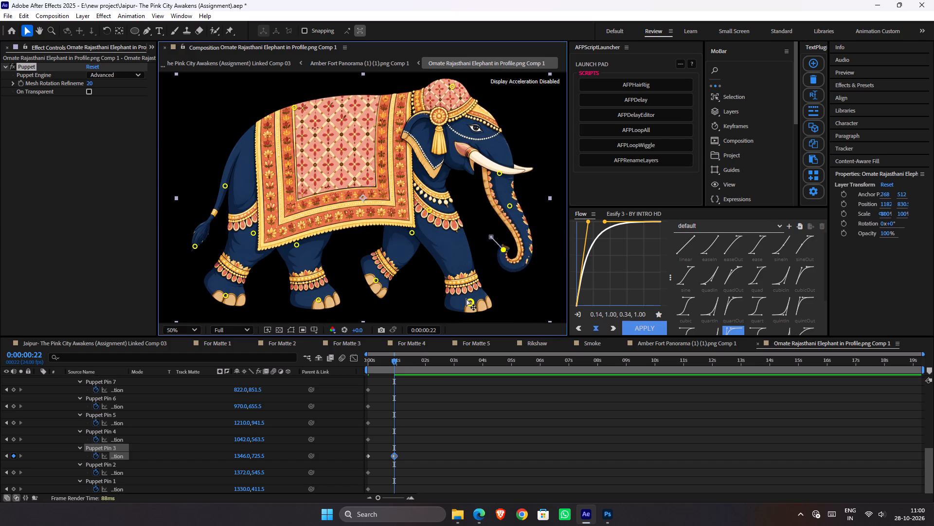
Reposition the puppet pins on all four feet at 0:00:00:22, swinging the trailing feet forward and the leading feet slightly back.
drag(376, 279, 404, 281)
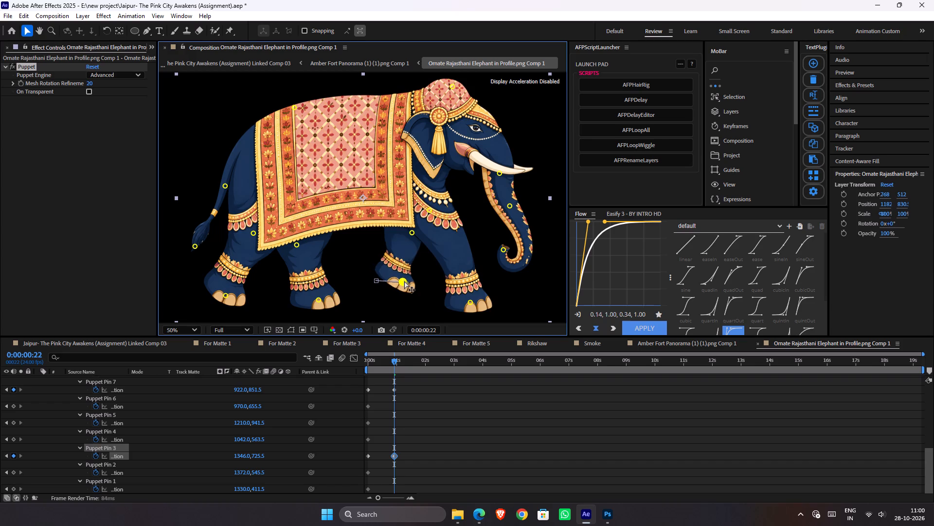
drag(404, 281, 403, 284)
drag(470, 302, 460, 300)
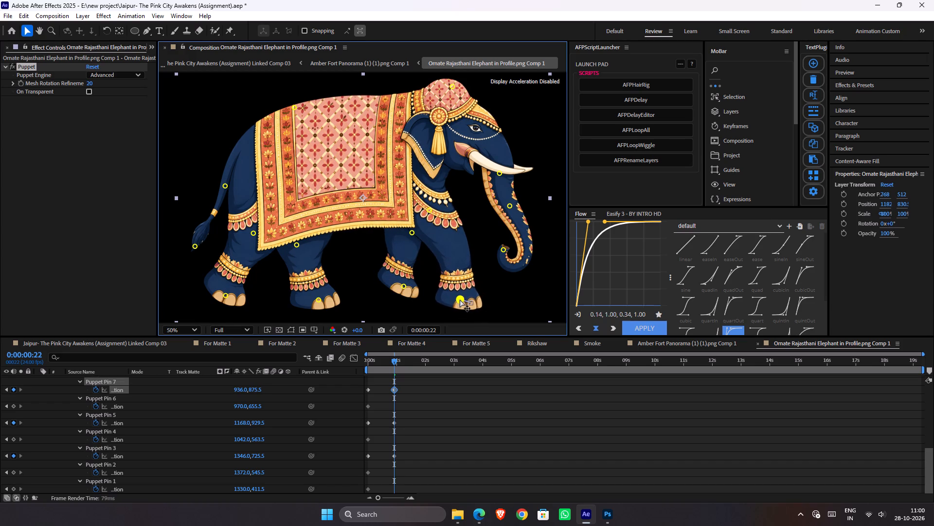
drag(460, 300, 461, 299)
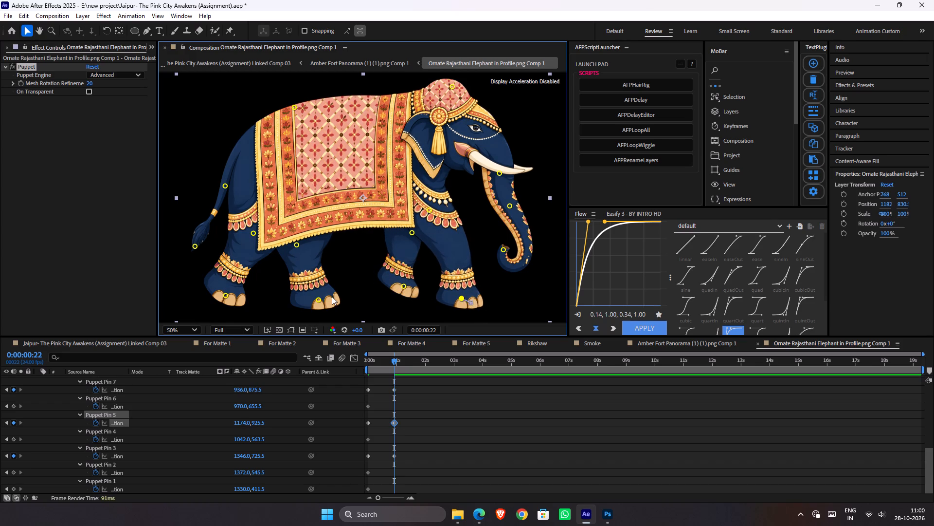
drag(315, 301, 305, 299)
drag(224, 295, 249, 299)
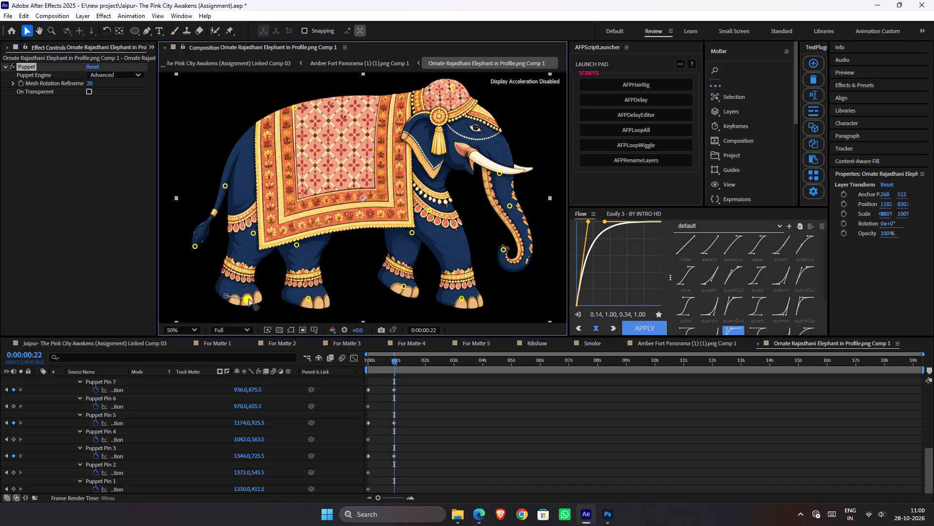
drag(249, 299, 250, 299)
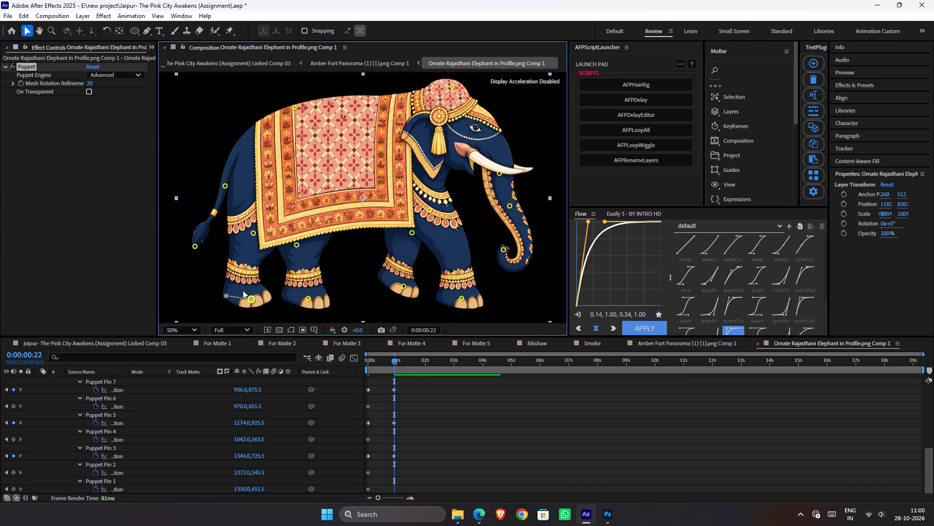
Raise the elephant's tail tip at 0:00:00:22 by moving its puppet pin to about 28, 633.
drag(196, 248, 184, 230)
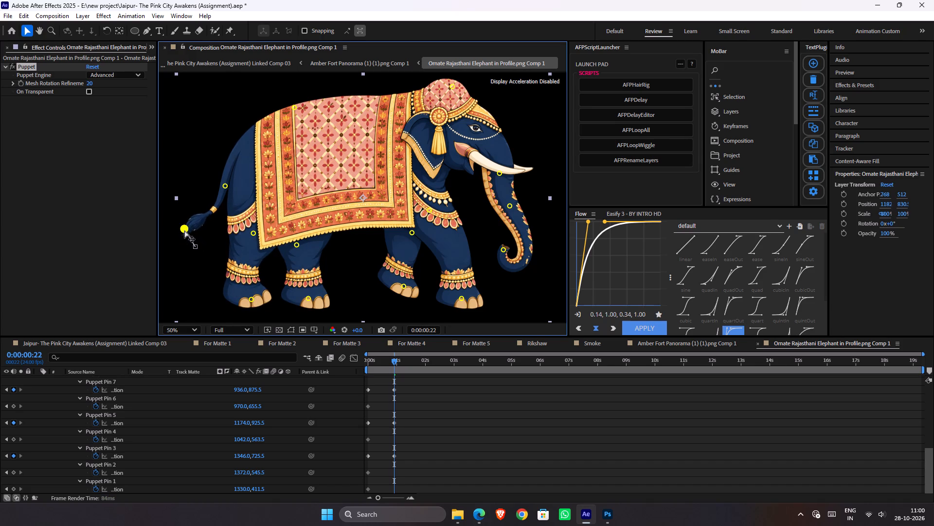
drag(184, 230, 183, 229)
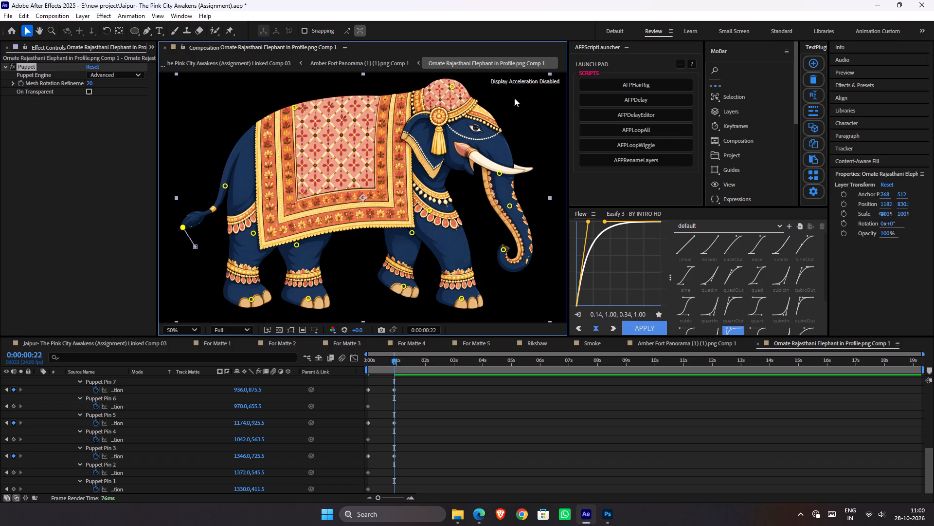
Shift the head pin and the three trunk pins together about 14 px down and 6 px forward at 0:00:00:22.
drag(433, 74, 439, 78)
key(ctrl+z)
key(space)
key(space)
key(space)
key(space)
key(space)
key(space)
drag(426, 106, 419, 127)
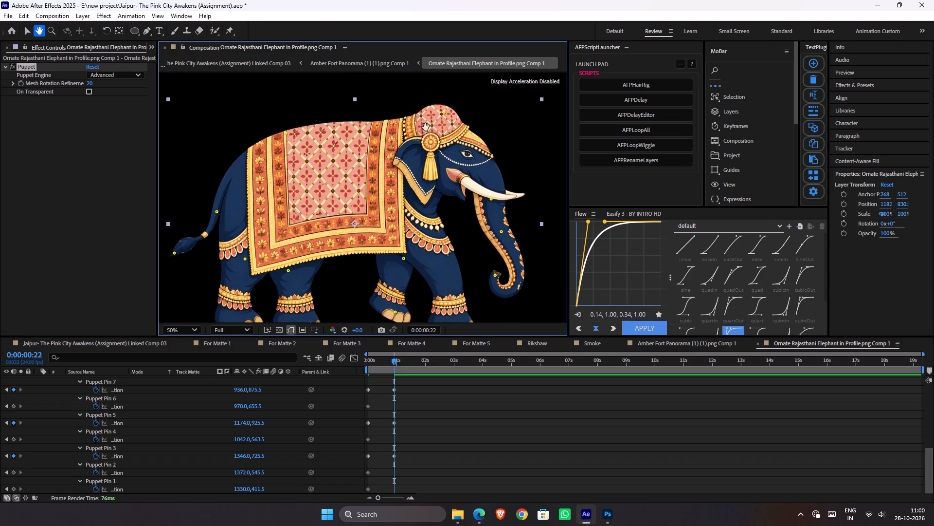
click(447, 114)
shift+click(495, 203)
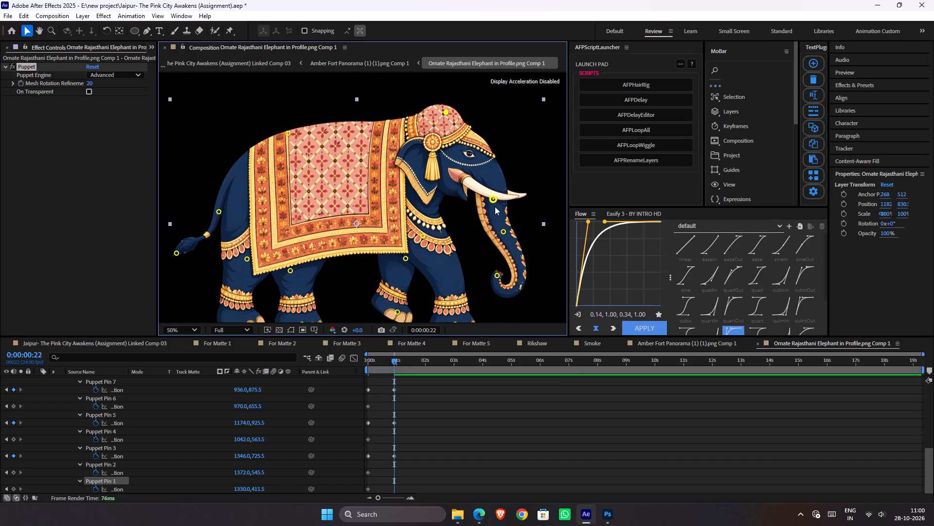
shift+click(506, 233)
shift+click(499, 277)
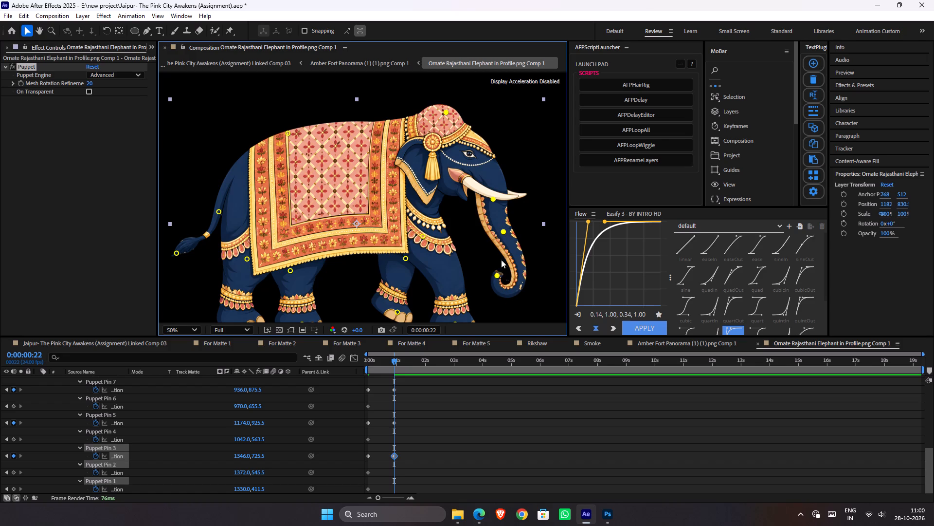
click(502, 235)
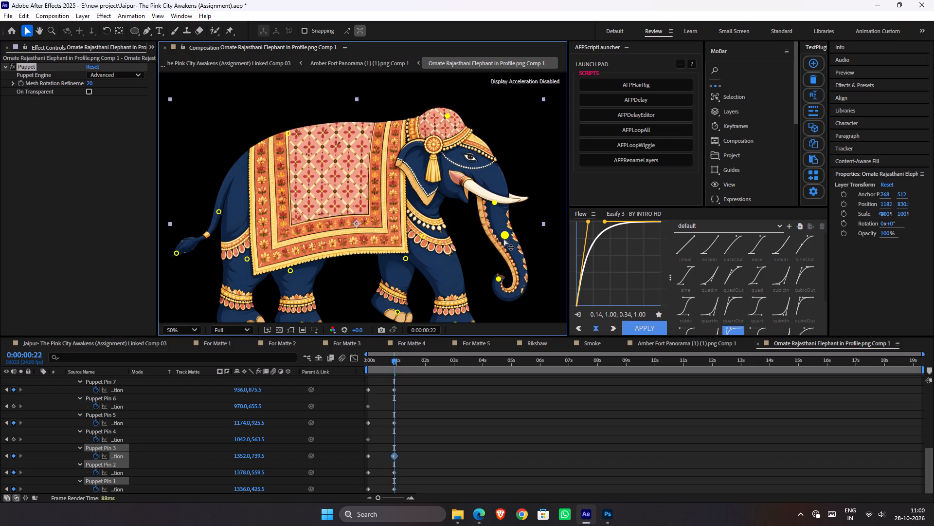
Raise the upper back at 0:00:00:22 by moving its puppet pin to about 490, 117.
drag(288, 135, 287, 132)
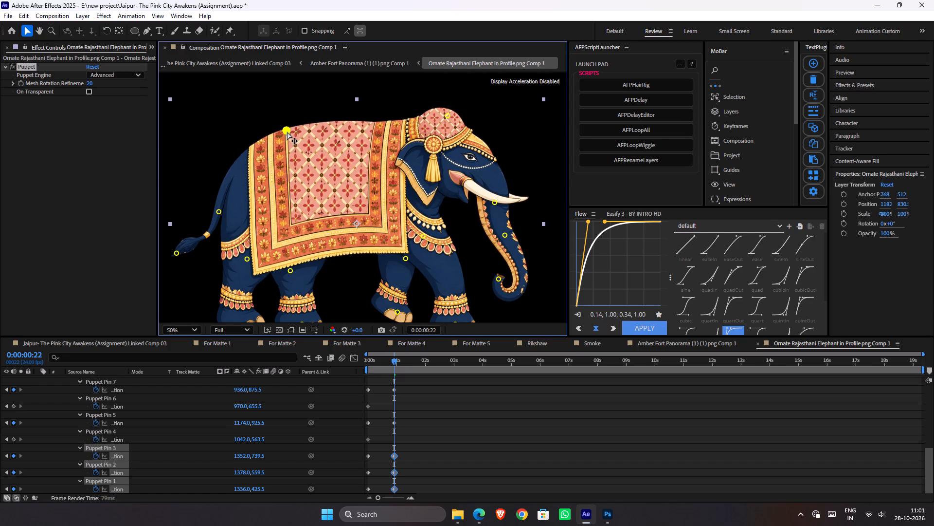
drag(287, 132, 289, 129)
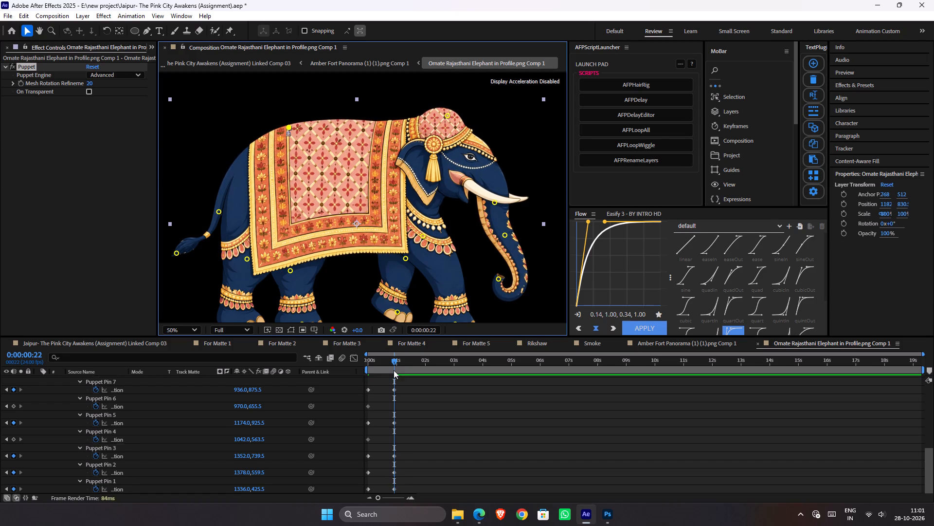
Play back the elephant's puppet pin motion from the start of the composition.
drag(394, 368, 340, 384)
scroll(408, 212, down, 1)
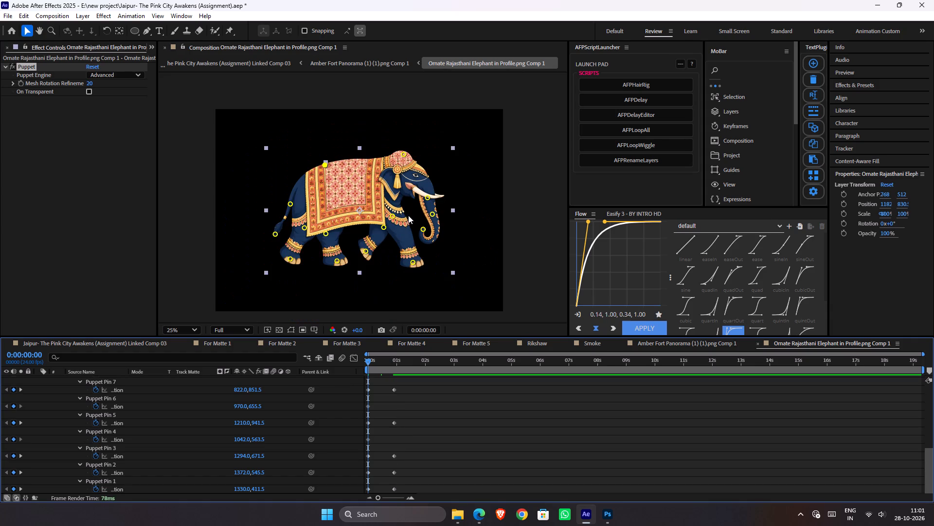
key(space)
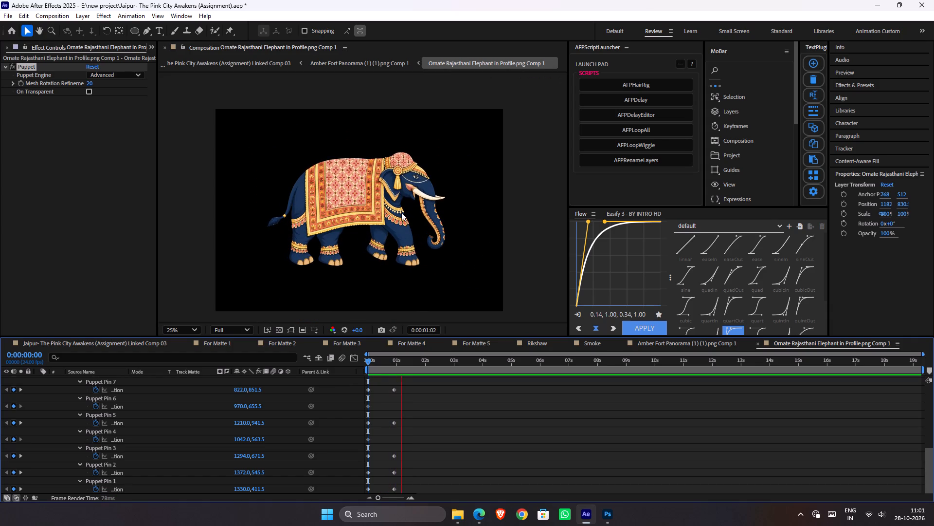
key(space)
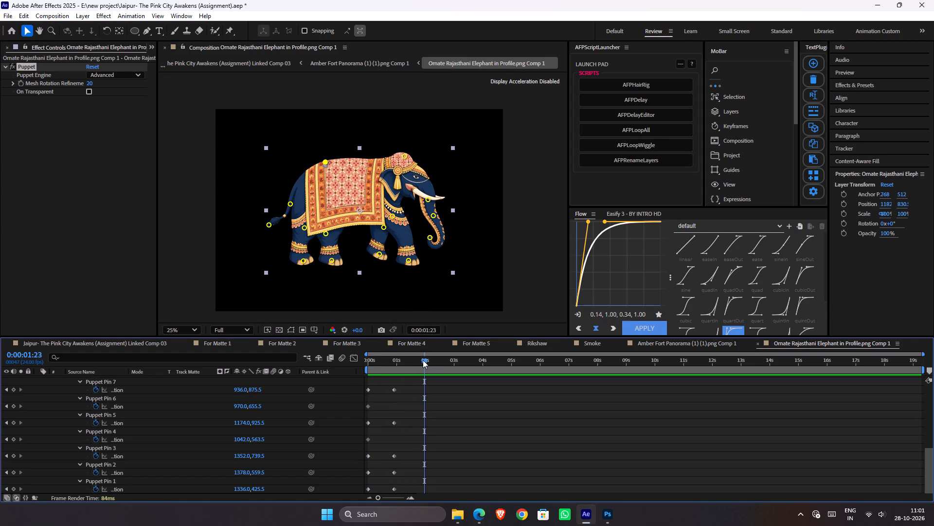
Copy the starting keyframes of all the elephant's puppet pins and paste them at about 0:00:01:19 to close the walk cycle.
scroll(416, 394, up, 3)
drag(421, 360, 417, 365)
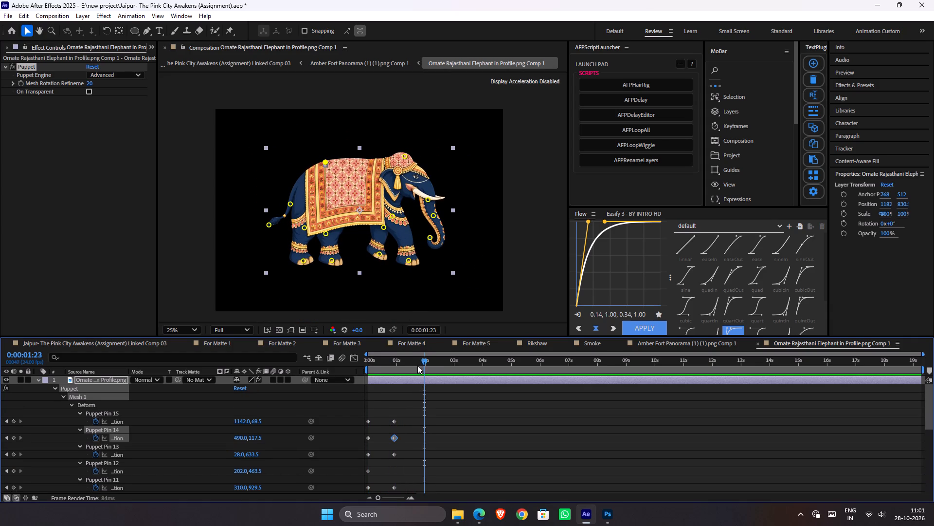
drag(417, 365, 413, 376)
drag(408, 407, 377, 525)
scroll(387, 239, up, 1)
key(space)
key(space)
key(space)
key(space)
key(space)
key(space)
key(space)
key(space)
key(space)
key(space)
key(space)
key(space)
key(space)
drag(418, 270, 407, 228)
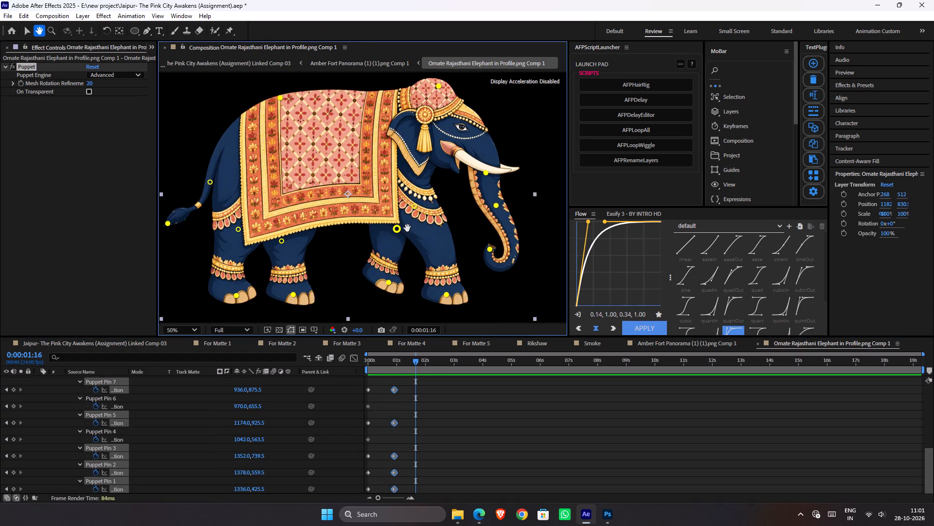
drag(407, 228, 407, 214)
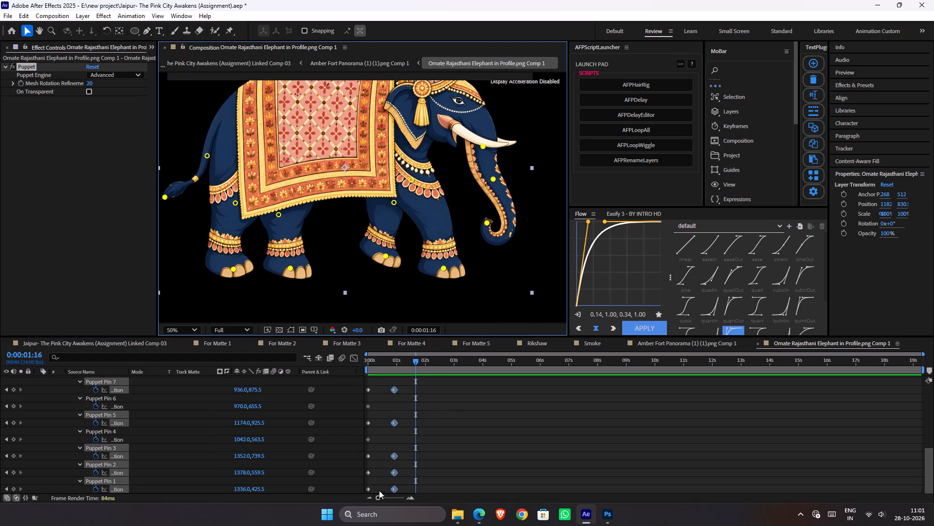
drag(376, 489, 346, 317)
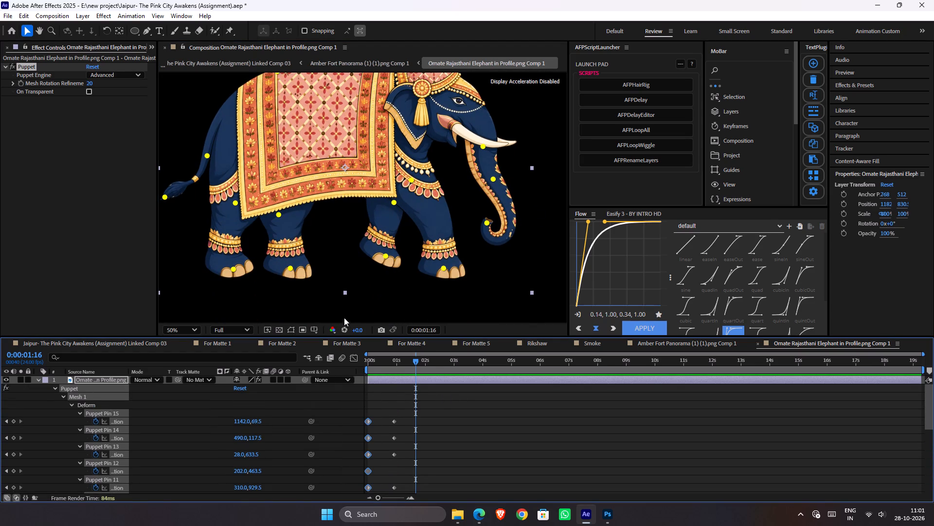
key(ctrl+c)
key(ctrl+v)
click(415, 418)
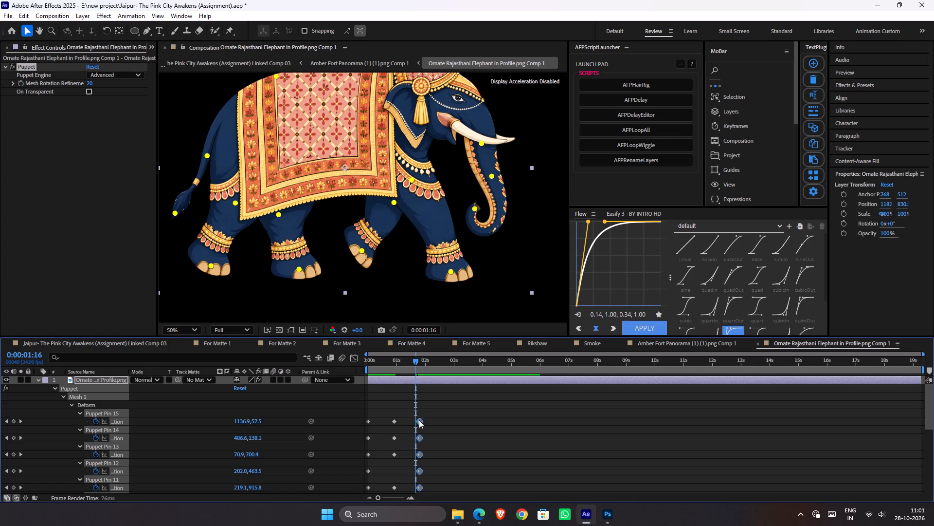
Play back the elephant's walk cycle from the start of its composition.
drag(399, 365, 331, 384)
scroll(416, 254, down, 1)
key(space)
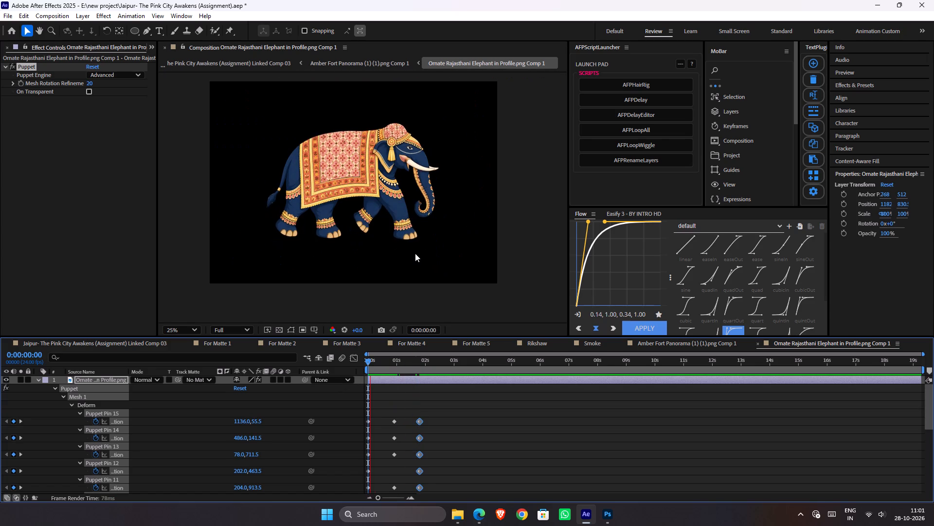
key(space)
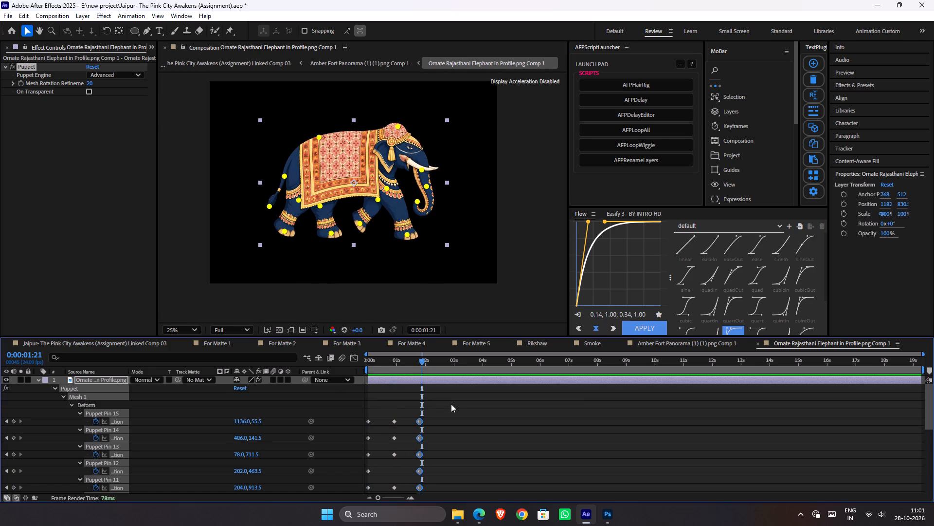
Stretch all puppet pin keyframes proportionally so the last ones fall at about 0:00:04:09, and apply Easy Ease to them.
drag(449, 404, 336, 525)
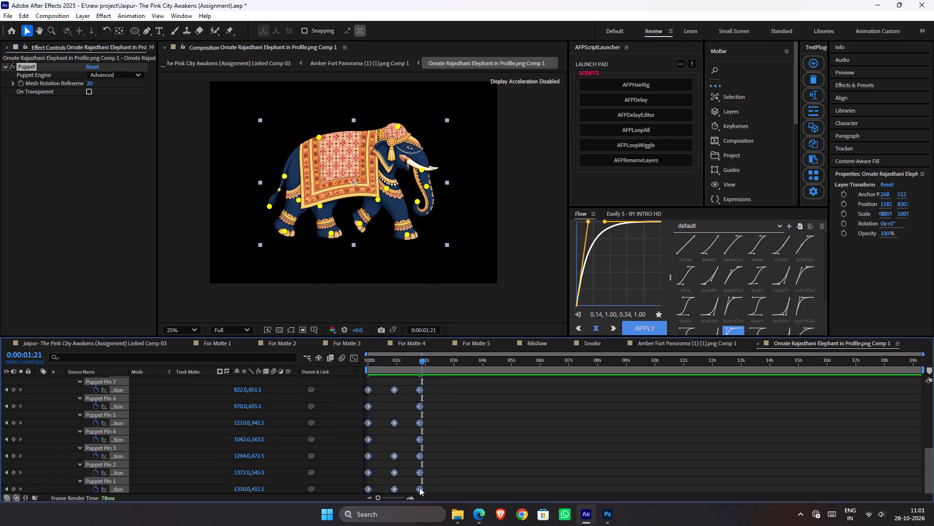
alt+drag(419, 488, 494, 487)
key(F9)
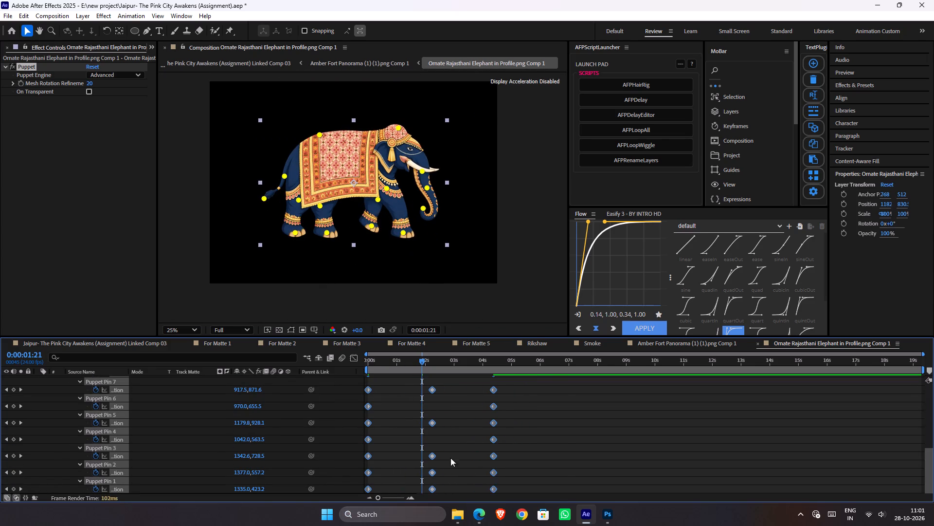
Play back the slowed, eased elephant walk from the start of its composition.
drag(394, 366, 332, 386)
key(space)
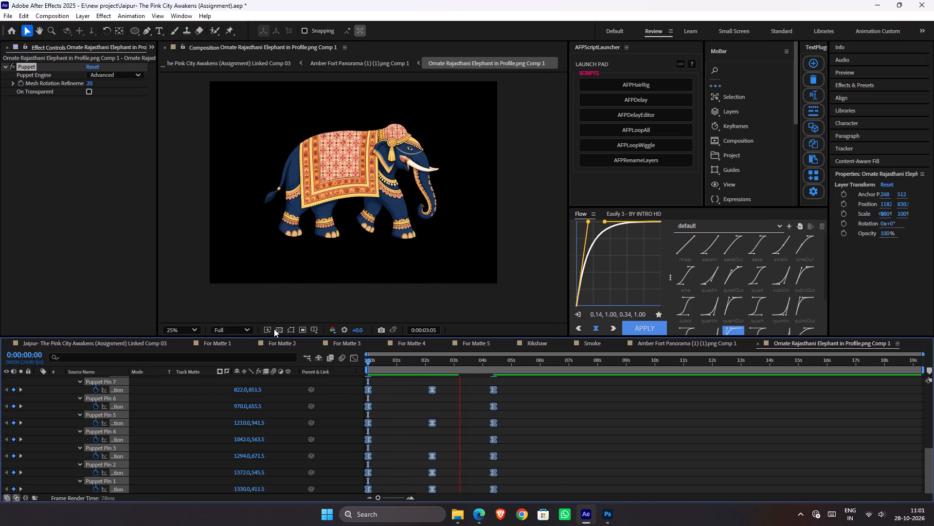
key(space)
Set the composition preview resolution to Quarter.
click(240, 331)
click(228, 383)
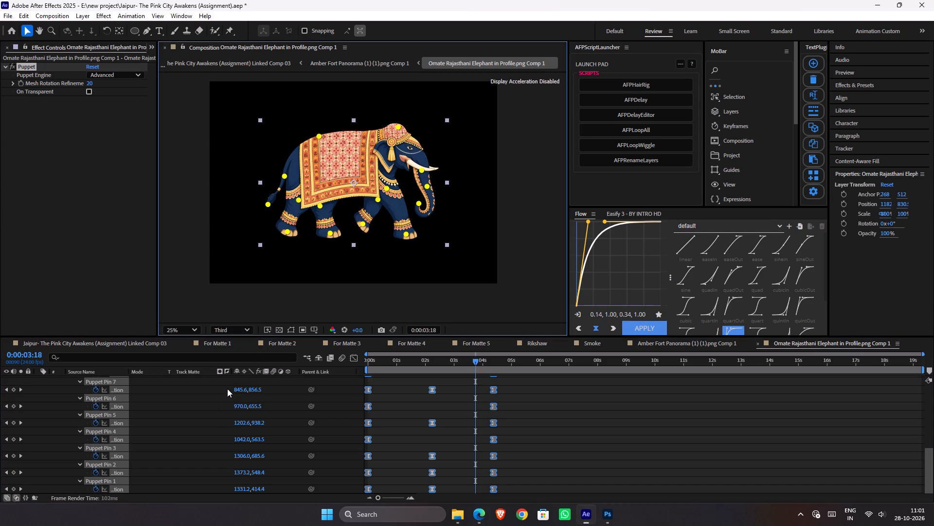
click(235, 327)
click(230, 394)
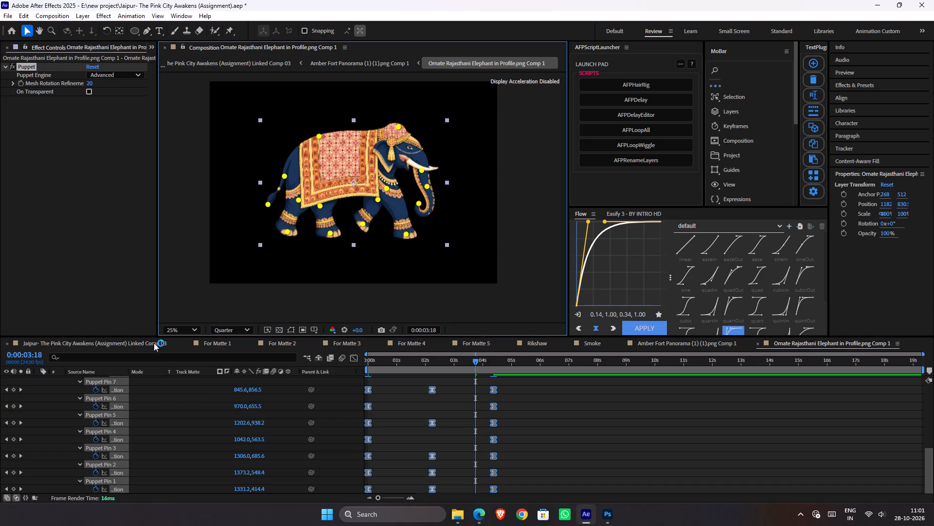
Return to the main Jaipur - The Pink City Awakens composition and save the project.
click(154, 343)
key(ctrl+s)
key(v)
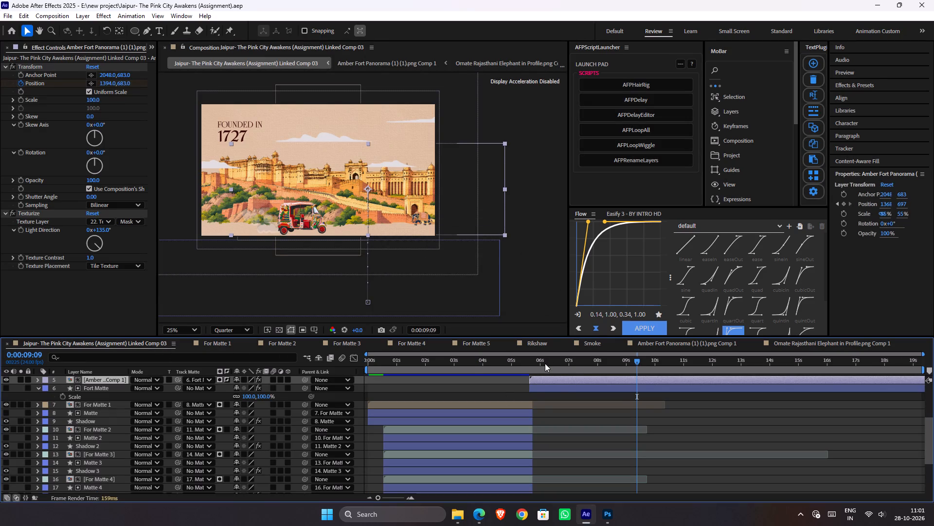
Play back the Amber Fort scene in the main composition from 0:00:05:18 to check the elephant's motion.
drag(545, 363, 533, 366)
key(space)
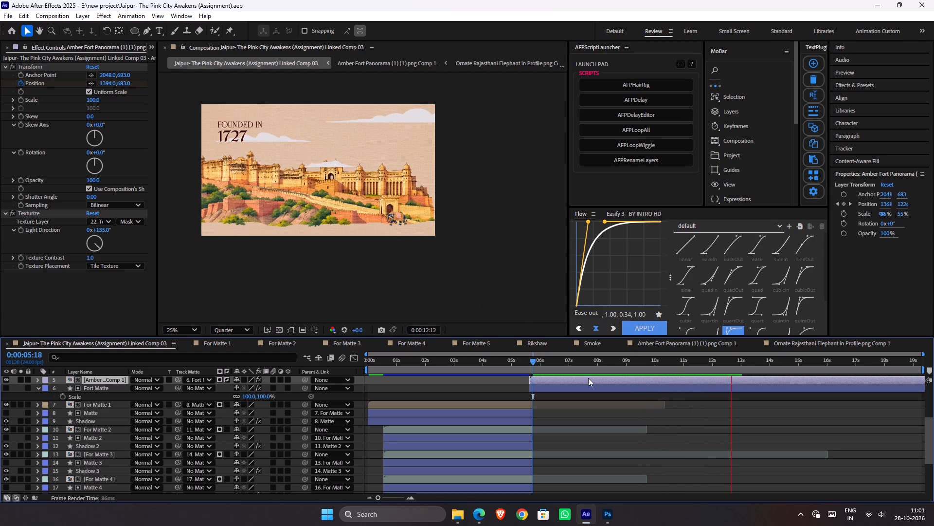
key(space)
click(533, 363)
key(space)
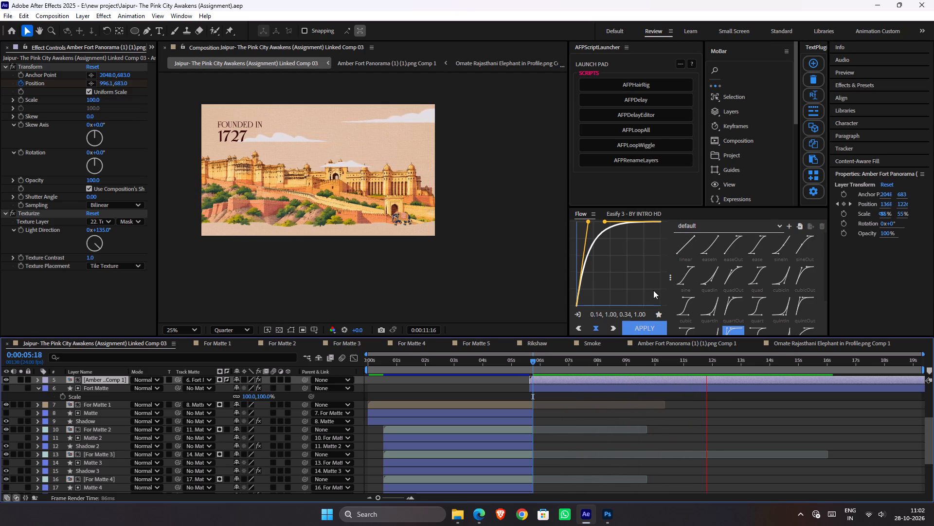
key(space)
Reopen the nested elephant composition and shift all puppet pin keyframes later so the first ones sit at 0:00:02:11.
drag(643, 363, 626, 365)
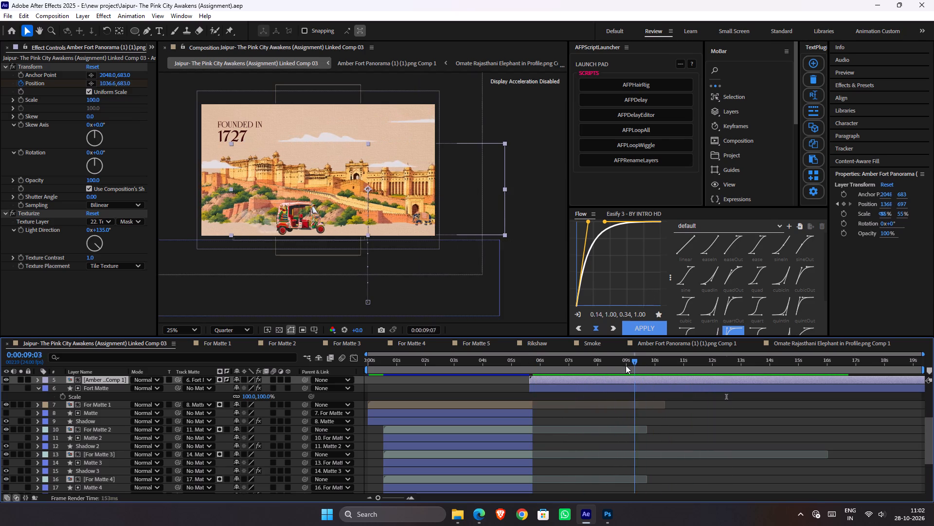
drag(626, 365, 599, 388)
double_click(605, 378)
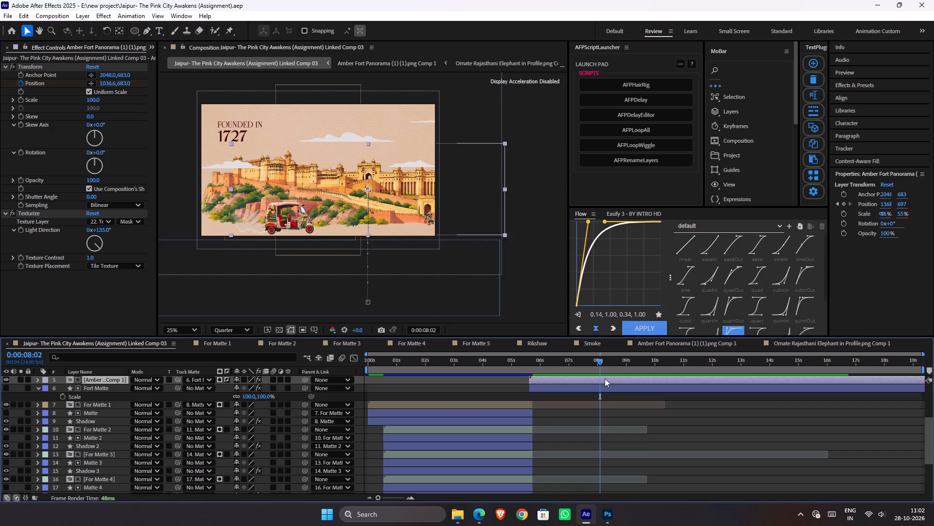
double_click(592, 378)
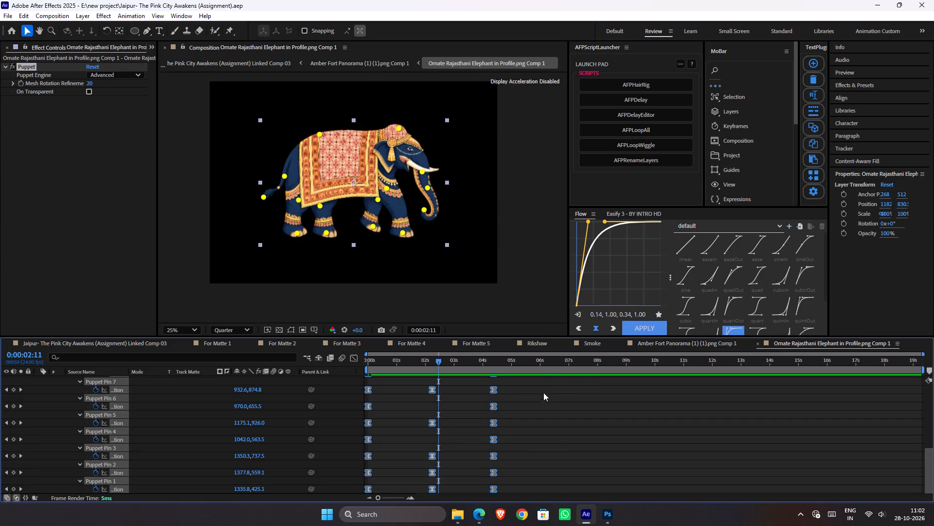
drag(495, 389, 541, 391)
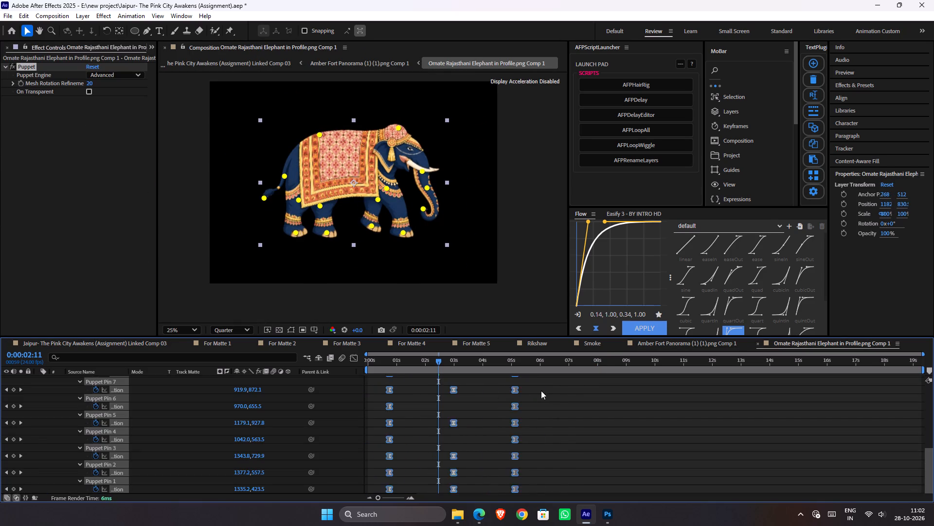
drag(541, 391, 564, 398)
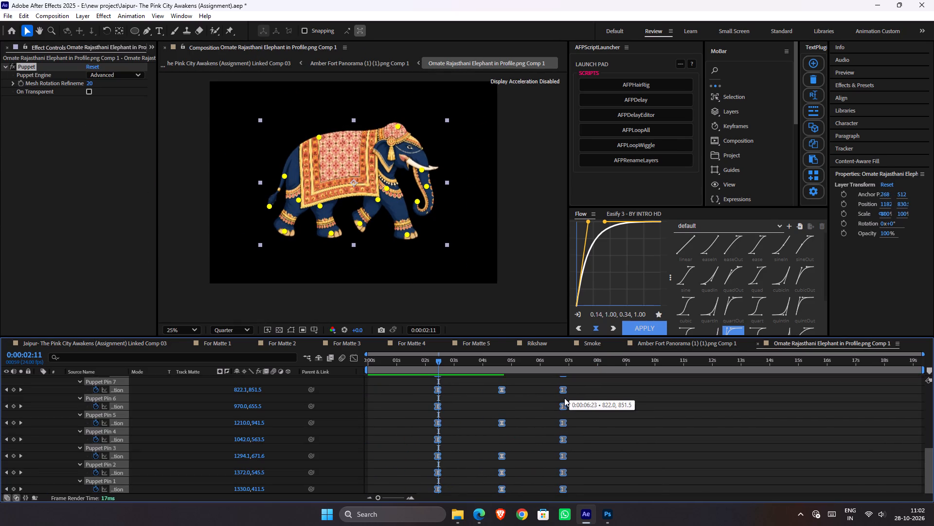
drag(564, 398, 565, 398)
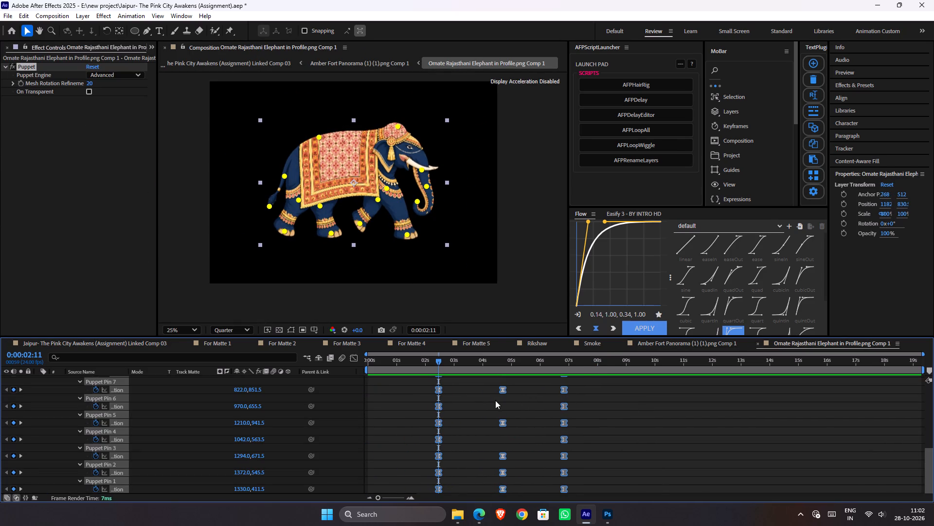
Repeat the walk cycle by copying all puppet pin keyframes and pasting them at the last keyframe, 0:00:06:20.
drag(594, 361, 658, 357)
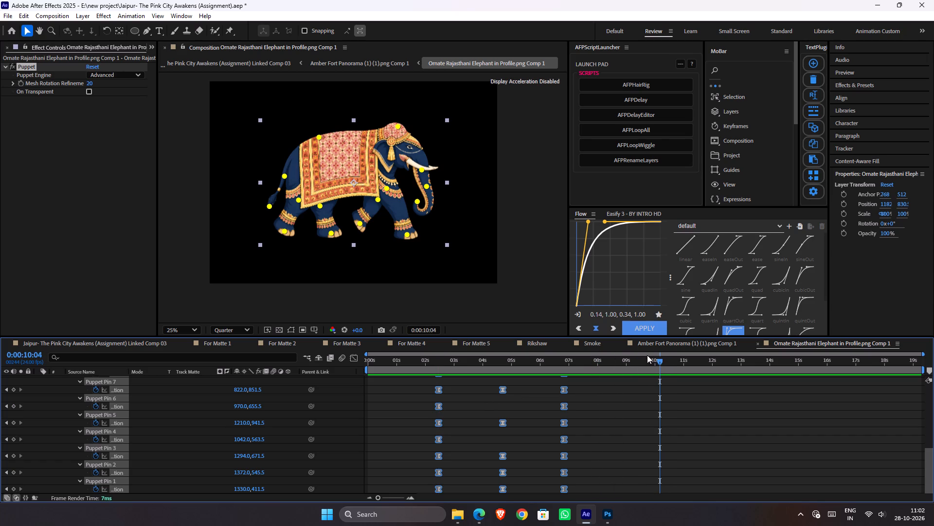
key(ctrl+c)
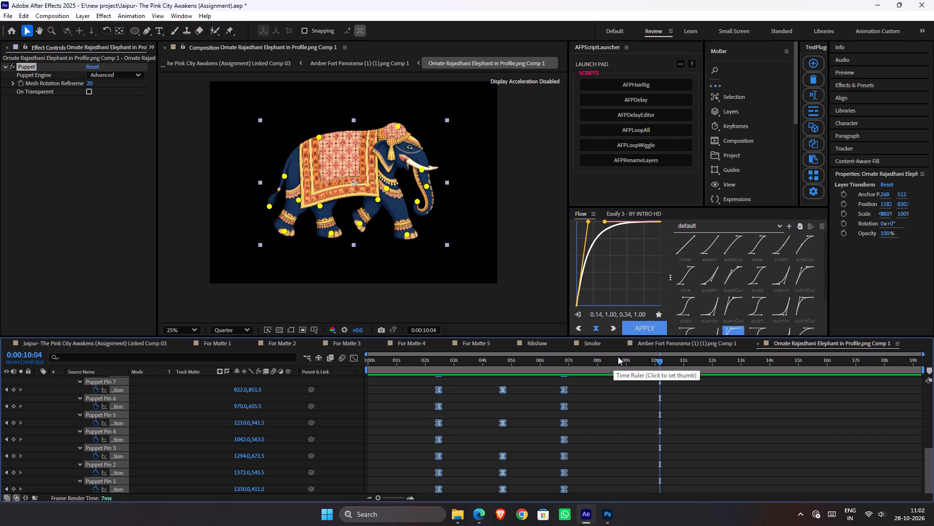
drag(615, 365, 568, 374)
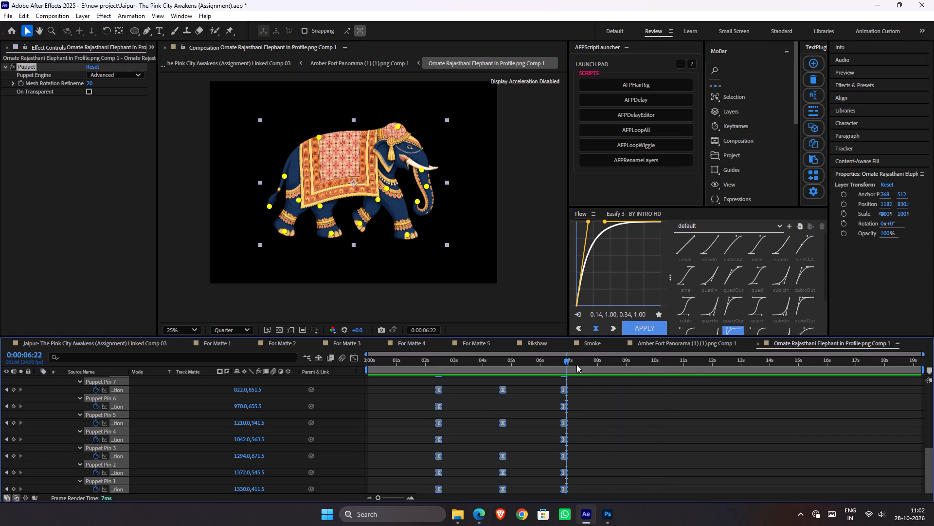
key(k)
key(j)
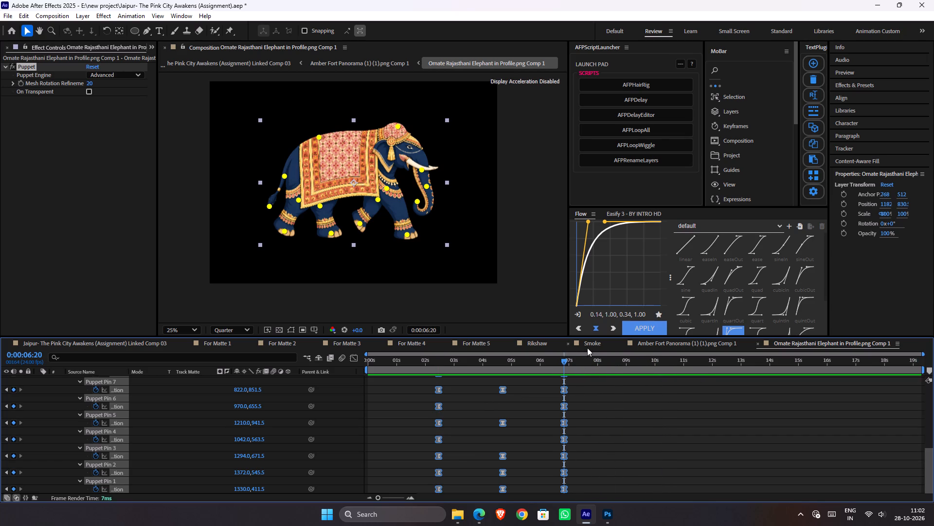
key(ctrl+v)
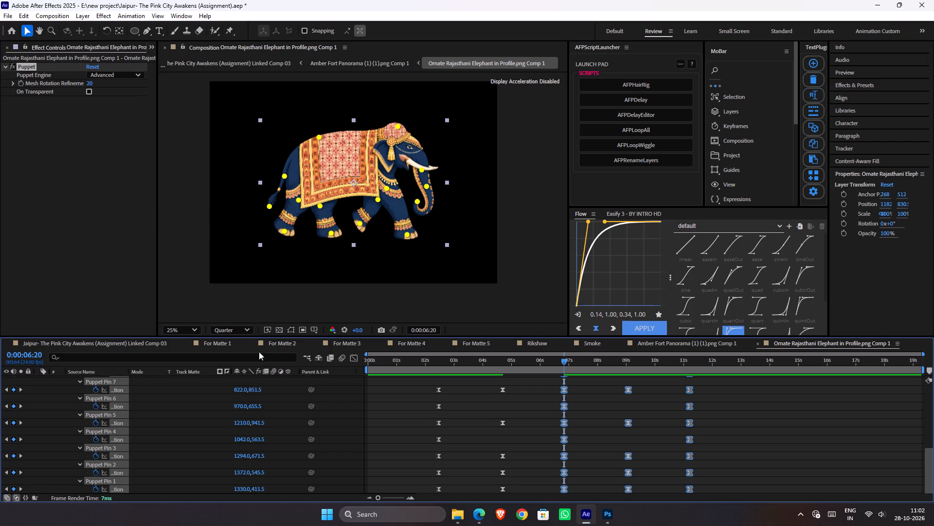
Return to the main Jaipur composition and save the project.
click(146, 341)
key(ctrl+s)
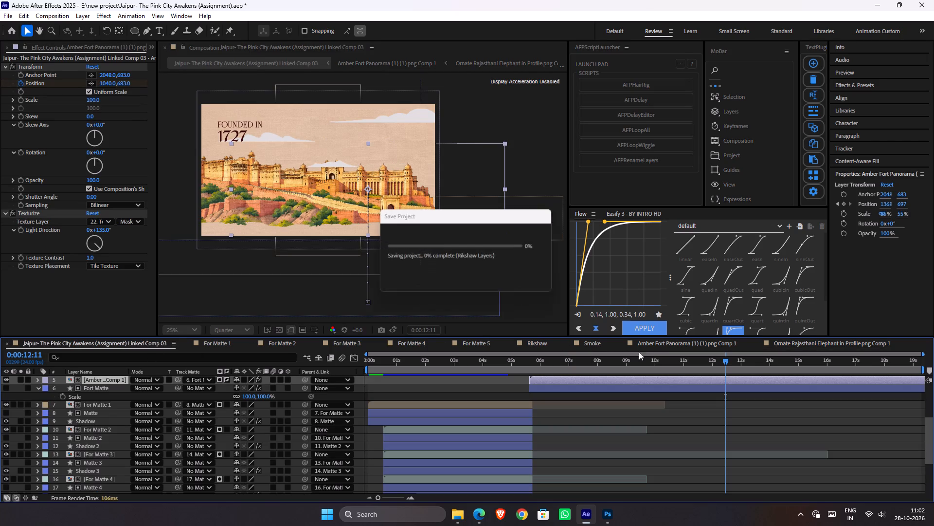
Play back the Amber Fort scene from 0:00:08:14 and again from 0:00:08:18 to check the elephant's repeated walk.
drag(668, 359, 627, 353)
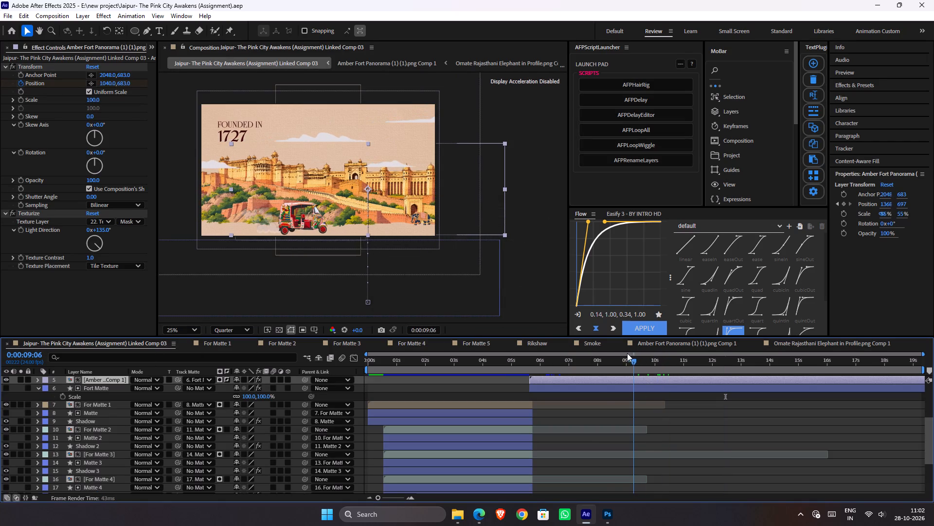
drag(627, 353, 614, 358)
key(space)
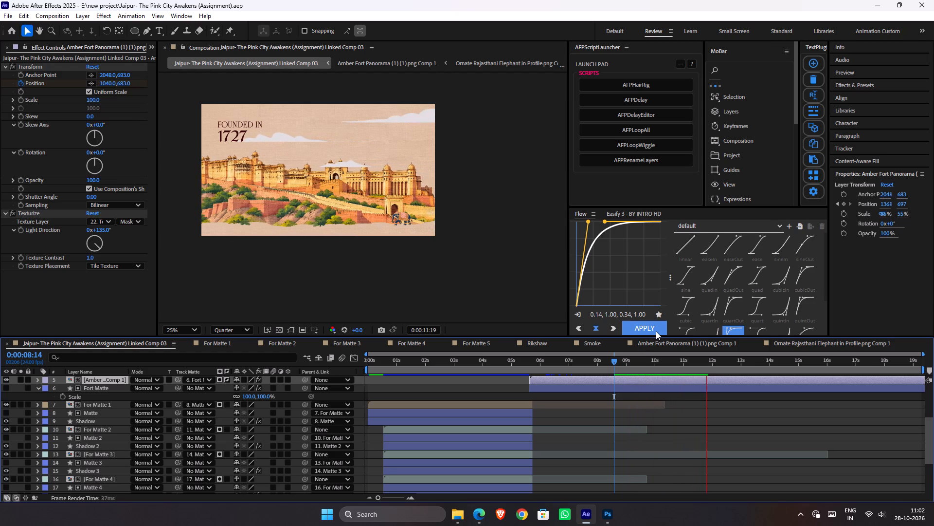
key(space)
drag(653, 358, 625, 365)
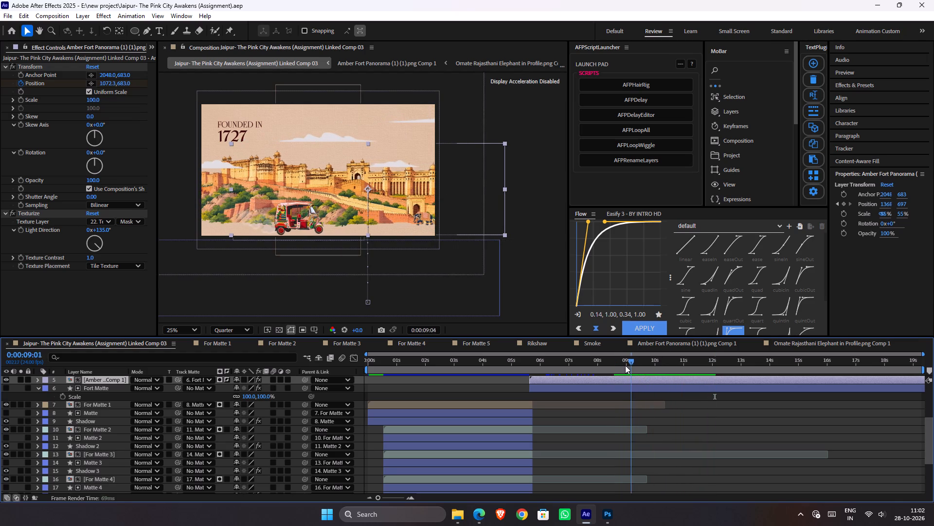
drag(625, 365, 619, 365)
key(space)
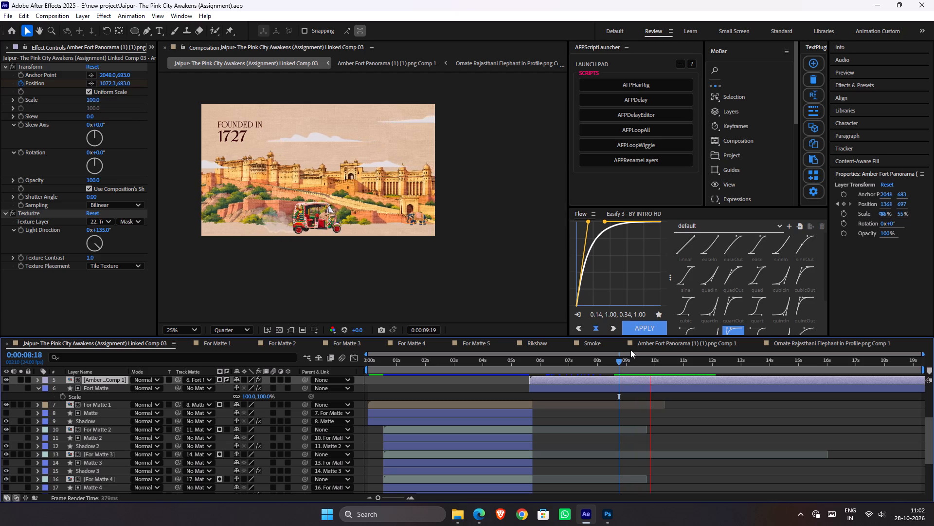
key(space)
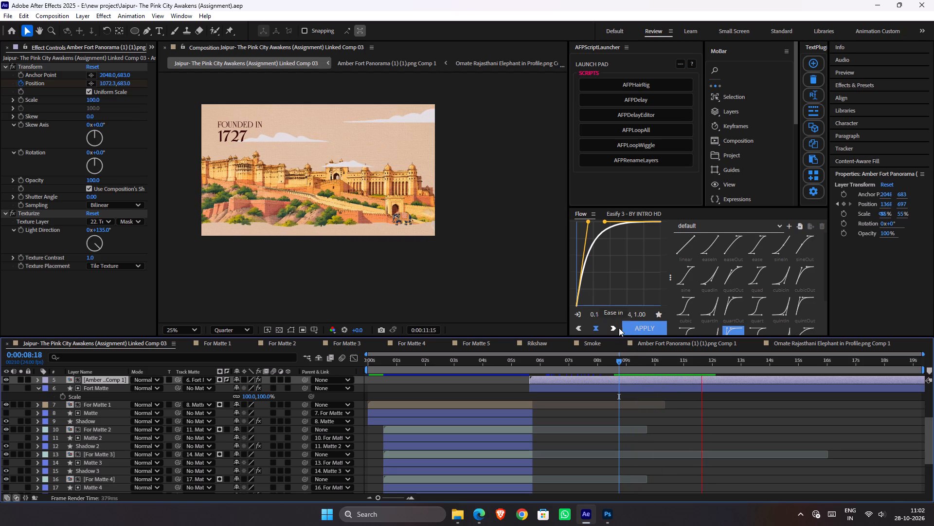
Save the project.
key(ctrl+s)
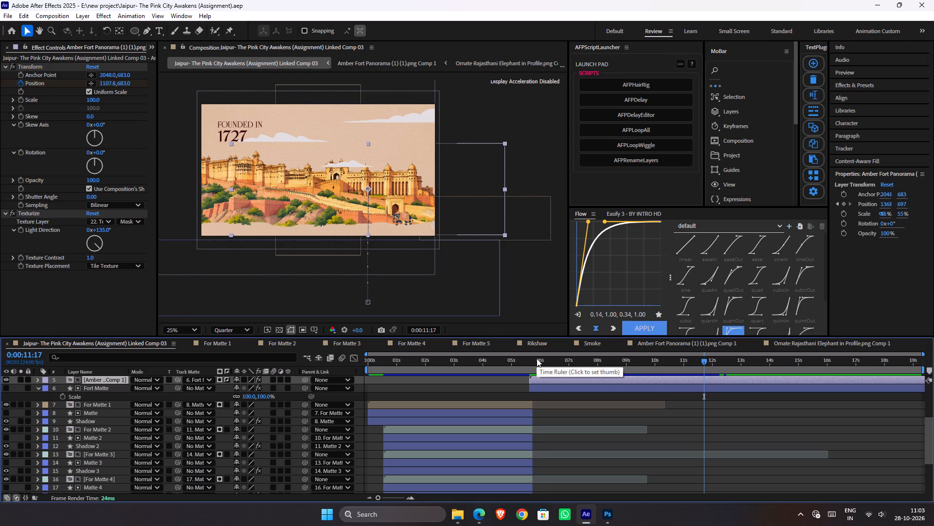
Play back the whole main composition from 0:00:00:00.
drag(537, 358, 386, 347)
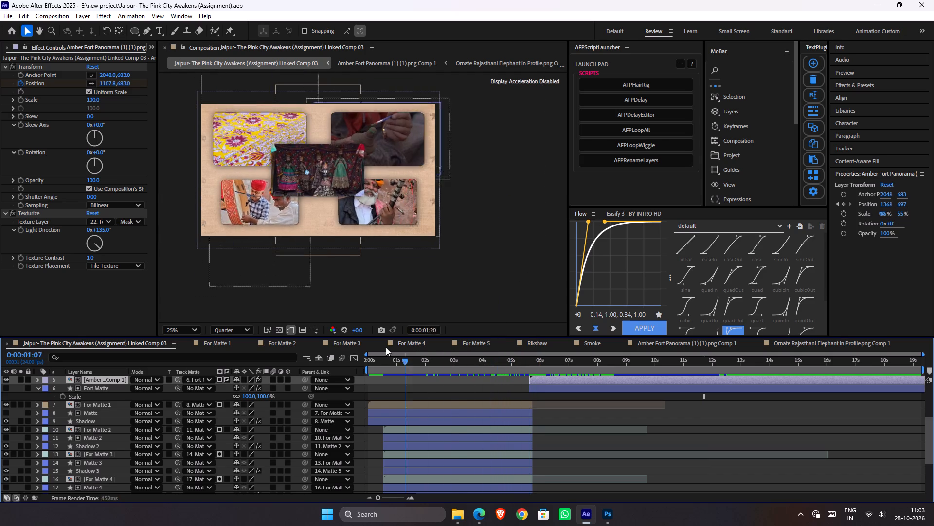
drag(386, 347, 300, 335)
key(space)
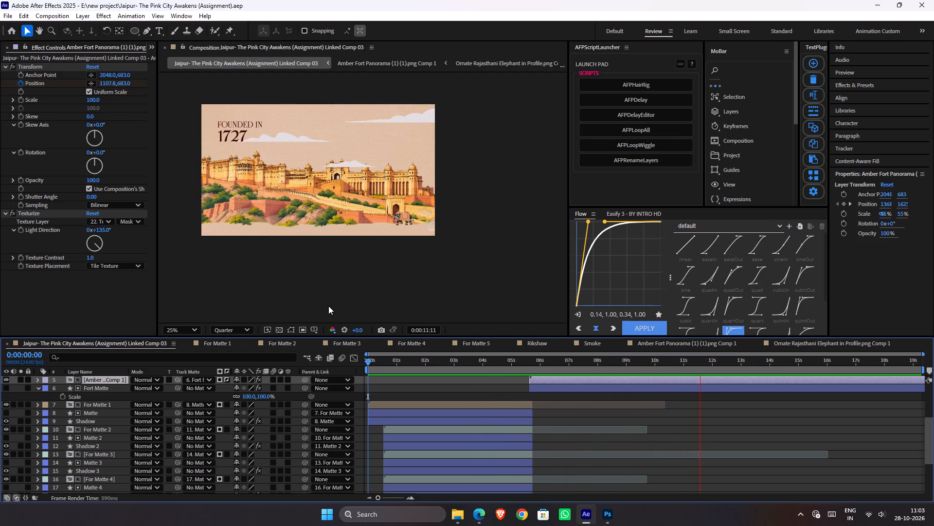
Stop the playback and save the project.
key(space)
key(ctrl+s)
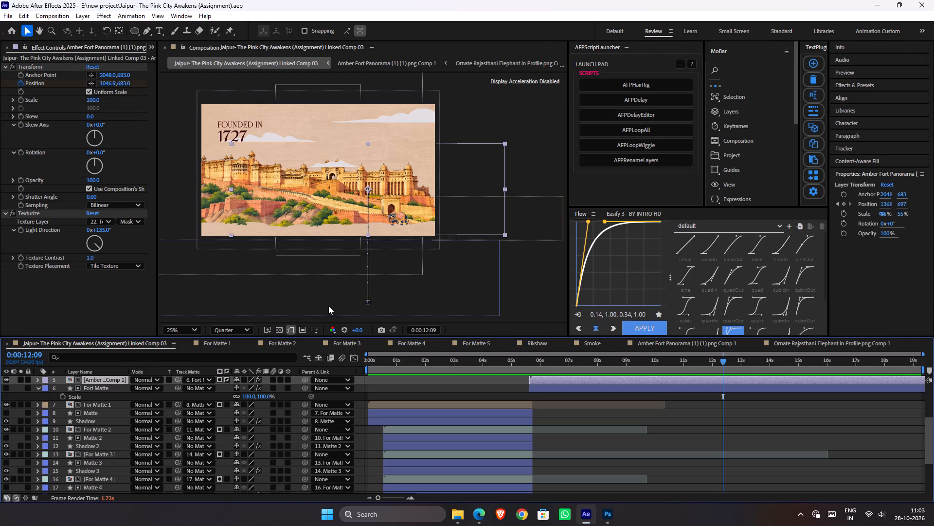
Switch to File Explorer and open the Colored folder inside Video Assets in the E: drive's Assets folder.
key(alt+Tab)
click(459, 521)
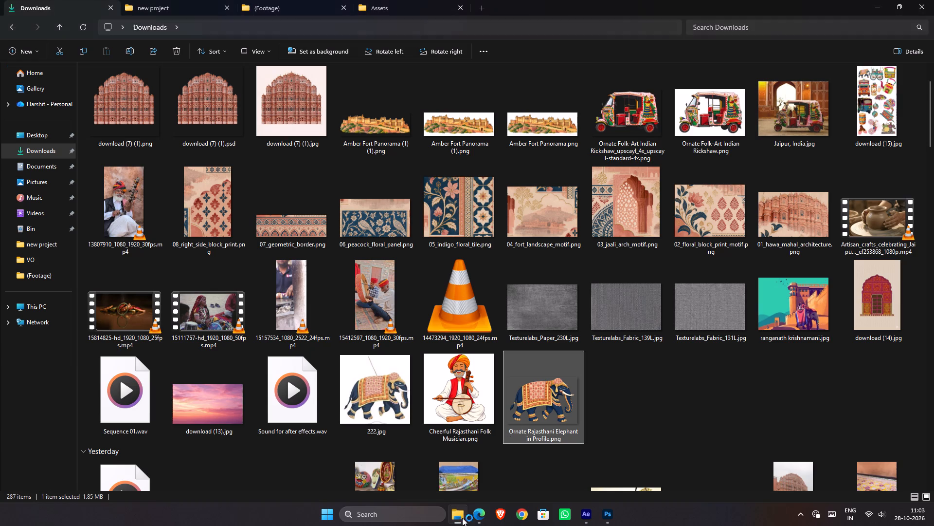
click(398, 0)
click(594, 235)
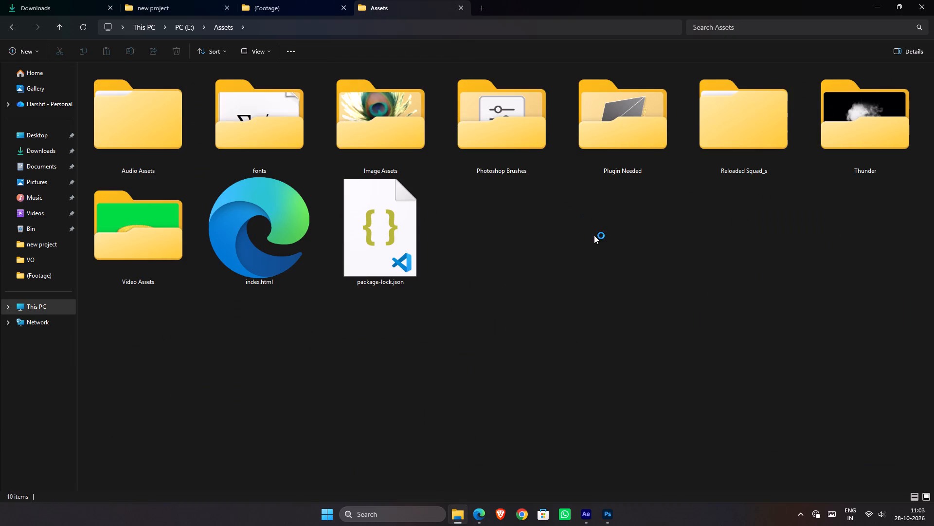
click(461, 144)
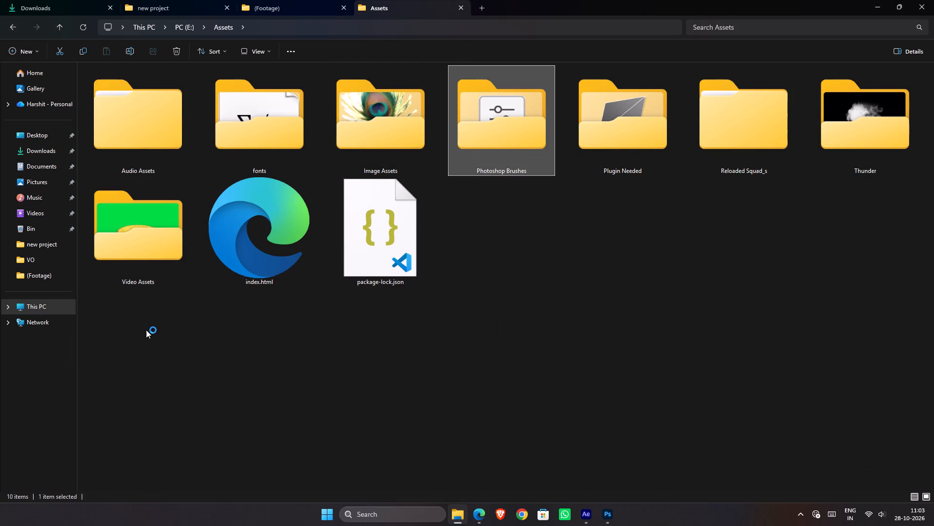
double_click(157, 282)
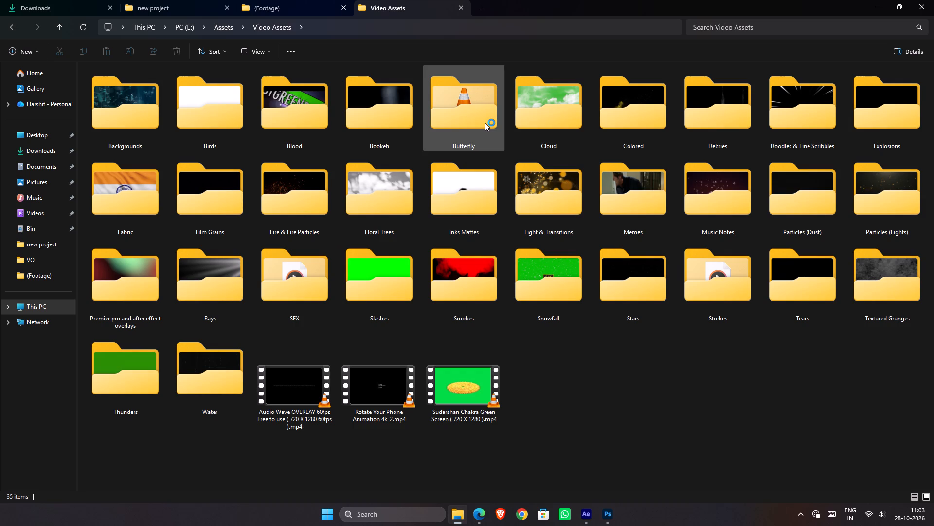
click(385, 132)
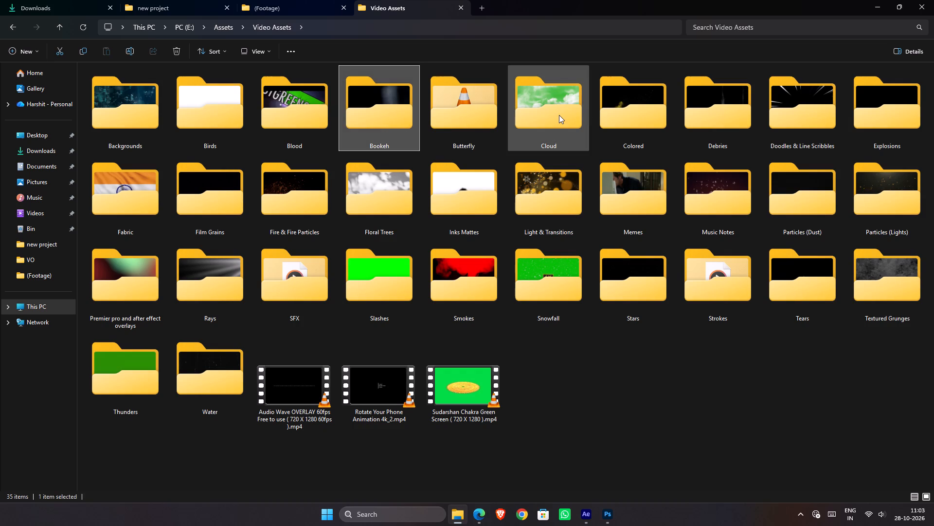
click(559, 115)
click(631, 114)
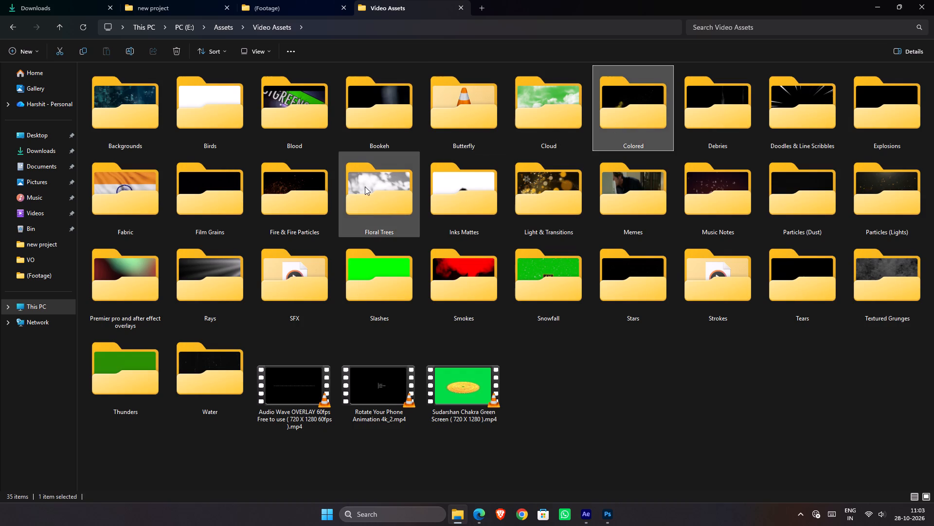
click(280, 183)
click(187, 187)
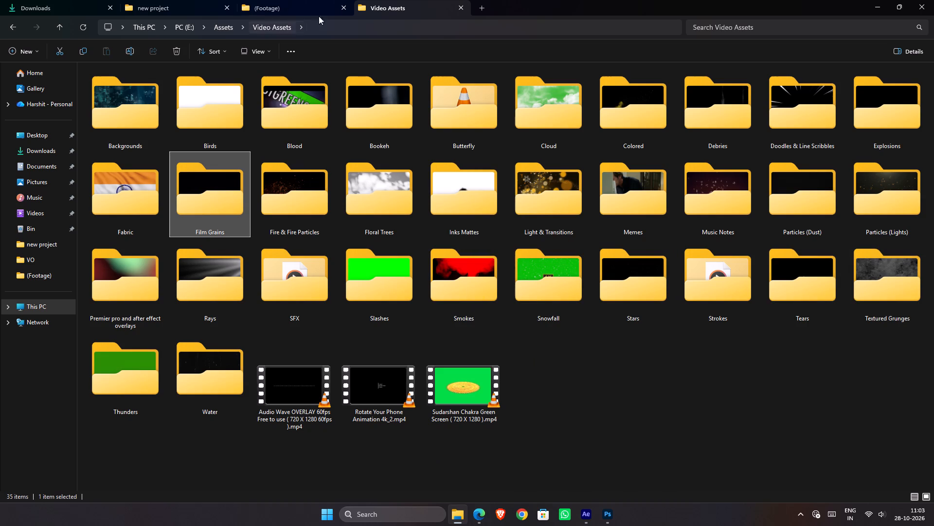
click(690, 76)
click(868, 121)
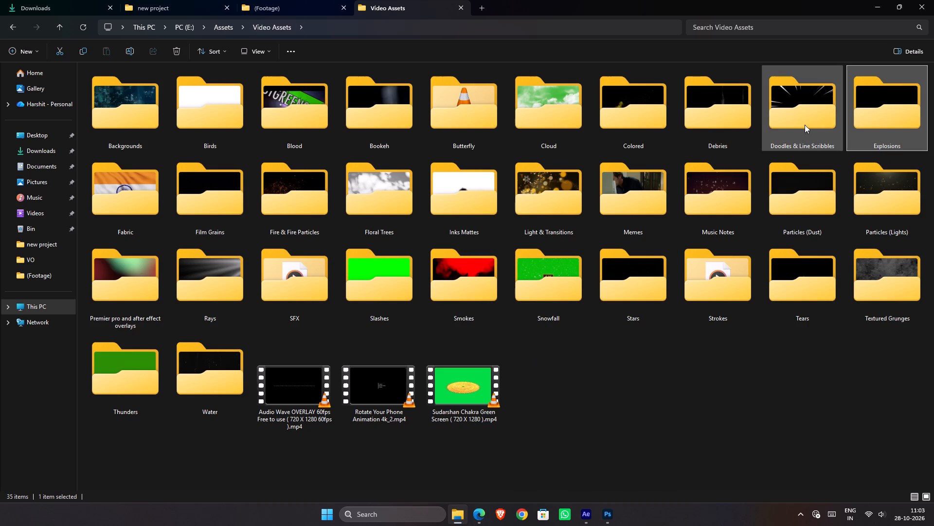
click(673, 123)
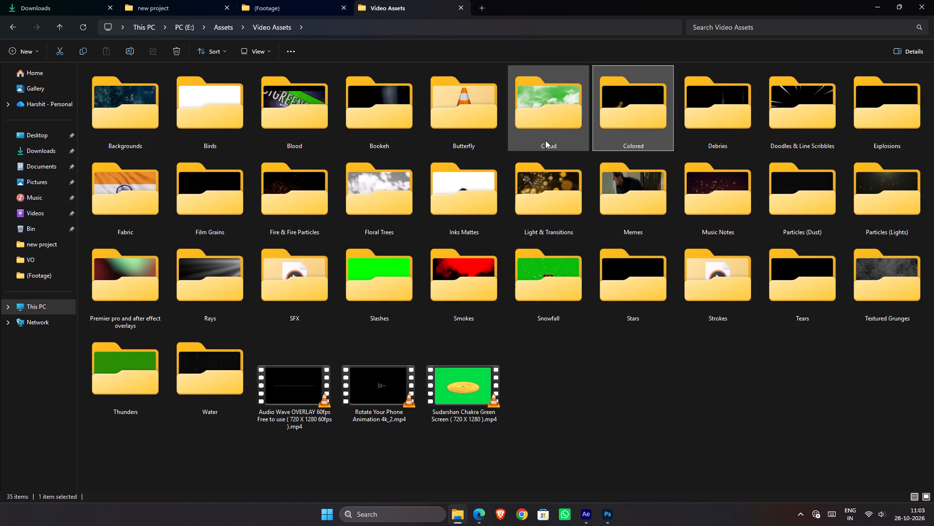
double_click(653, 96)
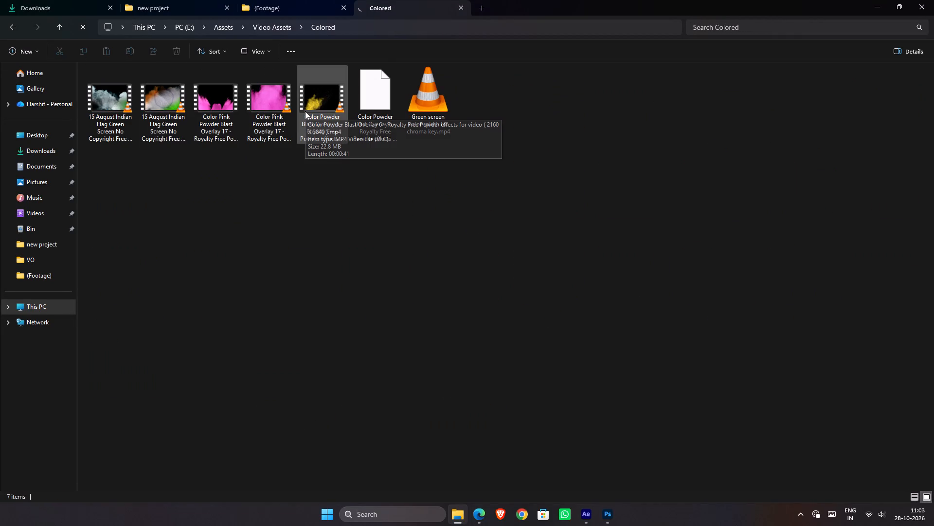
Preview the Color Pink Powder Blast Overlay 17 and yellow Color Powder Blast Overlay 6 clips in VLC.
double_click(273, 117)
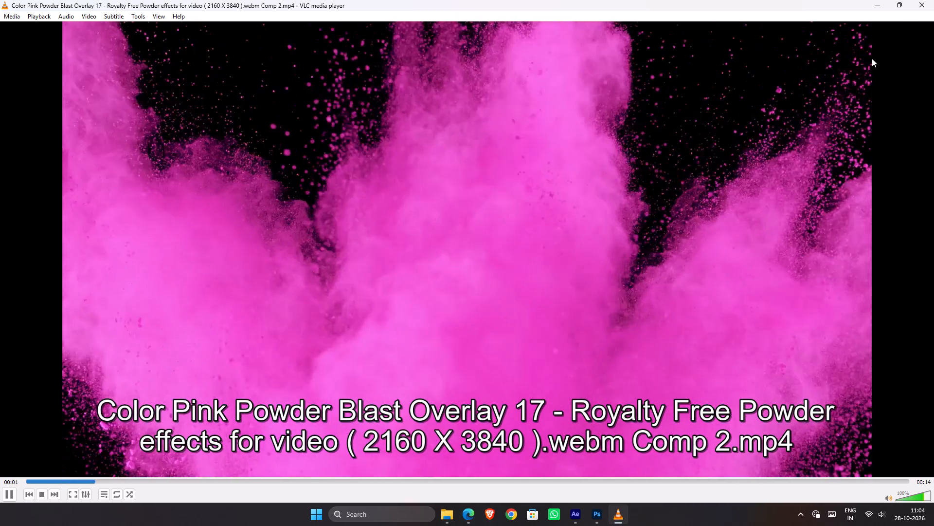
click(919, 7)
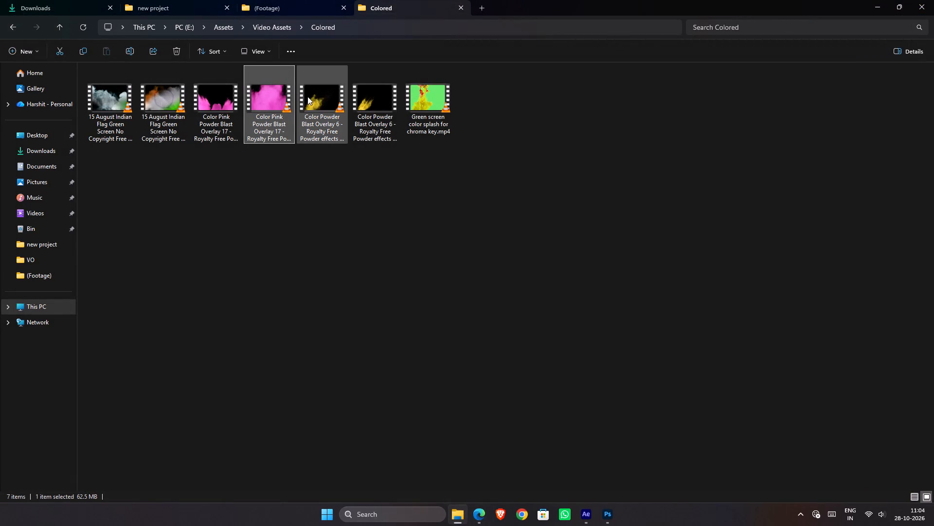
double_click(307, 96)
double_click(327, 113)
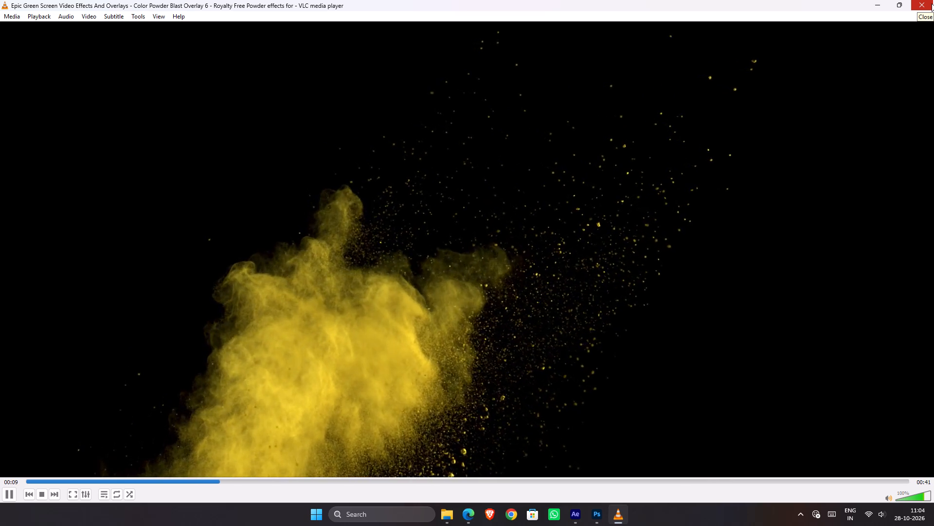
click(932, 3)
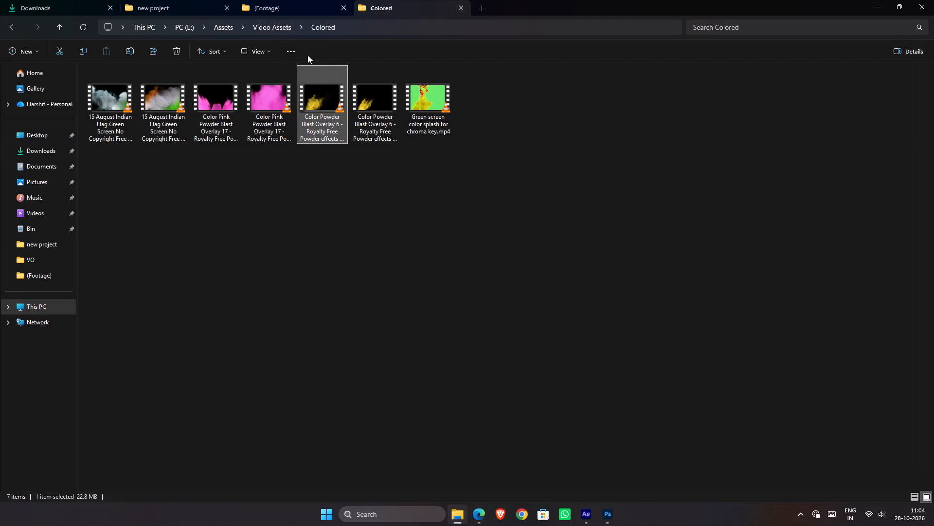
Import the yellow Color Powder Blast Overlay 6 clip into the main After Effects composition as the top layer, starting at 0:00:12:09.
drag(304, 93, 719, 397)
key(alt+Tab)
key(alt+Tab)
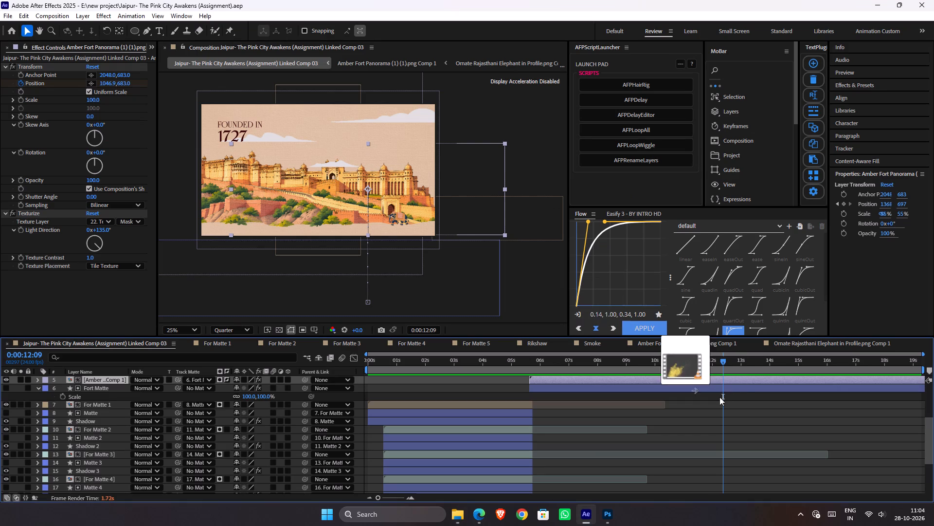
drag(719, 397, 669, 406)
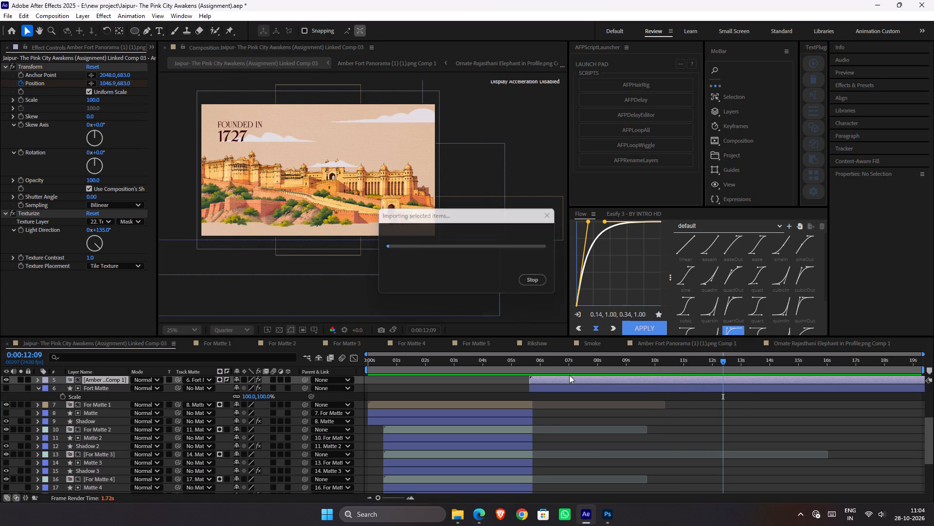
key(bracketleft)
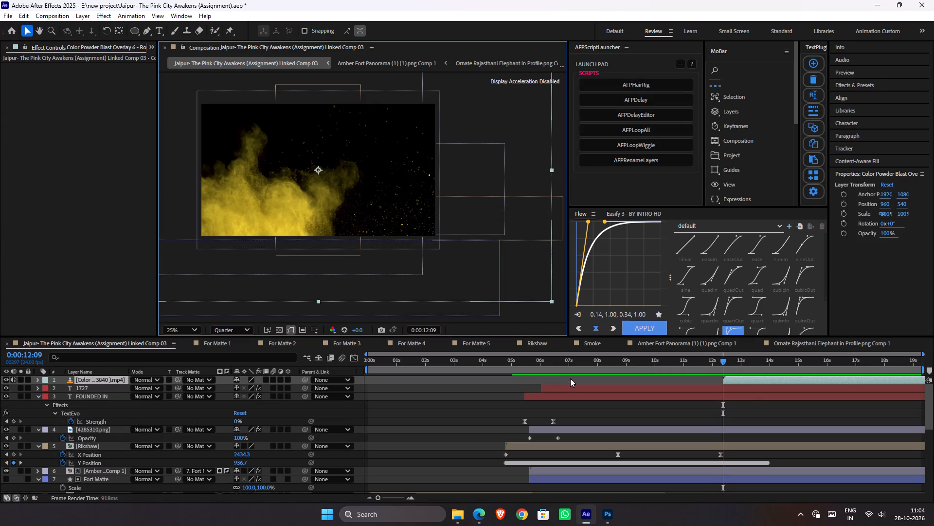
Set the powder blast layer's blending mode to Screen.
key(ctrl+space)
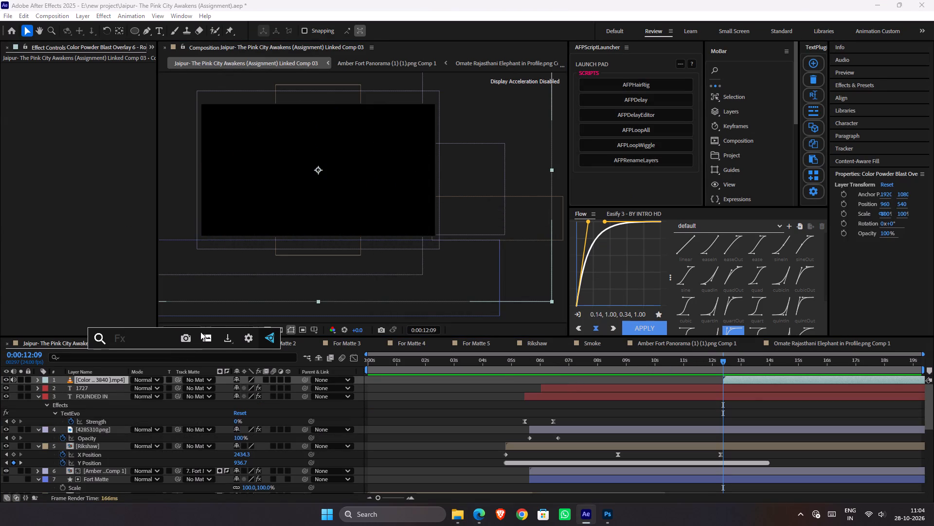
click(132, 377)
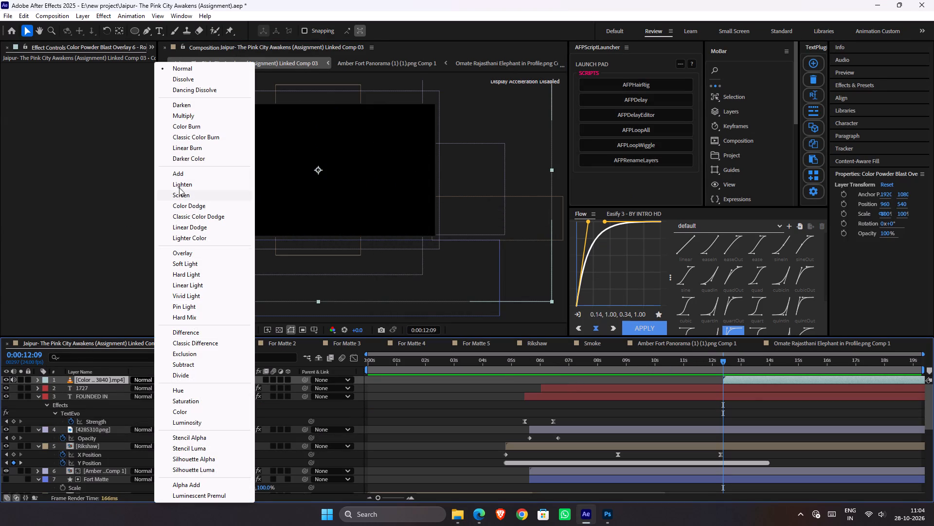
click(180, 190)
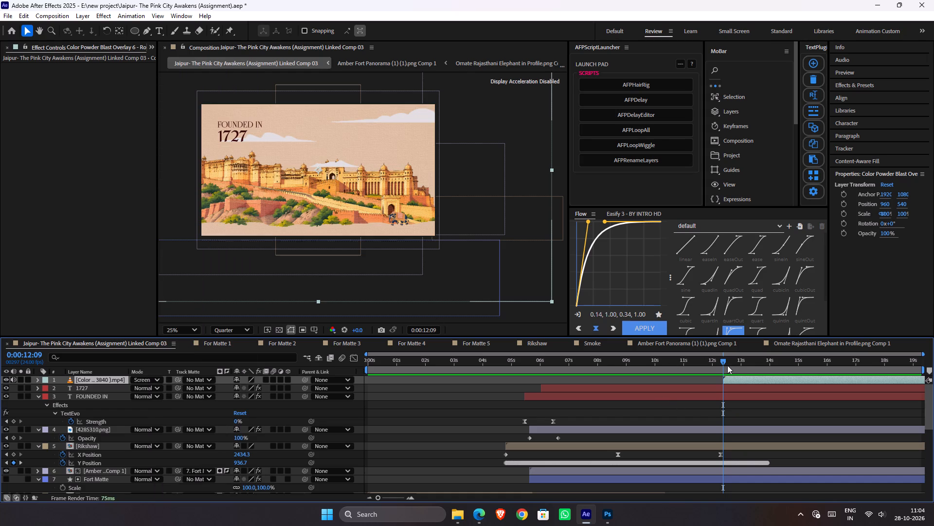
Collapse the Rikshaw layer's properties and shift the powder blast layer earlier so it starts at about 0:00:10:14.
drag(682, 358, 676, 357)
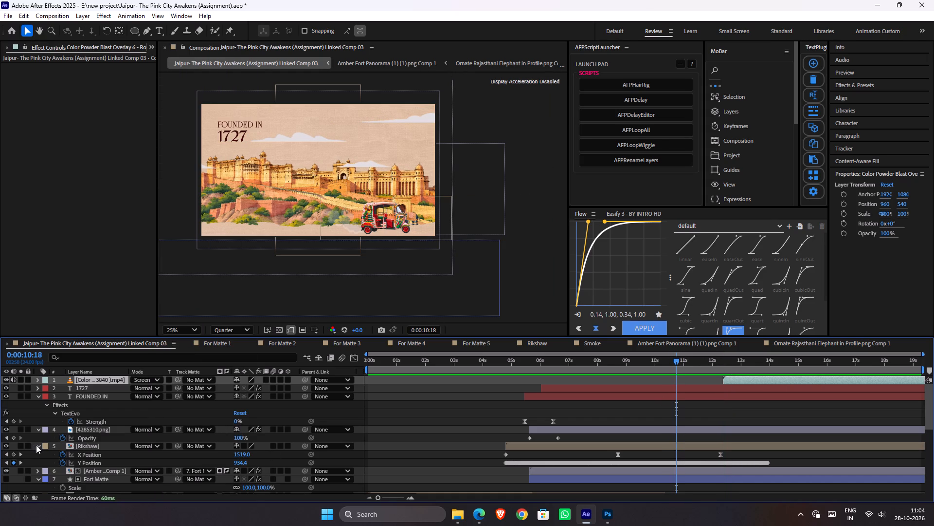
click(36, 445)
drag(739, 376, 694, 386)
drag(694, 379, 688, 382)
Time-stretch the powder blast layer to a new duration of 0:00:10:16, holding its in-point.
right_click(695, 377)
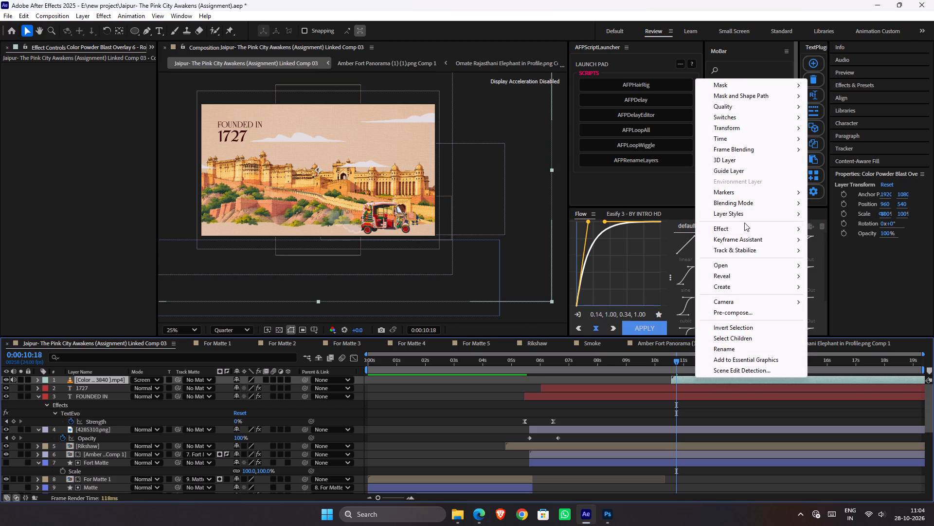
click(754, 134)
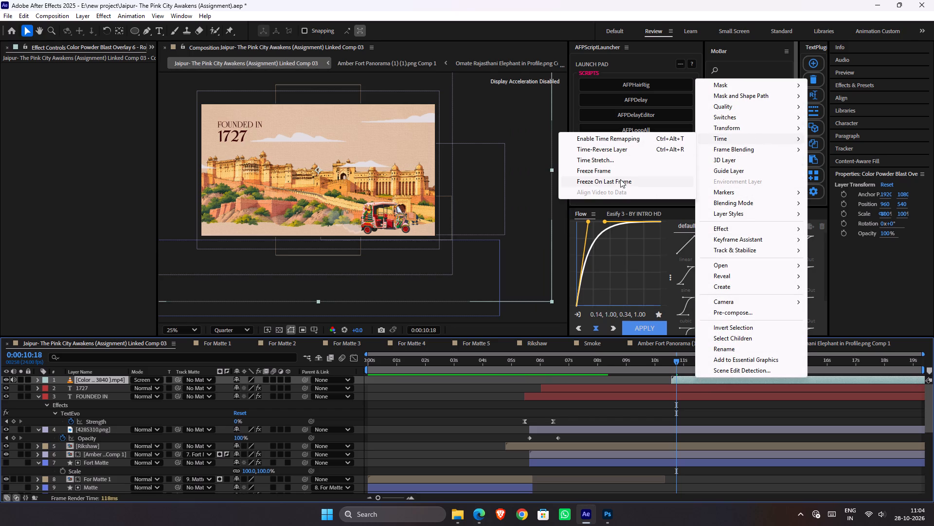
click(620, 160)
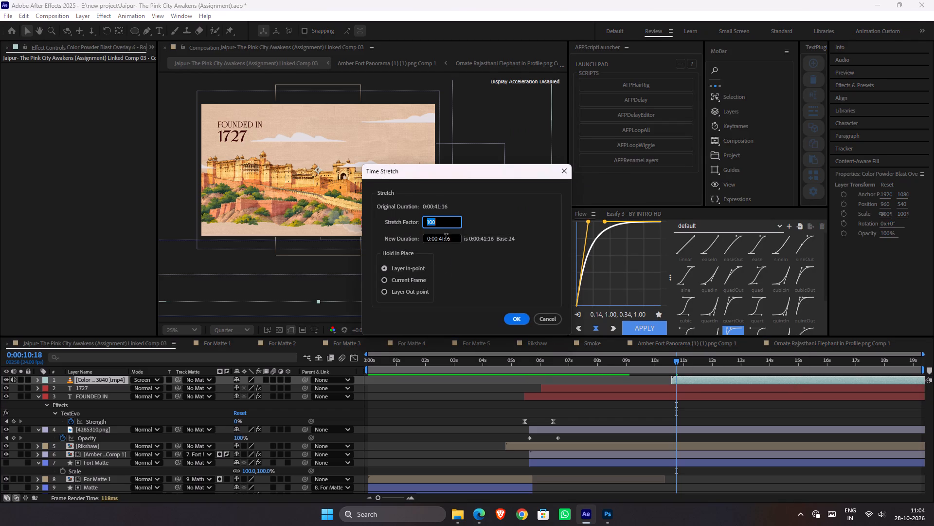
click(443, 240)
key(BackSpace)
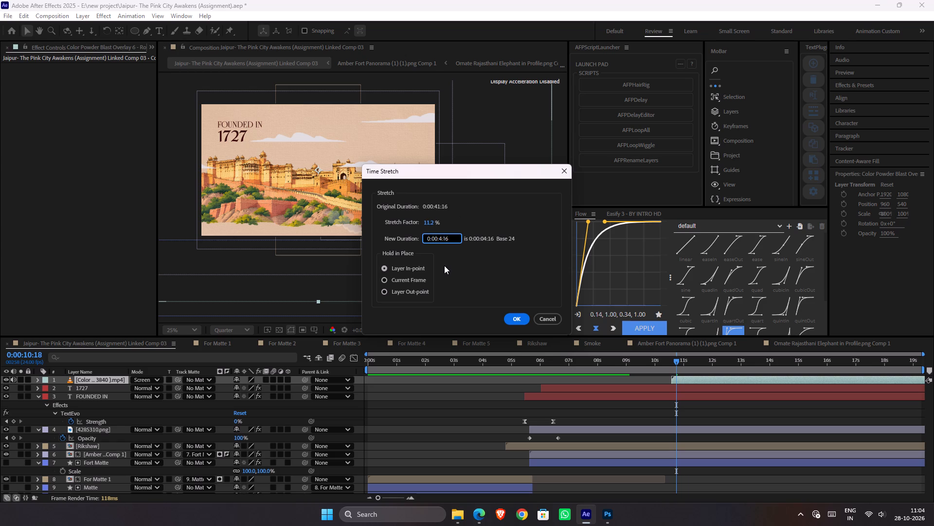
key(BackSpace)
text(10)
key(Return)
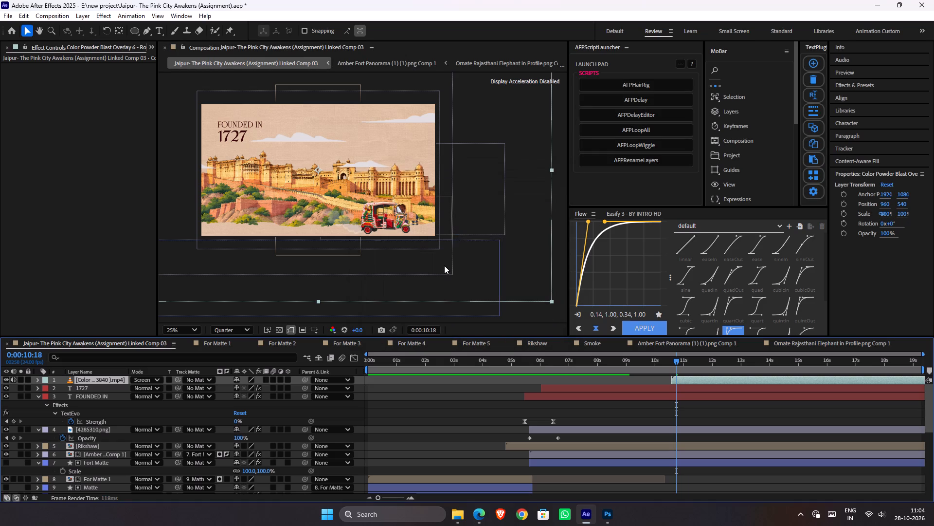
Play back the main composition from 0:00:10:14 to check the powder blast's timing over the fort.
click(677, 365)
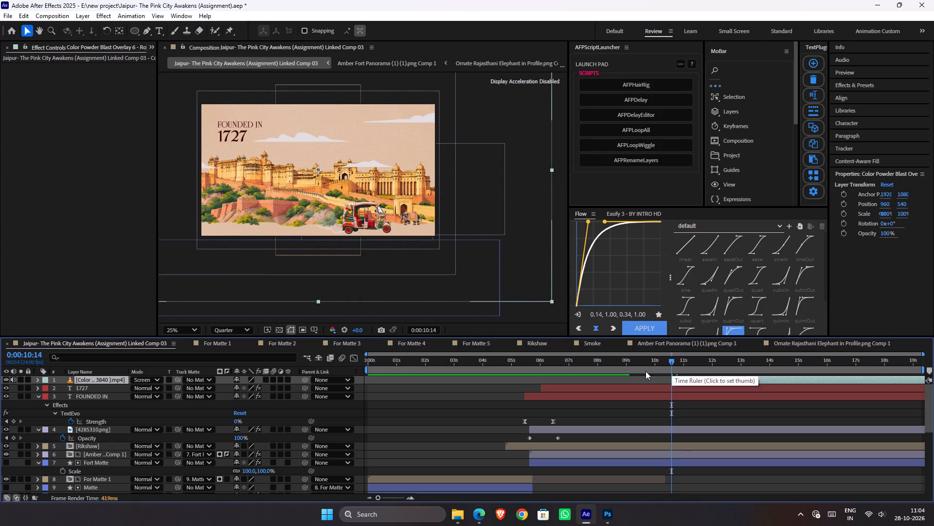
key(space)
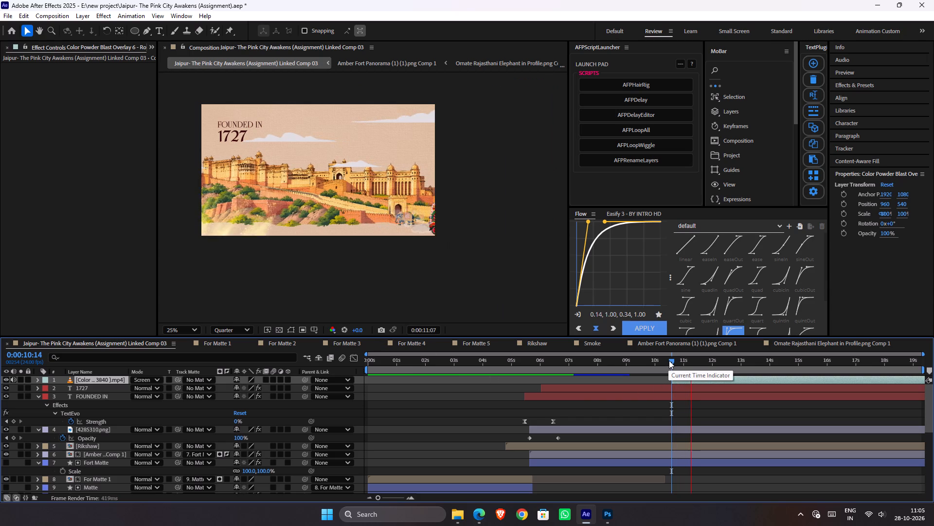
key(space)
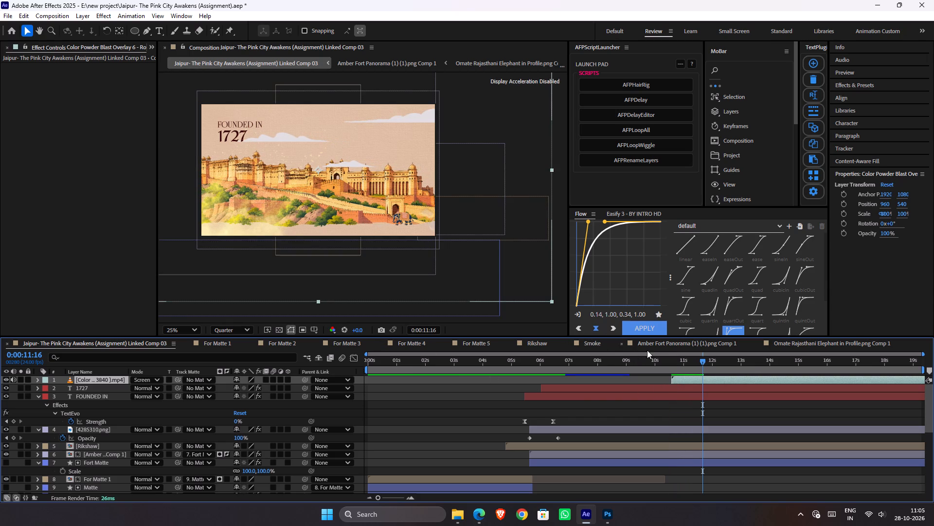
Flip the powder blast horizontally and reposition it over the fort's right side, at about position 568, 36.
click(681, 377)
drag(471, 273, 530, 238)
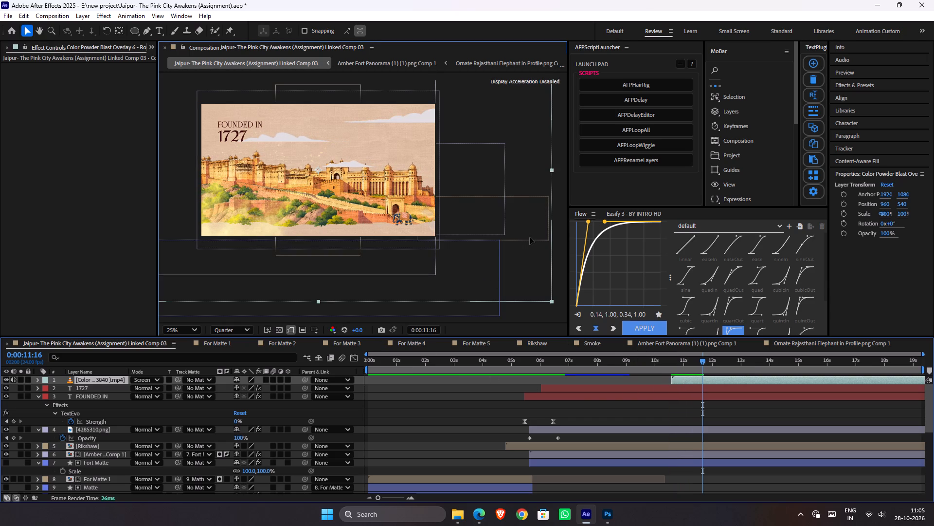
drag(530, 238, 530, 236)
right_click(530, 236)
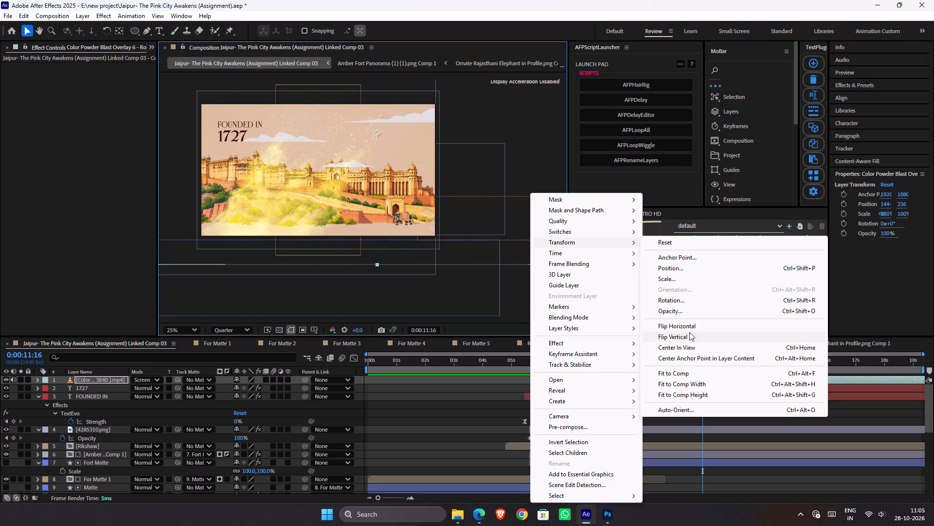
click(689, 325)
drag(532, 247, 438, 248)
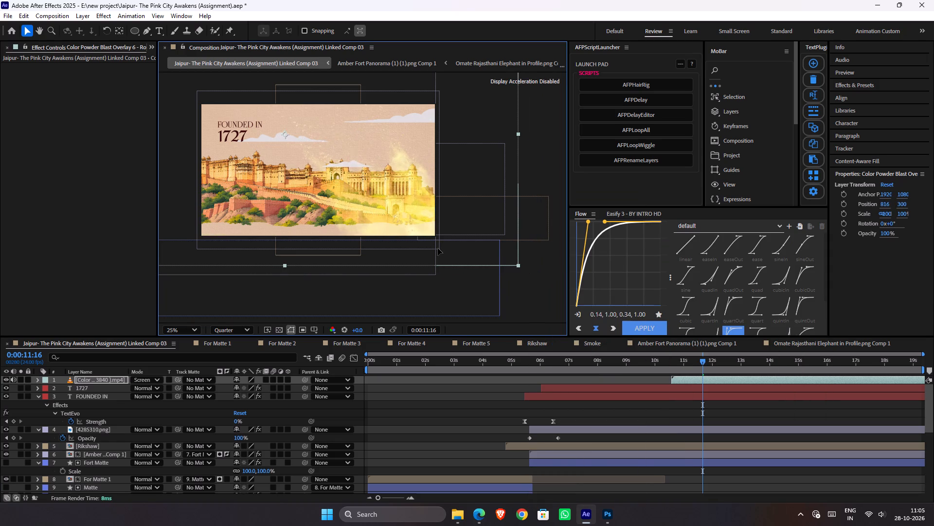
drag(438, 248, 426, 223)
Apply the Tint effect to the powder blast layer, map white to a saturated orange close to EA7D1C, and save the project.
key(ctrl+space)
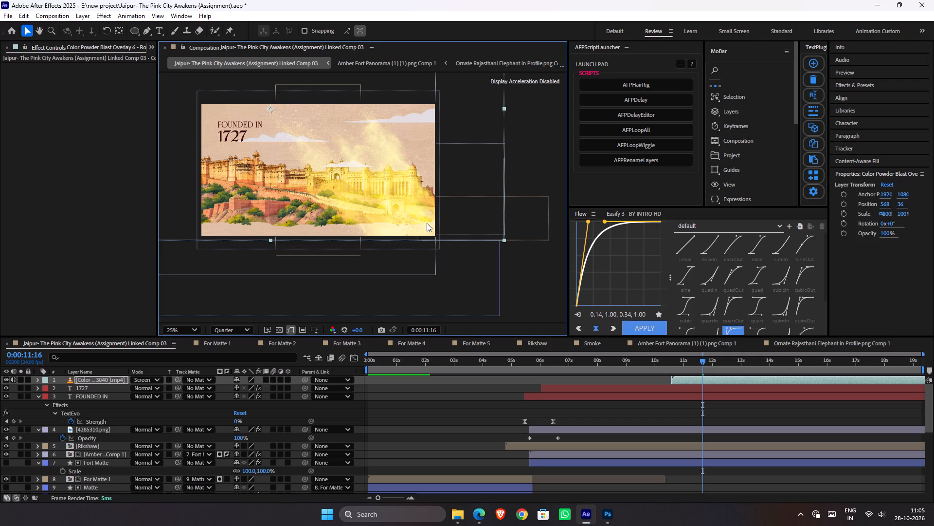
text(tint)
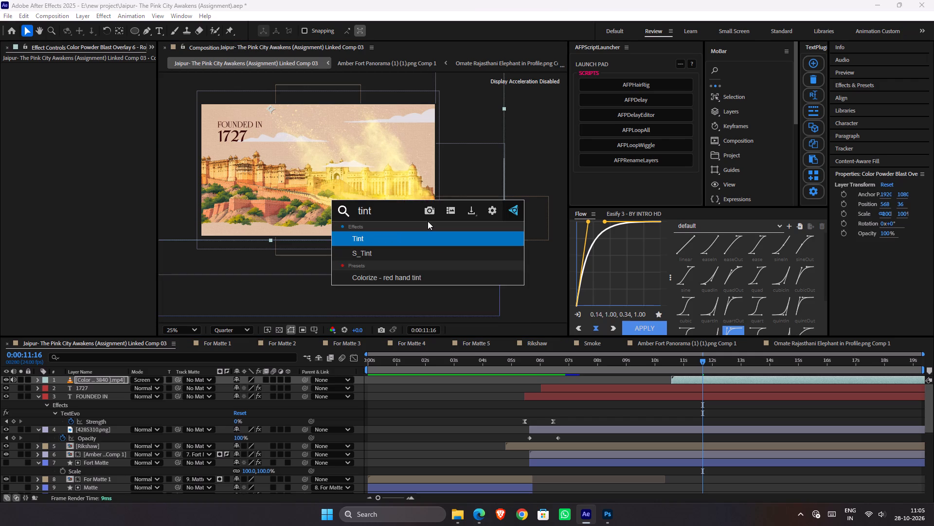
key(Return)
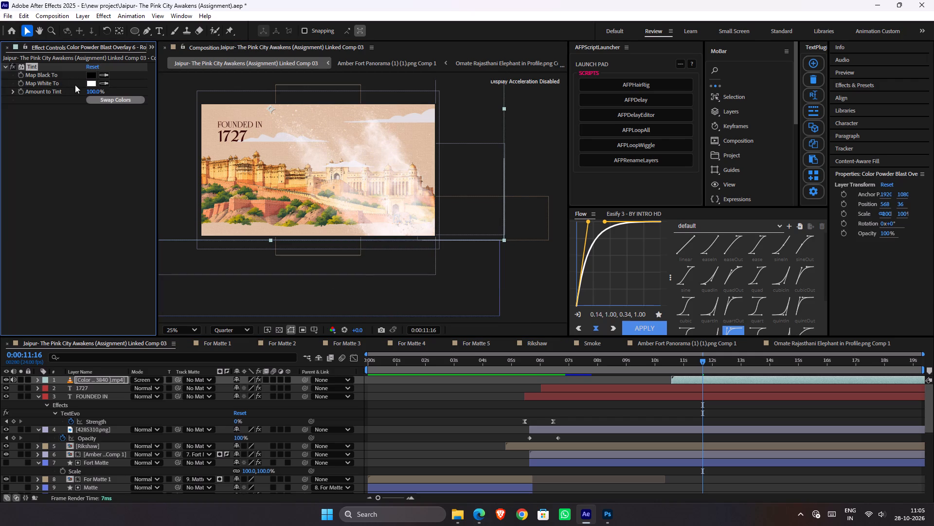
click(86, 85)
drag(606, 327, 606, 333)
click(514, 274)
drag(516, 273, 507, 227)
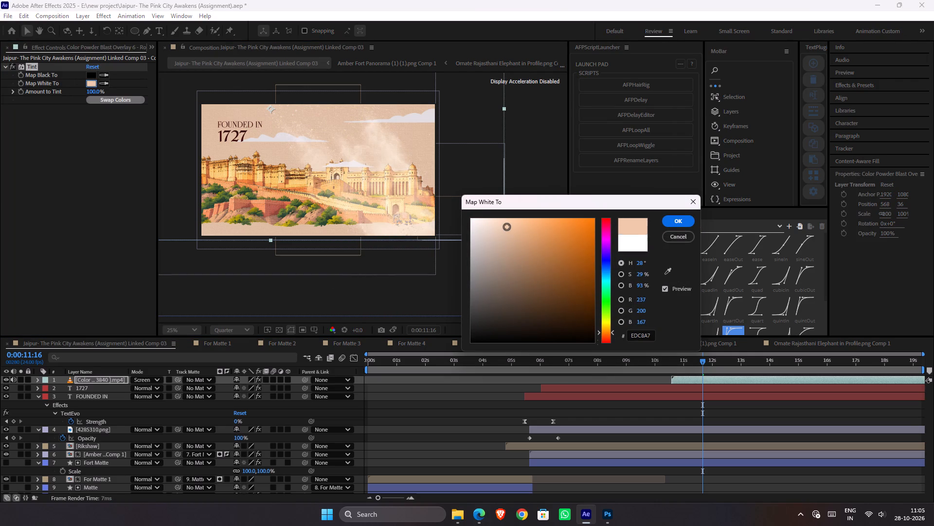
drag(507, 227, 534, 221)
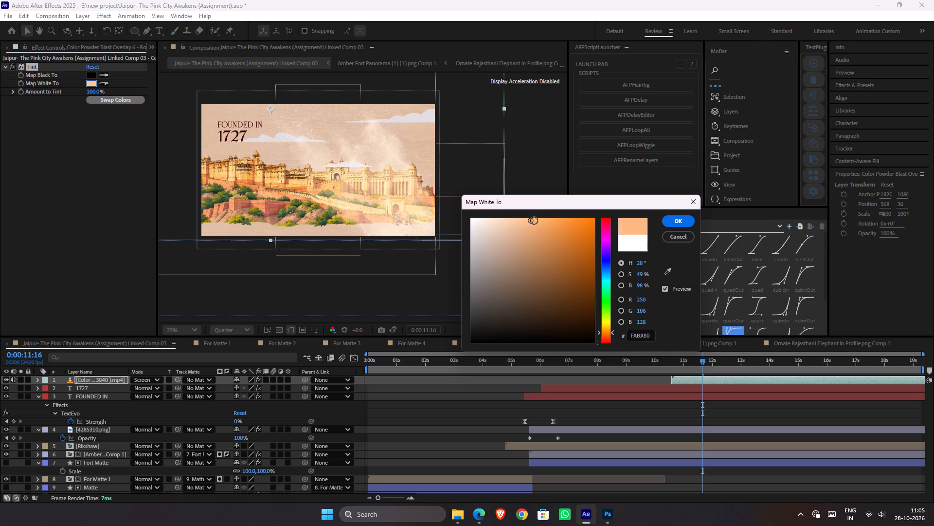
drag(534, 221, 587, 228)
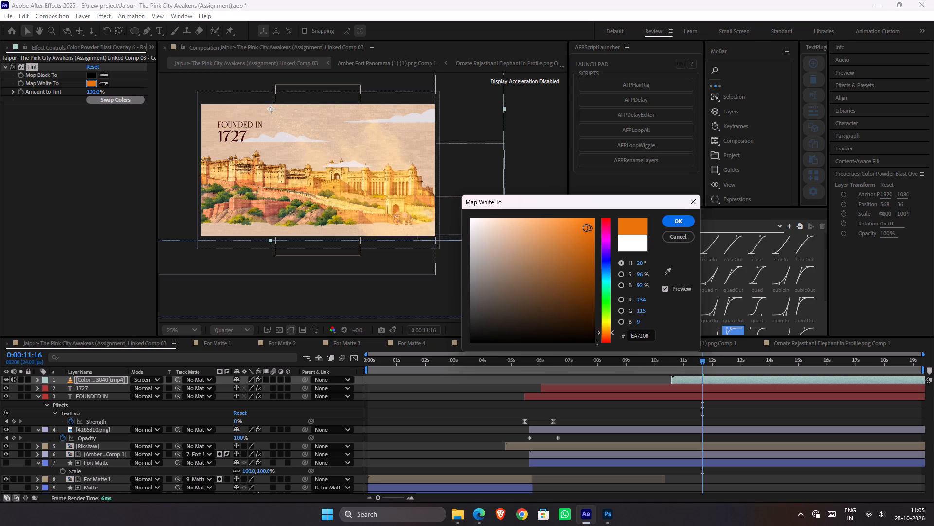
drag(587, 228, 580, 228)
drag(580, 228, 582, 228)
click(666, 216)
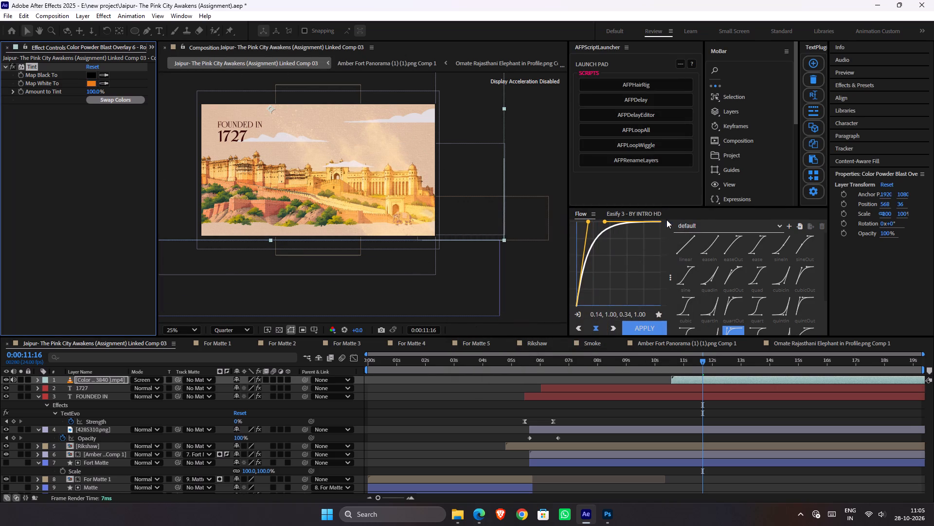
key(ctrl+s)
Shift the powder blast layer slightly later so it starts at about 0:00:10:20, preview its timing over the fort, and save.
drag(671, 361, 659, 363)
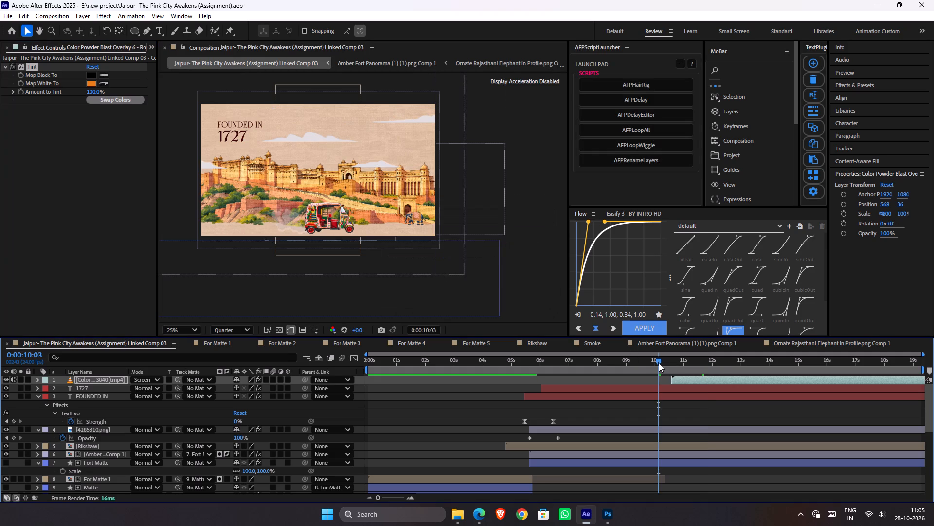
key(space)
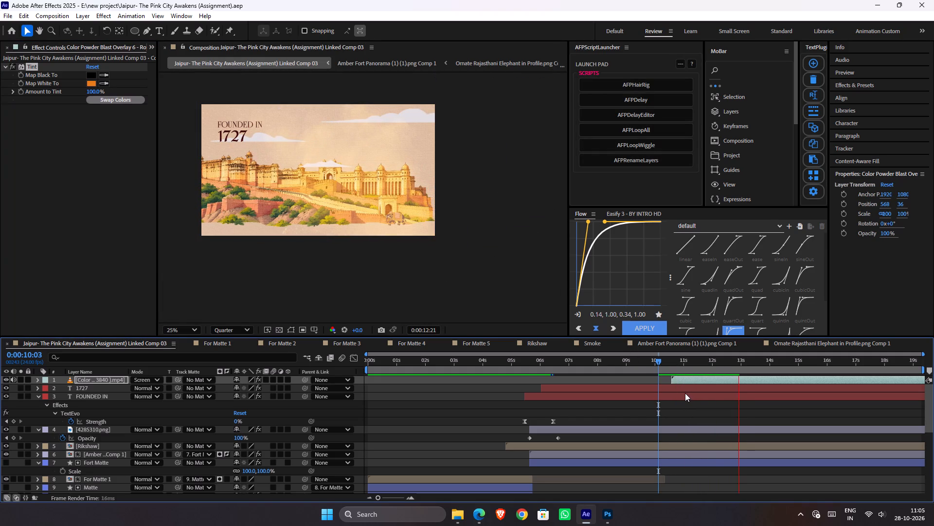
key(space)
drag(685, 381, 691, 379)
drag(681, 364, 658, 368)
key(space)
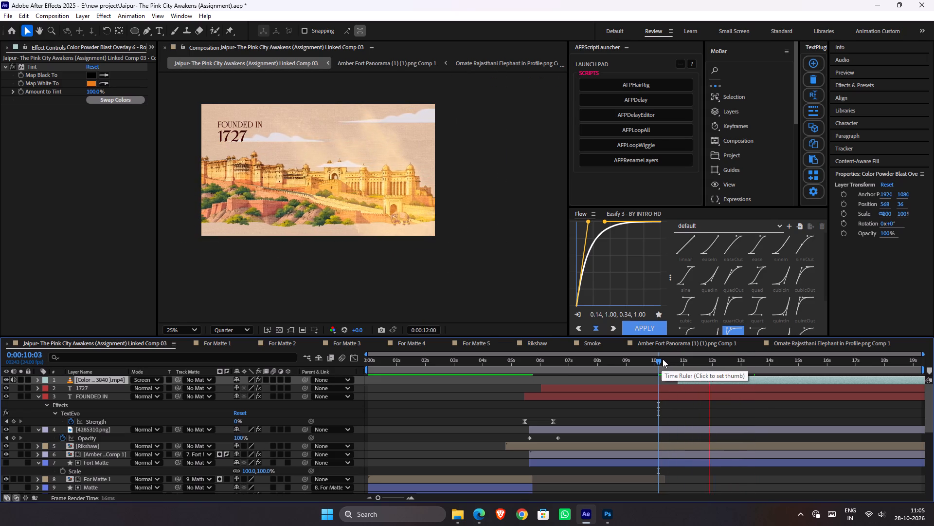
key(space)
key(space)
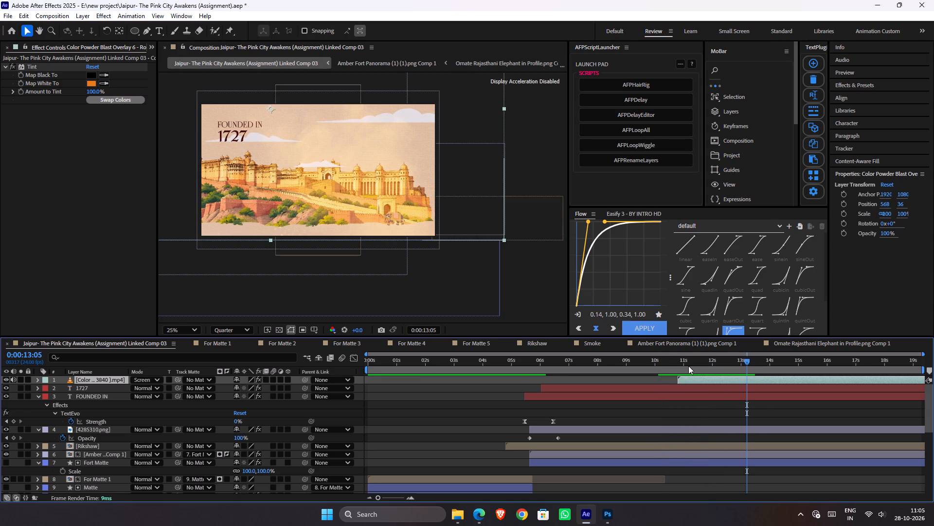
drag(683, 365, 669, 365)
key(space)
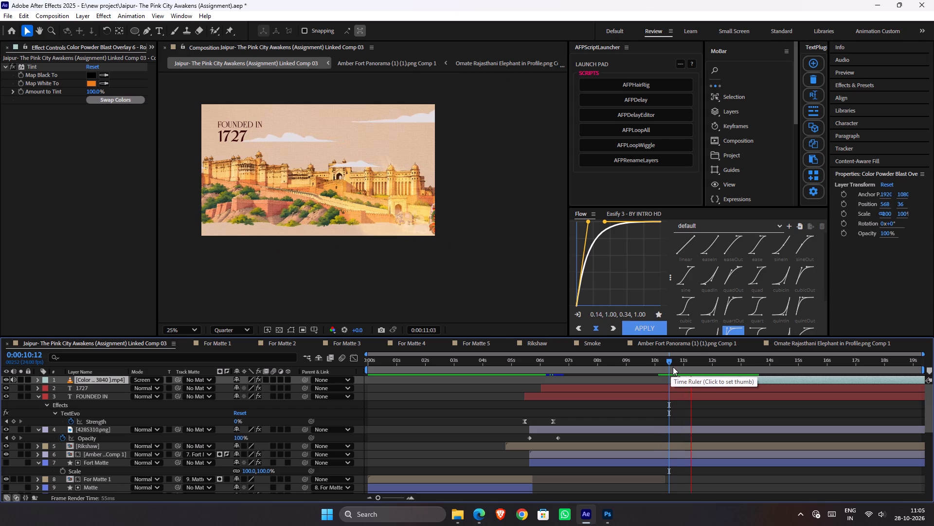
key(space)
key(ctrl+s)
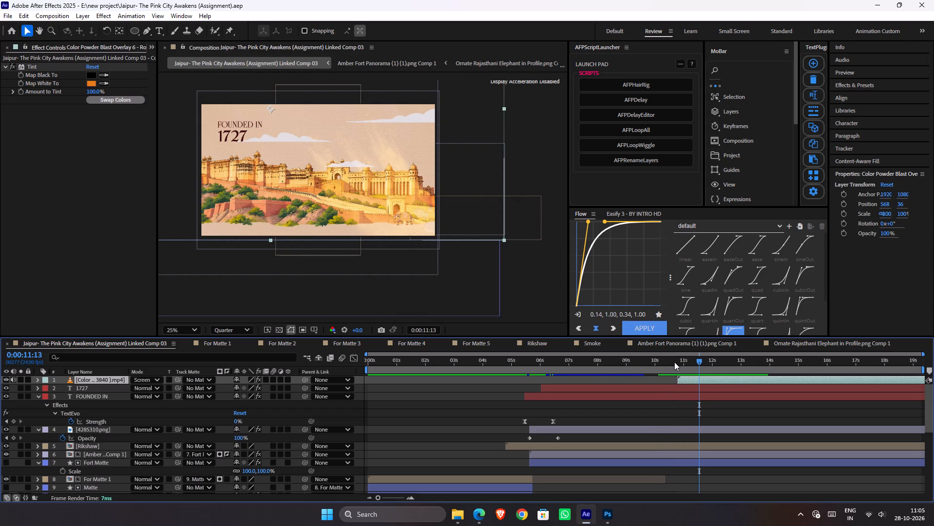
Play back the fort scene from 0:00:05:06 to check how the rickshaw, elephant and powder blast work together, and save.
key(alt+Tab)
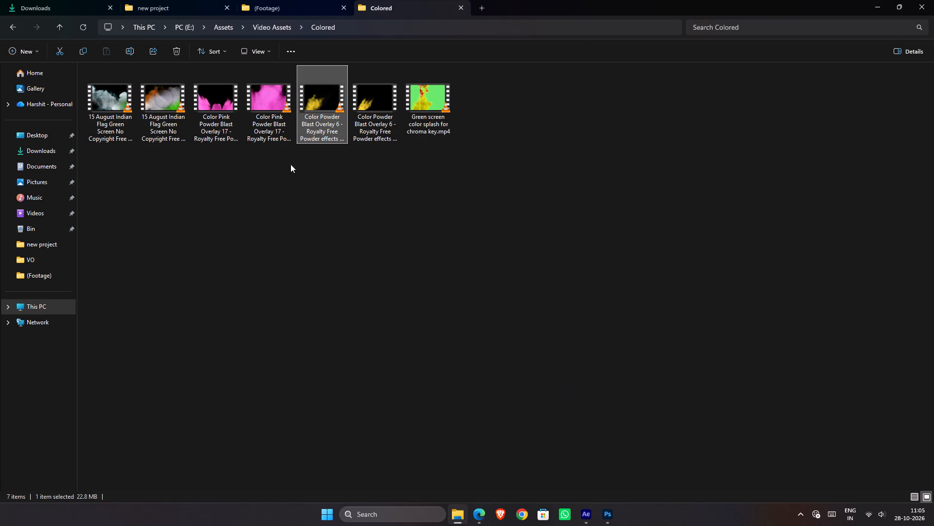
key(alt+Tab)
drag(565, 361, 562, 361)
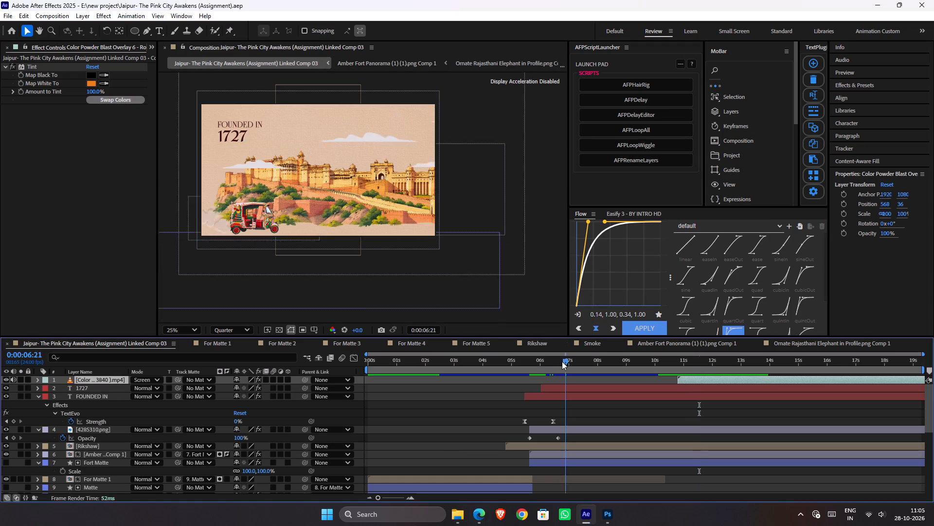
drag(562, 361, 518, 375)
key(space)
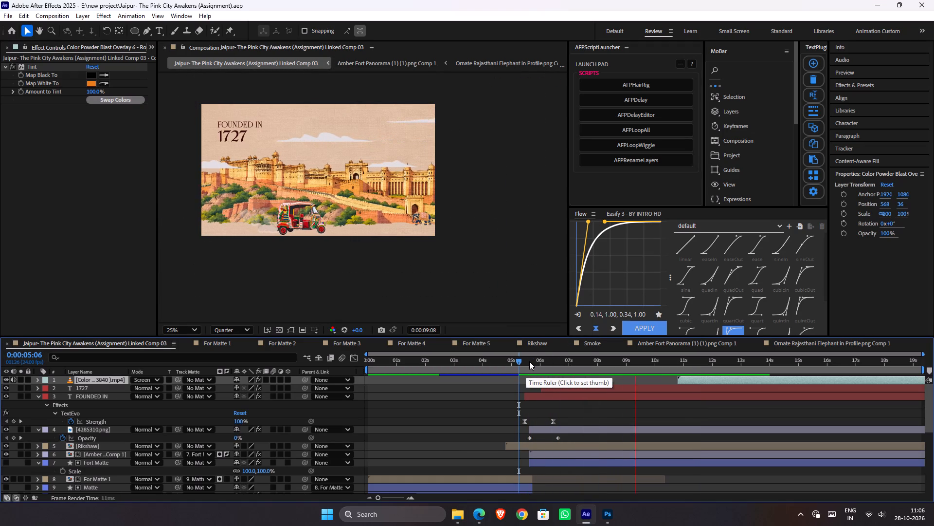
key(space)
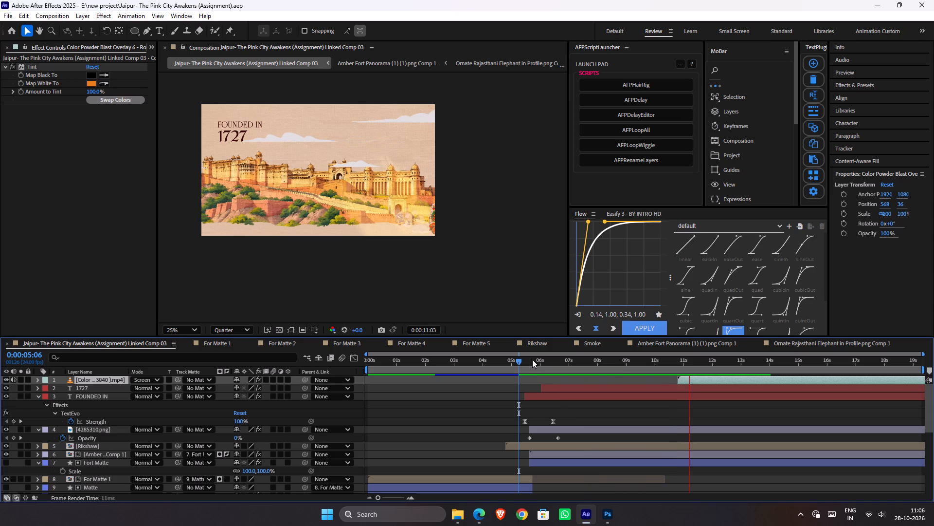
key(space)
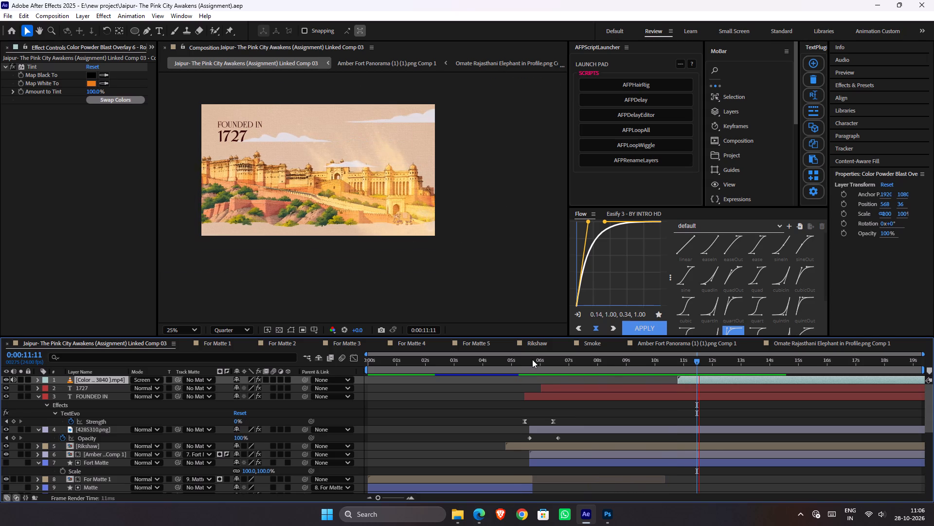
key(space)
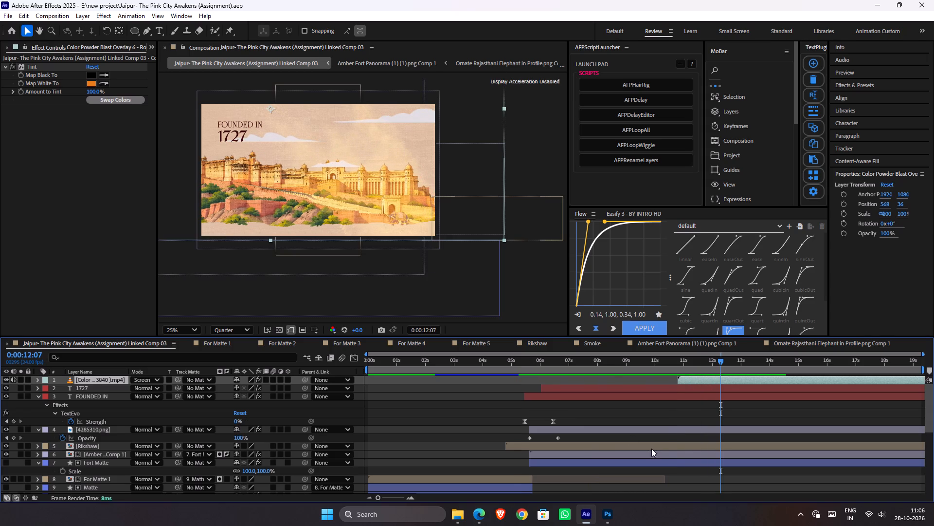
key(ctrl+s)
Delete the Color Powder Blast Overlay layer from the main composition and save the project.
drag(716, 361, 704, 362)
click(697, 382)
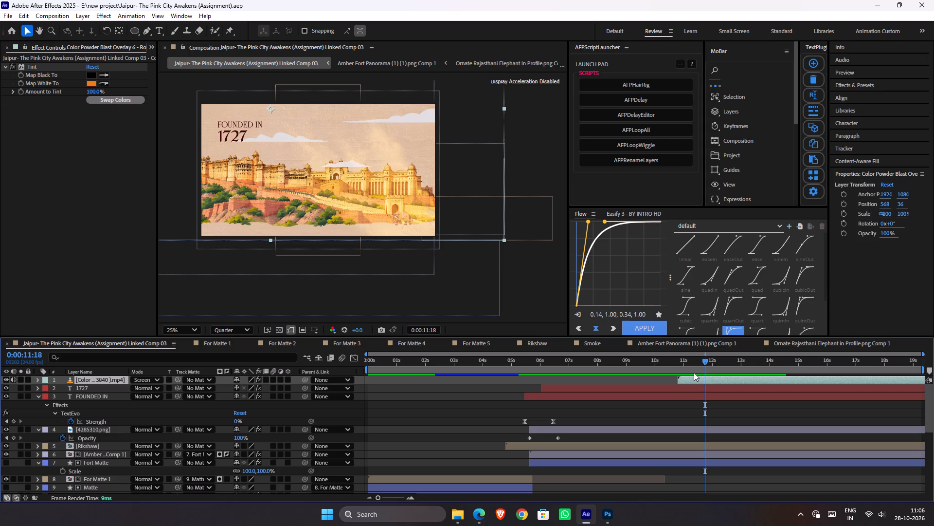
key(Delete)
key(ctrl+s)
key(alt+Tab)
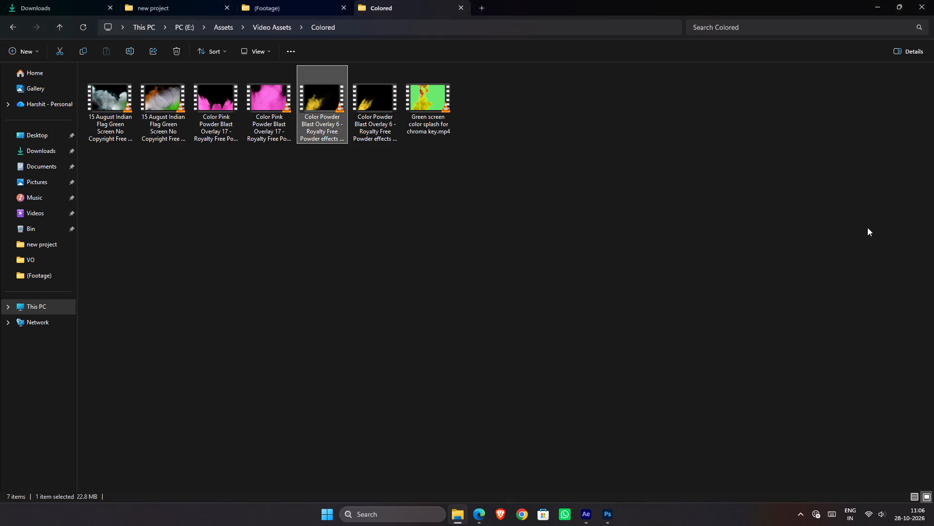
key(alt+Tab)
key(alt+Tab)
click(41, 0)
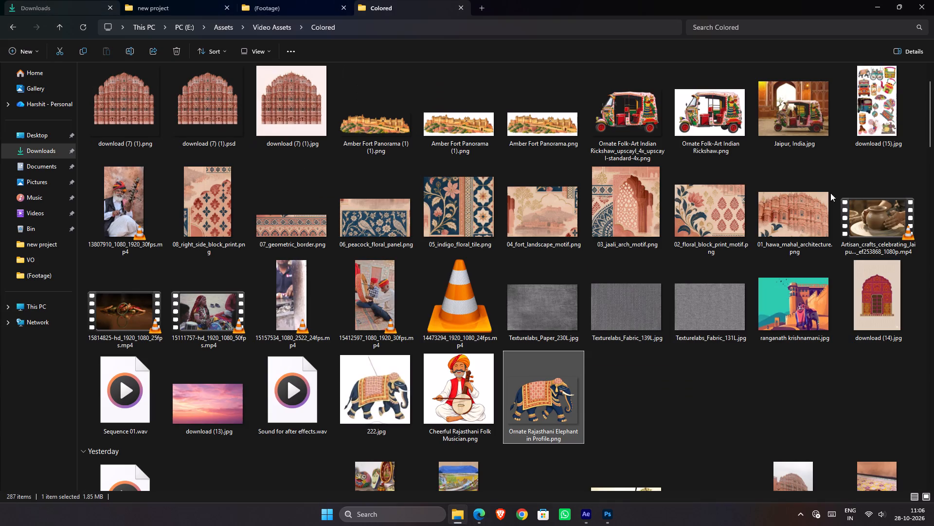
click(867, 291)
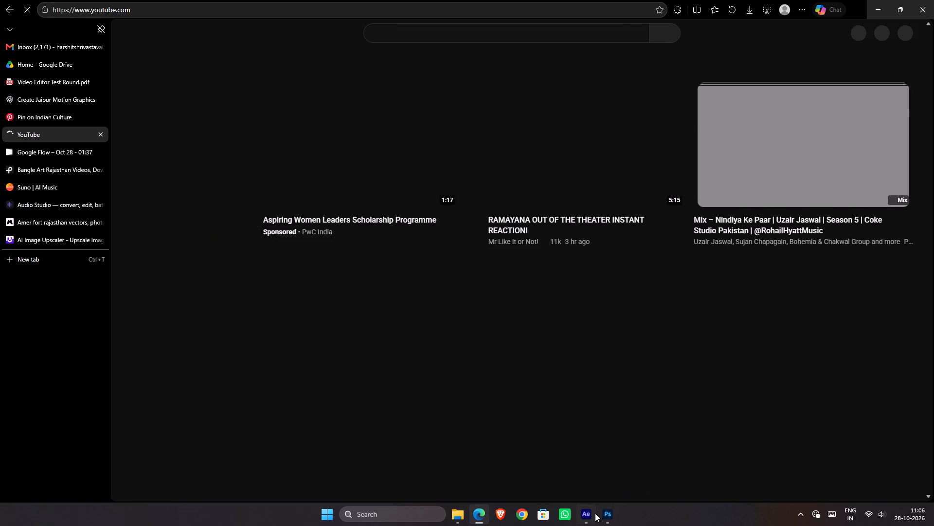
Open download (14).jpg from the Downloads folder as its own document in Photoshop.
click(459, 521)
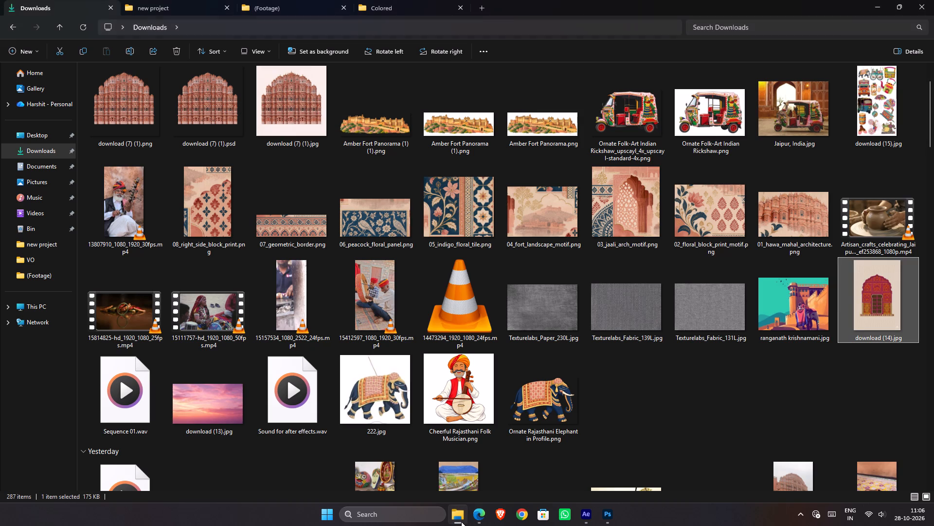
drag(869, 293, 846, 321)
key(alt+Tab)
key(alt+Tab)
key(alt+Tab)
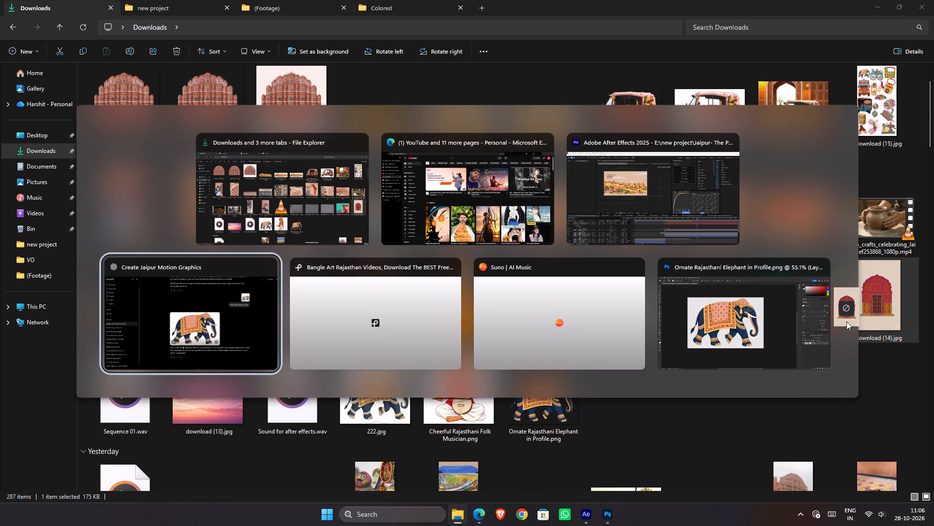
drag(846, 321, 492, 111)
key(alt+Tab)
key(alt+Tab)
key(alt+Tab)
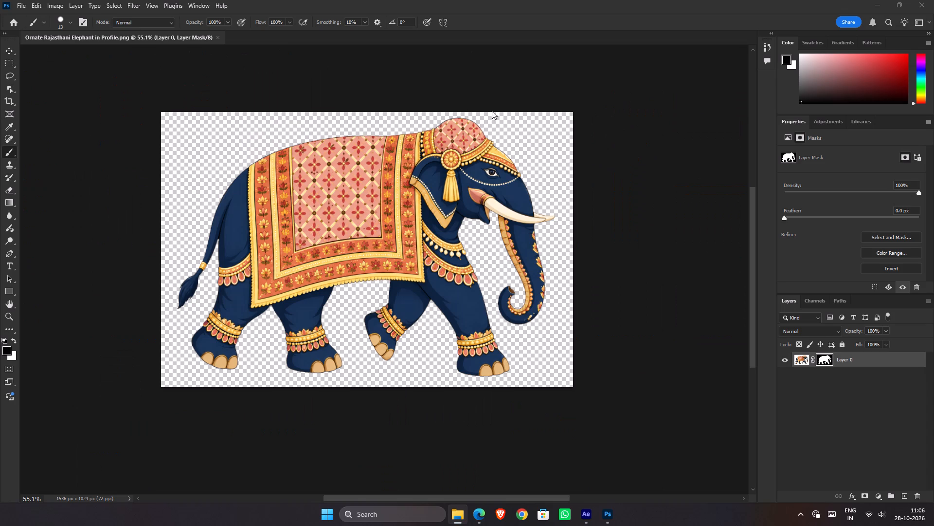
drag(492, 111, 408, 37)
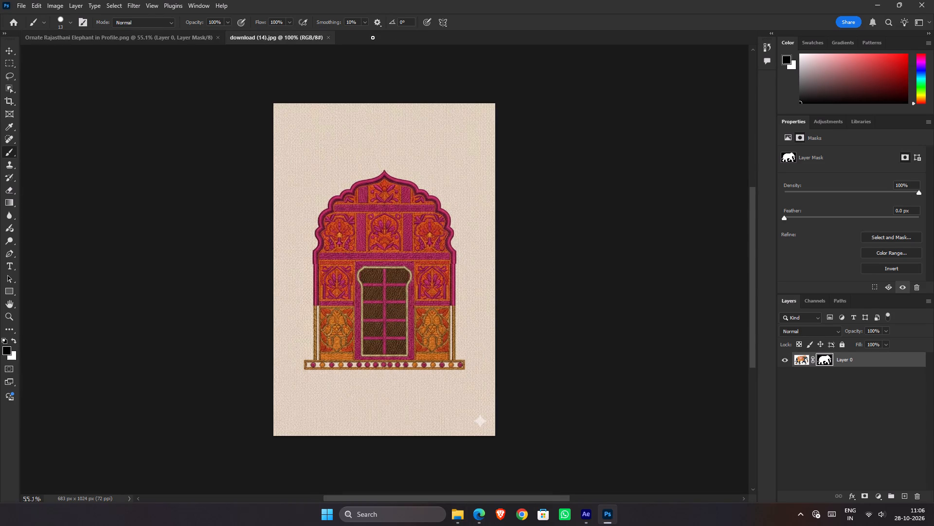
Close the Ornate Rajasthani Elephant in Profile.png document.
click(217, 38)
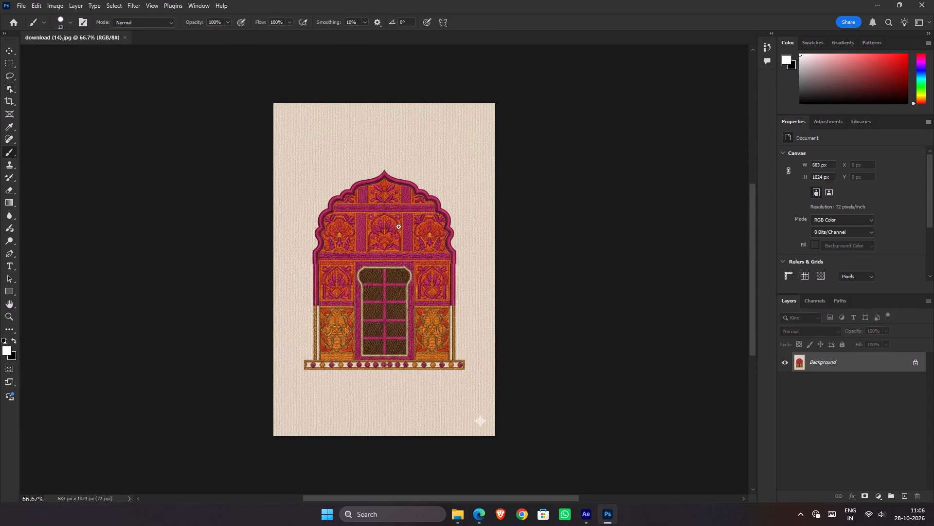
Inspect the embroidered arched window in download (14).jpg up close, and close the document without editing it.
scroll(396, 228, up, 3)
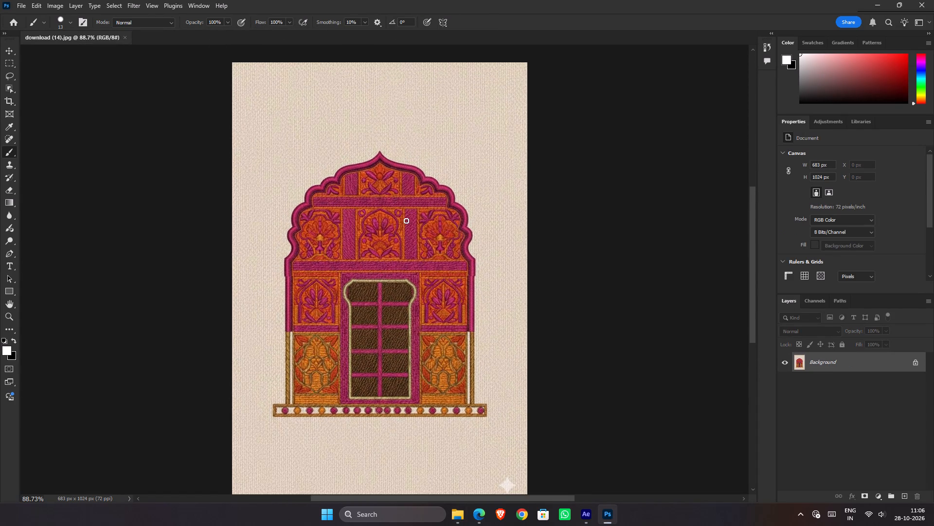
scroll(406, 221, down, 2)
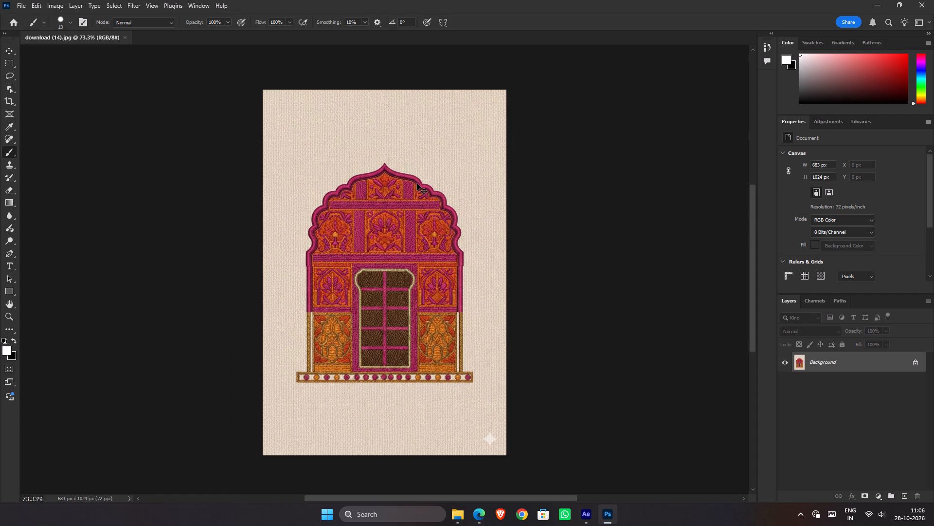
key(ctrl+w)
Switch to the Downloads folder in File Explorer and view the latticed arch photo Jaipur_.jpg enlarged, closing it when done.
key(alt+Tab)
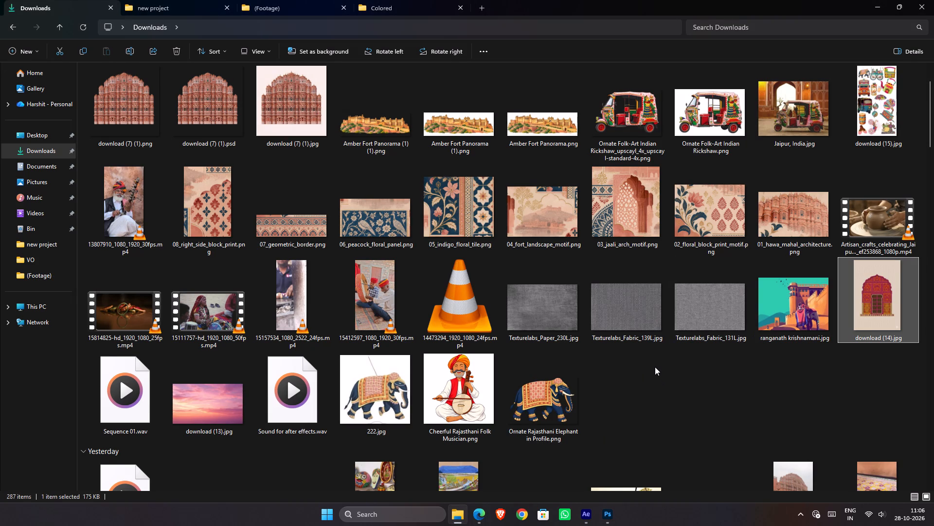
scroll(655, 372, down, 1)
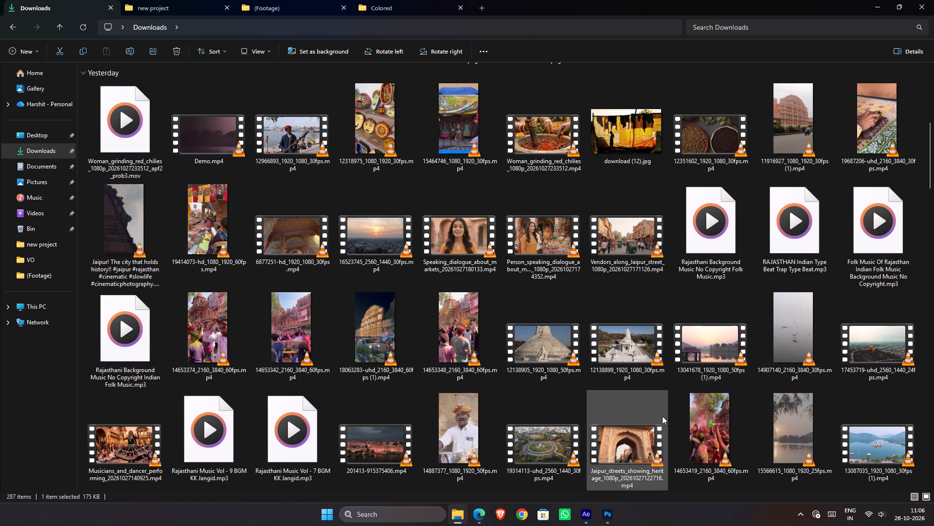
scroll(668, 432, down, 1)
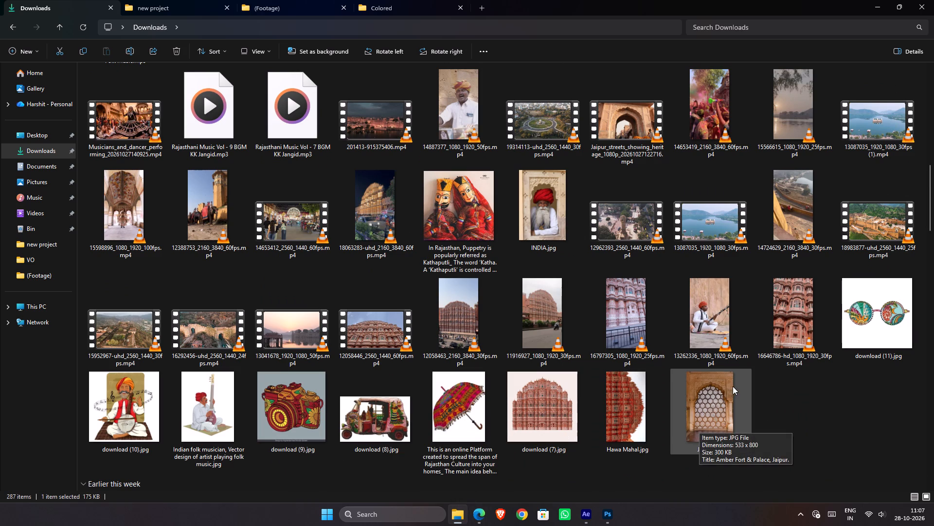
click(720, 403)
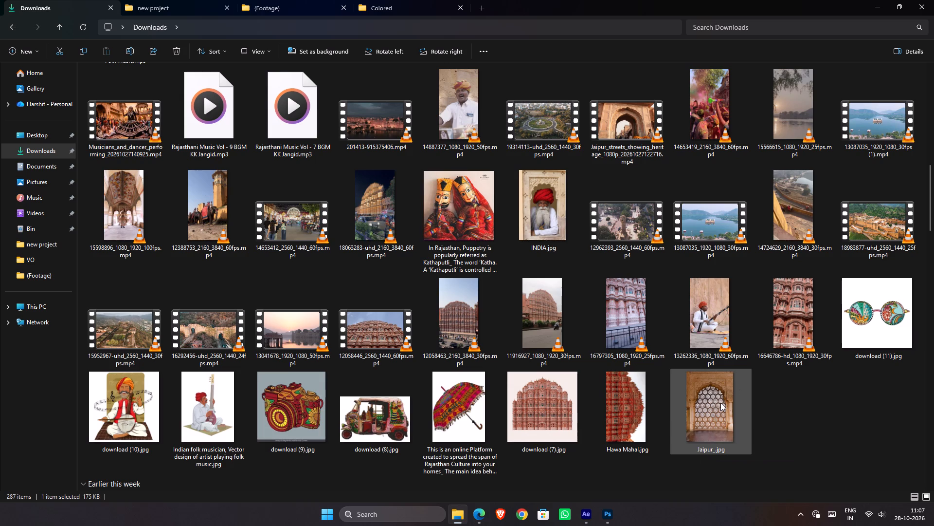
double_click(721, 403)
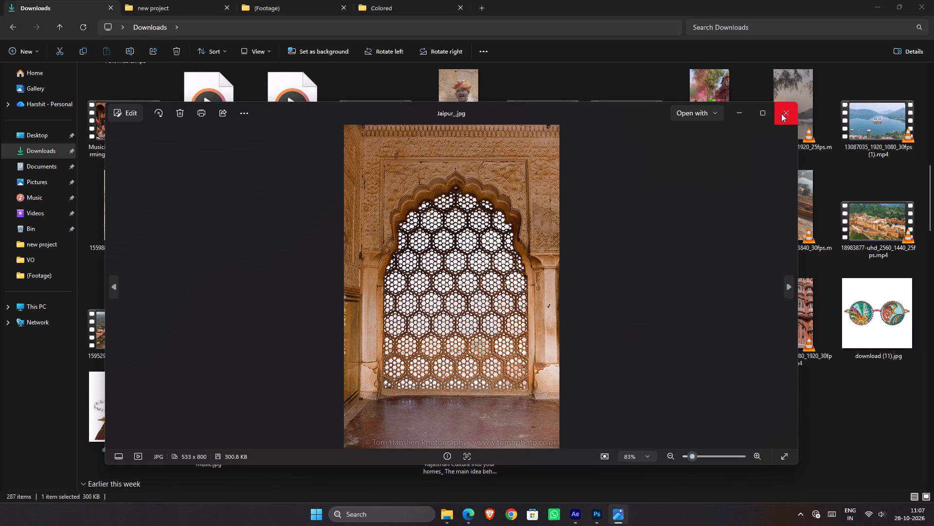
click(781, 113)
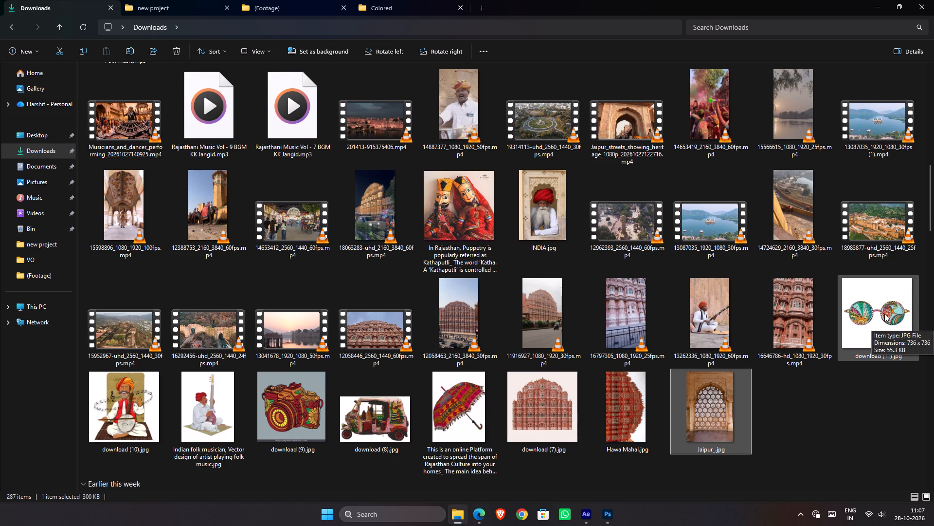
Bring the patterned sunglasses image download (11).jpg from Downloads into Linked Comp 03 in After Effects as the top layer.
drag(884, 314, 852, 360)
key(alt+Tab)
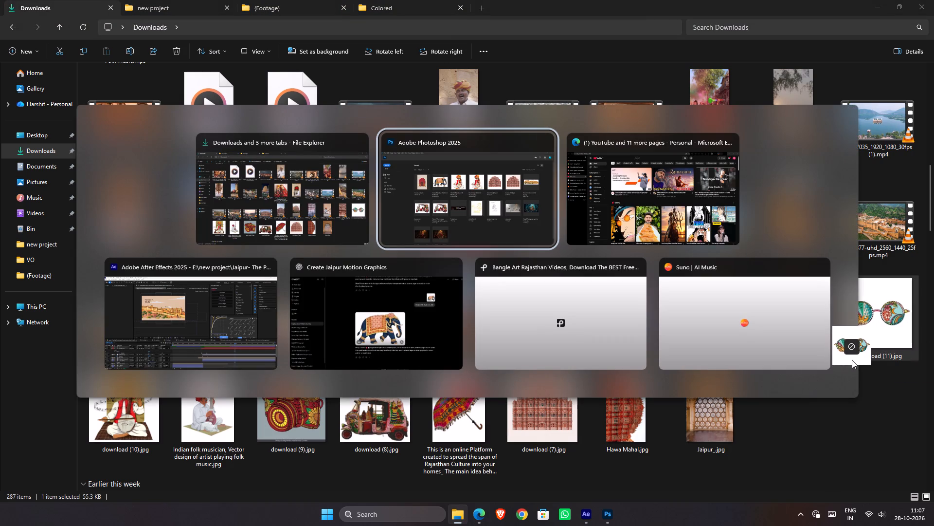
drag(852, 360, 853, 356)
key(alt+Tab)
key(alt+Tab)
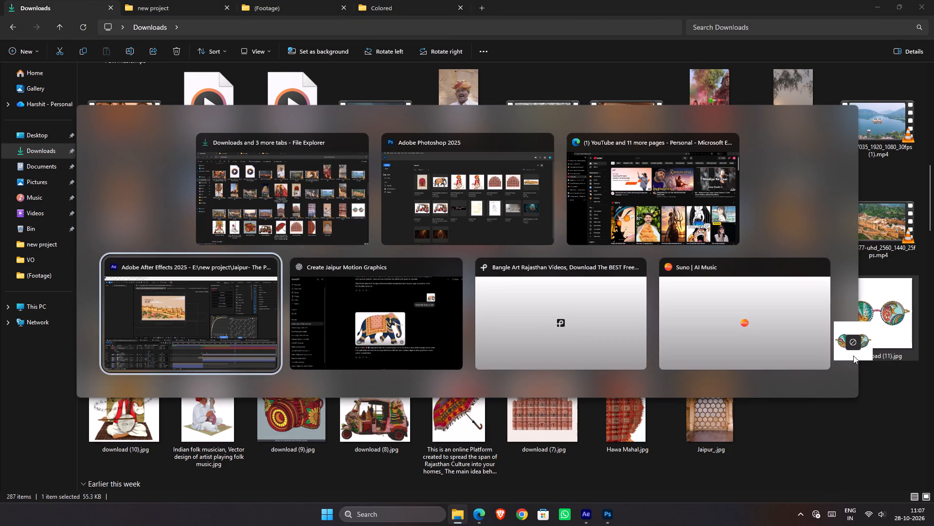
drag(853, 356, 608, 421)
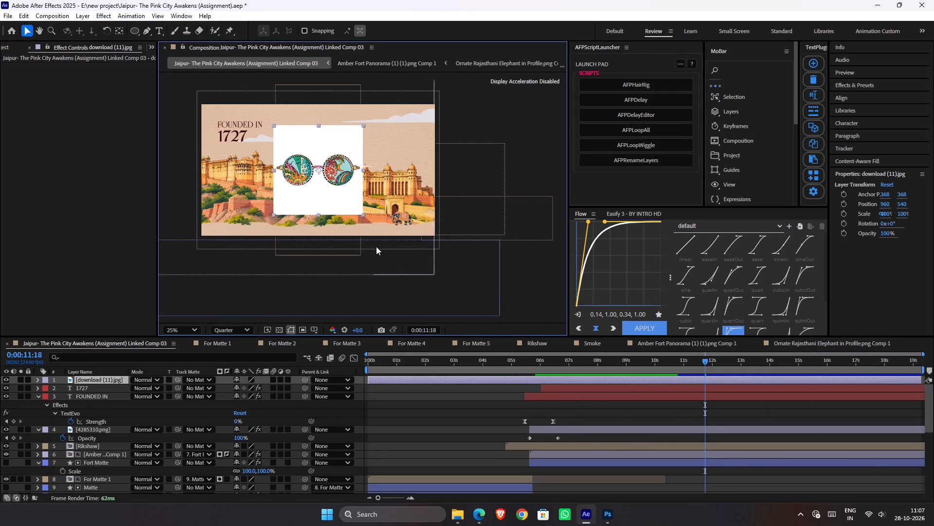
Set the sunglasses layer's blending mode to Multiply and enlarge it to about 307% so the lenses fill the frame.
click(150, 381)
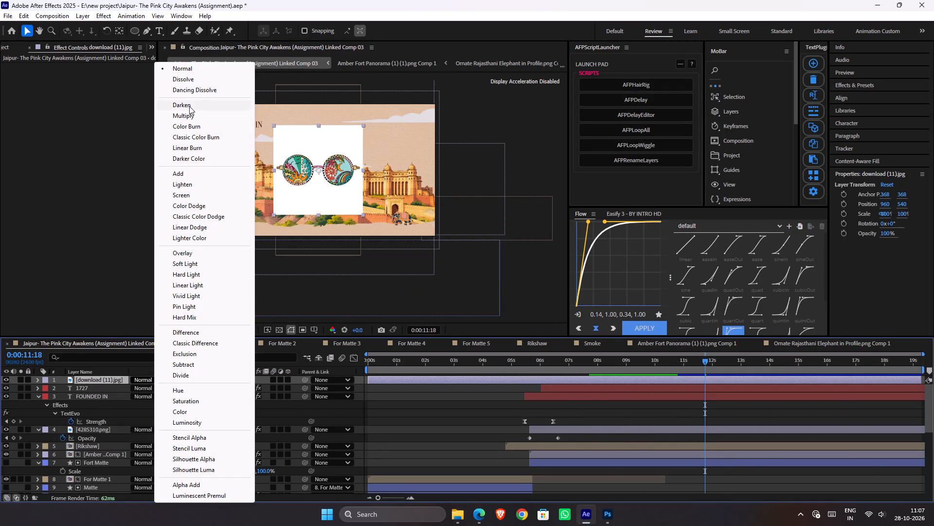
click(191, 115)
drag(364, 169, 366, 170)
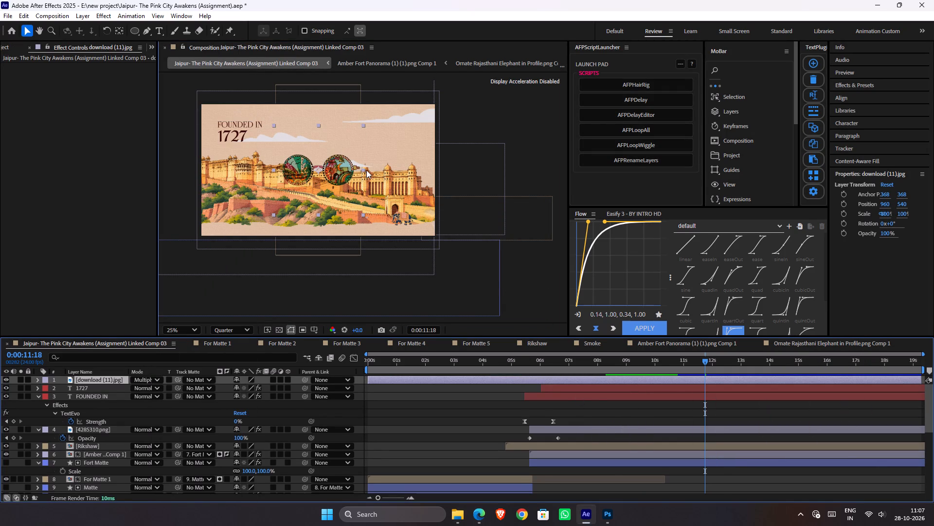
drag(366, 170, 460, 176)
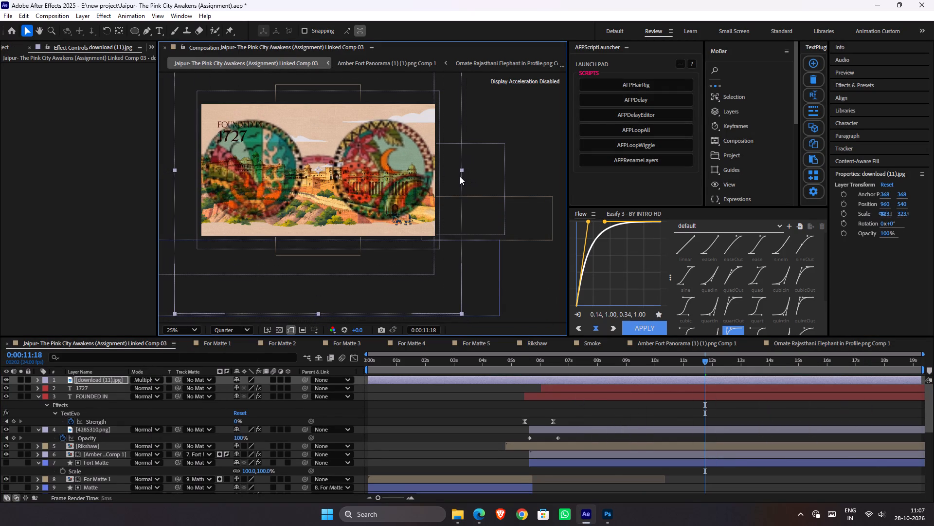
drag(460, 176, 457, 176)
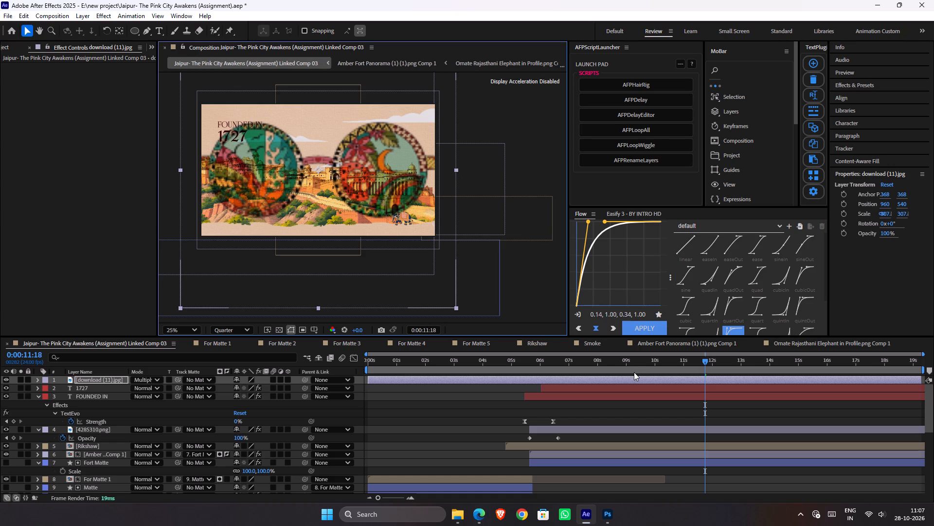
Keyframe the sunglasses layer's Scale from about 1116.6% at 0:00:10:09 down to about 300.6% at 0:00:11:18, and save the project.
key(s)
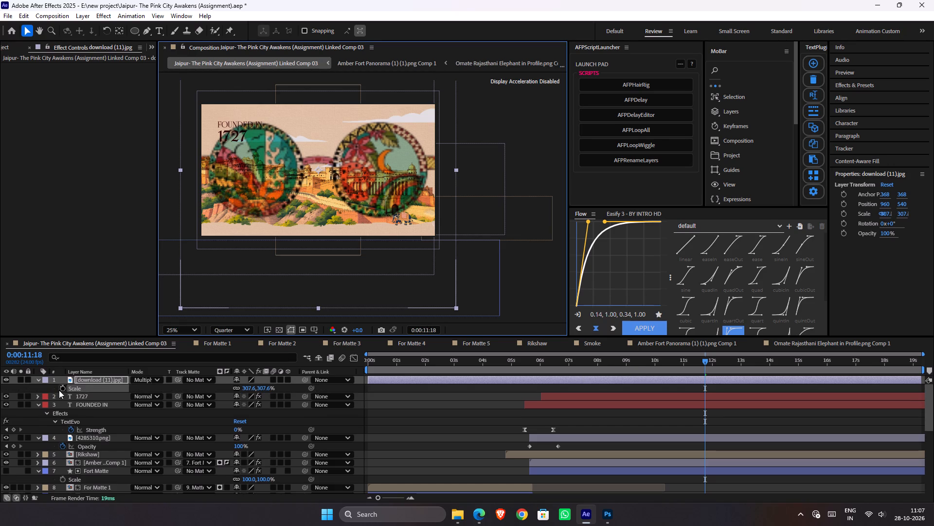
click(59, 390)
drag(267, 385, 301, 377)
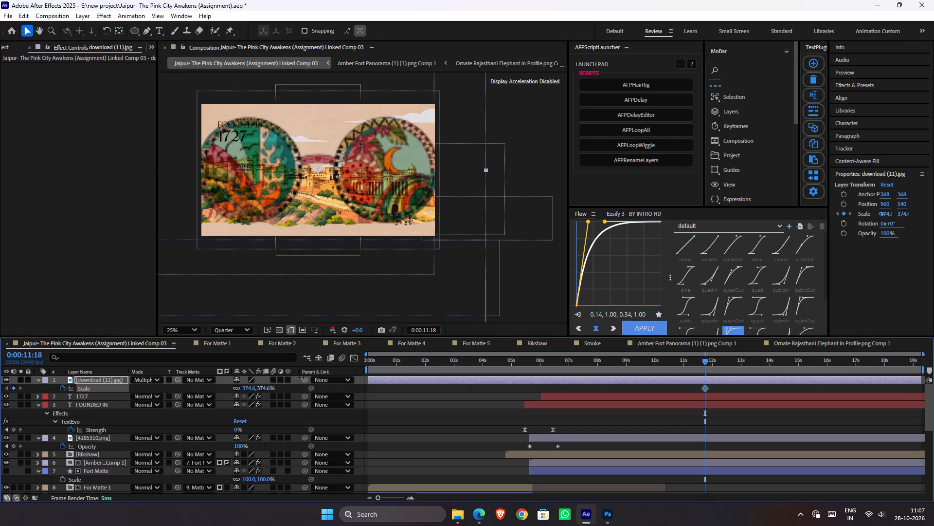
drag(301, 377, 933, 391)
drag(269, 386, 76, 394)
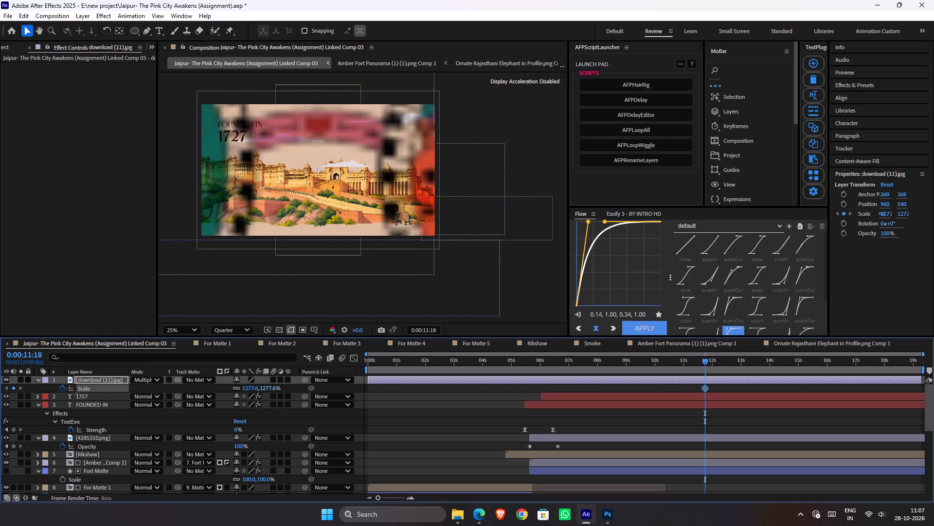
drag(76, 394, 10, 394)
drag(705, 388, 692, 391)
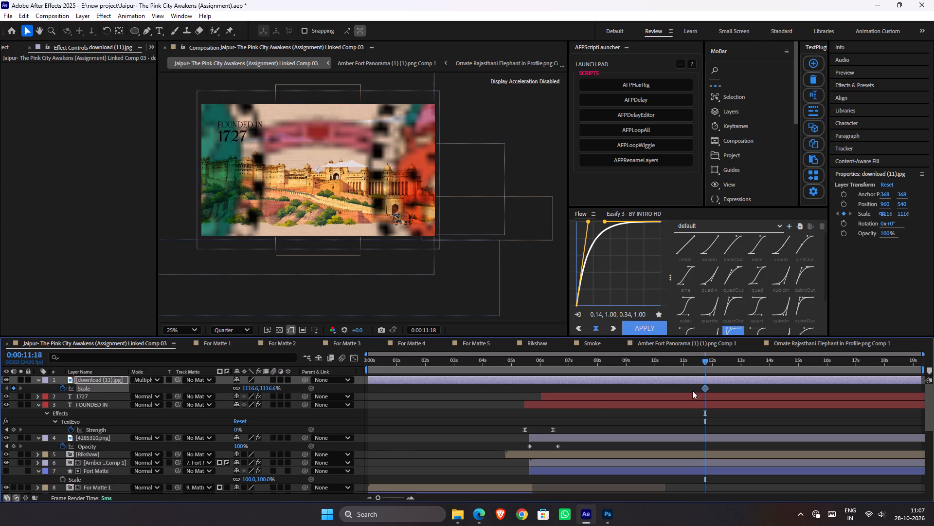
drag(692, 391, 666, 399)
drag(268, 390, 57, 401)
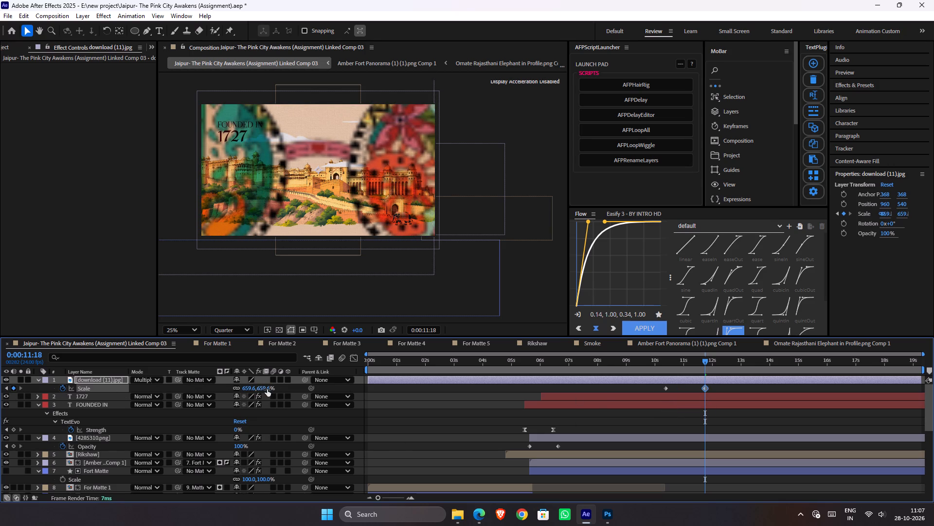
drag(267, 389, 94, 397)
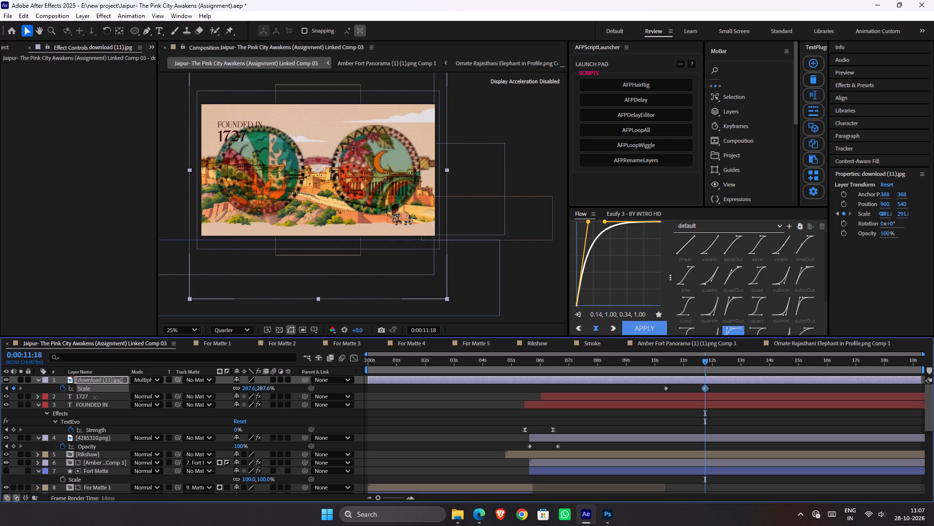
drag(94, 397, 99, 396)
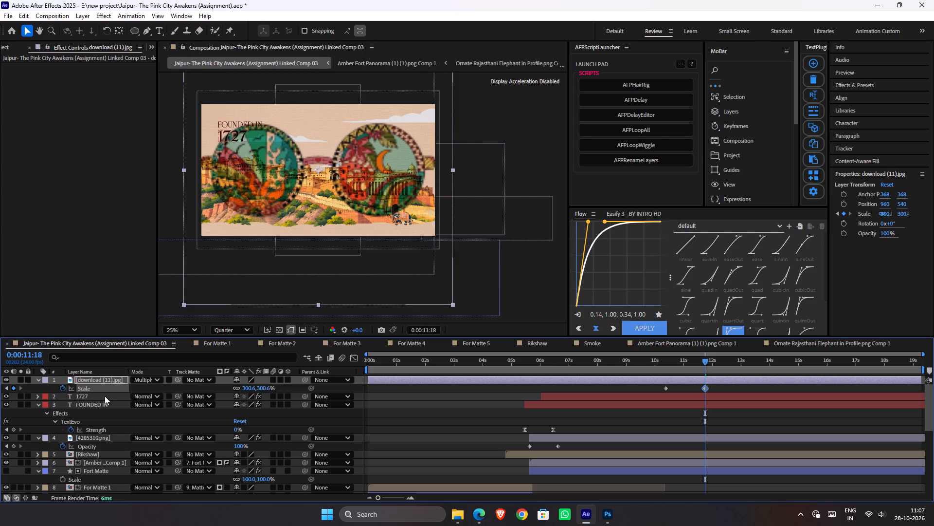
key(ctrl+s)
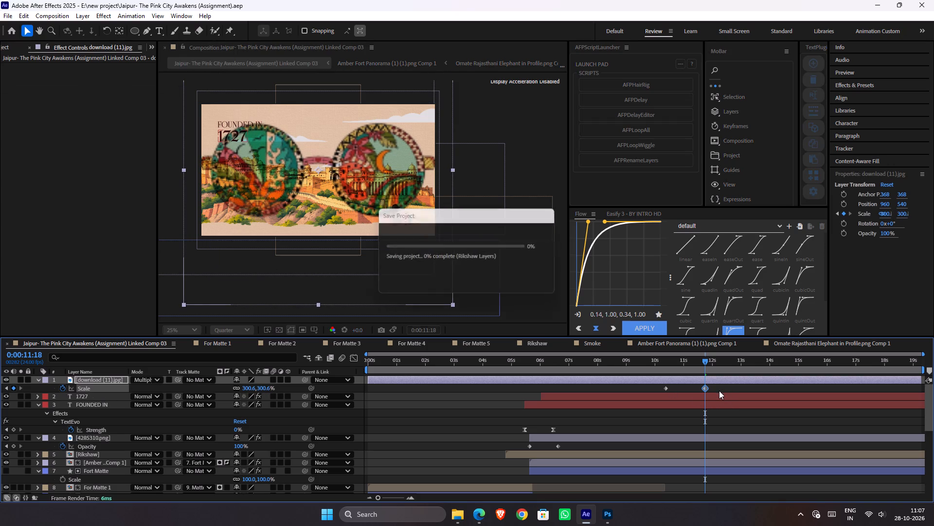
Apply the 0.14, 1.00, 0.34, 1.00 Flow easing to both Scale keyframes and trim the layer's start to the first keyframe.
drag(718, 392, 646, 385)
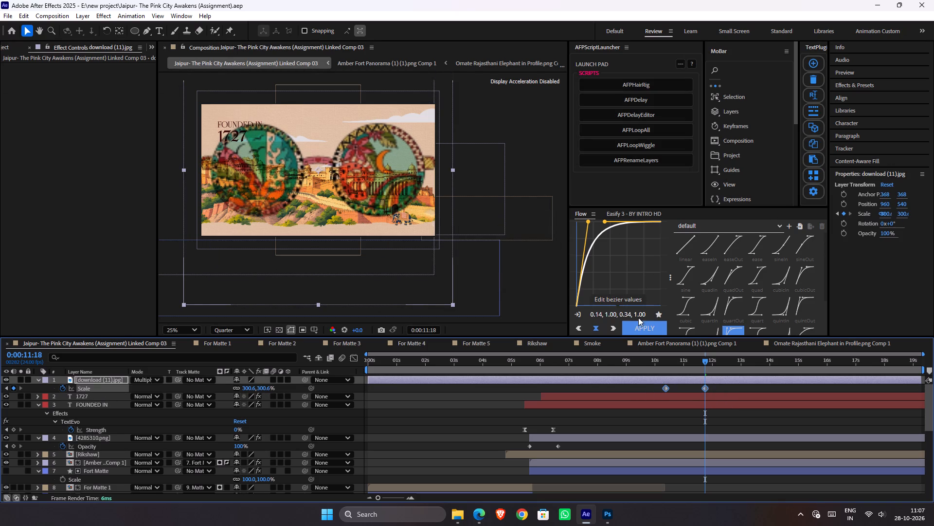
click(637, 325)
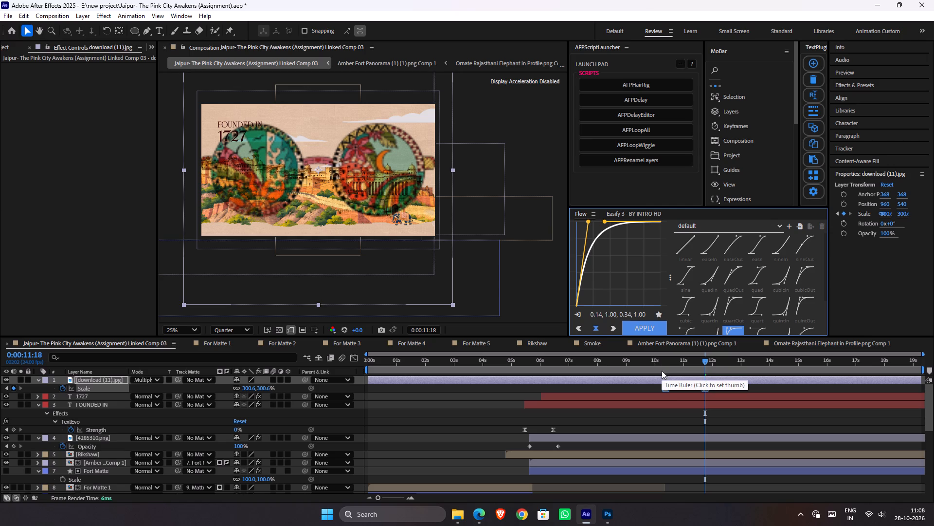
key(j)
key(alt+bracketleft)
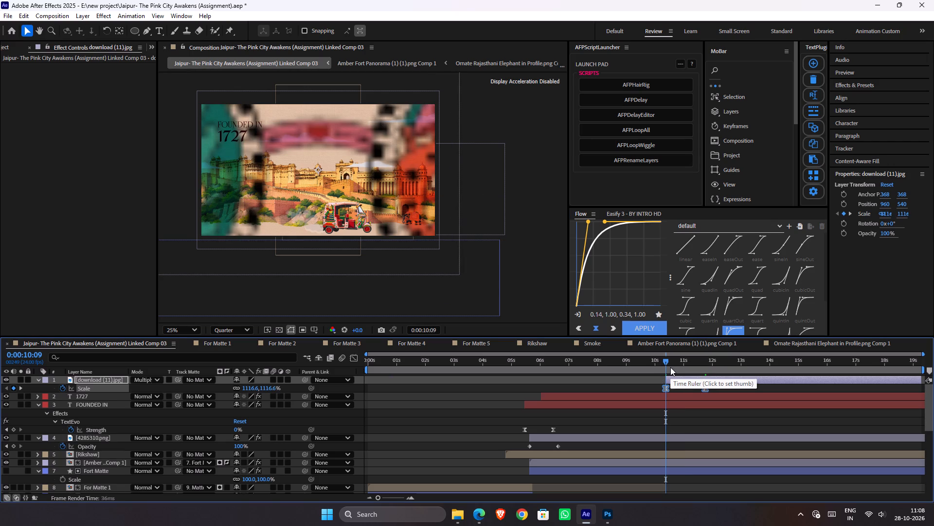
Add Gaussian Blur to the sunglasses layer, animating Blurriness from about 130.4 at 0:00:10:09 to 0 at the second Scale keyframe, and preview it.
key(ctrl+space)
key(g)
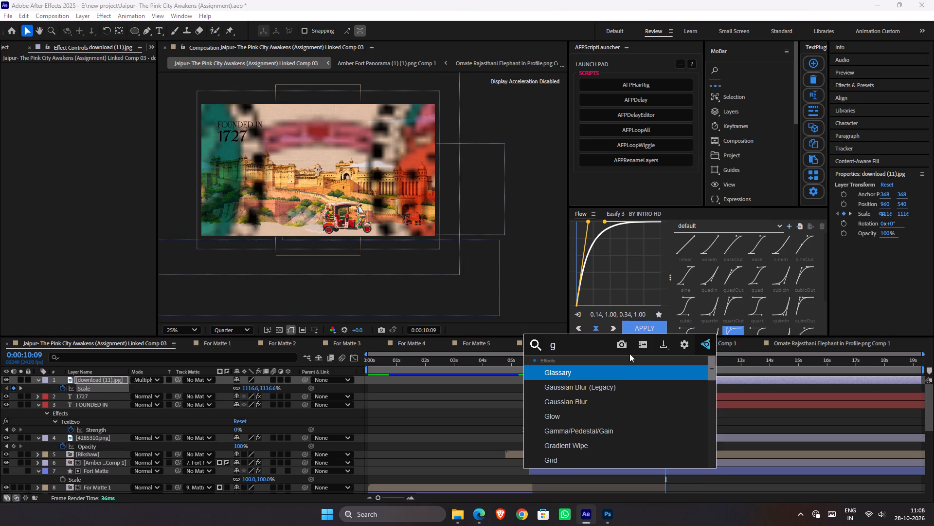
click(596, 407)
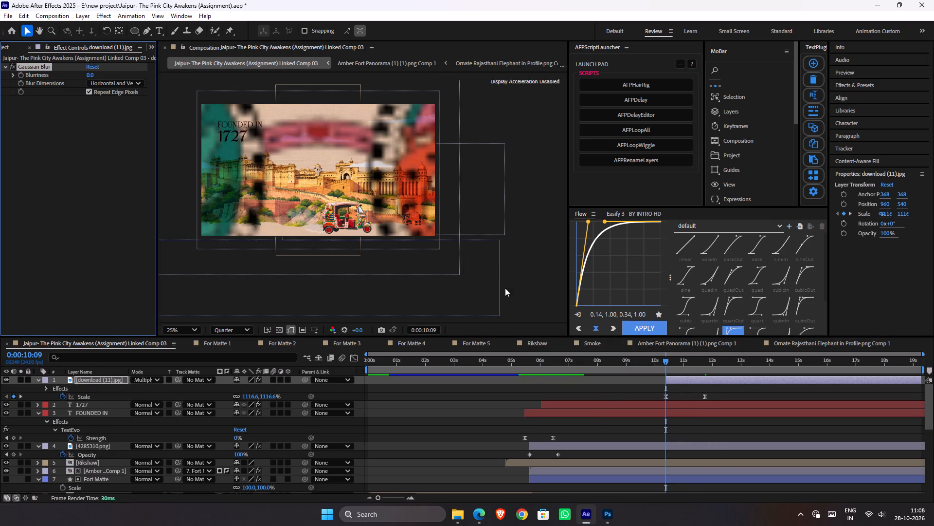
key(k)
click(21, 77)
key(j)
drag(90, 75, 757, 108)
key(space)
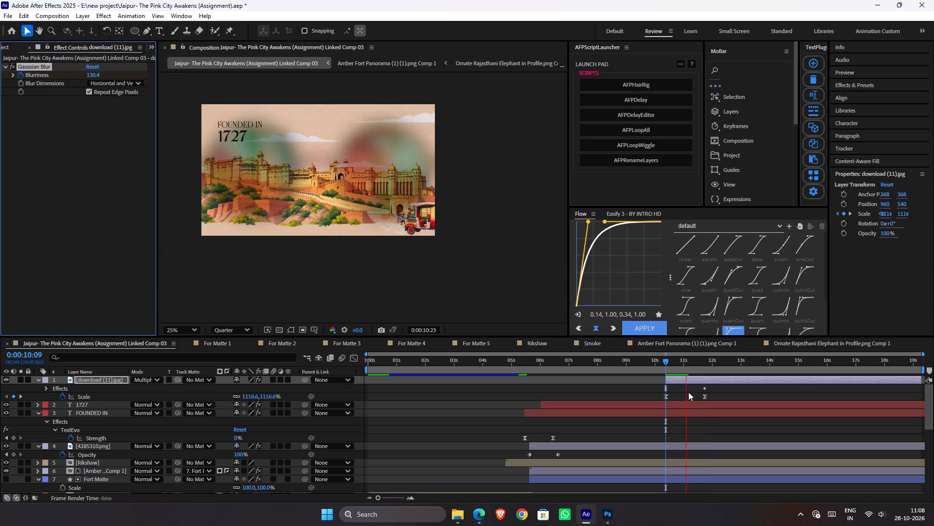
key(space)
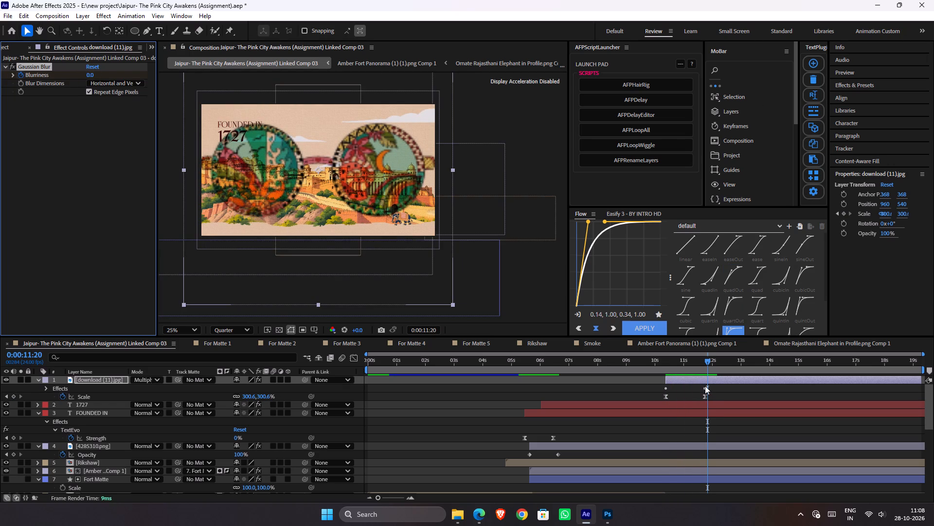
Move the ending Blurriness keyframe earlier to about 0:00:10:22 and preview the sunglasses transition.
key(u)
drag(705, 397, 681, 399)
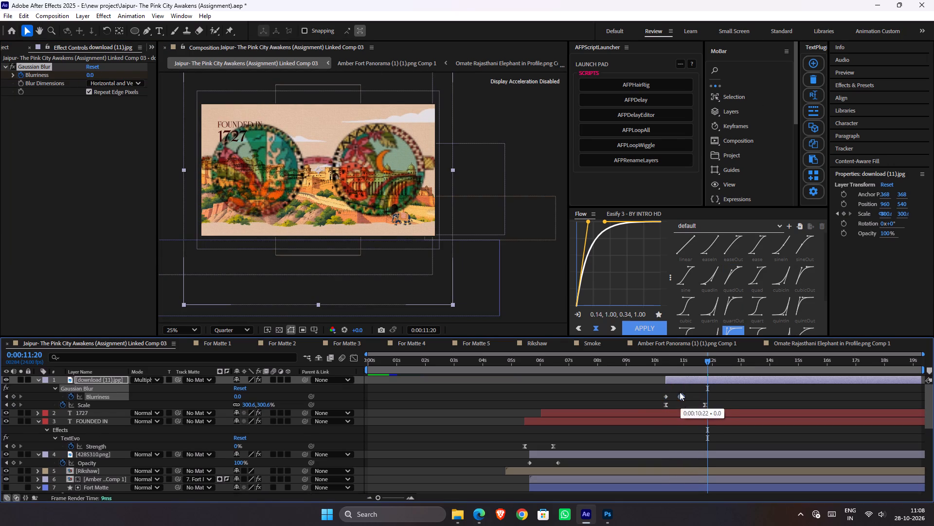
drag(664, 362, 646, 361)
key(space)
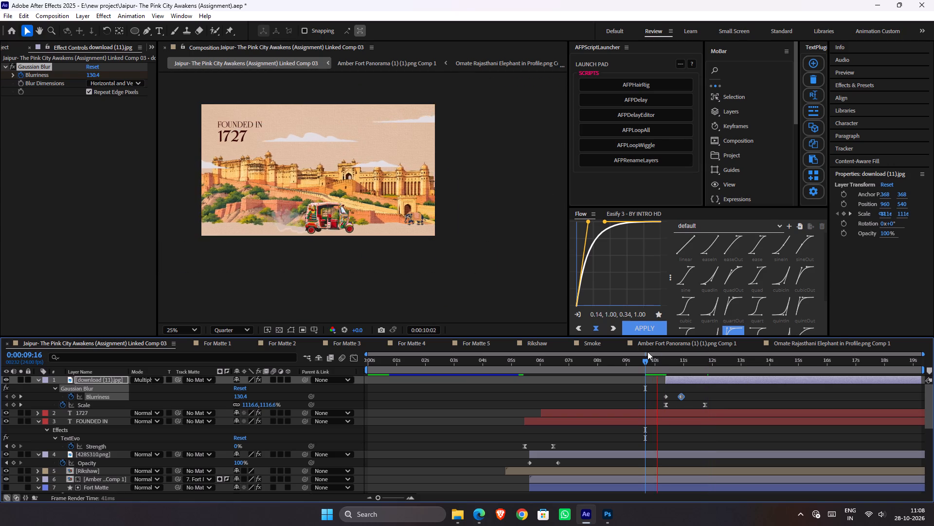
key(space)
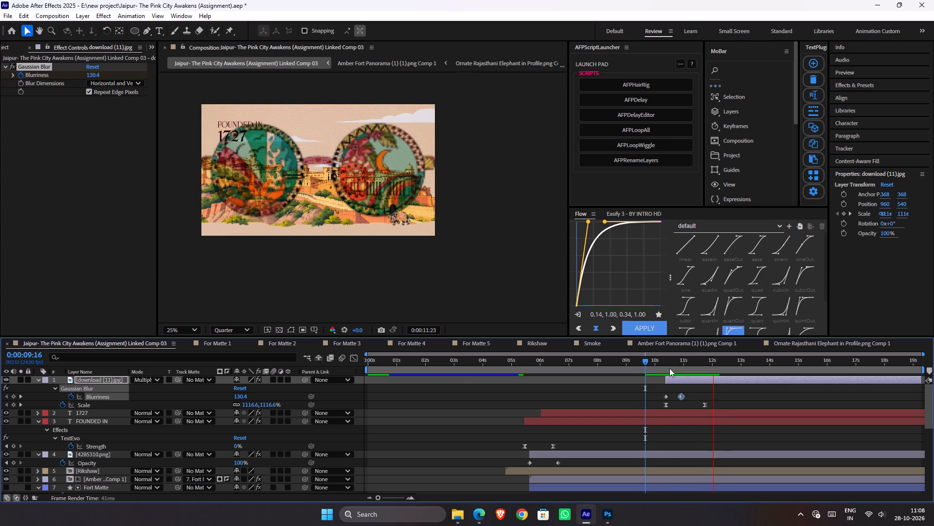
key(space)
Shift the whole sunglasses layer earlier so it starts at about 9.6 seconds, and start a preview from 0:00:08:13.
drag(669, 368, 611, 374)
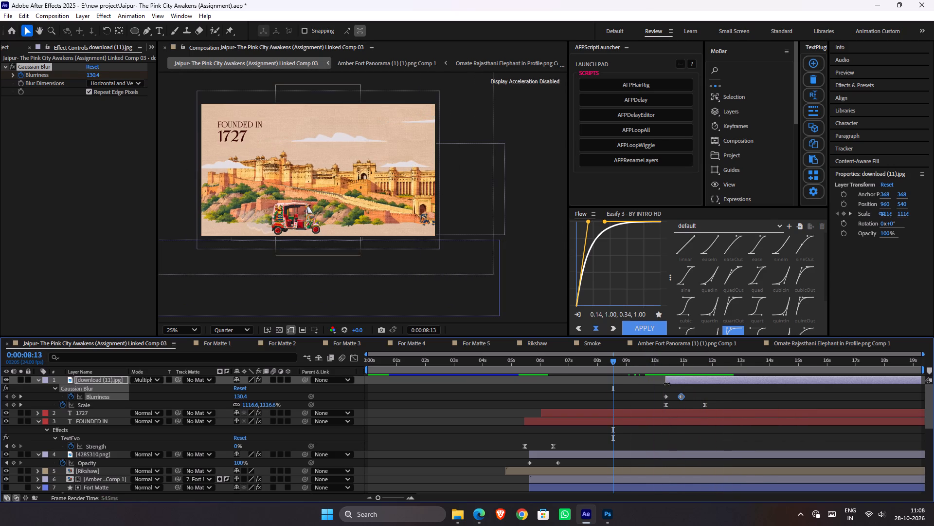
drag(675, 378, 652, 378)
key(space)
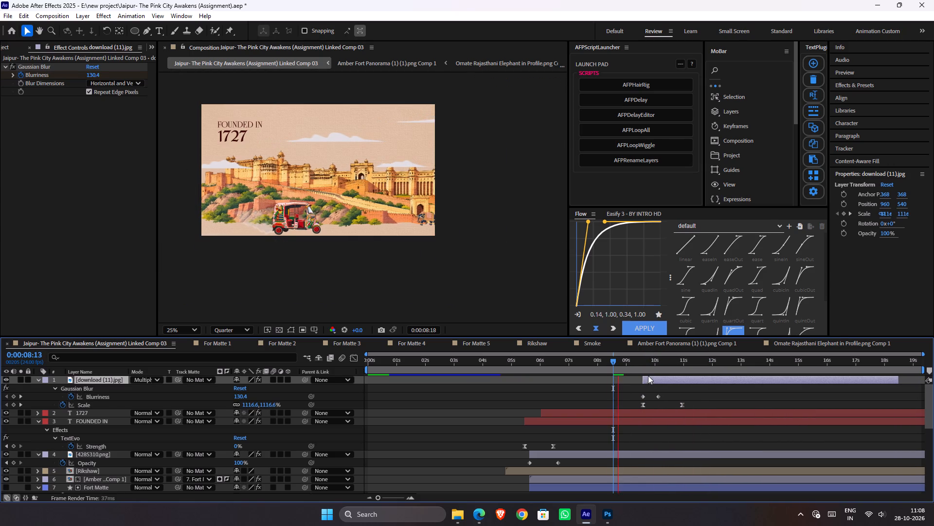
Preview the retimed sunglasses transition over the Amber Fort scene up to about 0:00:12:03.
key(space)
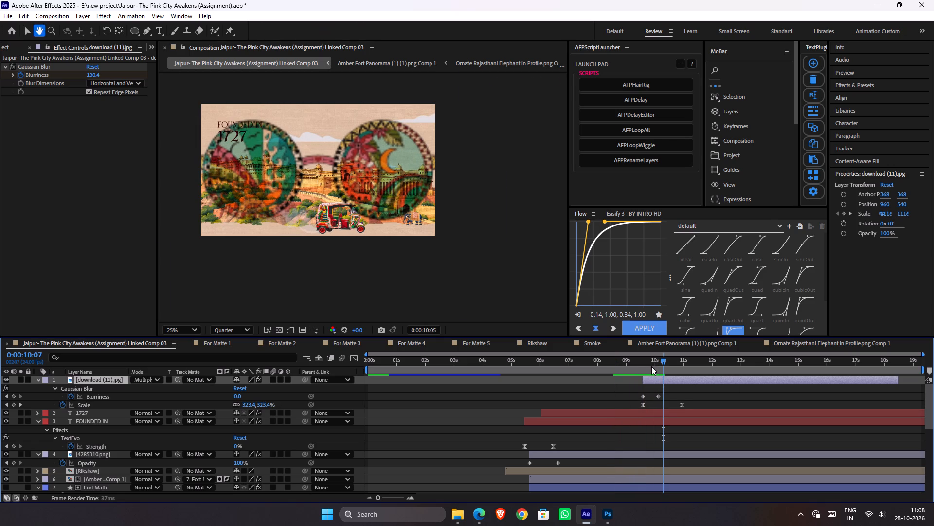
key(space)
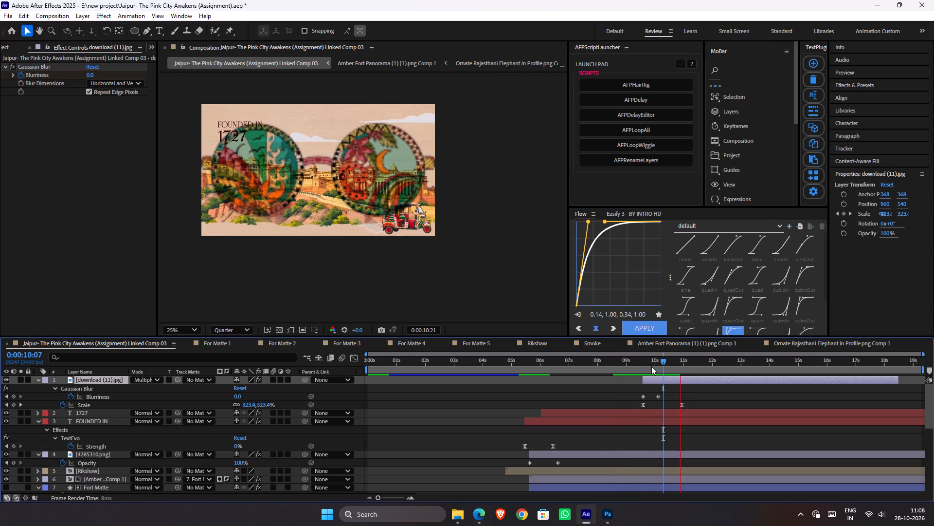
key(space)
Delete the download (11).jpg sunglasses layer from the main Jaipur composition and save the project.
click(662, 379)
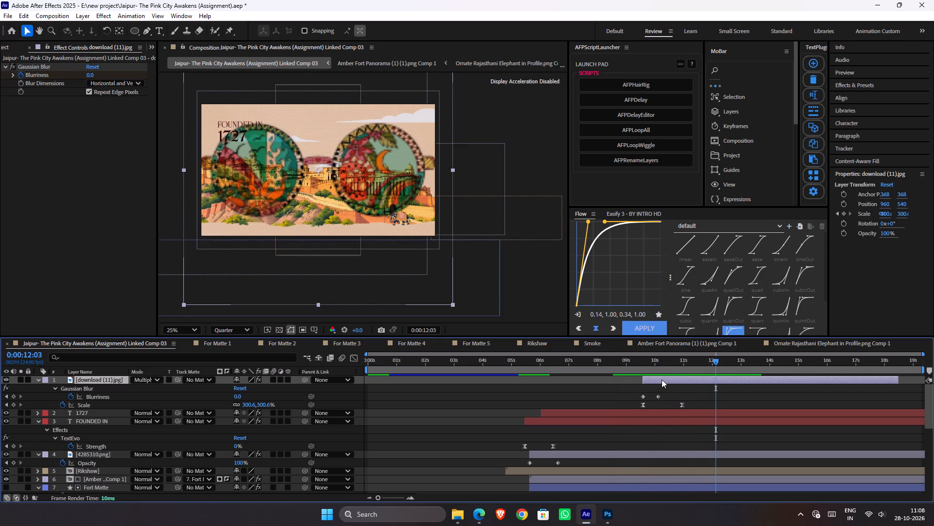
key(Delete)
key(ctrl+s)
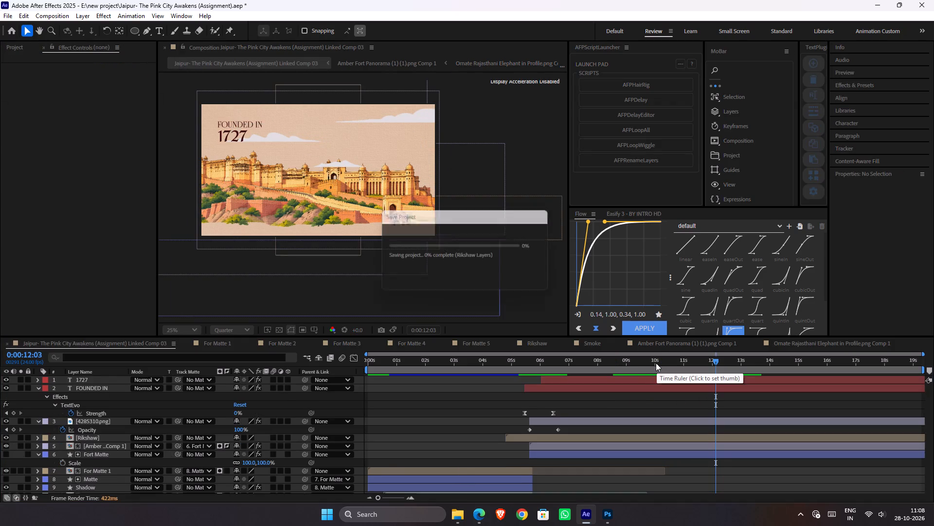
Switch to the Downloads folder in File Explorer and select the Rajasthani umbrella JPG image.
key(alt+Tab)
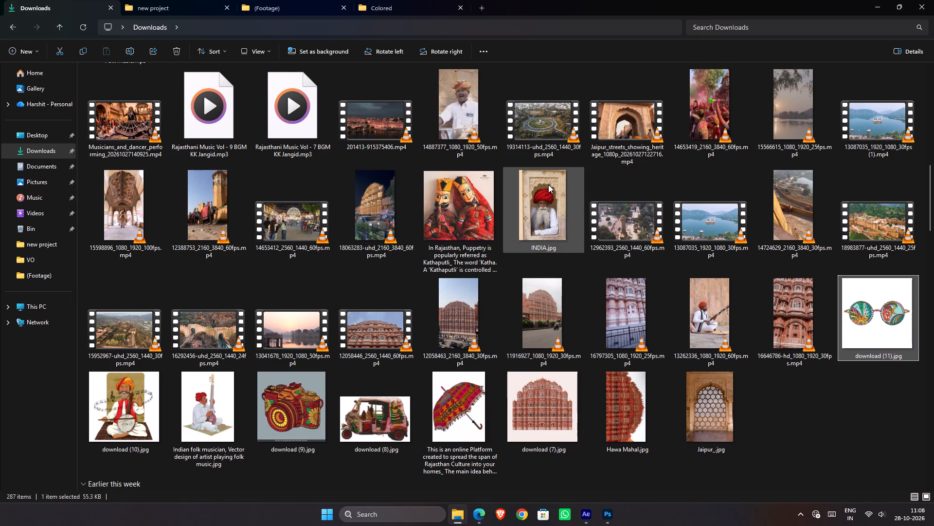
click(447, 401)
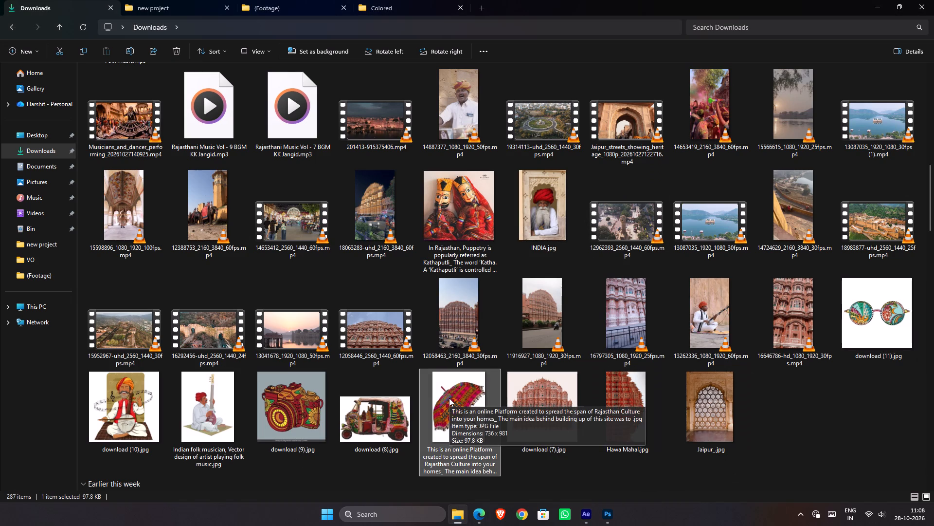
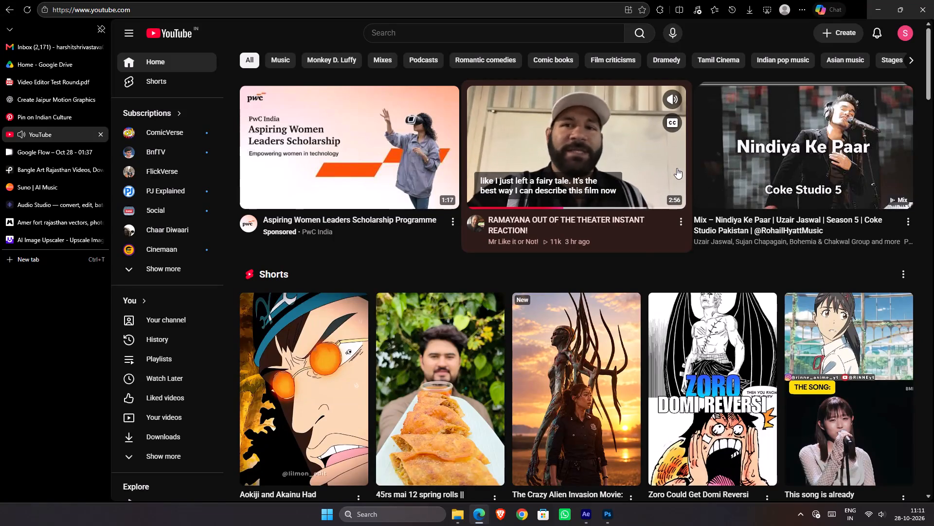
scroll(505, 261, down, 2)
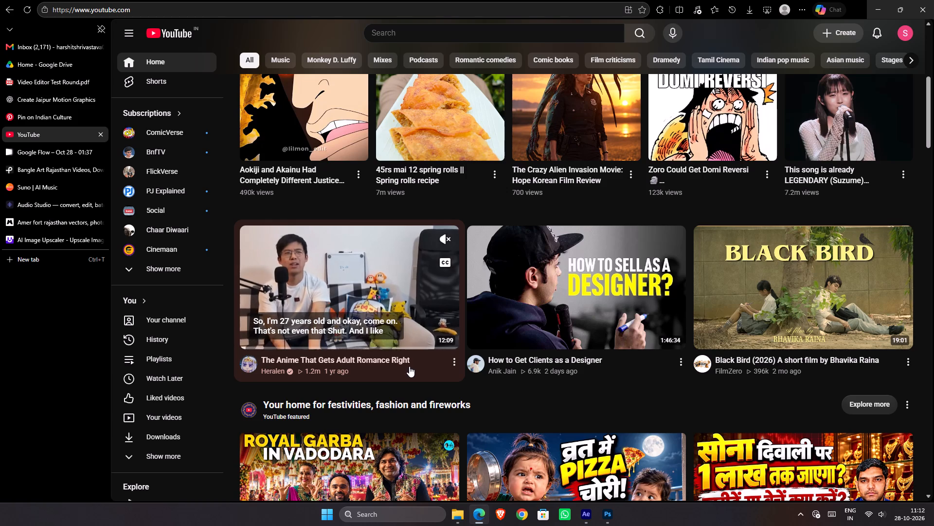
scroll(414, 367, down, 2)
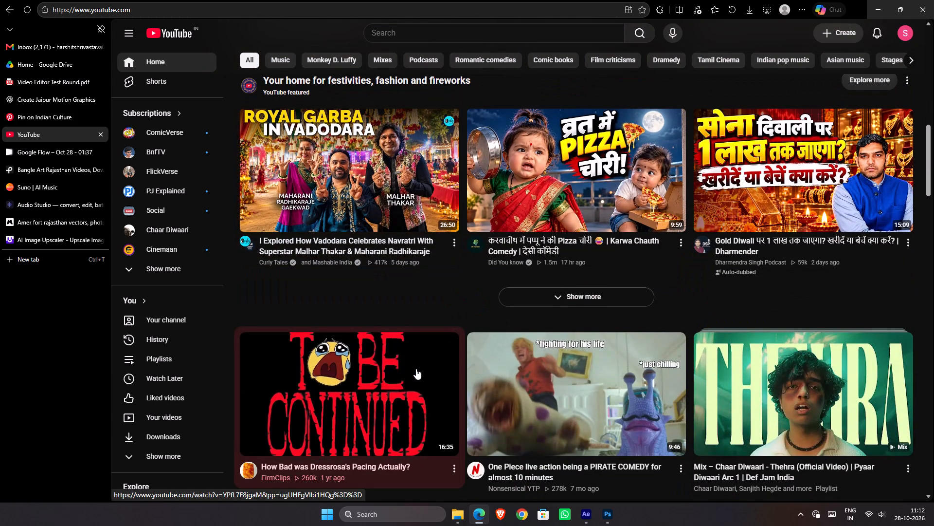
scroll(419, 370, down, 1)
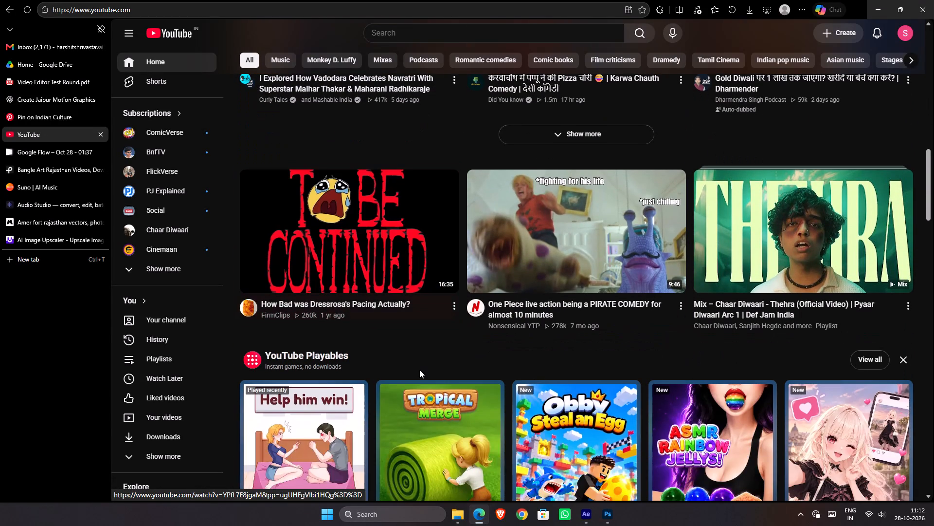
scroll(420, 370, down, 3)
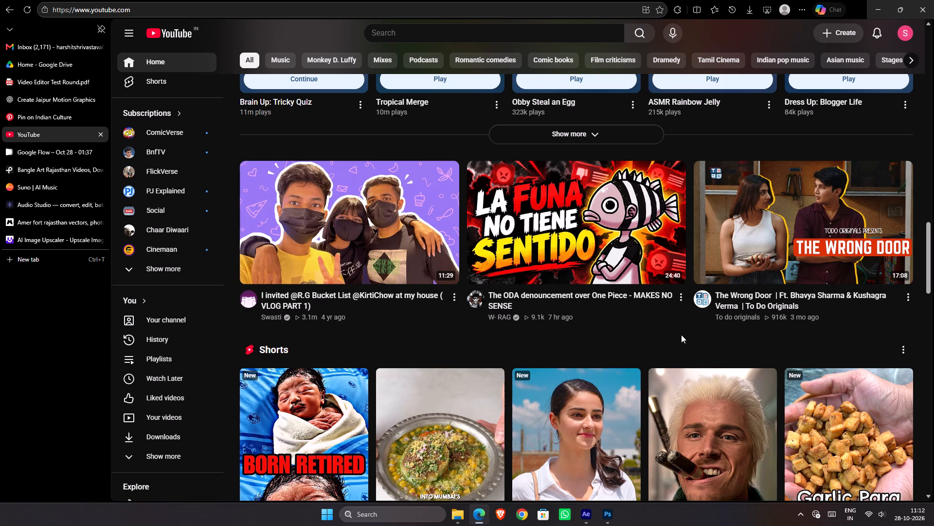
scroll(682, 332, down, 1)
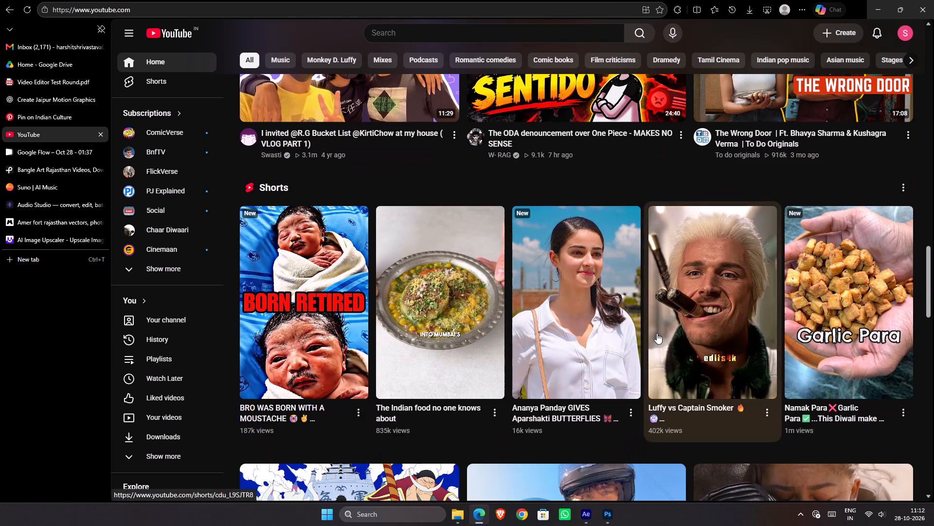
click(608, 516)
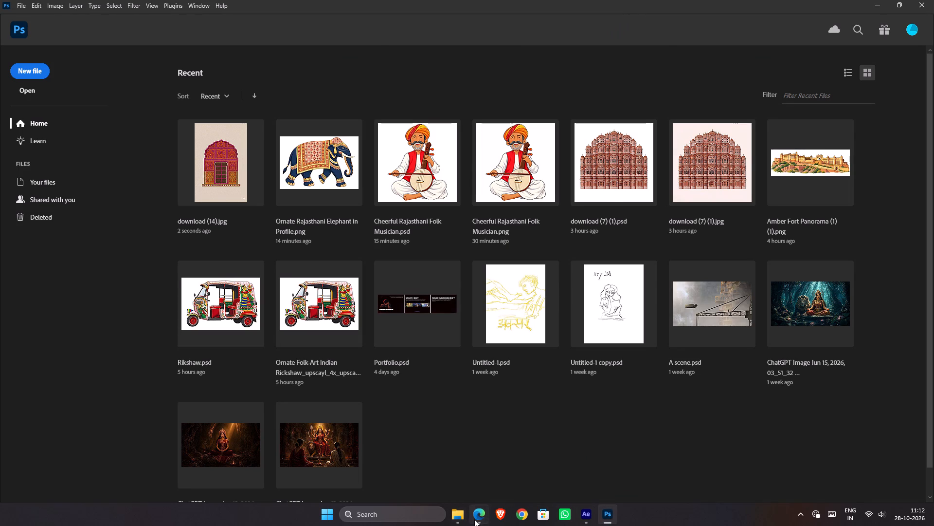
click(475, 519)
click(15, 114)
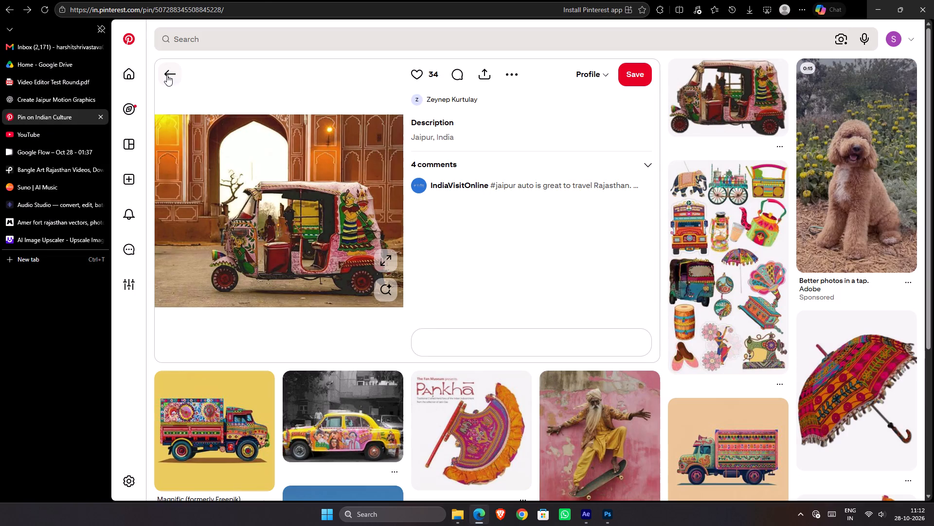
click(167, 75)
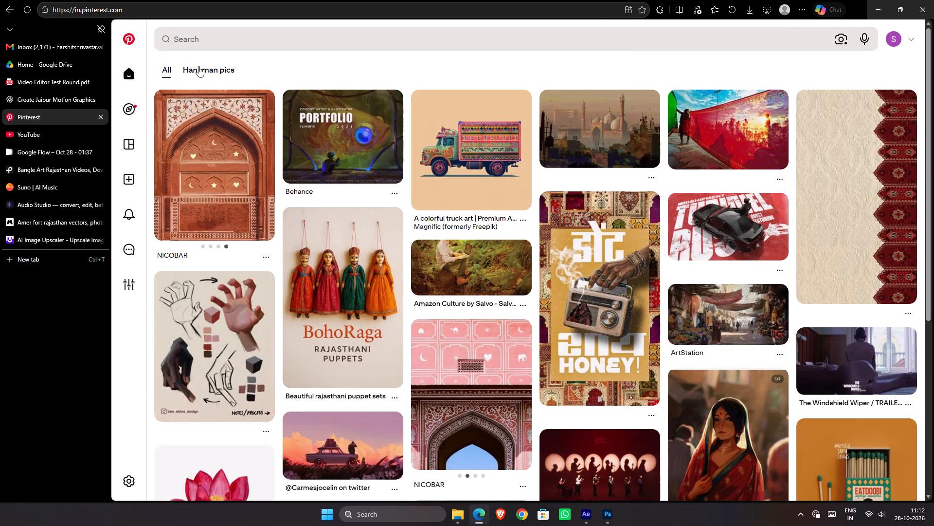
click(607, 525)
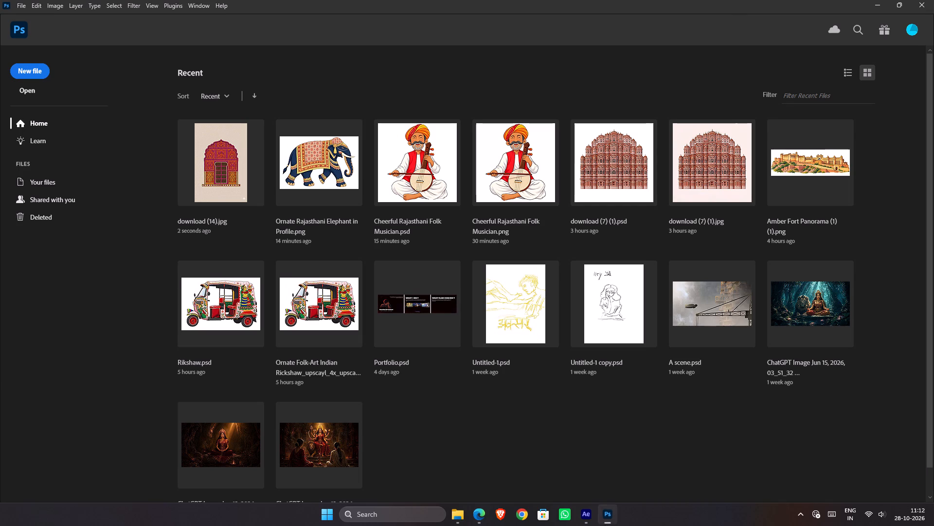
Switch to After Effects and collapse the expanded properties of the FOUNDED IN, 4285310.png and Fort Matte layers.
click(581, 523)
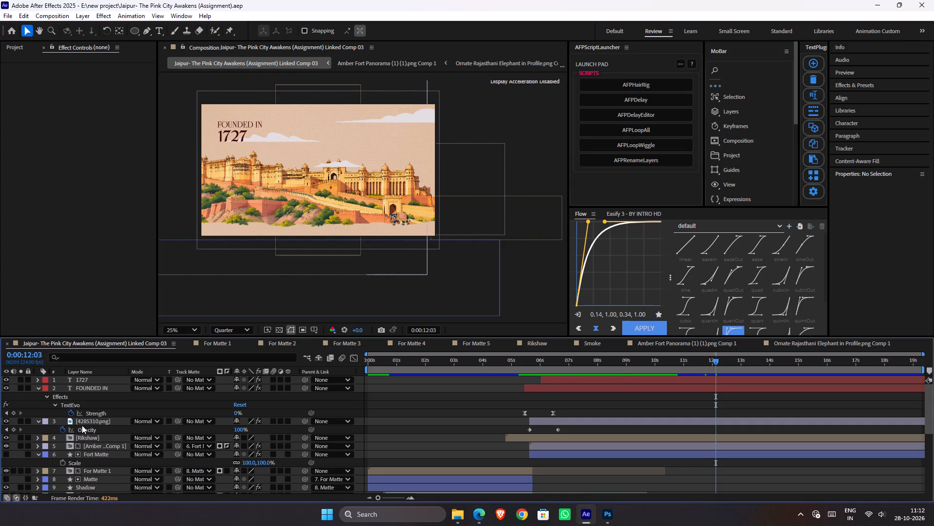
click(36, 391)
click(41, 398)
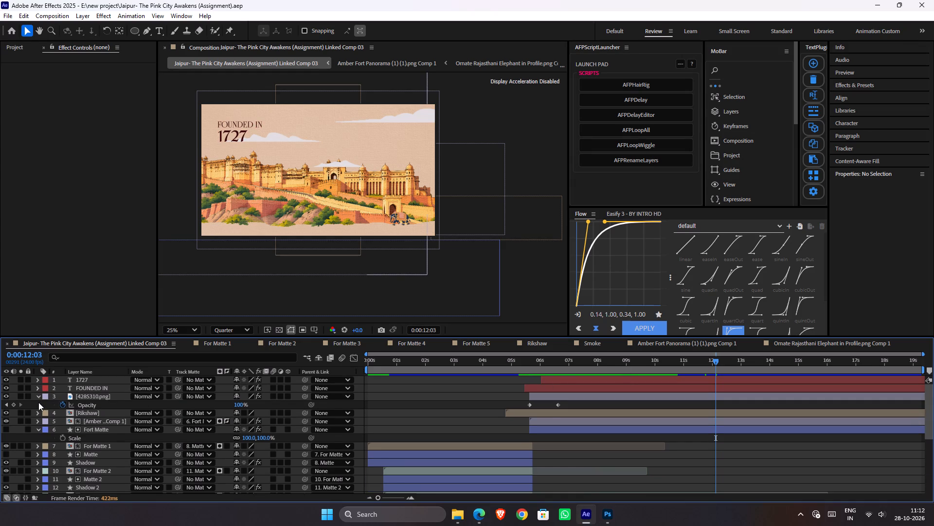
click(37, 398)
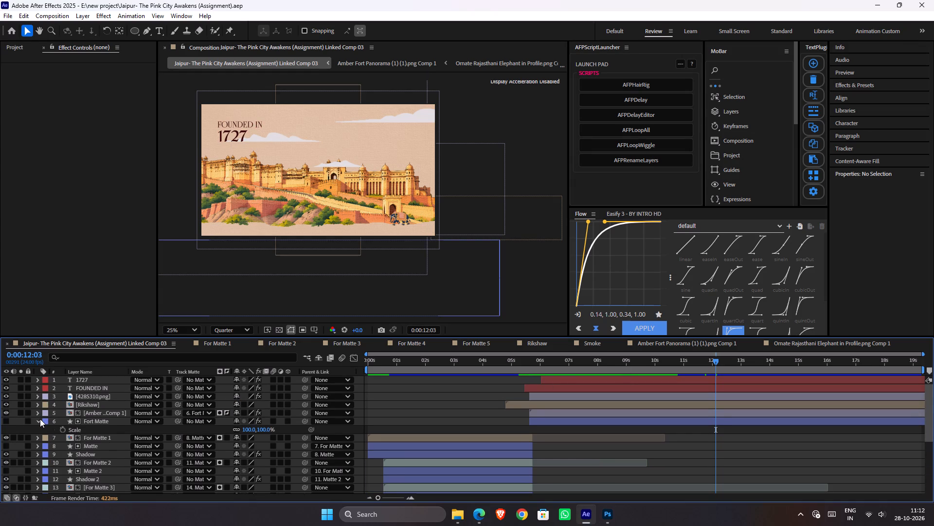
click(40, 419)
Add a null object to the main Jaipur composition and move it to the top of the layer stack.
click(112, 423)
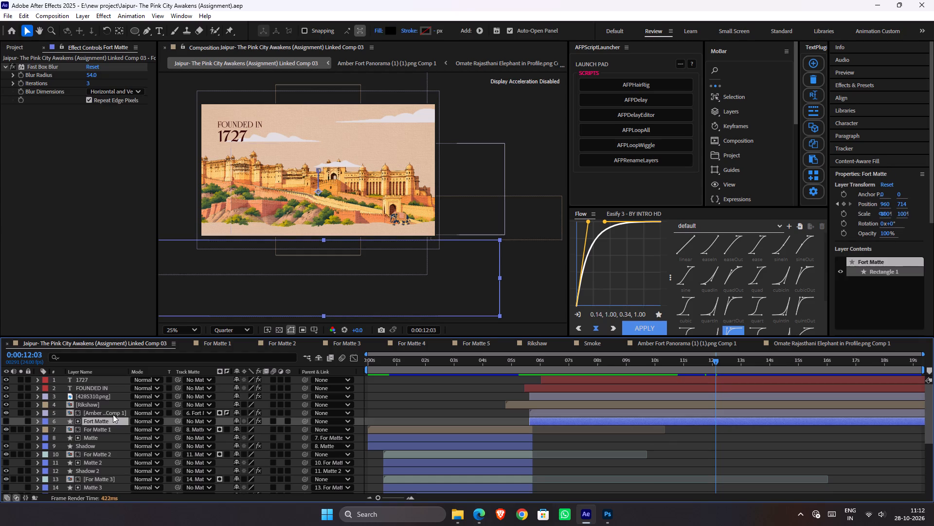
click(113, 414)
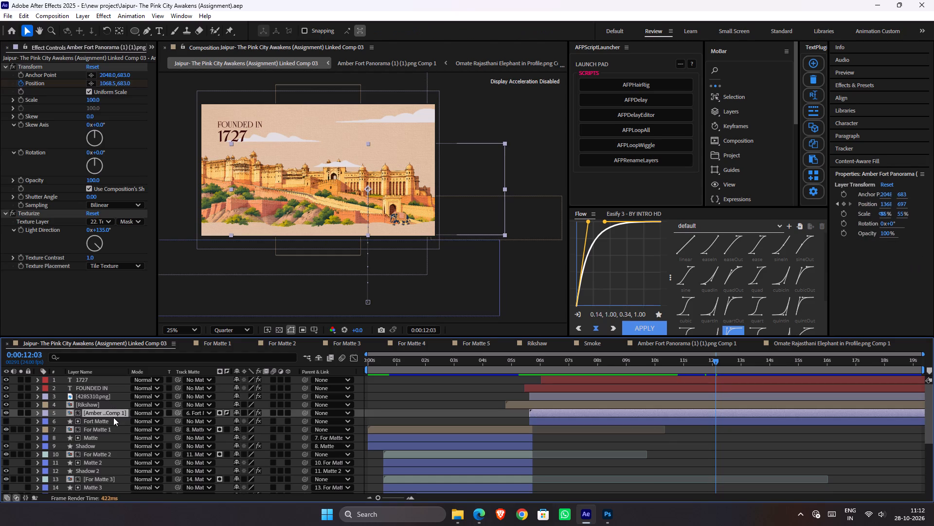
click(113, 418)
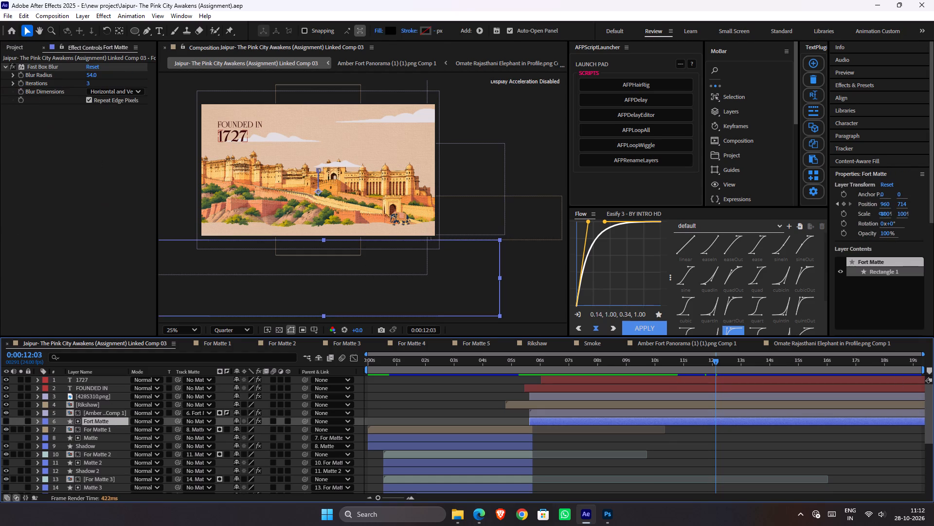
drag(927, 435, 927, 404)
key(ctrl+alt+shift+y)
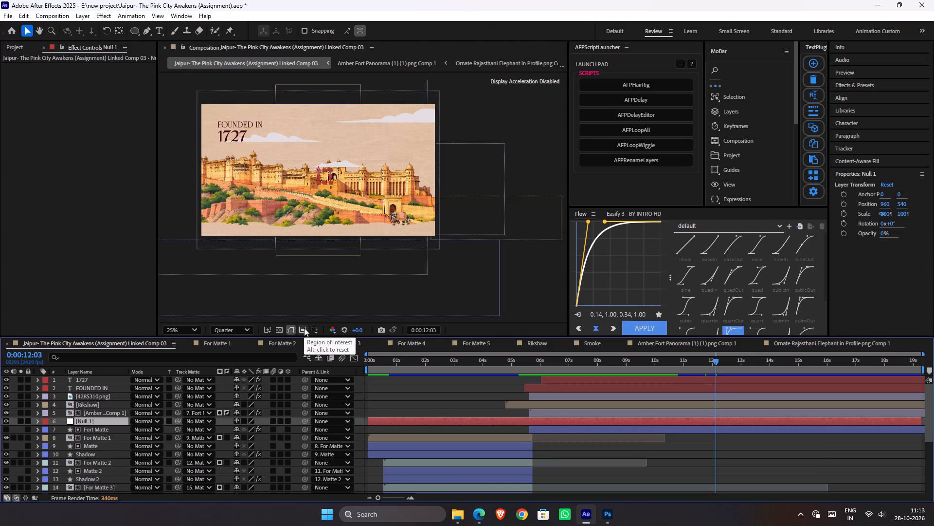
drag(107, 422, 100, 378)
Rename the new null layer as "Null for amber fort scene".
right_click(101, 378)
click(131, 348)
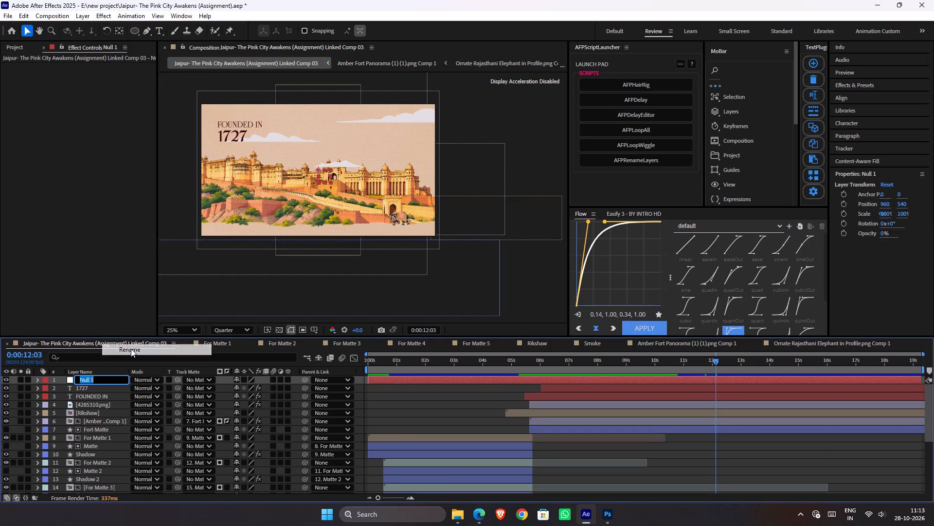
key(Right)
key(BackSpace)
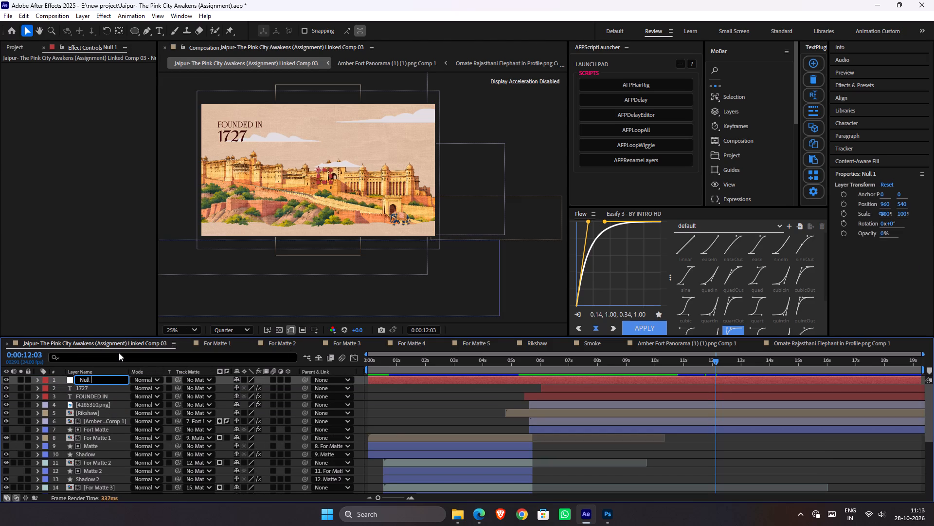
text(for)
key(space)
text(amber fort scene)
key(Return)
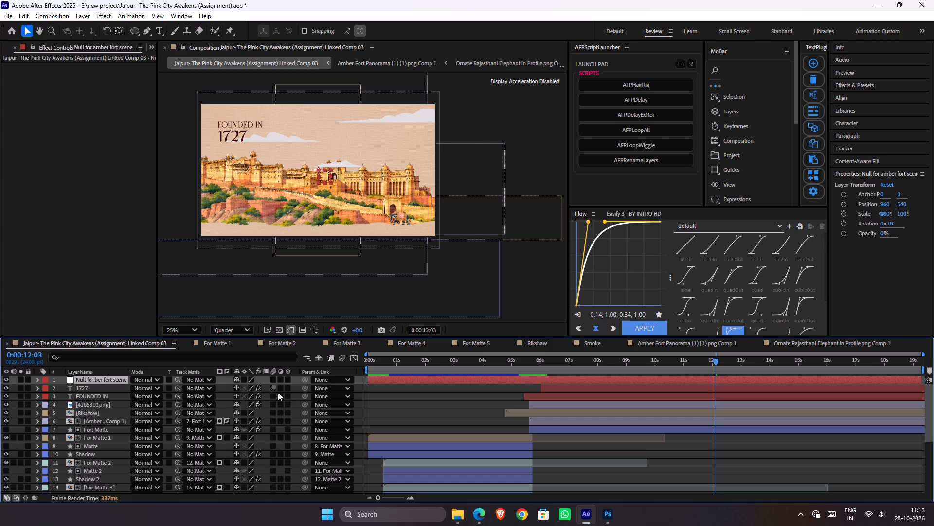
Shift the null layer in time so that it starts together with the Rikshaw layer.
drag(520, 377, 606, 383)
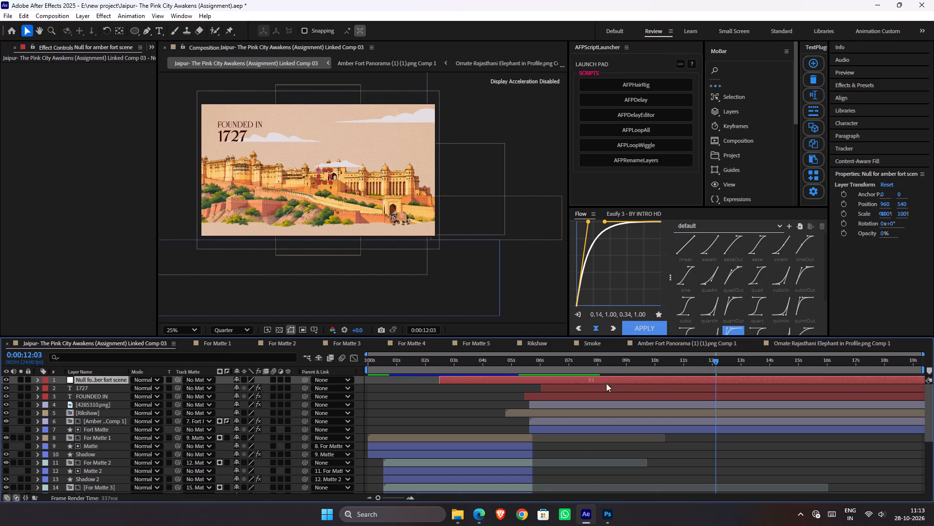
drag(606, 383, 661, 386)
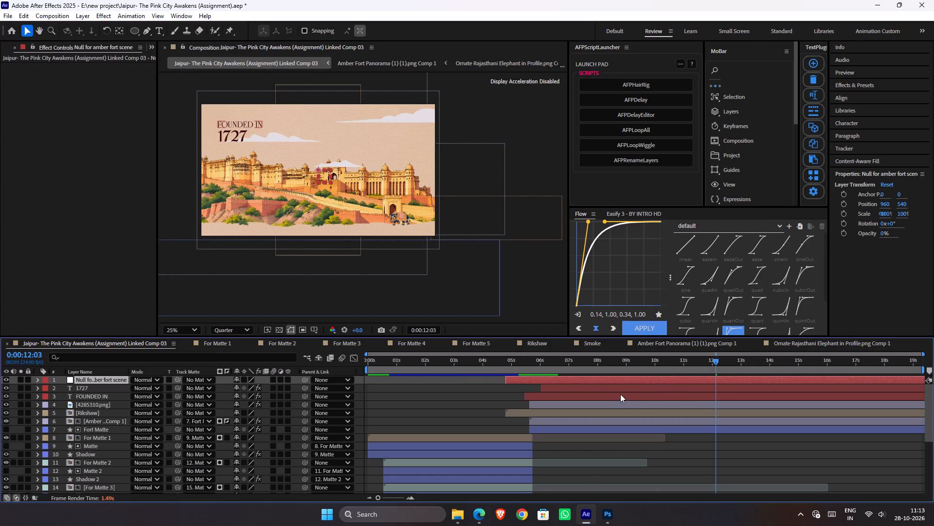
Parent the six layers from 1727 down to Fort Matte to the amber fort scene null.
click(600, 389)
shift+click(569, 431)
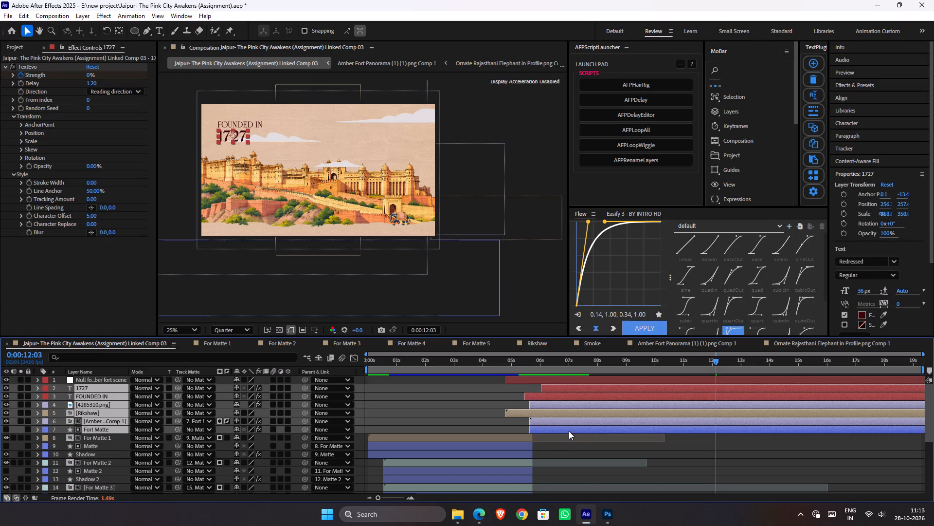
drag(305, 385, 298, 382)
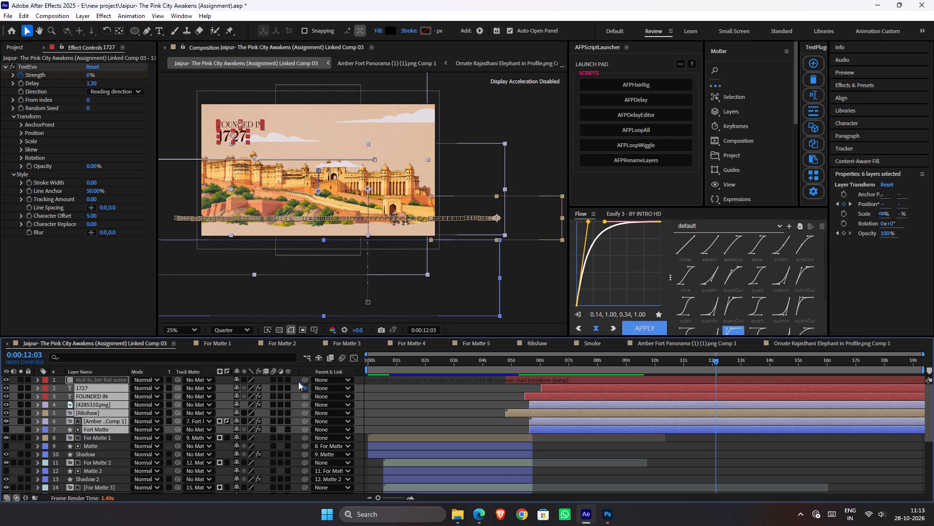
drag(298, 382, 293, 378)
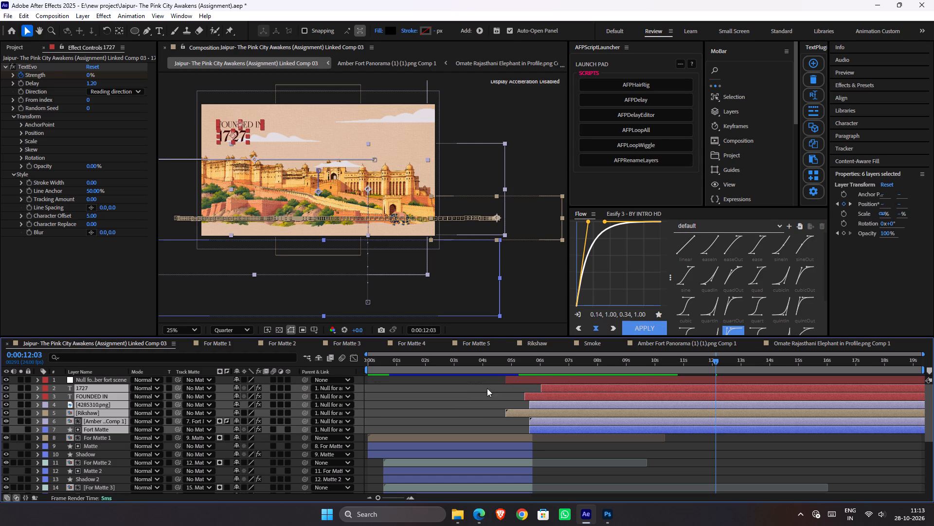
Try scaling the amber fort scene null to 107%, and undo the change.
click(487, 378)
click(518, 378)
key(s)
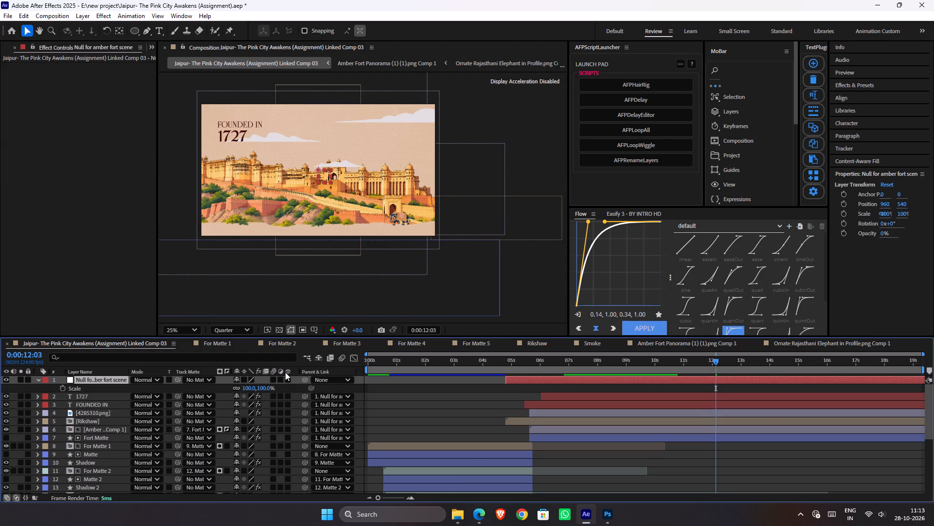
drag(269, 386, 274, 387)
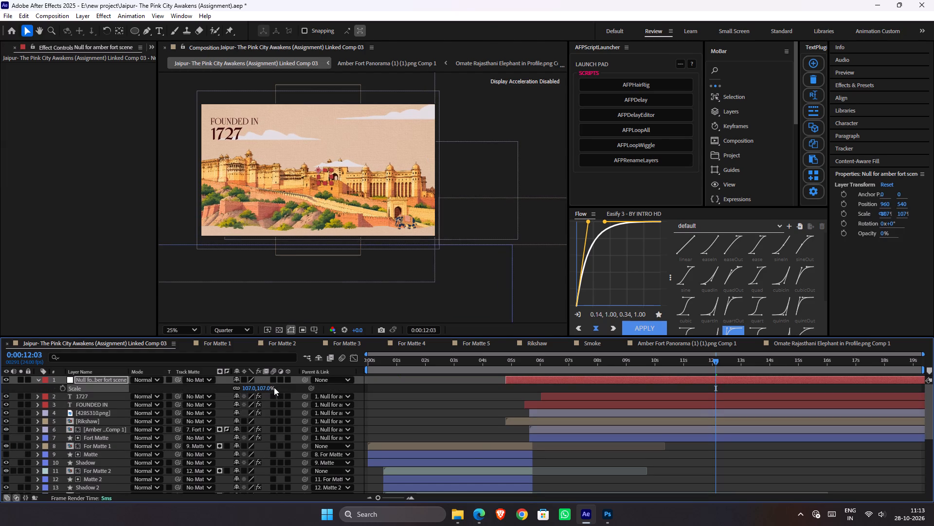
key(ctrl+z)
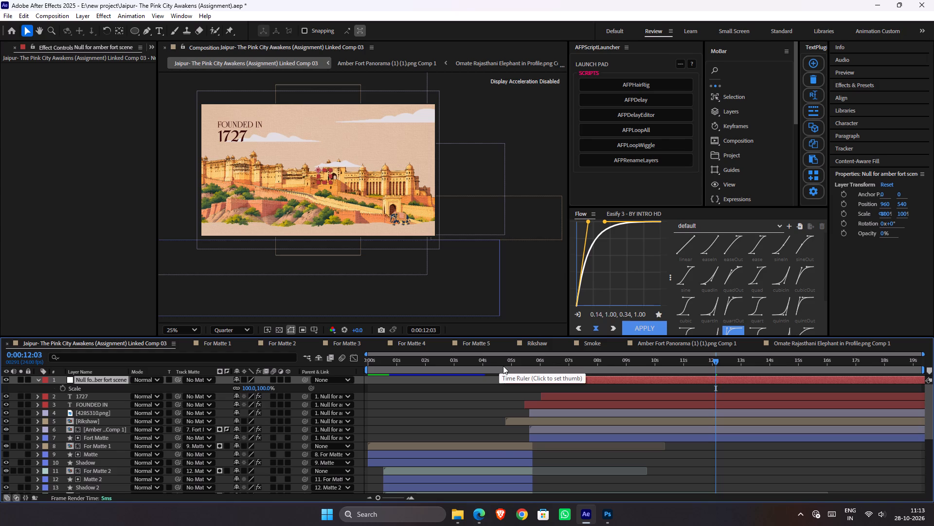
Set a 100% Scale keyframe on the amber fort scene null at 0:00:08:12.
drag(503, 366, 543, 370)
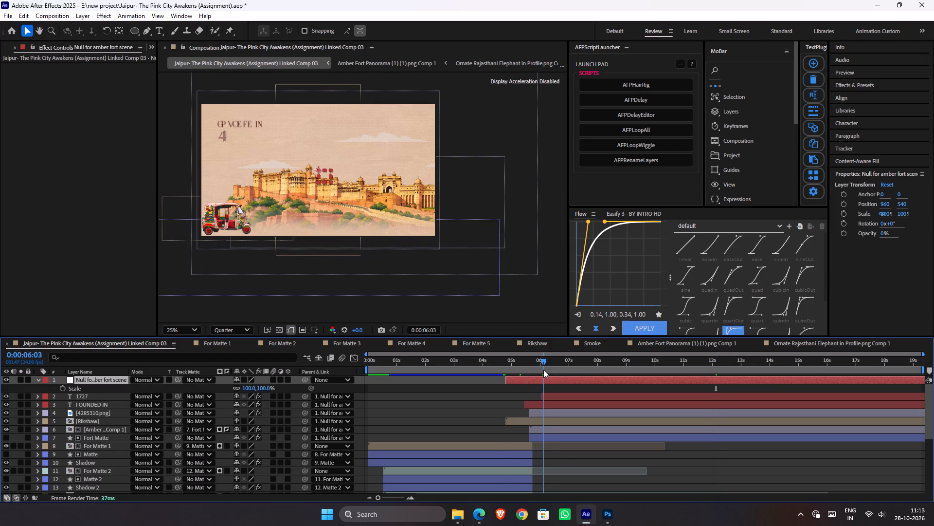
drag(543, 370, 569, 376)
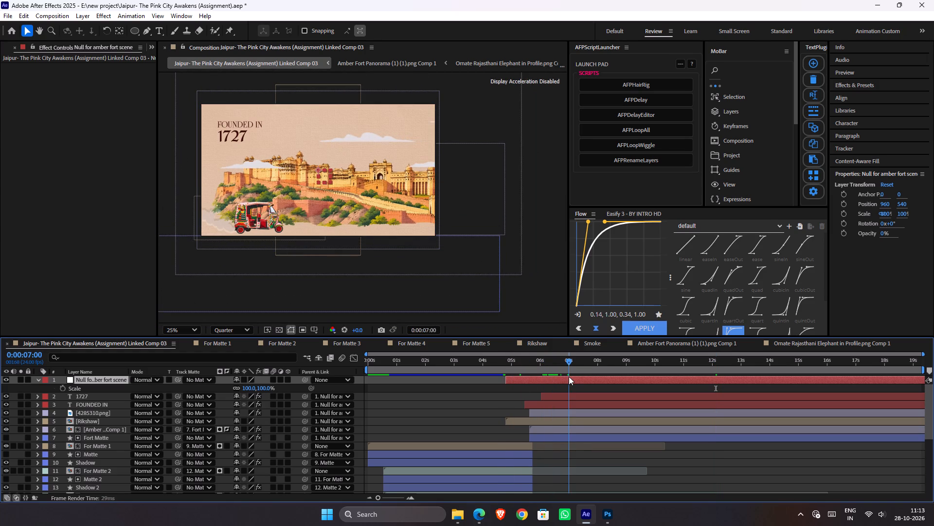
drag(569, 376, 611, 376)
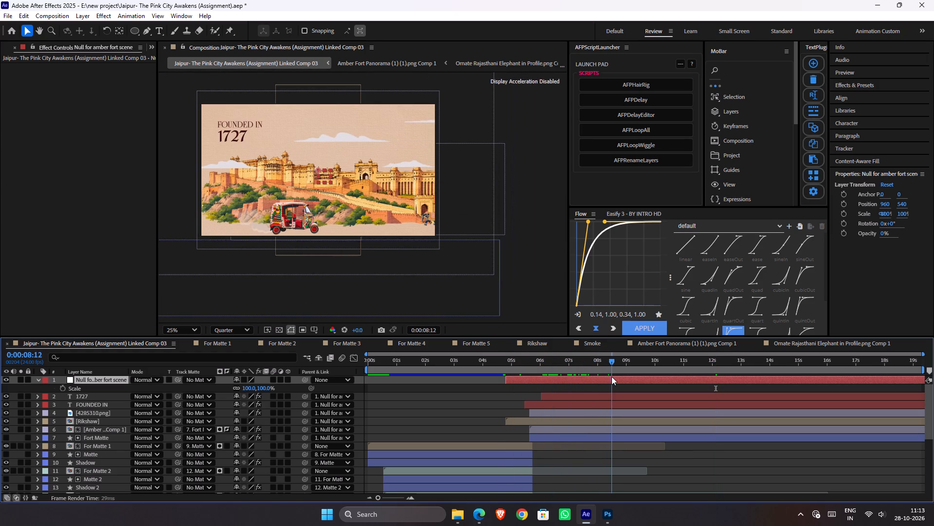
click(65, 388)
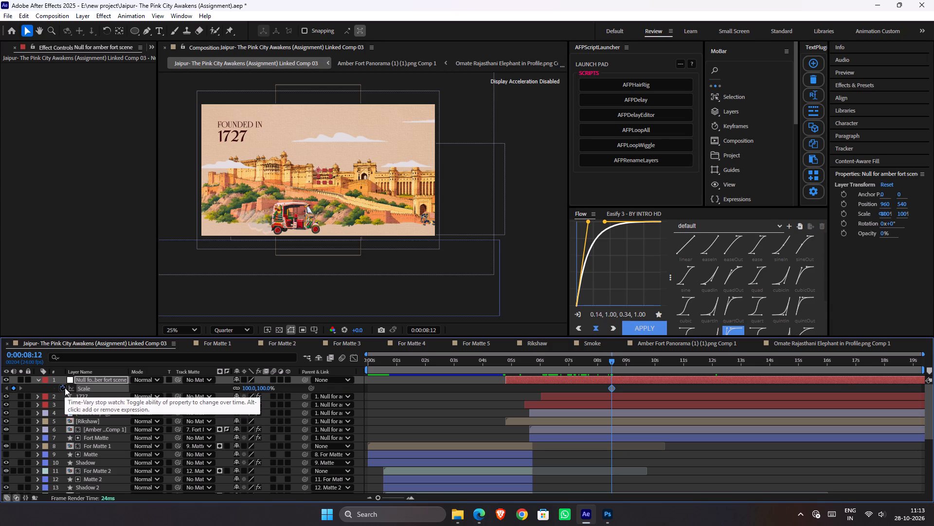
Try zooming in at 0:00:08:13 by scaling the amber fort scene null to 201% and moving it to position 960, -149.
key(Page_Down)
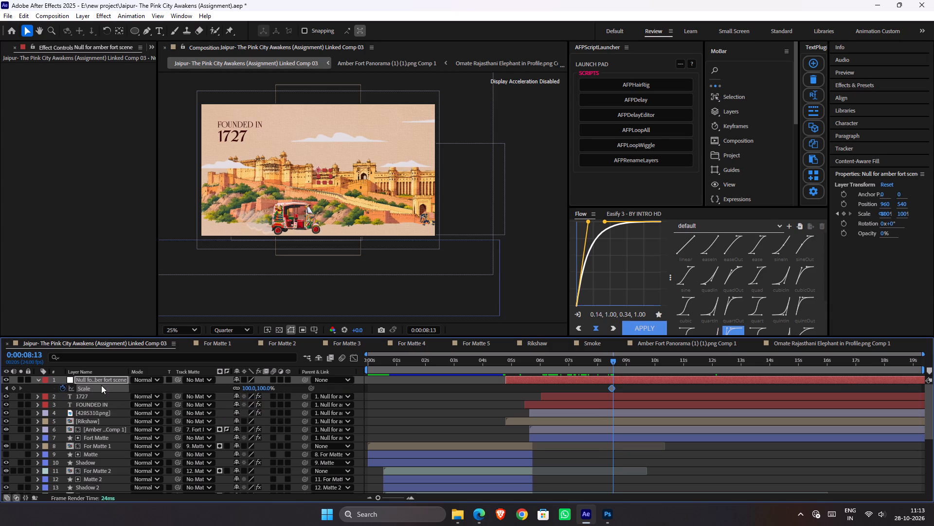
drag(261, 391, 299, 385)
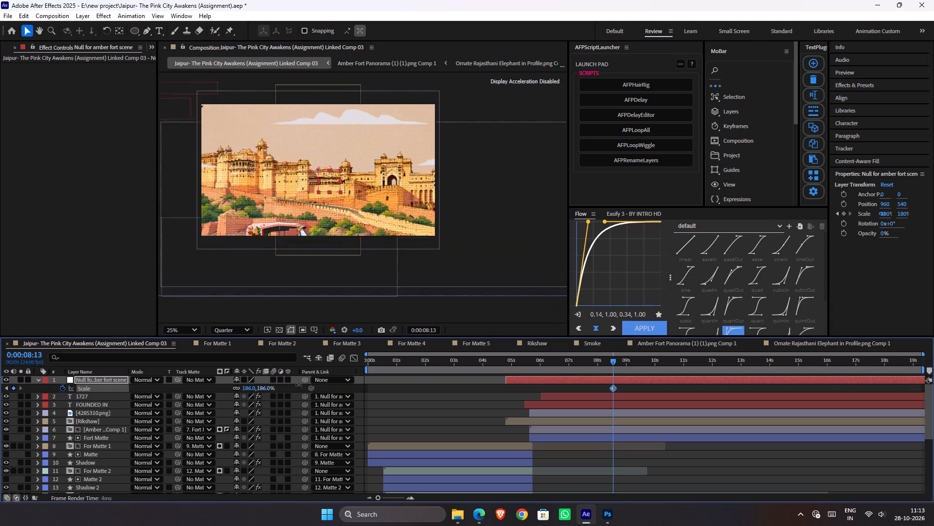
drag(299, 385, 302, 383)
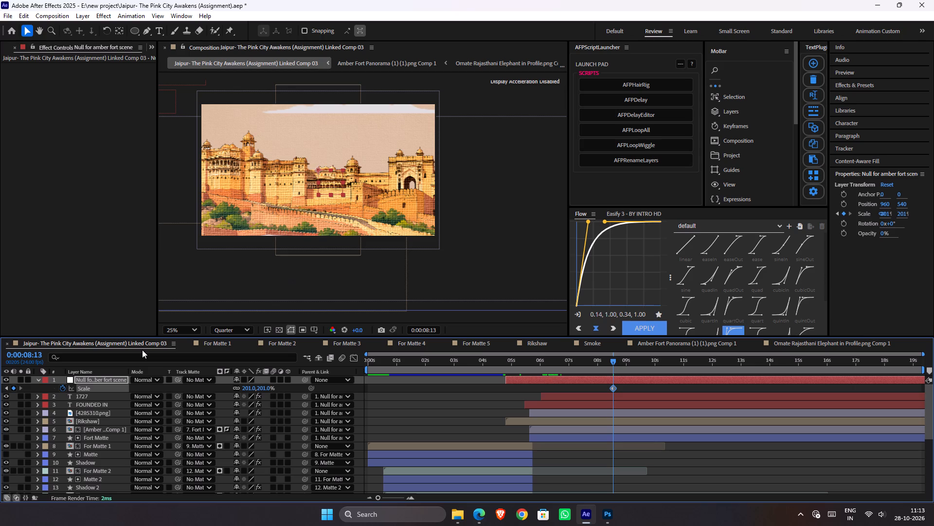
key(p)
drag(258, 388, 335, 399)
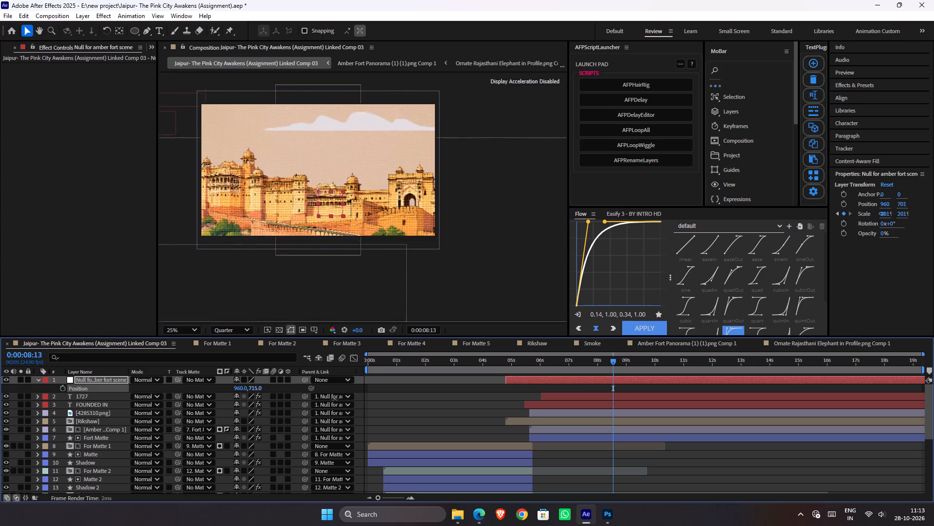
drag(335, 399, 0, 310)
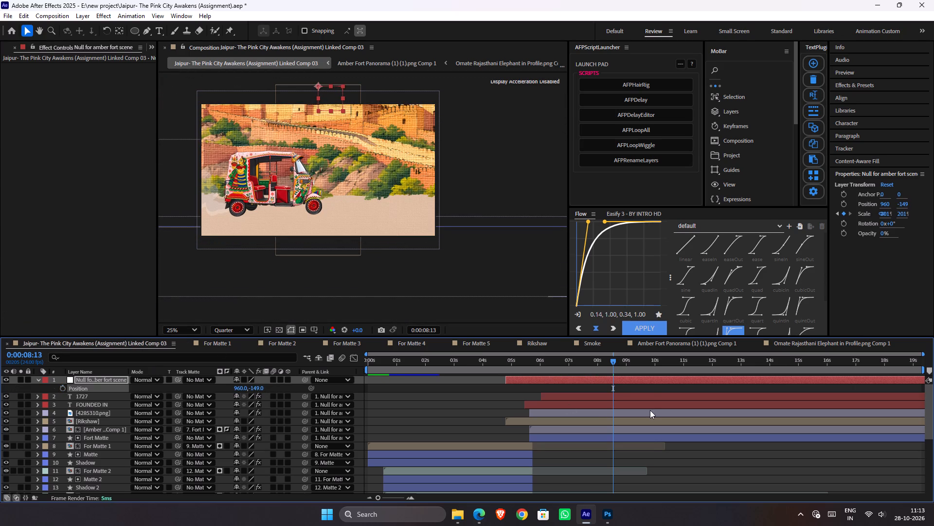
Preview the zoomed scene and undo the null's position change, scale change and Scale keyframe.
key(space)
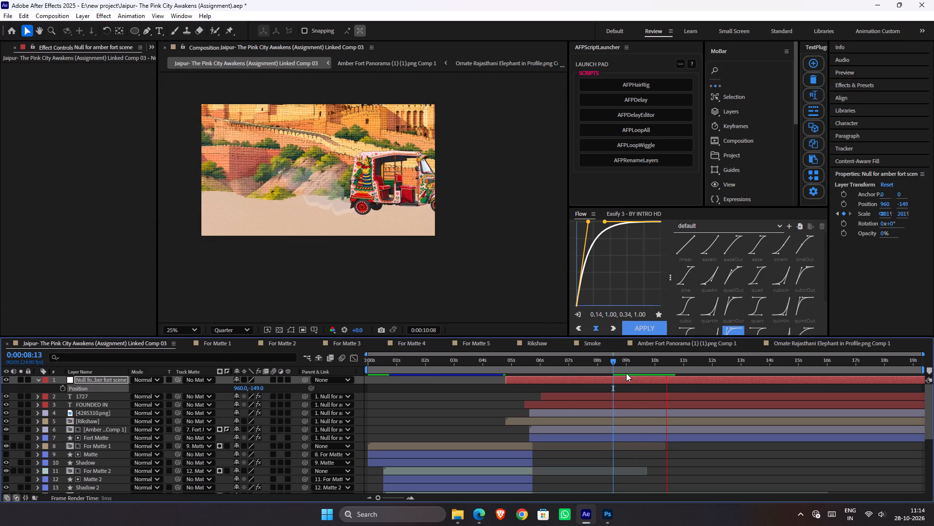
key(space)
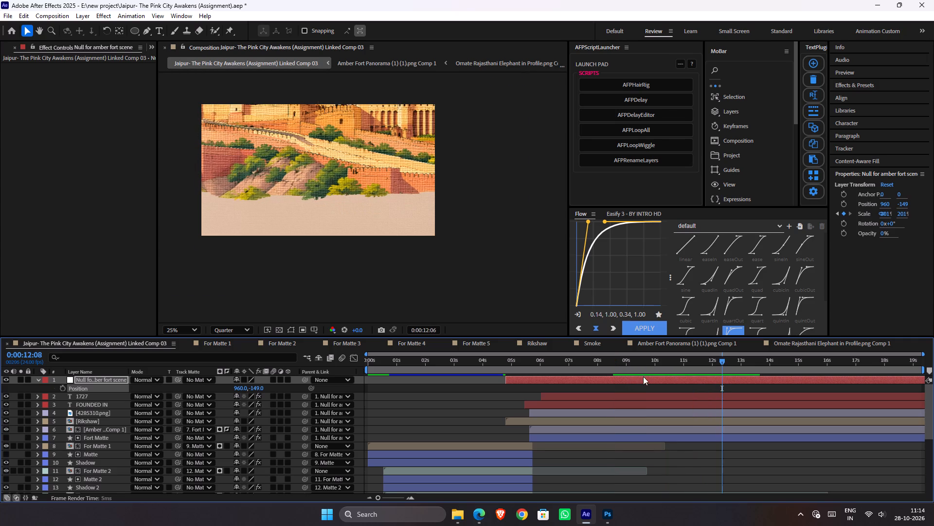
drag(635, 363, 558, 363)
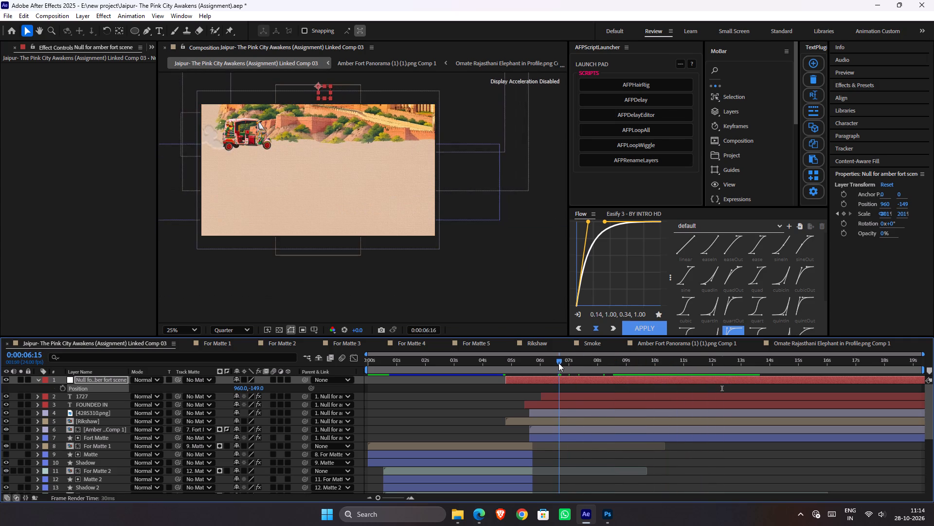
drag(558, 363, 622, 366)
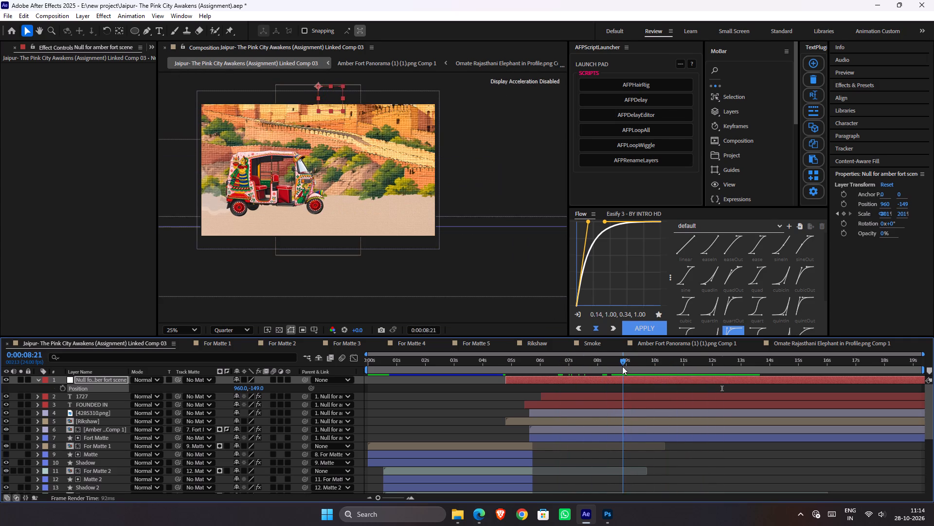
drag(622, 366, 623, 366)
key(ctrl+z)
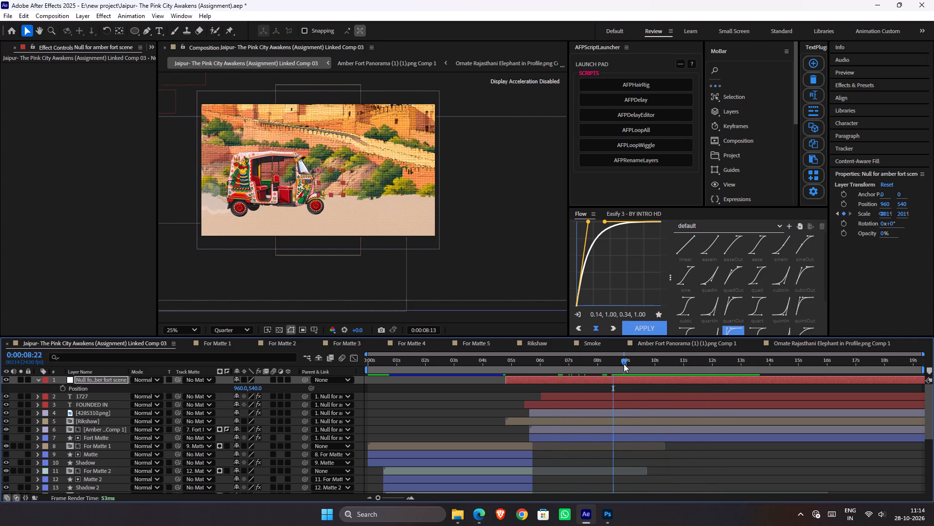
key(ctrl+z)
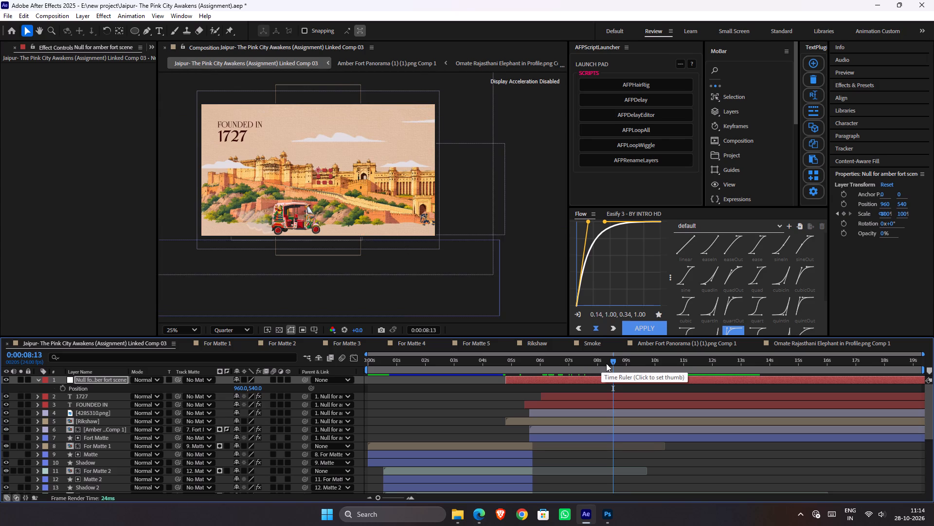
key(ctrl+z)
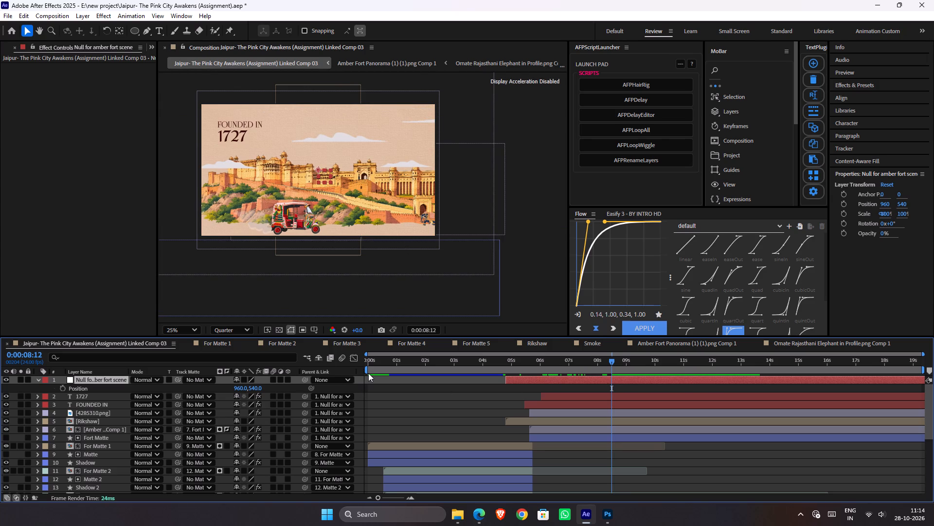
Add a 100% Scale keyframe to the amber fort scene null and place it just after the 11-second mark, as the rikshaw exits.
key(s)
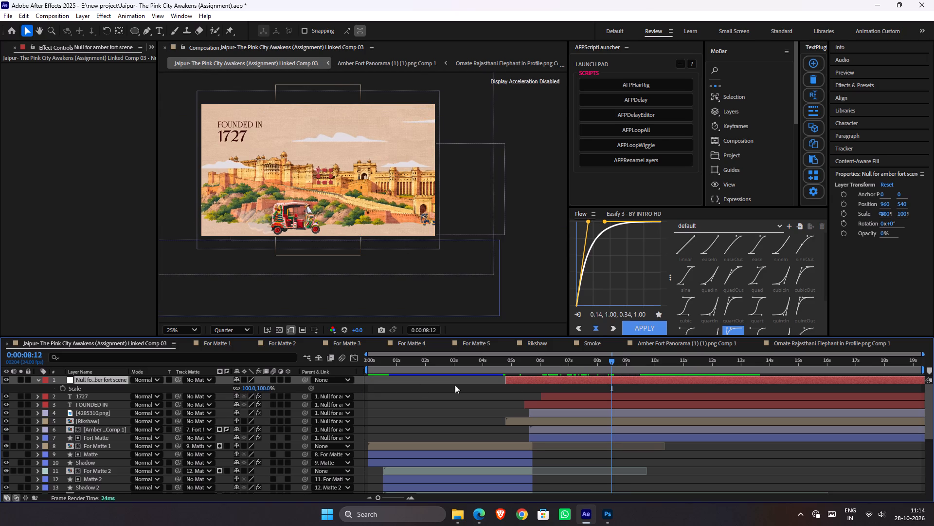
drag(601, 364, 612, 361)
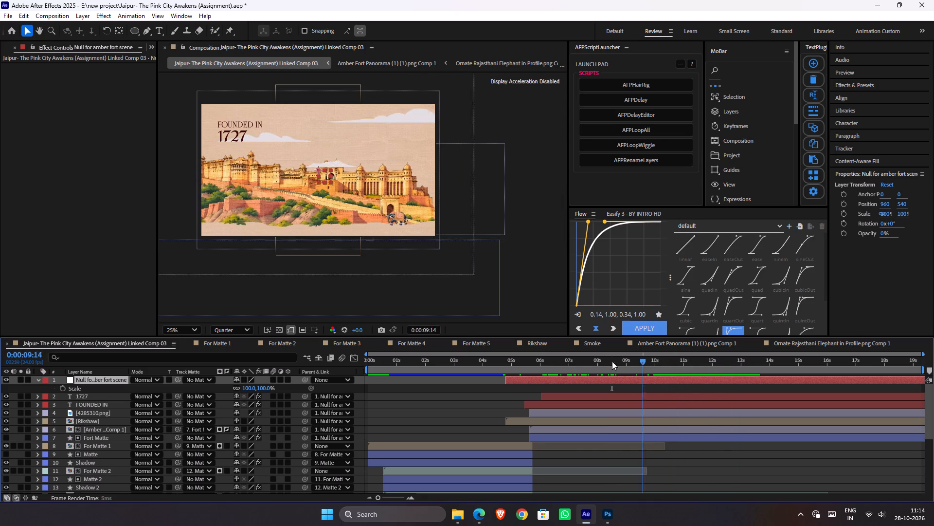
drag(612, 361, 775, 355)
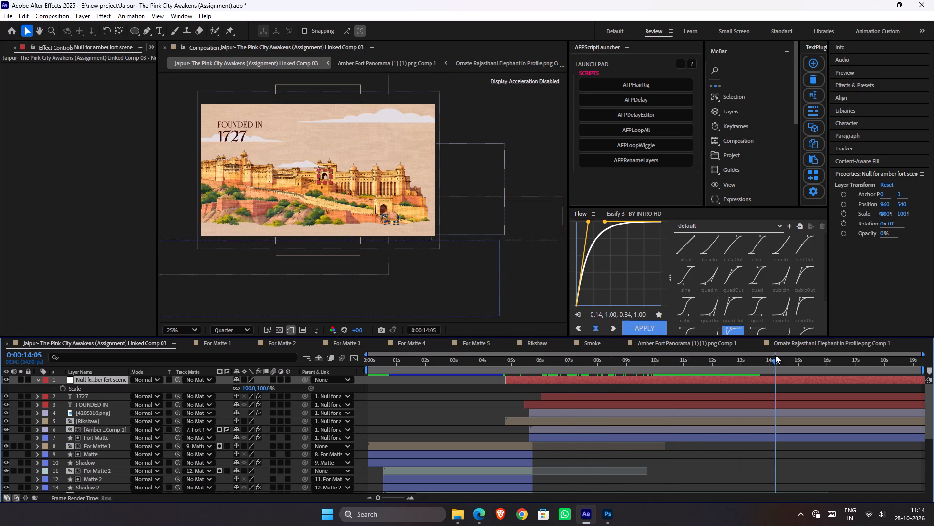
drag(775, 355, 643, 365)
key(space)
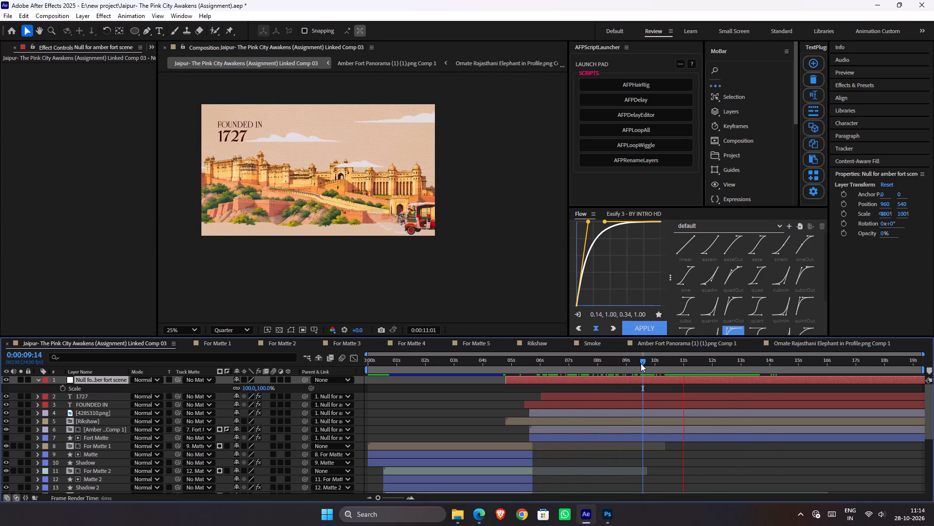
key(space)
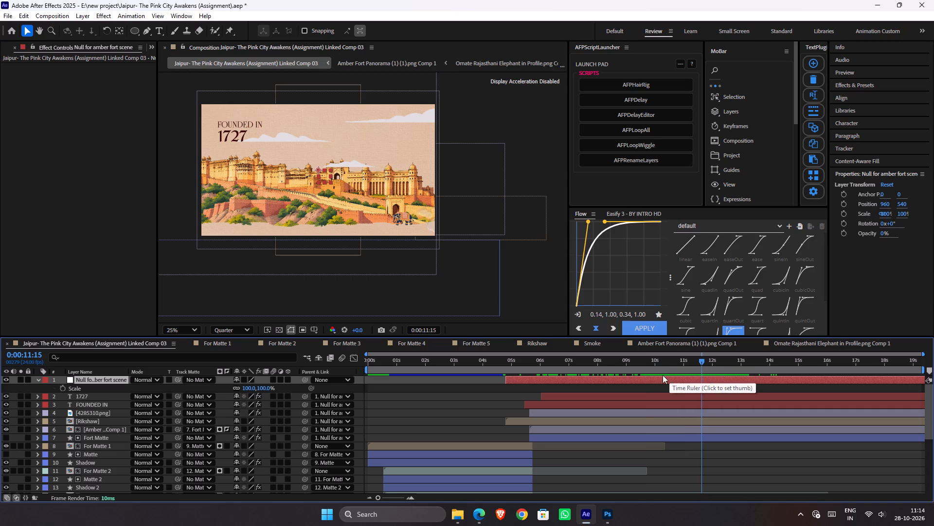
click(60, 386)
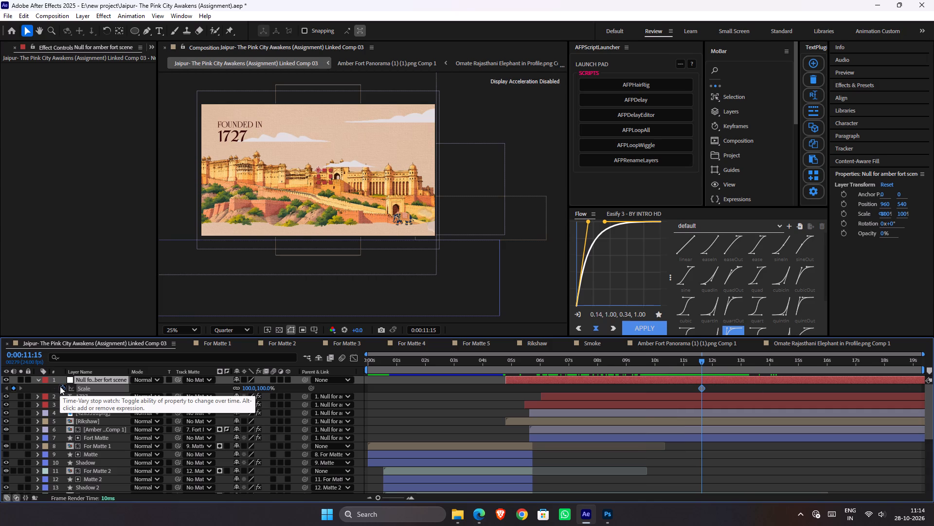
drag(704, 388, 694, 389)
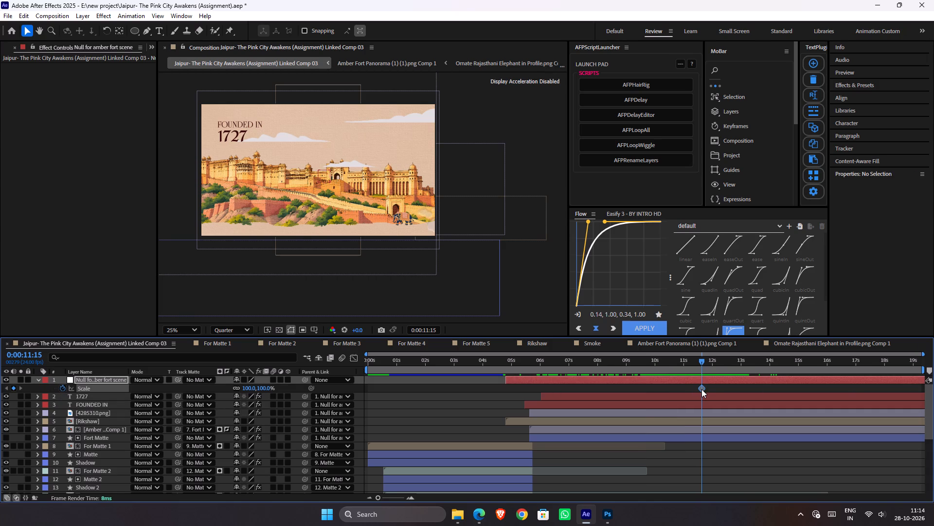
drag(702, 388, 686, 388)
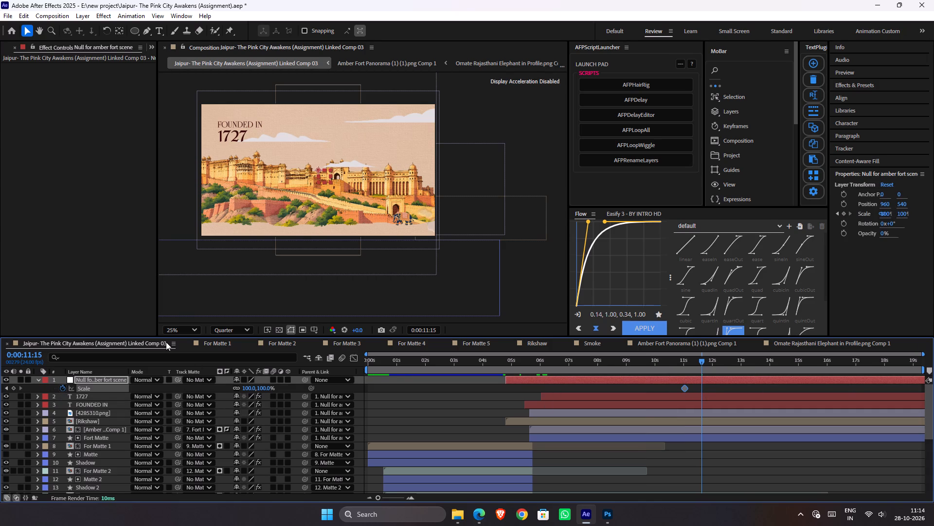
Add a Position keyframe of 960, 540 to the null and align it in time with the Scale keyframe.
key(shift+p)
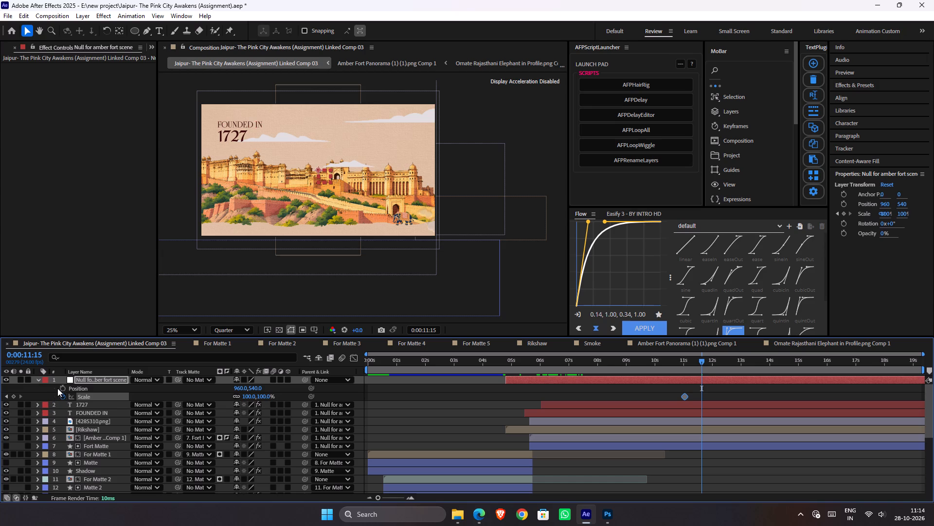
click(57, 388)
click(60, 388)
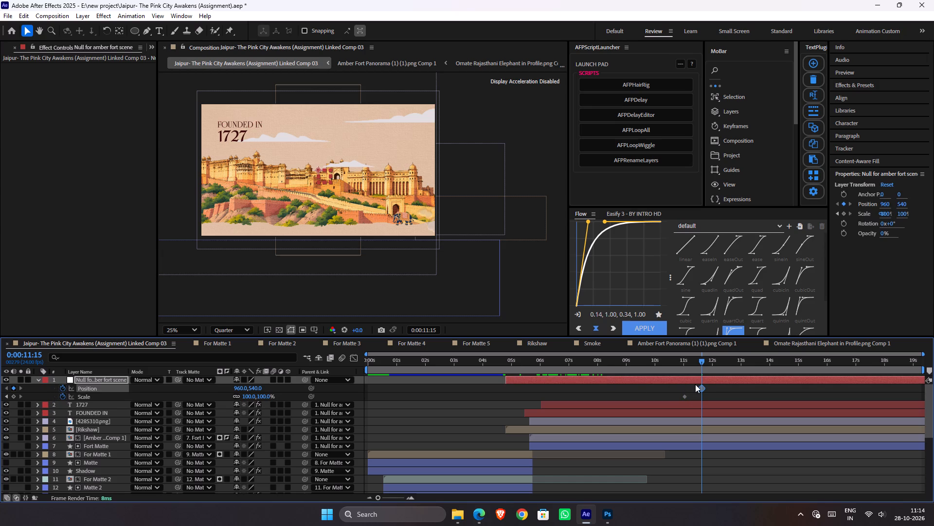
drag(702, 386, 686, 393)
At 0:00:11:15, keyframe the null's Scale at 122% and its Position at 153, 540.
drag(266, 396, 276, 395)
drag(240, 391, 0, 401)
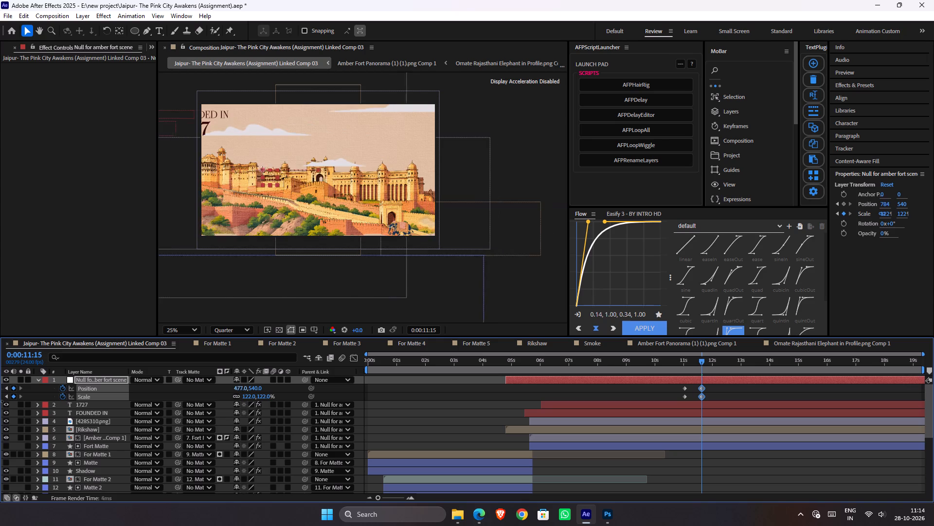
drag(0, 401, 0, 432)
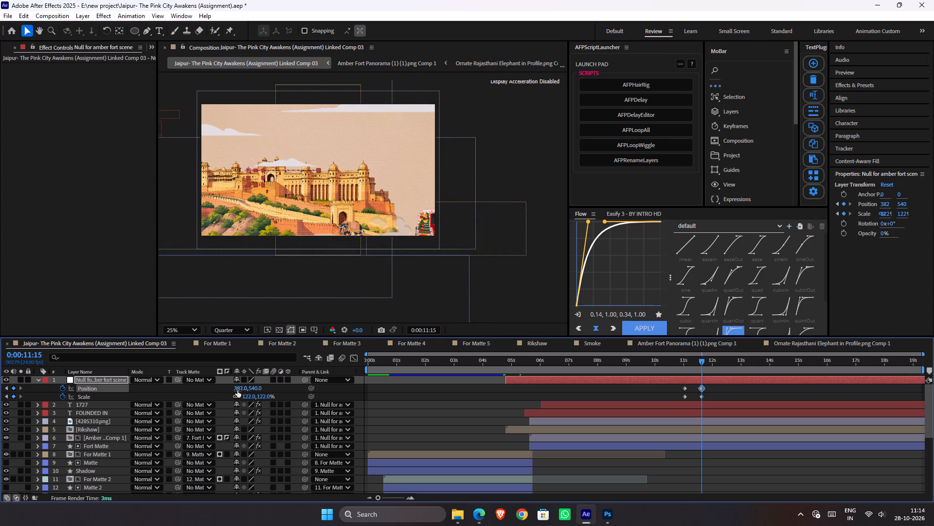
drag(237, 390, 126, 390)
Apply the 0.66, 0.00, 0.86, 0.00 easing curve to all four Position and Scale keyframes of the null.
drag(726, 386, 665, 410)
right_click(648, 268)
click(672, 307)
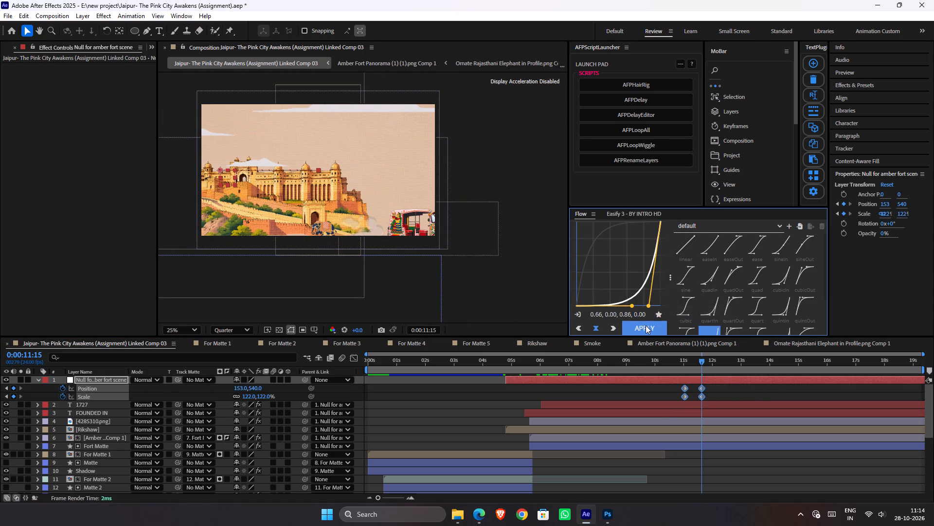
click(646, 325)
Trim the six layers from 1727 down to Fort Matte so they end at 0:00:11:15, and save the project.
click(692, 404)
shift+click(687, 440)
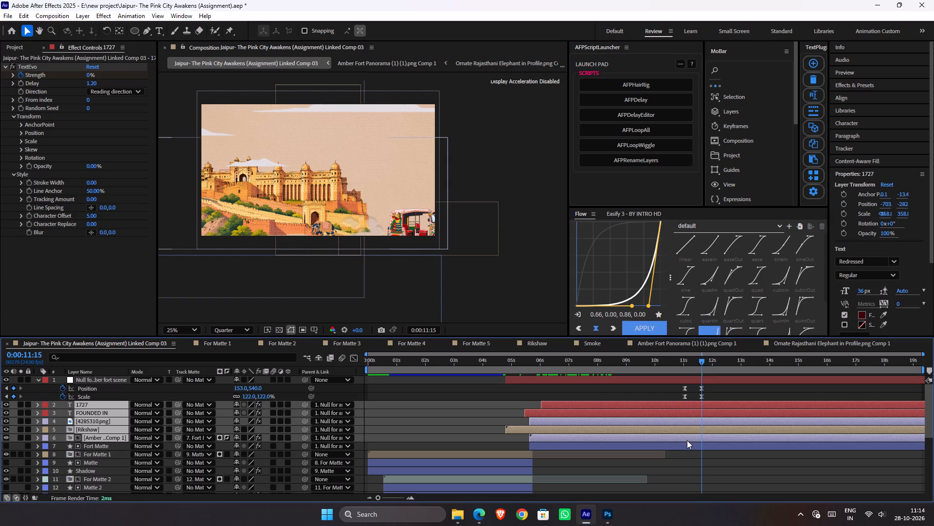
shift+click(687, 442)
key(alt+bracketright)
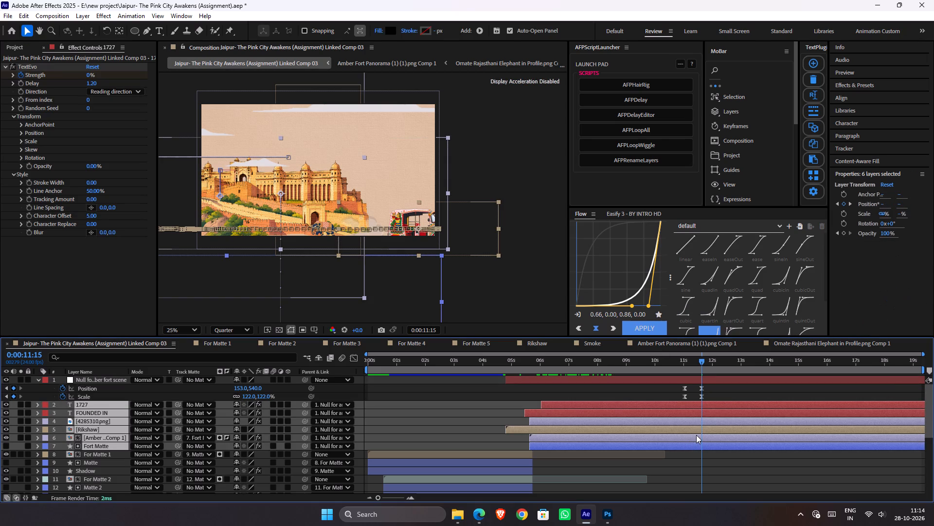
key(ctrl+s)
click(700, 461)
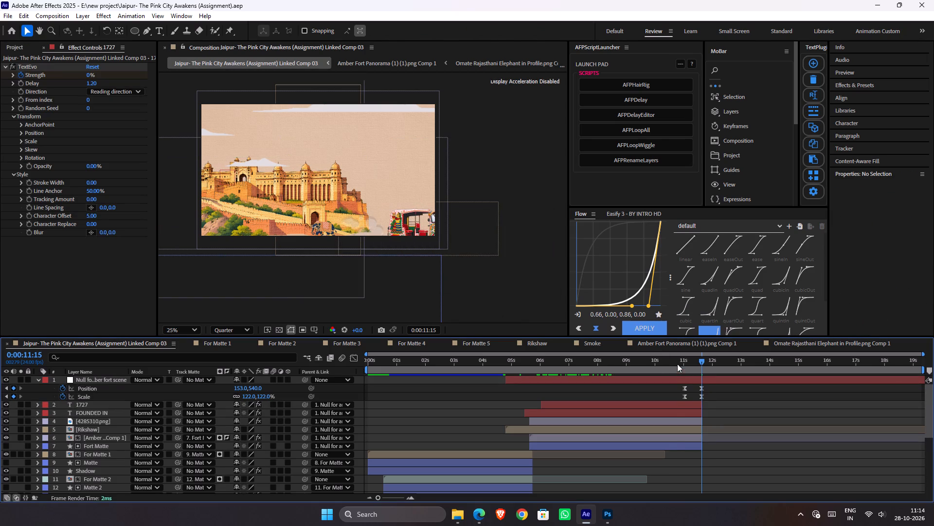
Preview the amber fort scene's zoom-and-slide exit repeatedly from about 0:00:10:05.
drag(677, 364, 658, 364)
key(space)
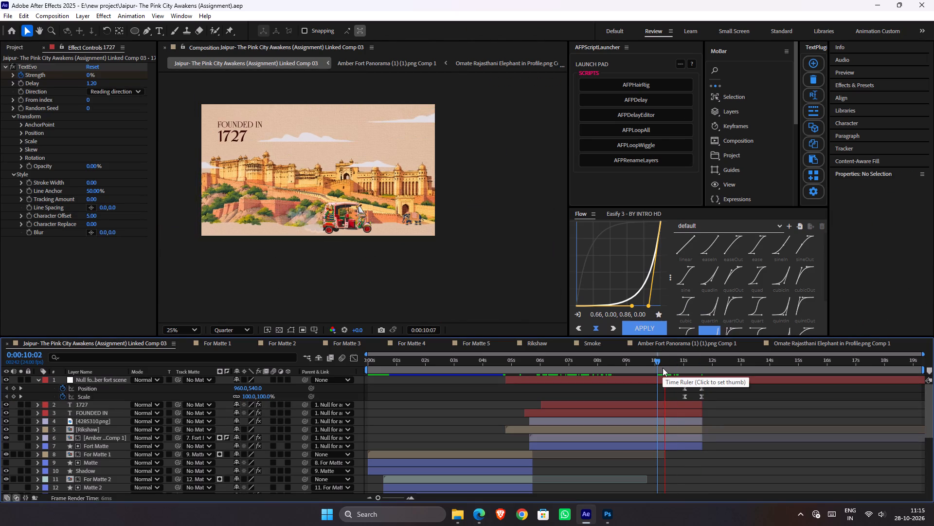
key(space)
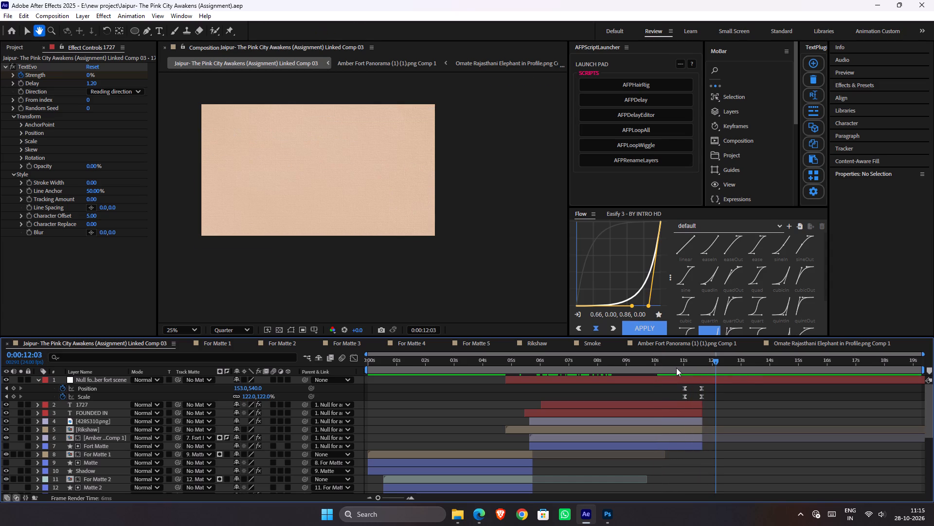
click(678, 368)
key(space)
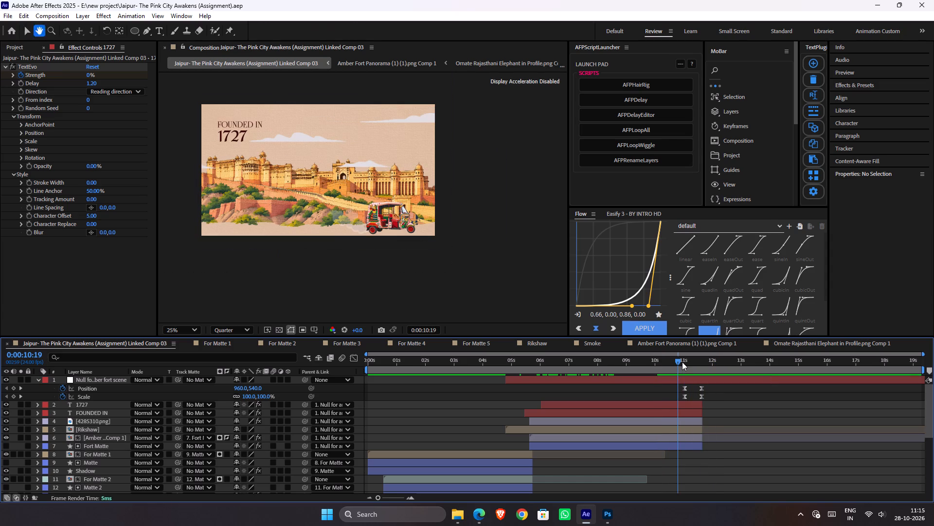
key(space)
drag(684, 359, 684, 360)
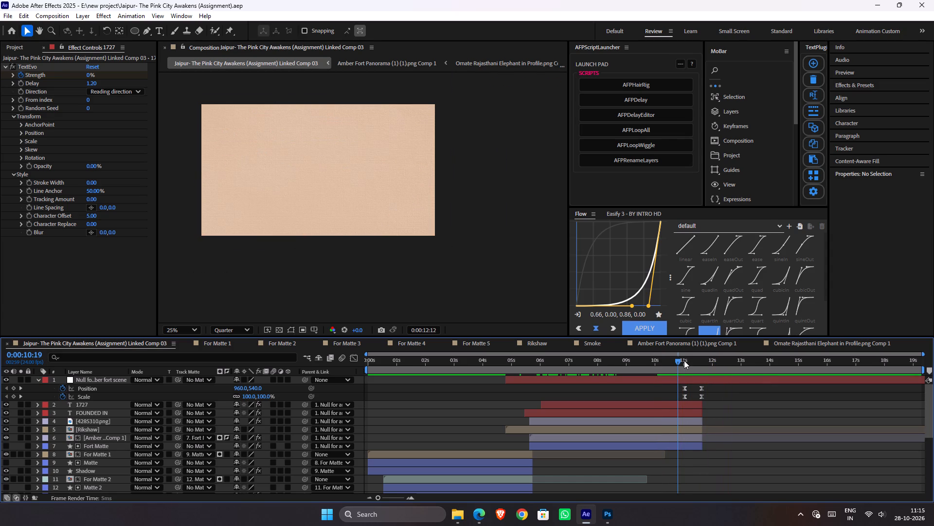
drag(684, 360, 664, 363)
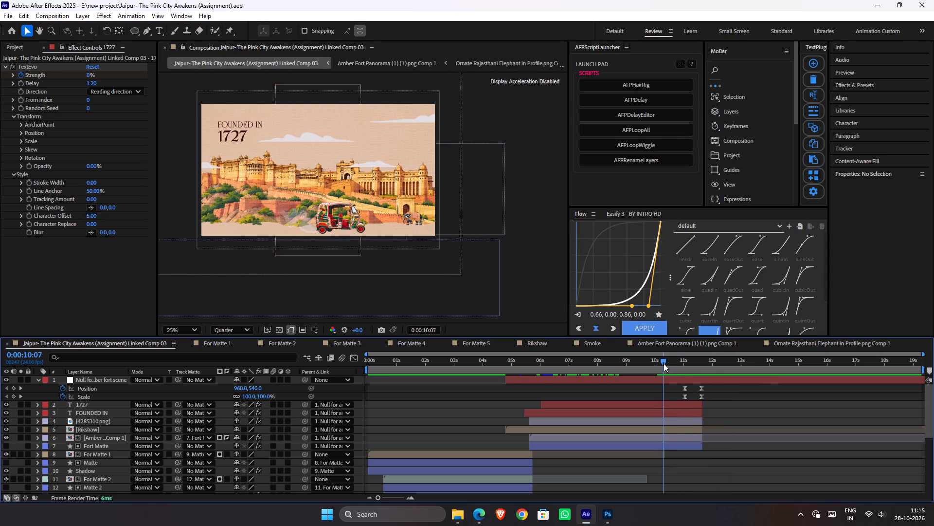
key(space)
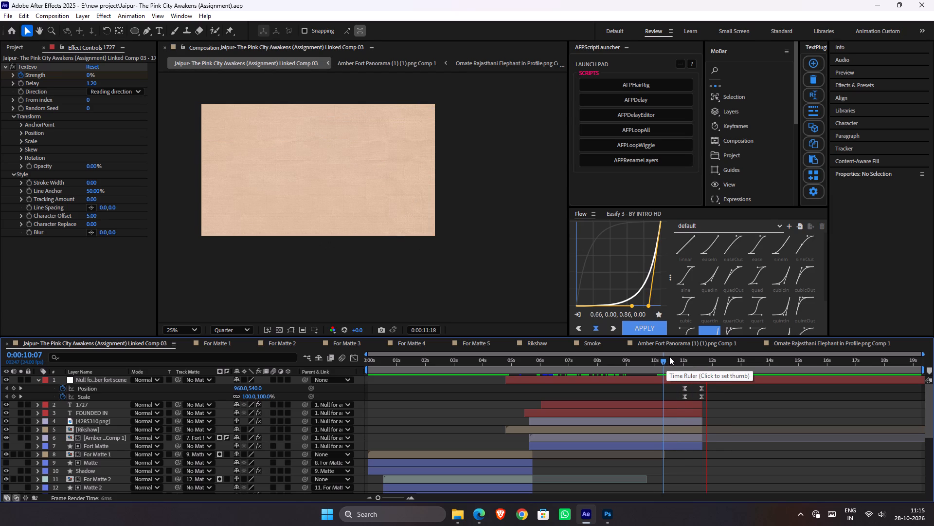
drag(682, 358, 661, 364)
key(space)
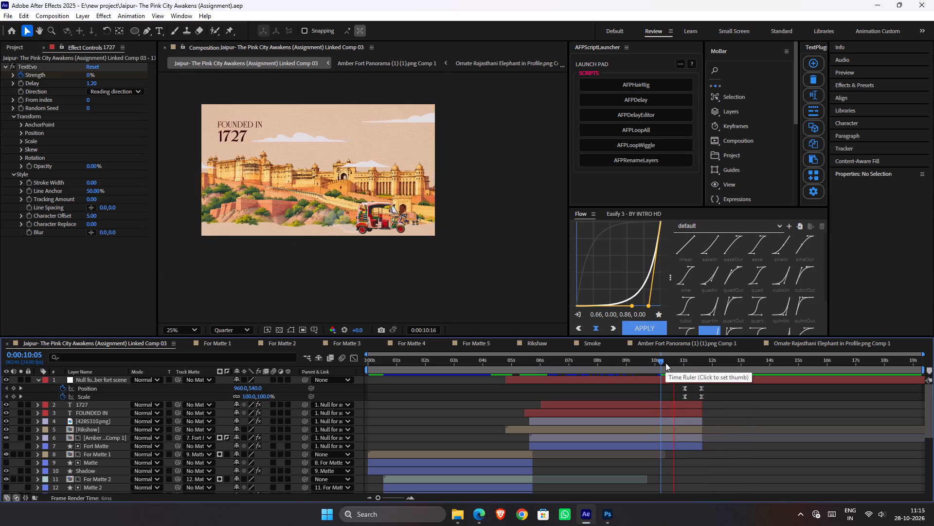
key(space)
Undo the six layer trims, the easing and all Position and Scale keyframes on the null, and go to 0:00:10:21.
key(ctrl+z)
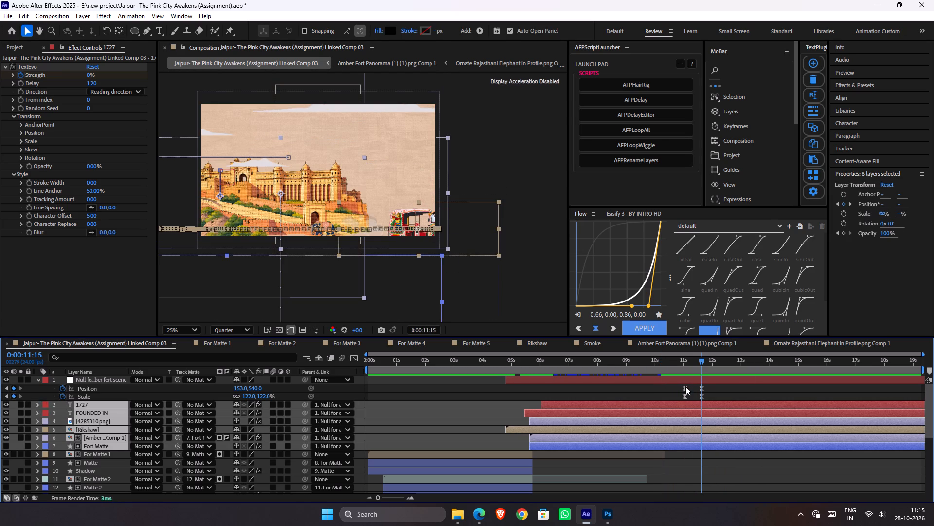
key(ctrl+z)
key(ctrl+z)
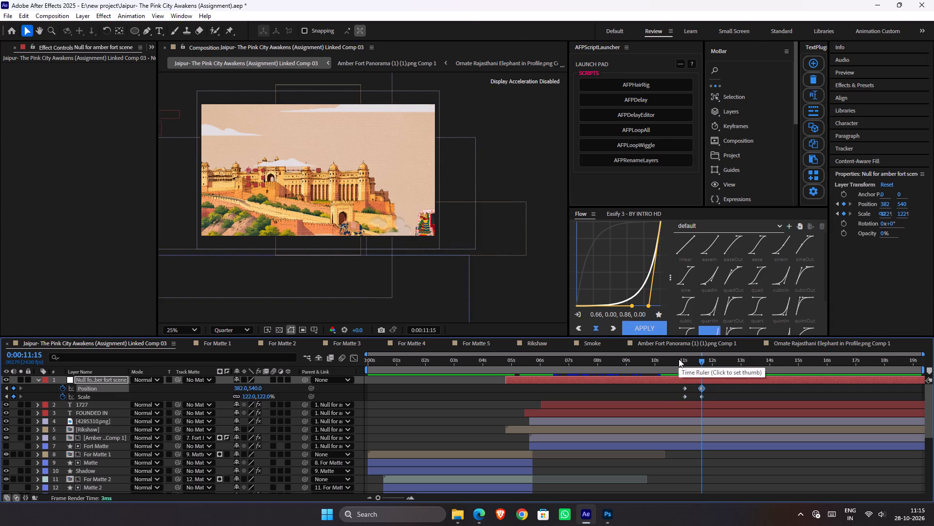
key(ctrl+z)
key(ctrl+z)
key(ctrl+z)
key(ctrl+z)
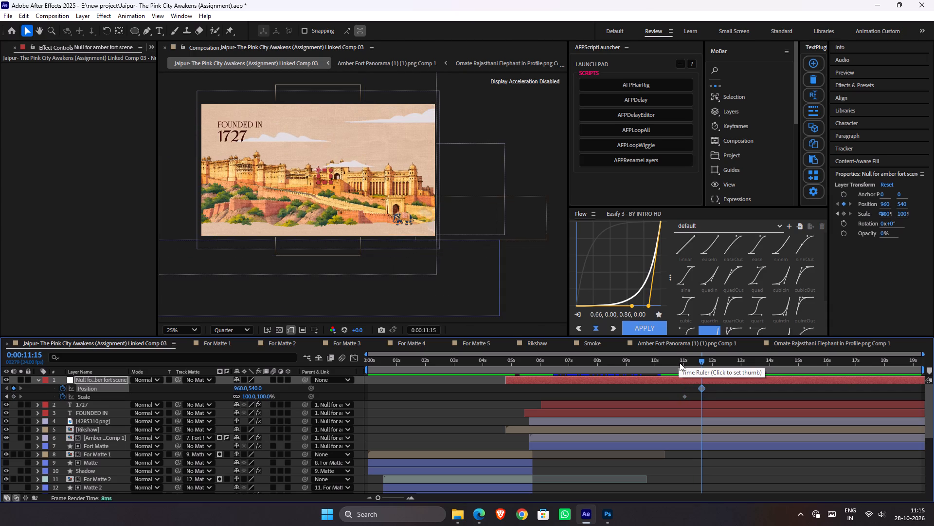
key(ctrl+z)
key(ctrl+z)
click(680, 365)
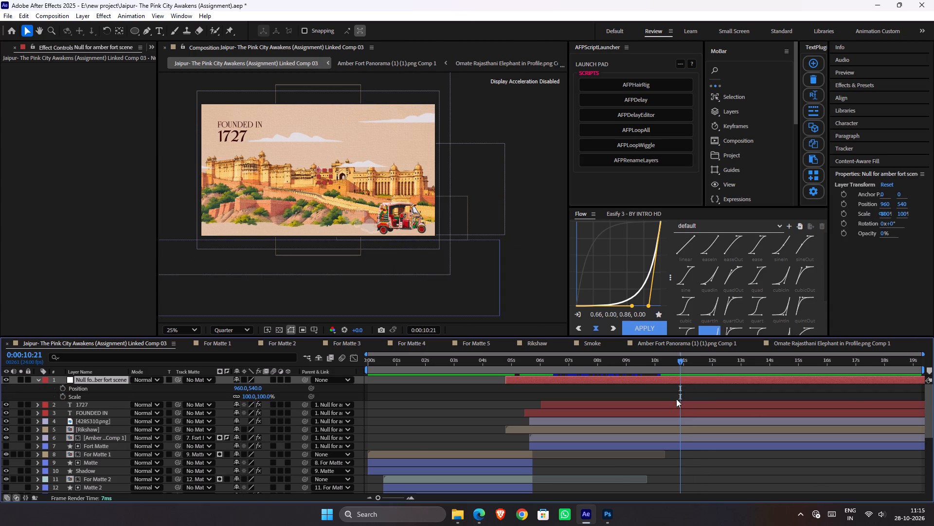
Switch to Edge and browse the Pinterest feed for visual references for the scene transition.
key(alt+Tab)
click(480, 516)
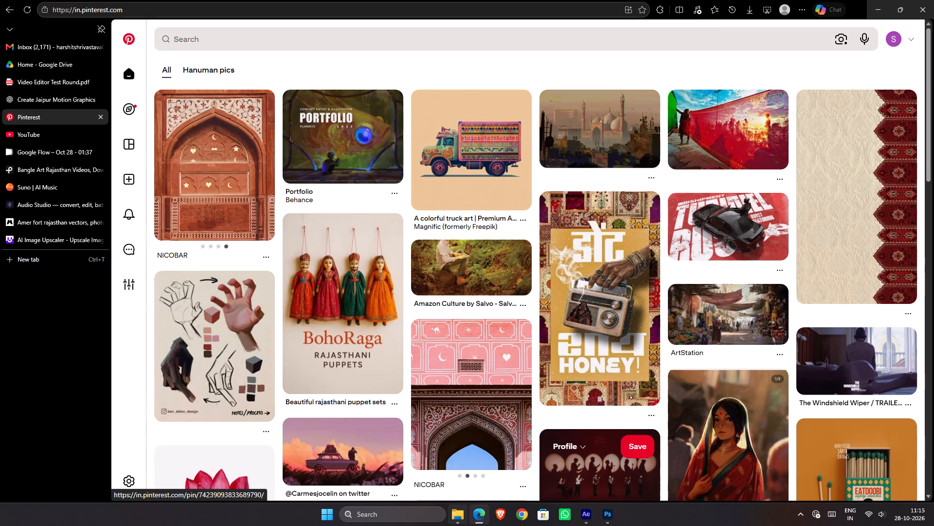
scroll(504, 287, down, 2)
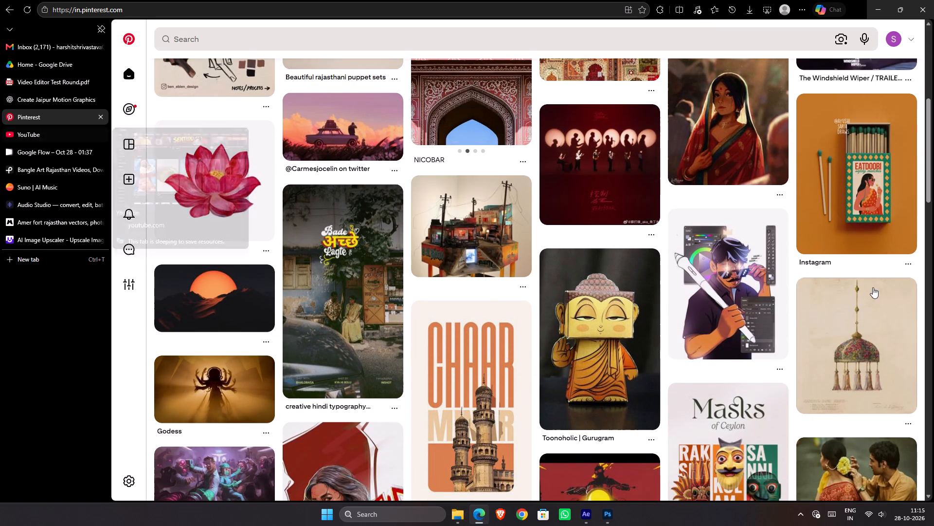
scroll(879, 287, down, 1)
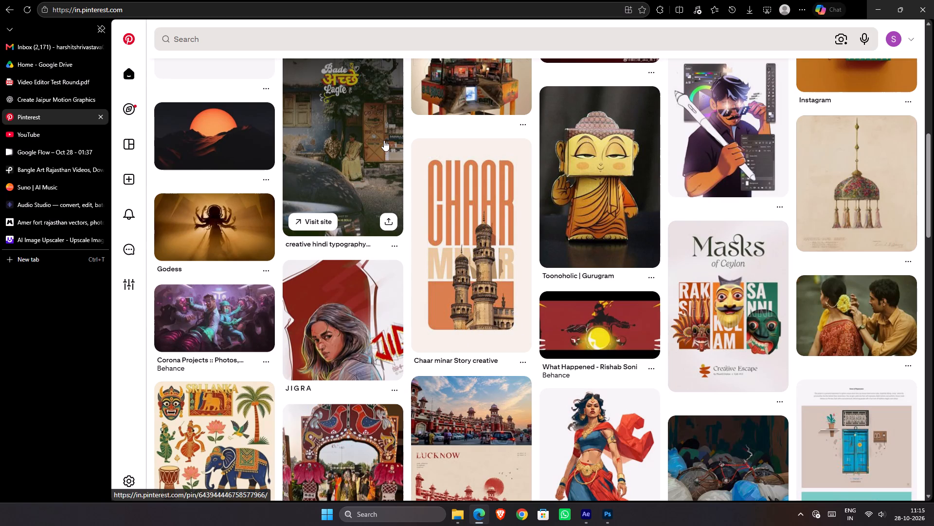
In File Explorer's Downloads, check the Hawa Mahal image download (7) (1).png and add it to the After Effects composition as the top layer.
click(465, 517)
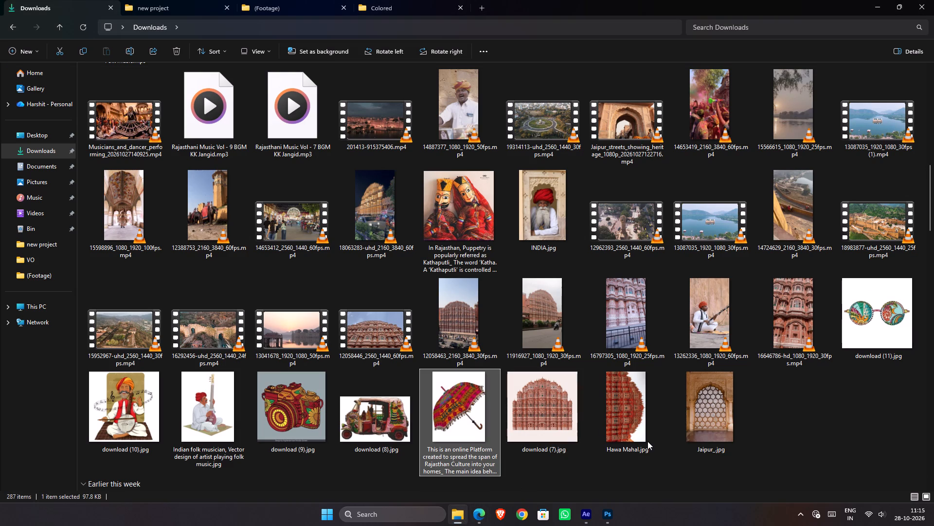
scroll(529, 413, up, 3)
double_click(153, 150)
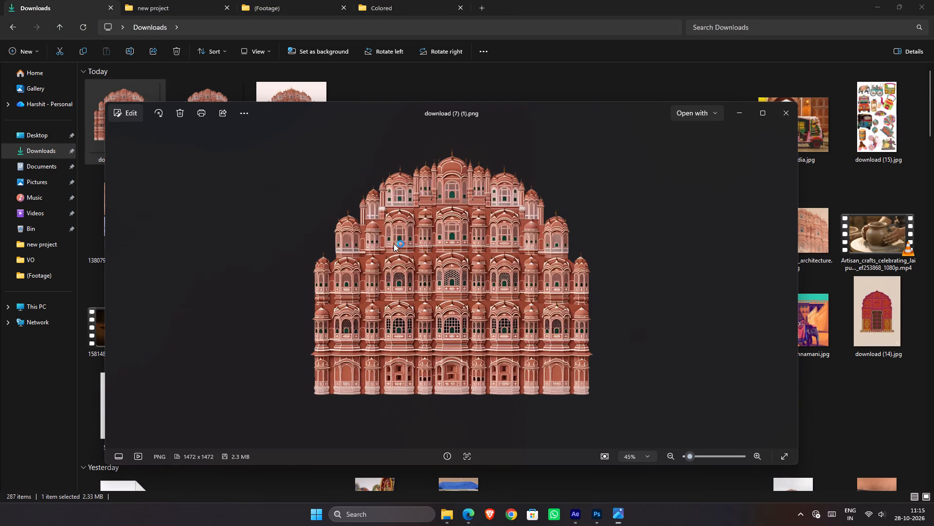
scroll(413, 232, up, 6)
scroll(431, 203, down, 1)
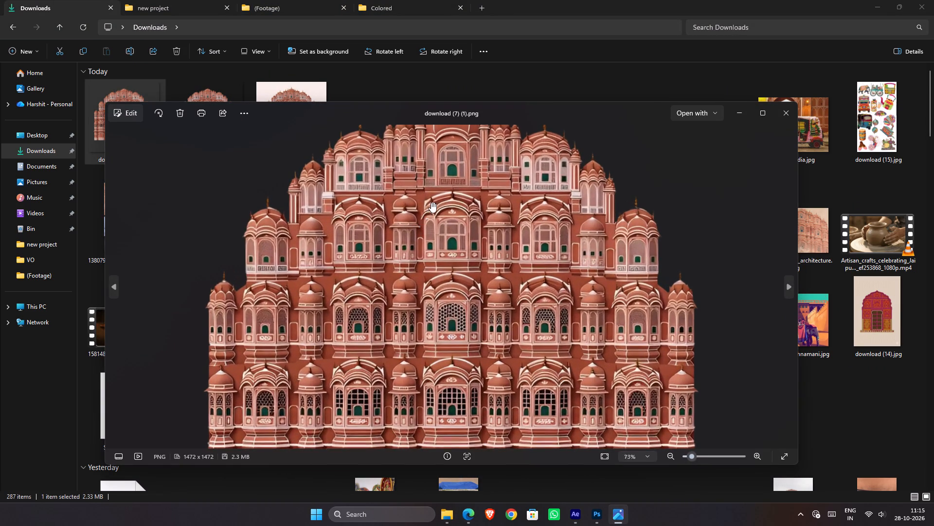
scroll(431, 202, down, 4)
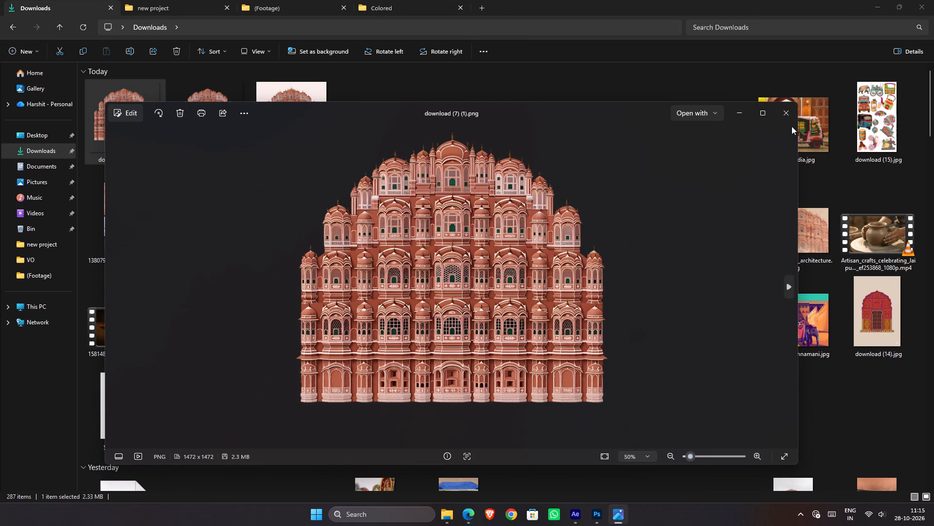
click(791, 123)
drag(115, 131, 245, 187)
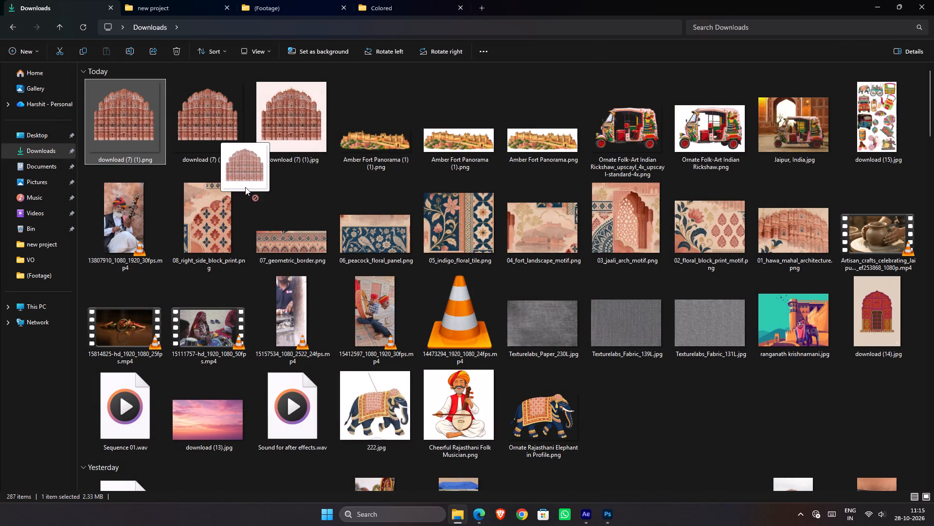
drag(245, 187, 132, 133)
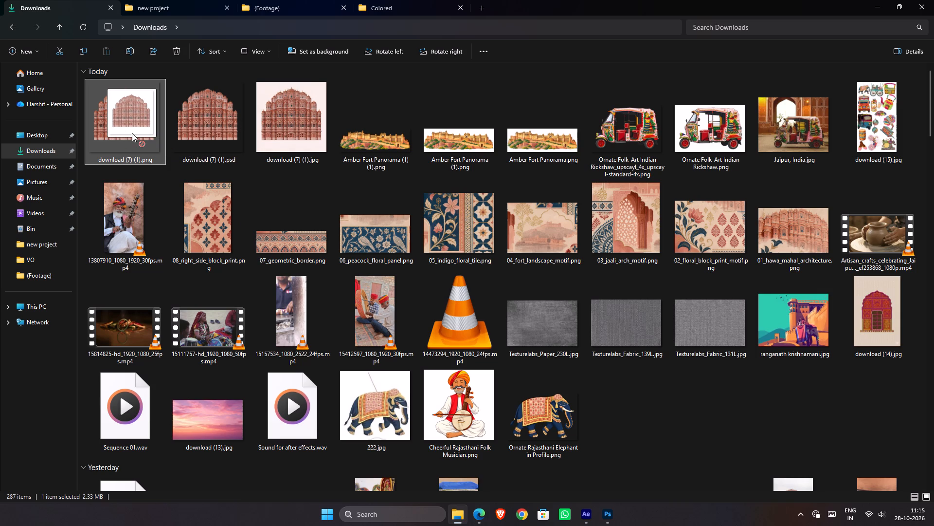
drag(132, 133, 171, 157)
key(alt+Tab)
key(alt+Tab)
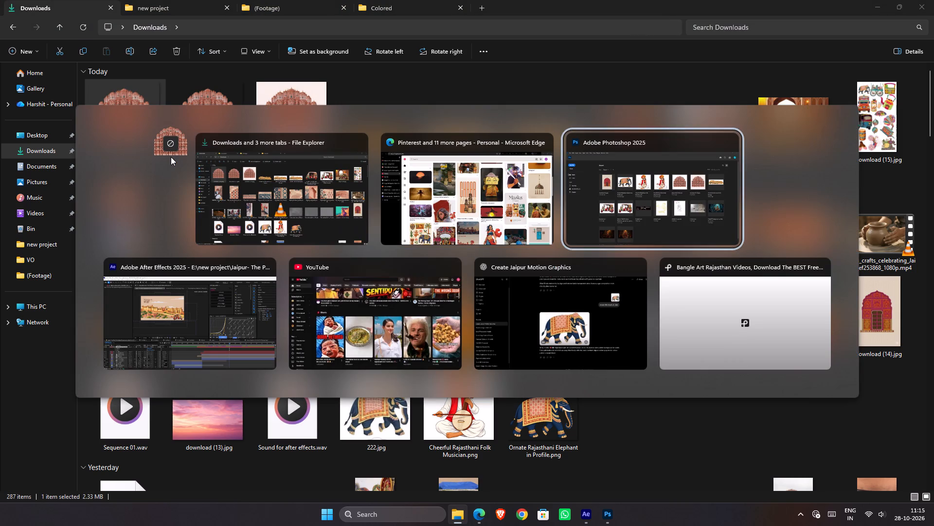
drag(171, 157, 703, 409)
key(alt+Tab)
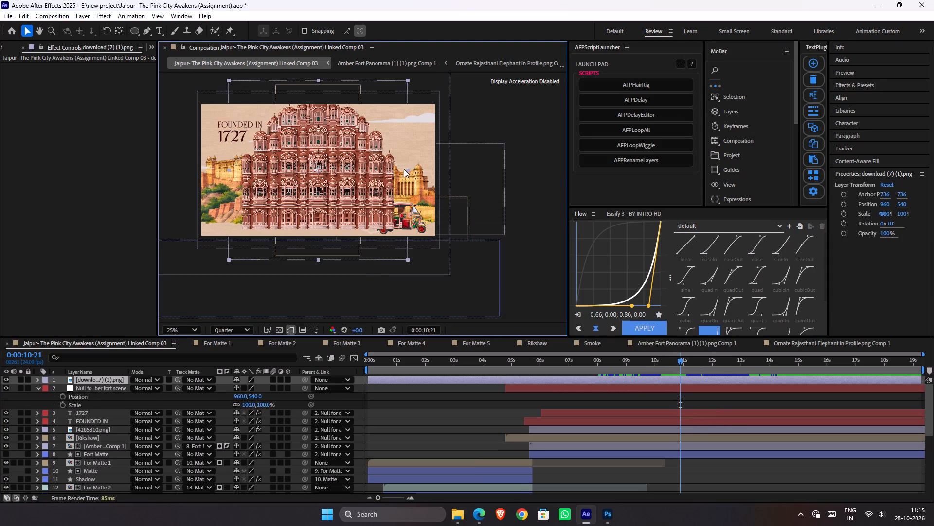
Scale the Hawa Mahal layer to 2096.7% and move it so the central green window sits mid-frame.
drag(364, 172, 362, 178)
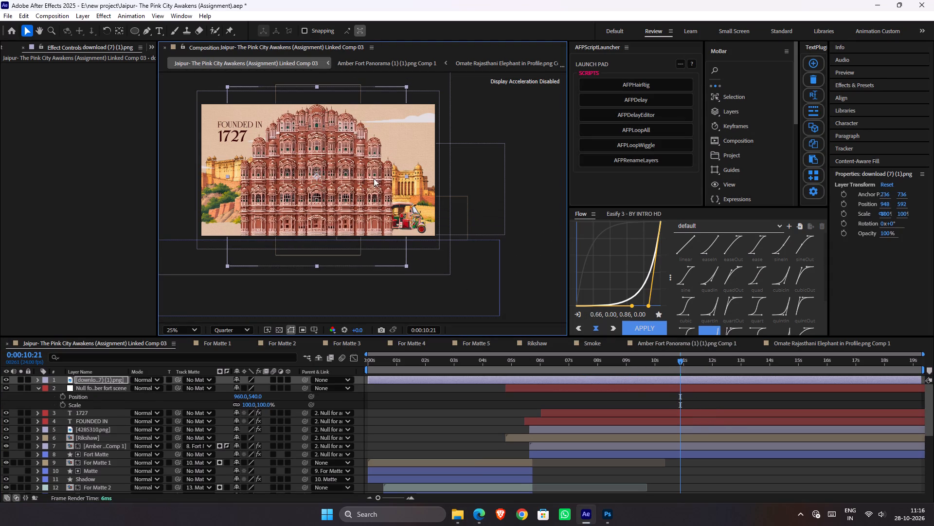
drag(407, 175, 613, 182)
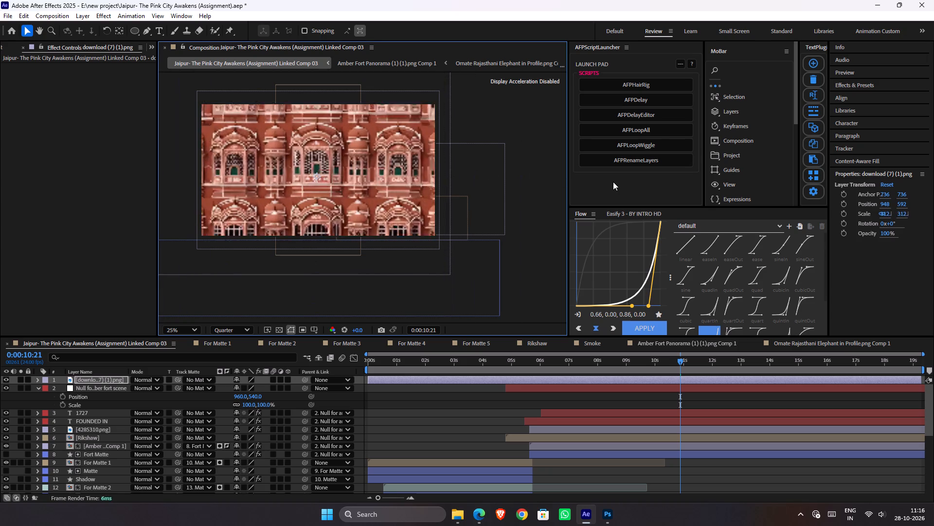
drag(613, 182, 852, 192)
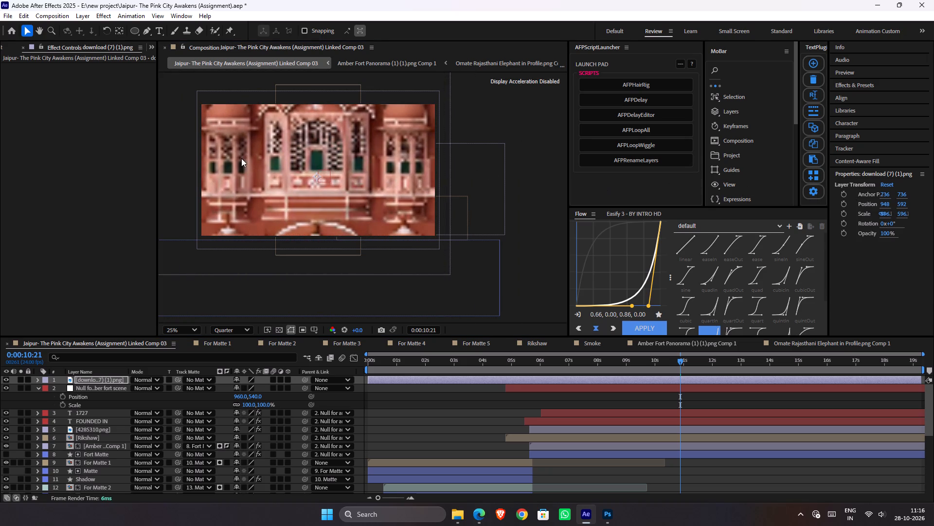
key(s)
drag(264, 389, 365, 369)
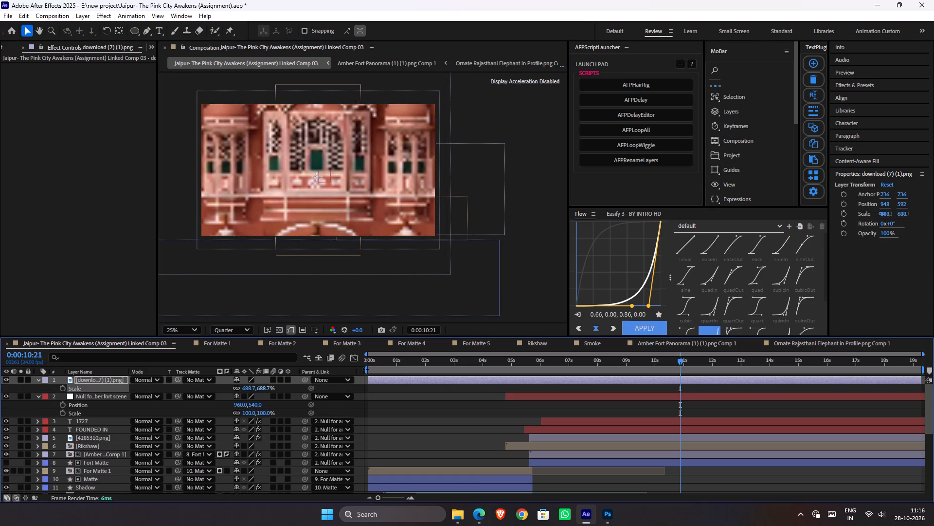
drag(365, 369, 933, 329)
drag(323, 160, 322, 229)
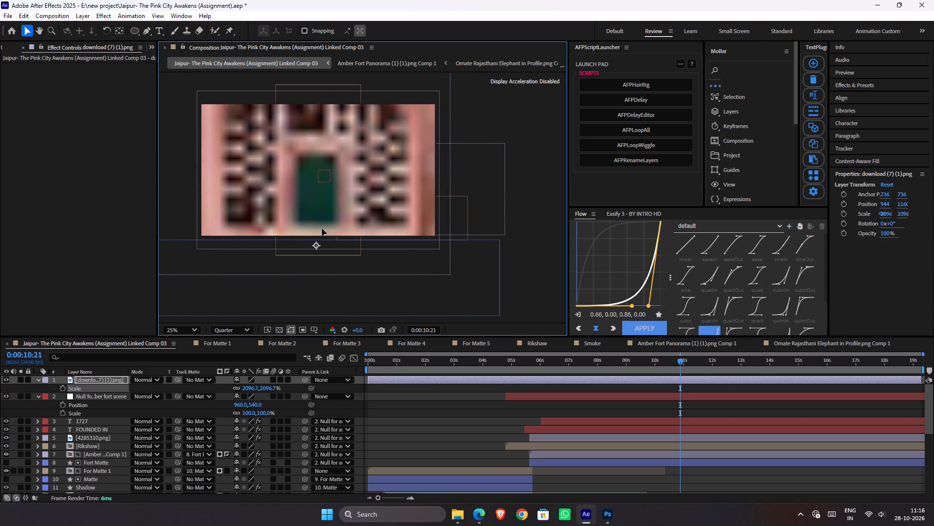
drag(322, 229, 326, 224)
Enlarge the Hawa Mahal layer to 3752.7% and reposition it so the green window fills the middle of the frame.
drag(267, 386, 796, 367)
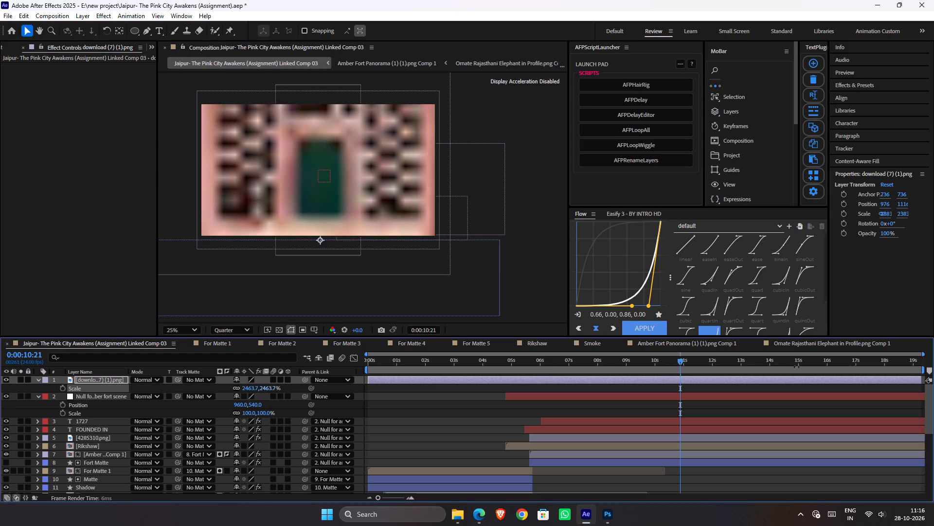
drag(796, 367, 933, 367)
drag(268, 391, 616, 376)
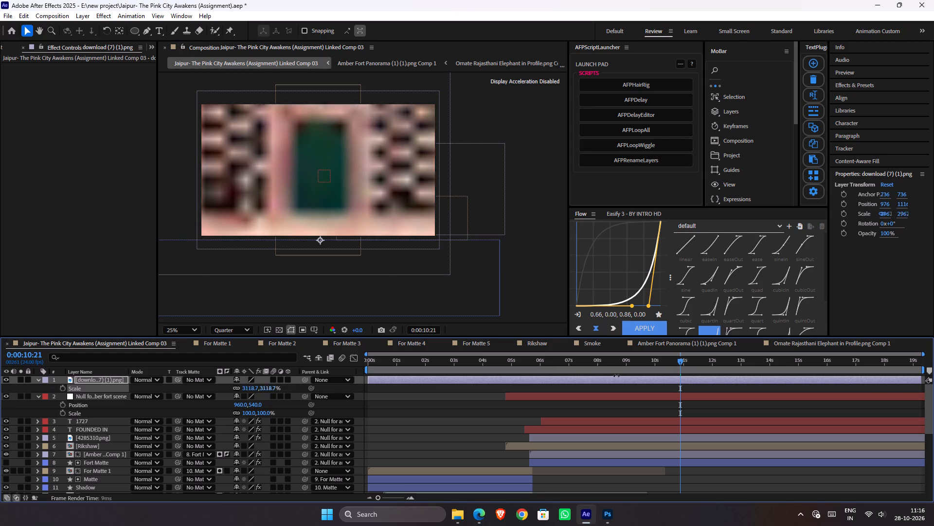
drag(616, 376, 933, 372)
drag(385, 175, 401, 229)
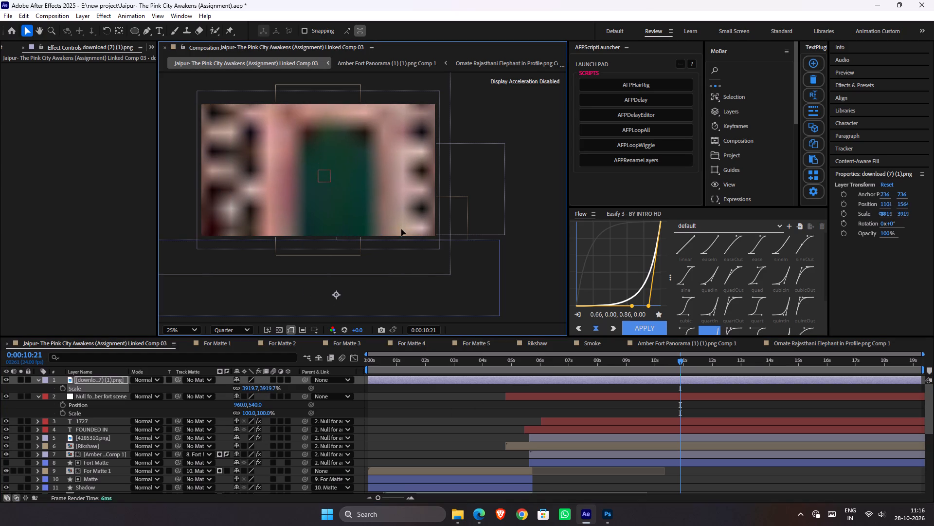
drag(401, 229, 393, 225)
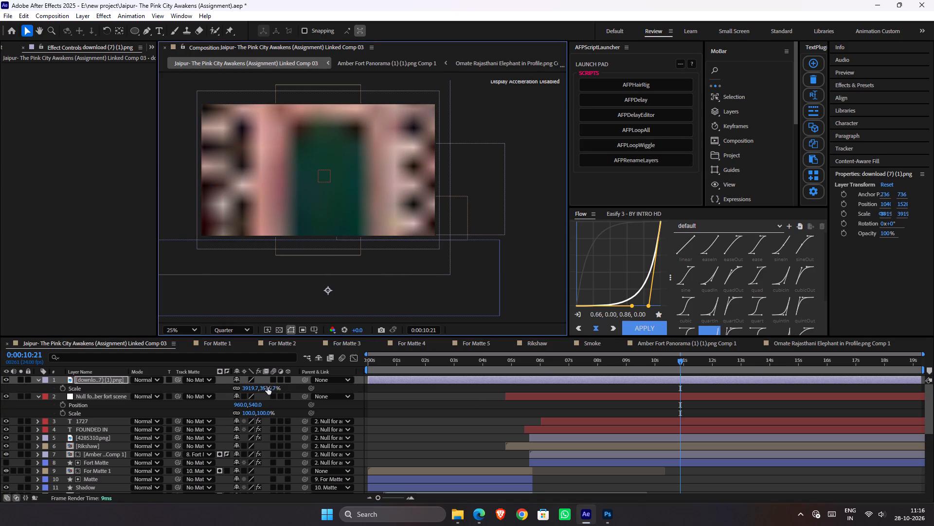
drag(268, 387, 176, 378)
drag(340, 193, 322, 147)
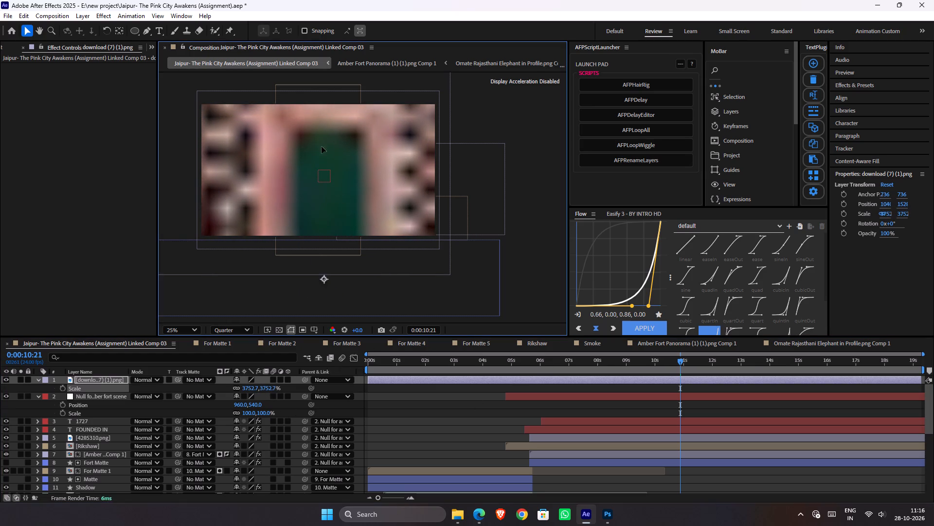
drag(322, 147, 332, 178)
Draw a rectangular mask around the green window on the Hawa Mahal layer.
drag(130, 30, 141, 49)
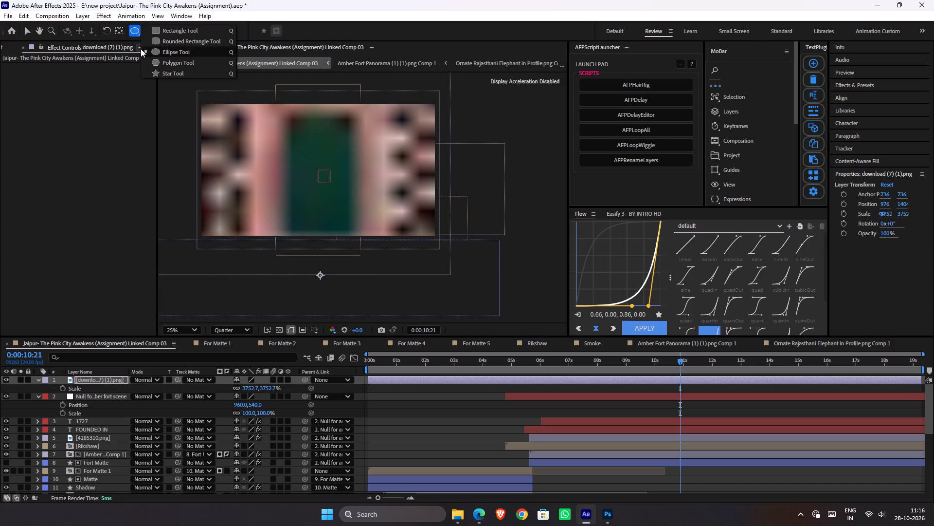
drag(141, 49, 160, 27)
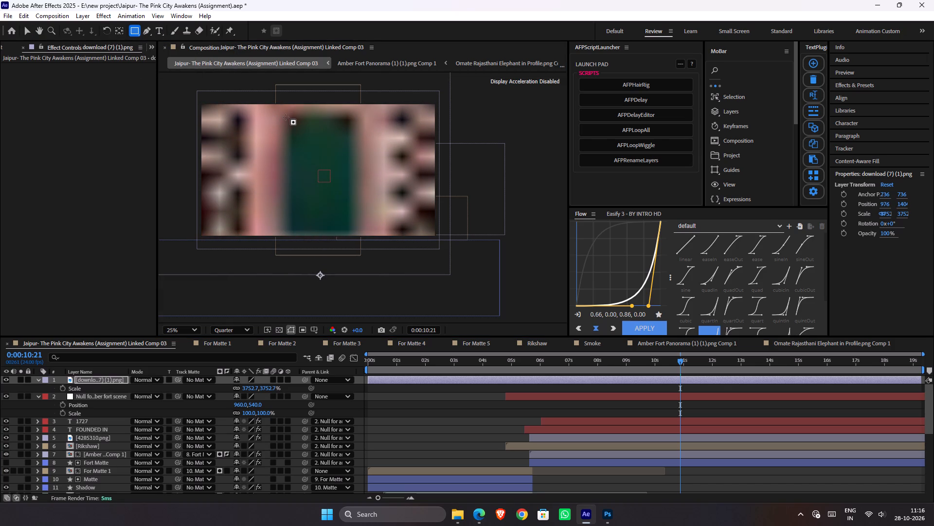
drag(283, 117, 360, 235)
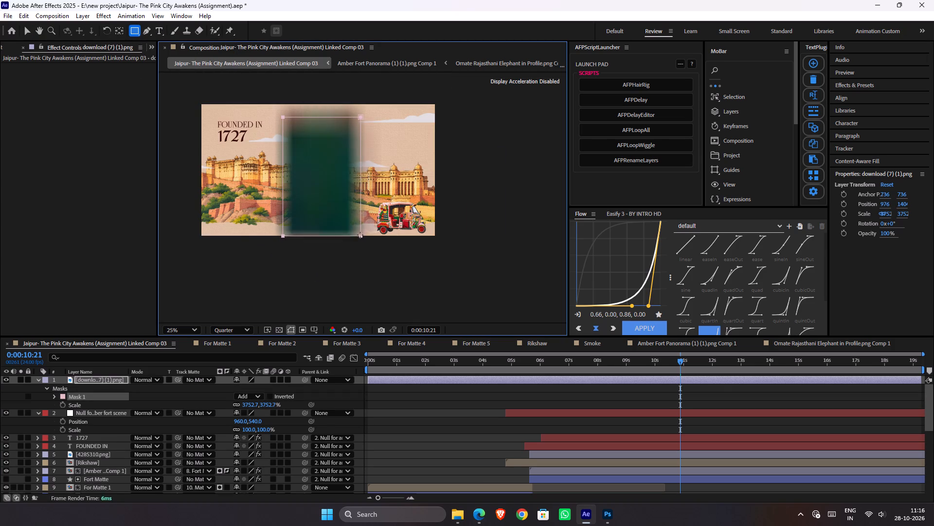
Extend the lower edge of the Hawa Mahal layer's window mask past the bottom of the frame and invert the mask.
drag(360, 235, 361, 243)
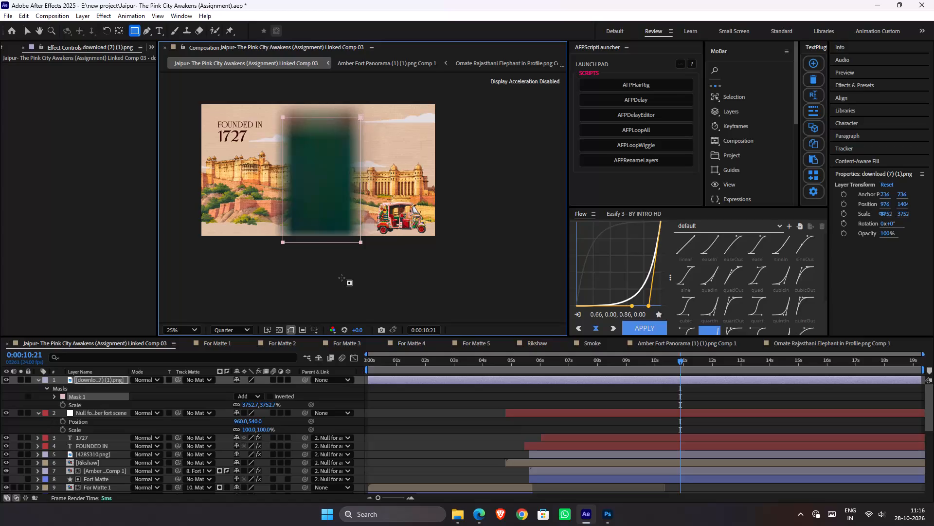
key(m)
click(268, 390)
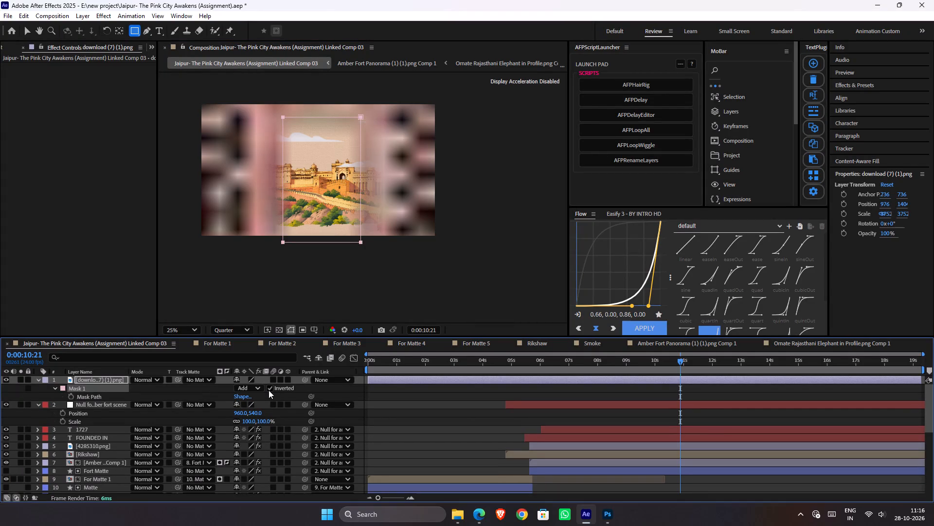
Feather the inverted window mask by 11 pixels.
key(f)
drag(254, 396, 261, 396)
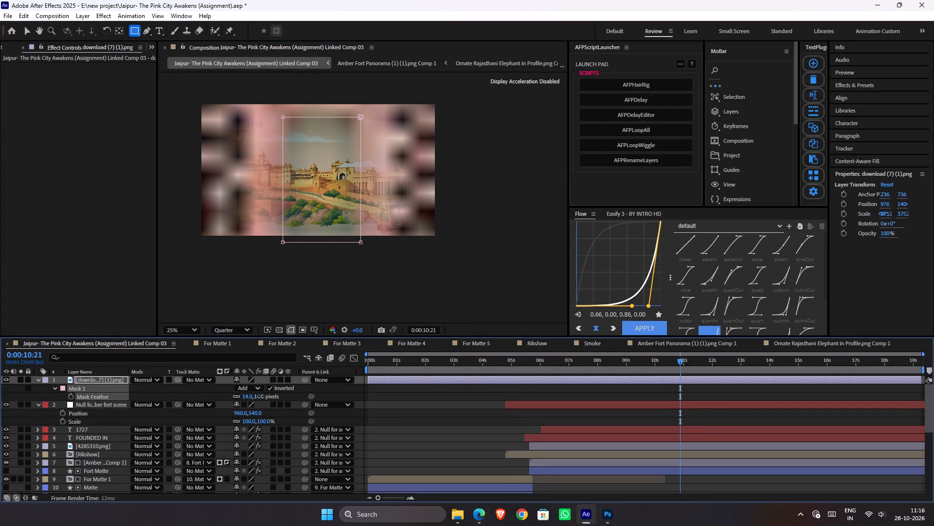
drag(261, 396, 259, 396)
Apply Gaussian Blur to the Hawa Mahal layer and add Blurriness and Scale keyframes at 0:00:10:21.
click(122, 382)
key(s)
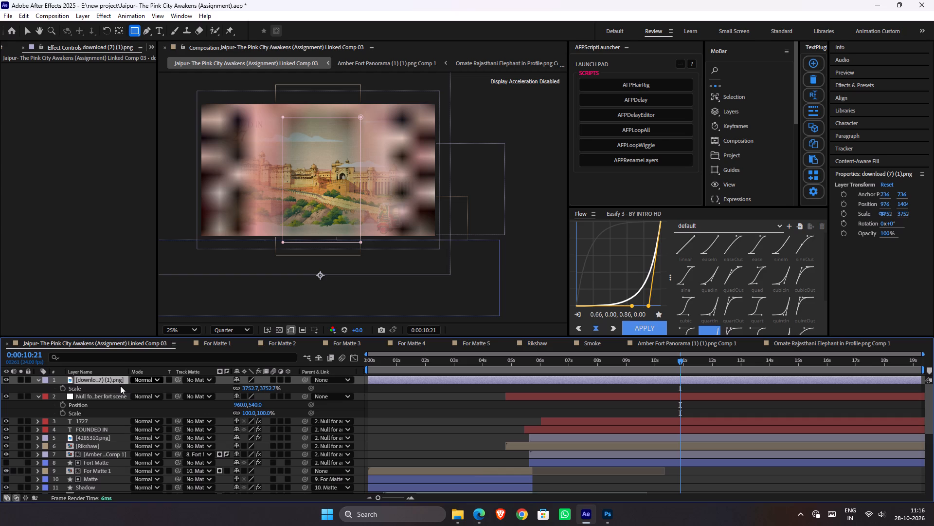
key(ctrl+space)
key(g)
key(a)
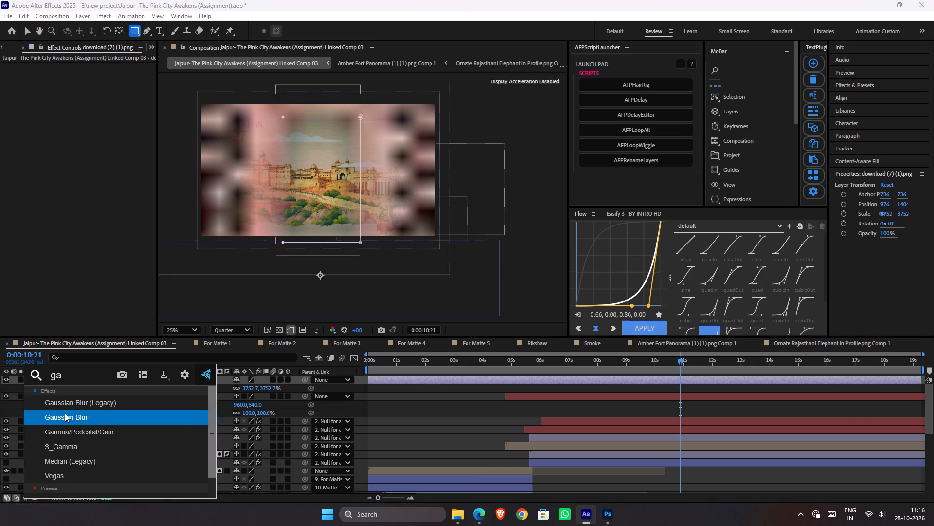
click(65, 413)
click(20, 77)
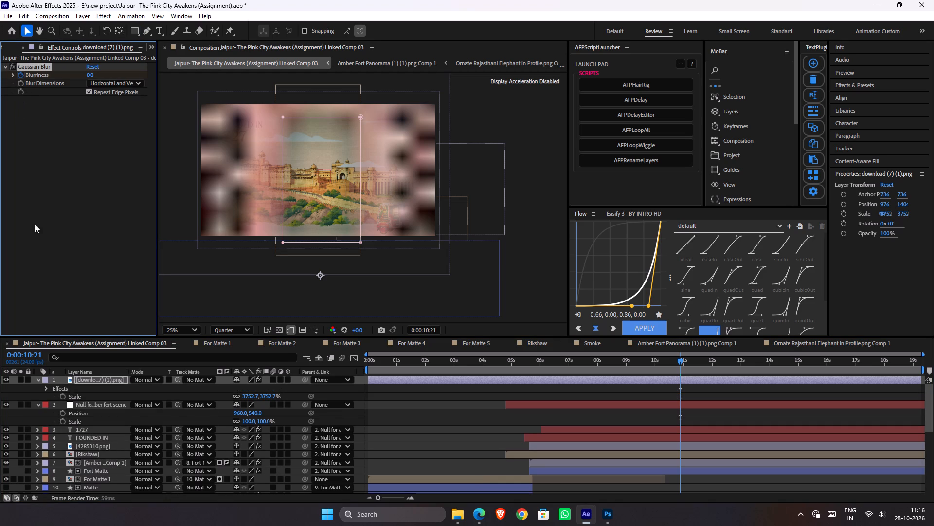
click(60, 395)
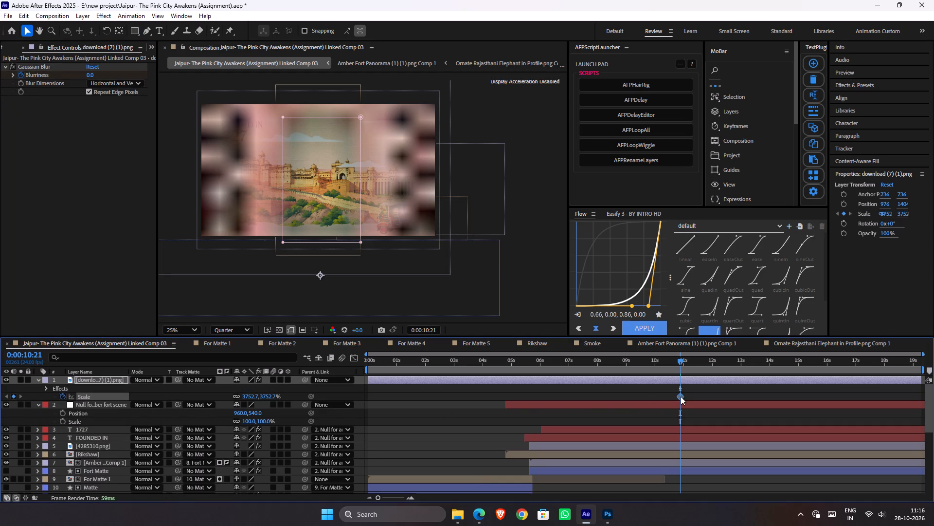
Move the Hawa Mahal layer's Blurriness and Scale keyframes together to 0:00:10:18.
key(u)
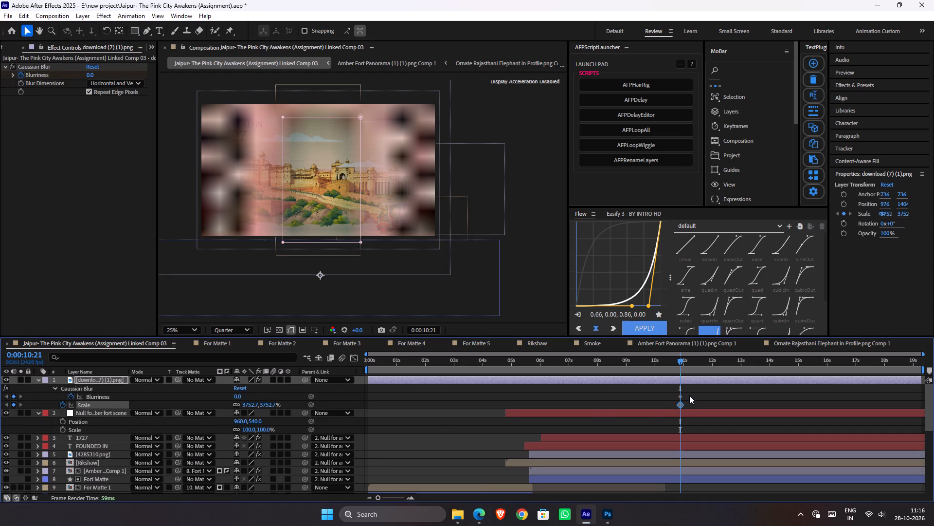
drag(689, 395, 673, 408)
click(681, 396)
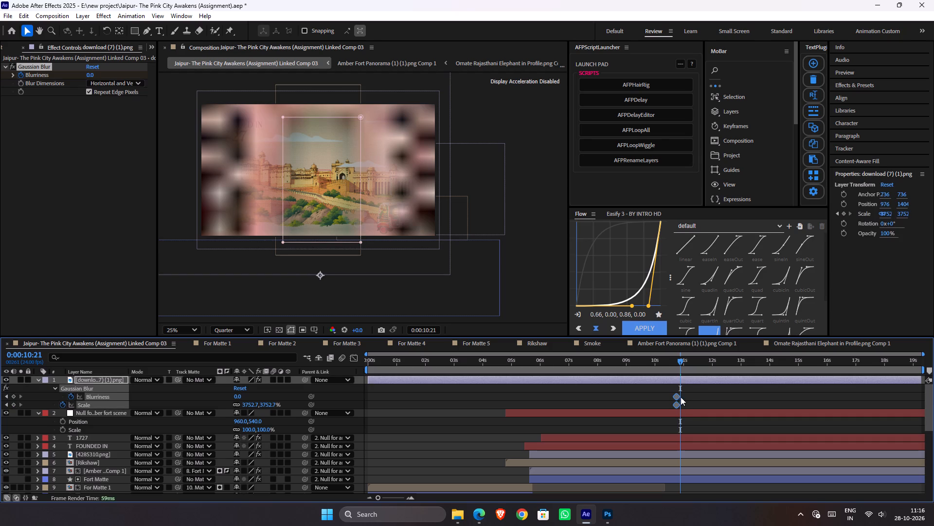
key(j)
click(706, 397)
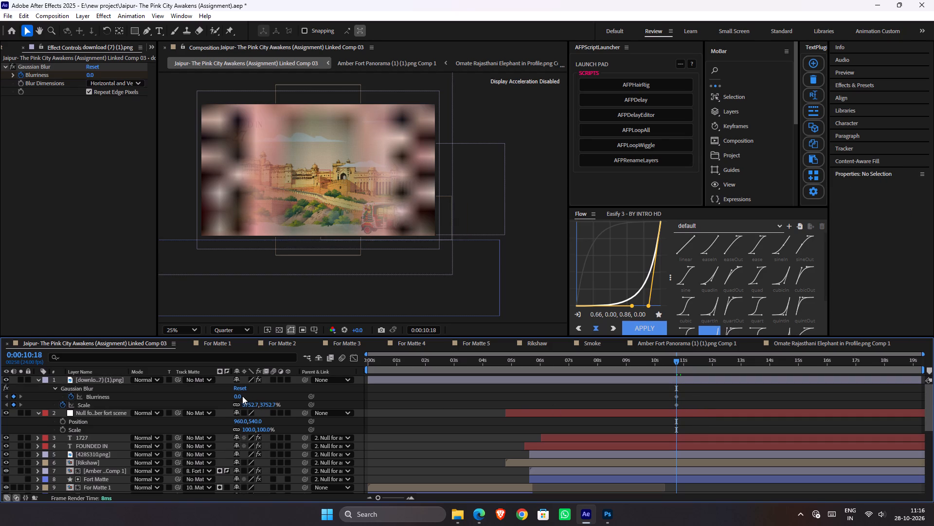
Set Blurriness to 11 at 0:00:10:18, trim the Hawa Mahal layer's start to that frame, and preview the playback.
drag(239, 396, 294, 397)
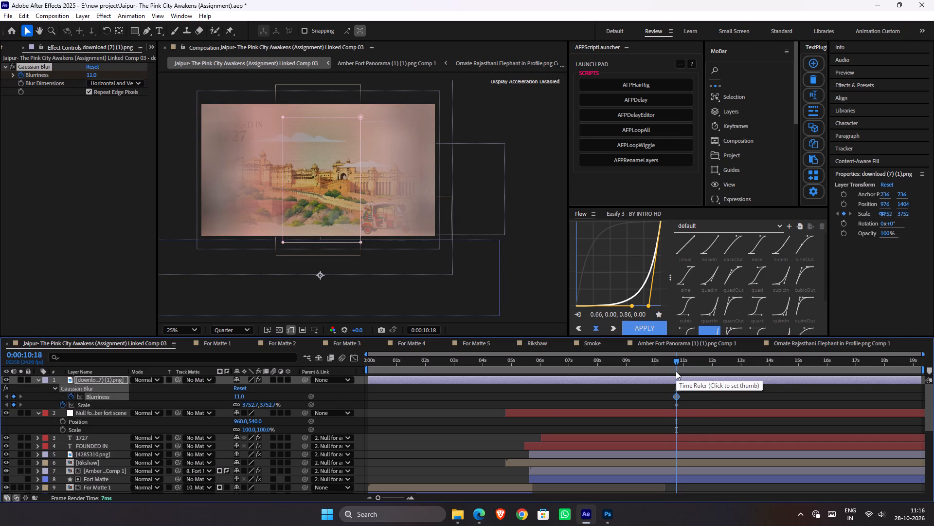
key(alt+bracketleft)
key(space)
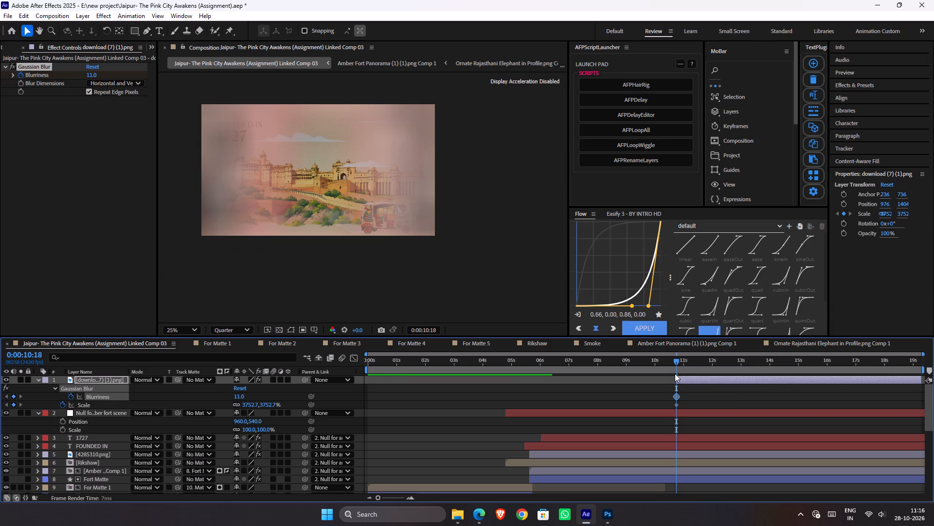
key(space)
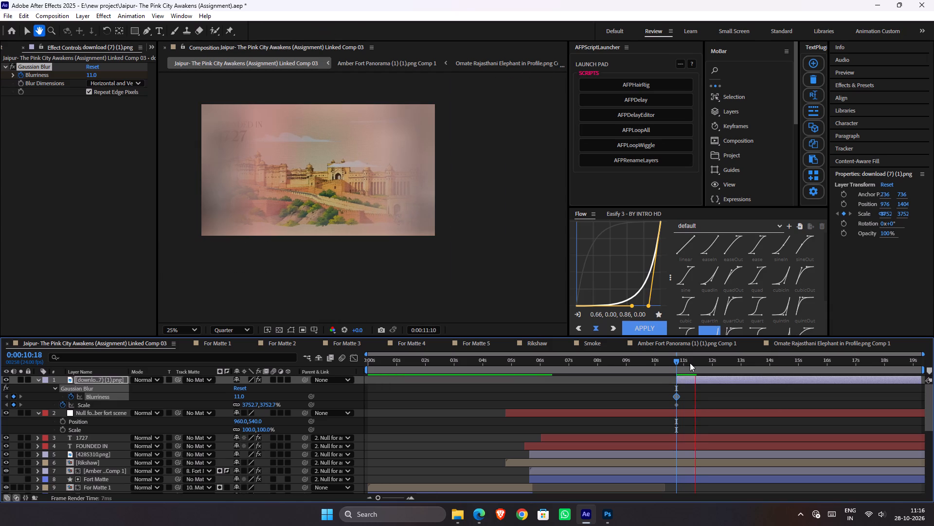
Add a Scale keyframe of 119% to the Hawa Mahal layer at 0:00:12:02 and save the project.
drag(692, 366, 715, 374)
drag(694, 394, 675, 410)
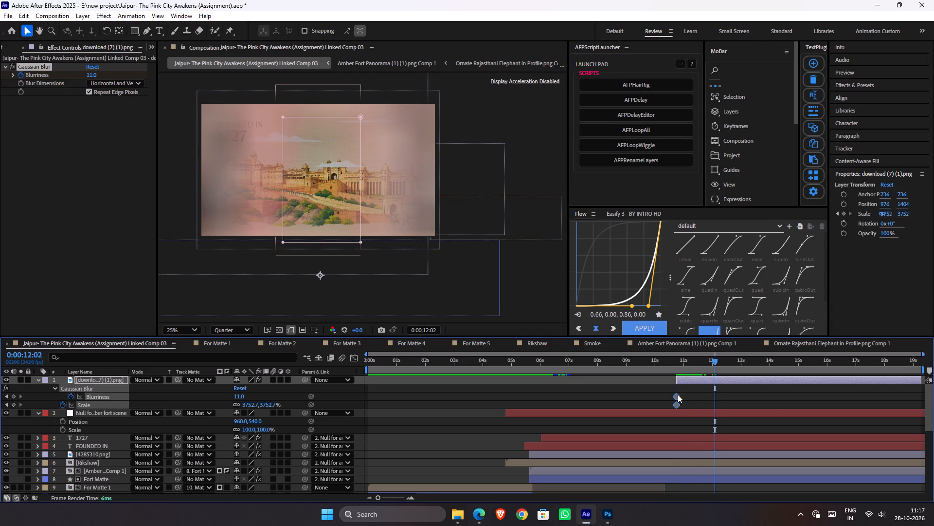
click(678, 394)
key(ctrl+z)
click(695, 394)
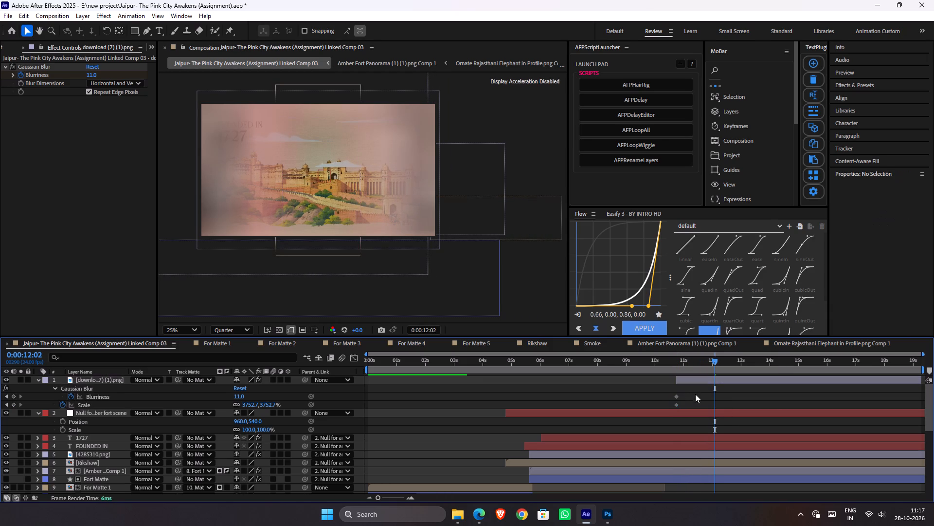
click(265, 403)
text(100)
key(Return)
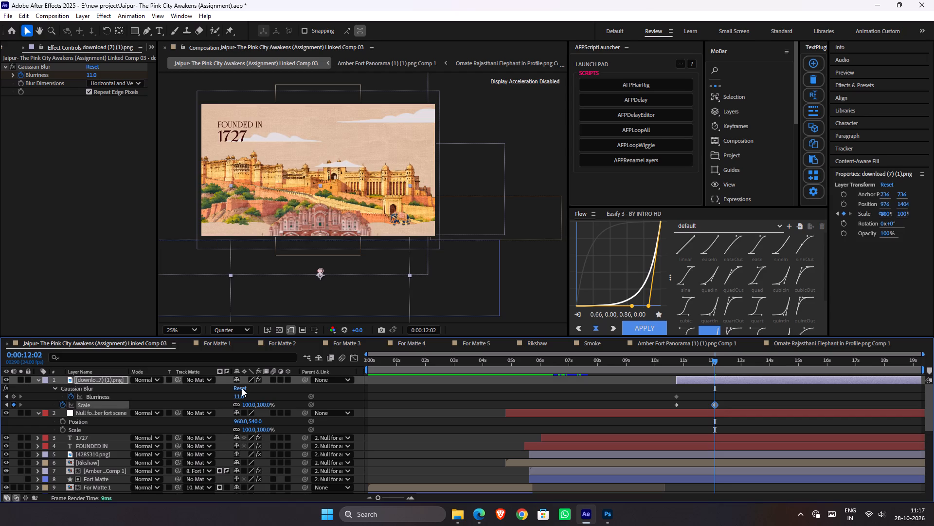
drag(268, 403, 314, 394)
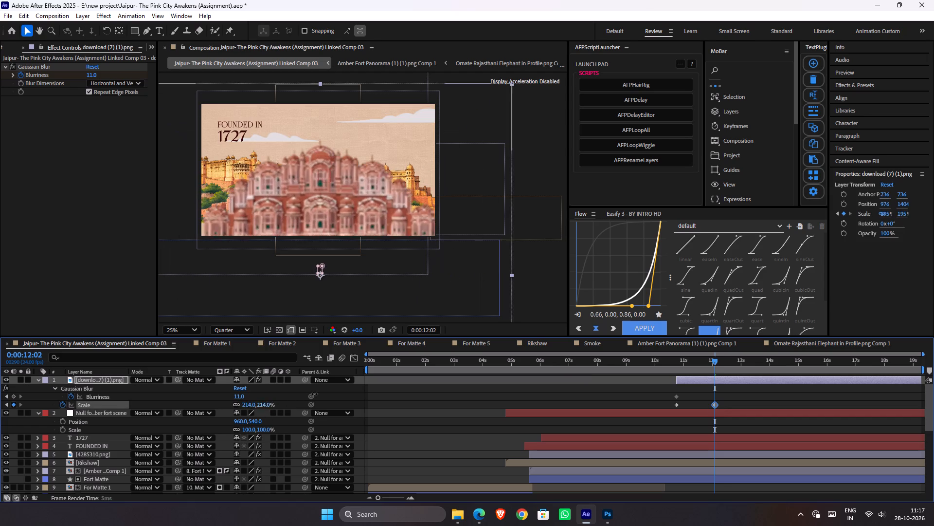
drag(314, 394, 269, 395)
key(ctrl+s)
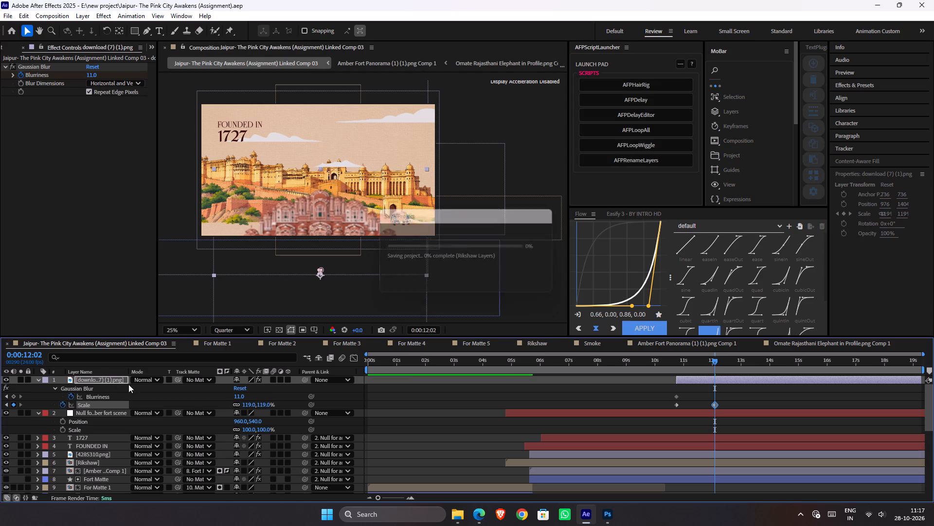
Move the Hawa Mahal layer's 119% Scale keyframe to 0:00:13:00.
drag(715, 404, 749, 406)
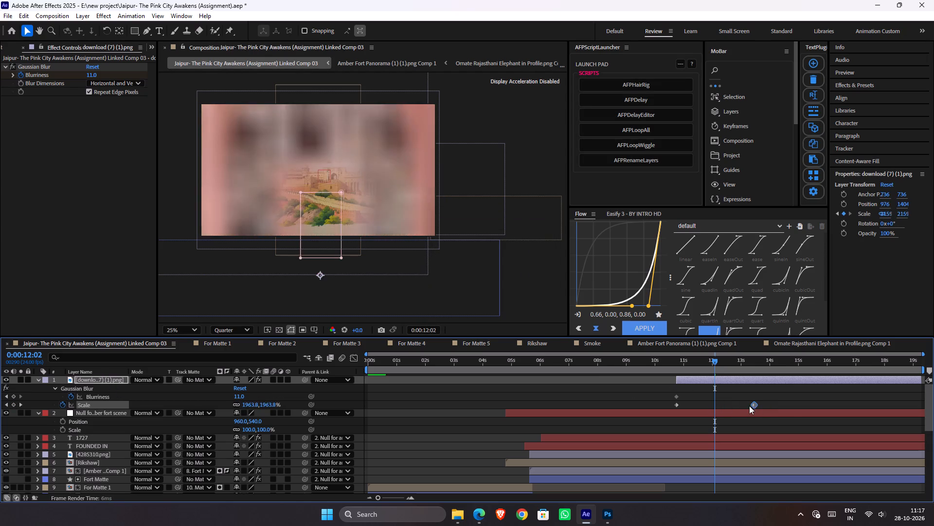
drag(749, 406, 741, 406)
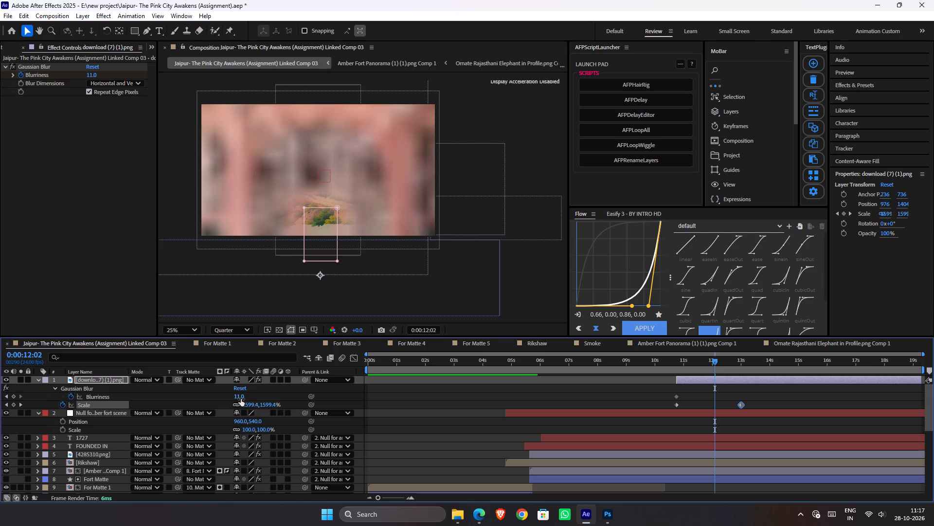
Keyframe the Gaussian Blur's Blurriness to 0 at 0:00:12:02 and save the project.
click(241, 399)
key(0)
key(Return)
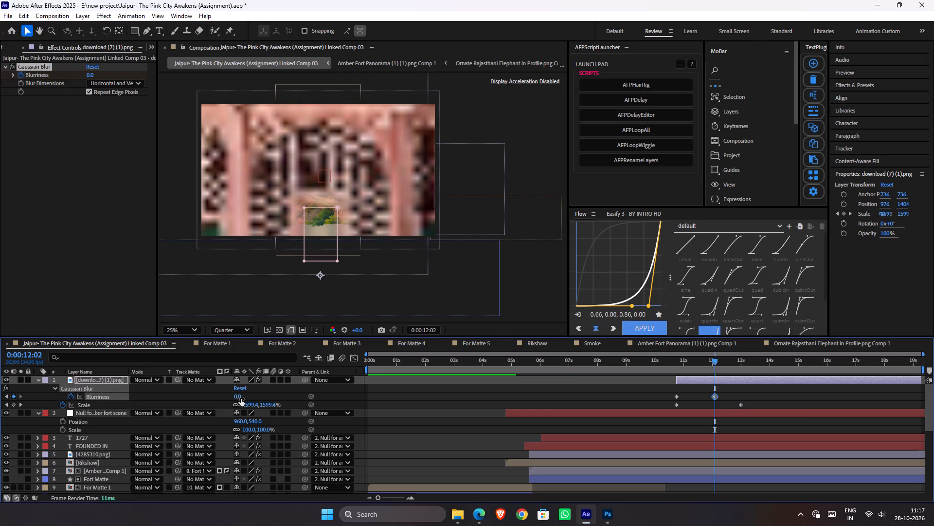
key(ctrl+s)
Keyframe the Hawa Mahal layer's Position, with the starting keyframe at 0:00:10:18 and a vertical value of 540 at 0:00:13:00.
click(674, 360)
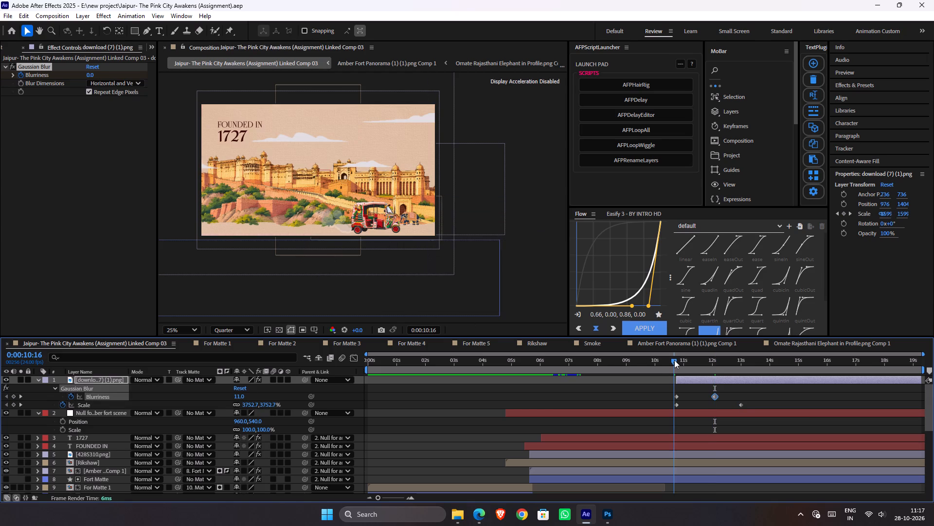
drag(699, 362, 754, 373)
key(j)
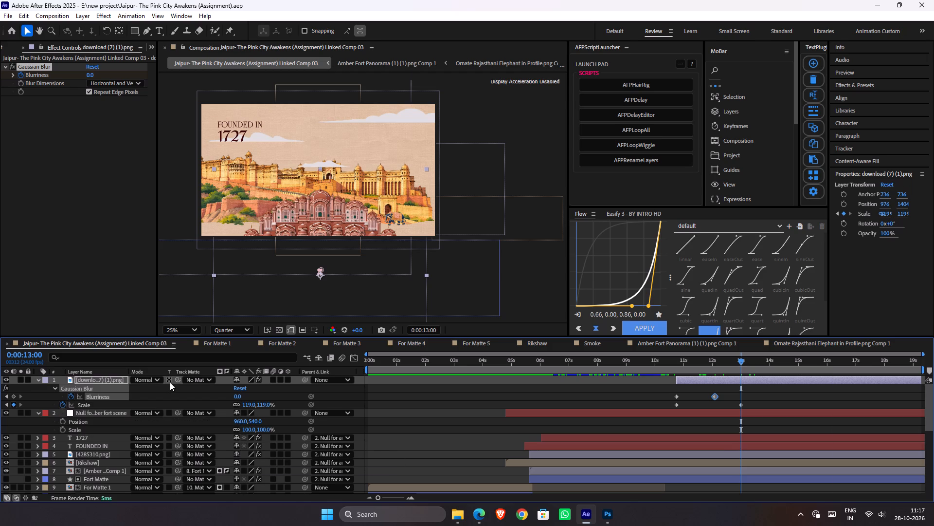
key(shift+p)
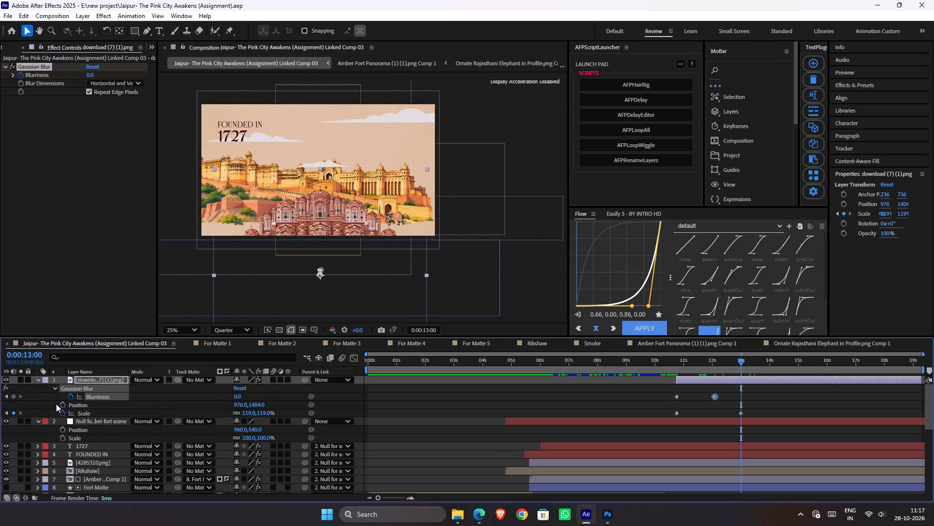
click(60, 405)
drag(742, 406, 739, 406)
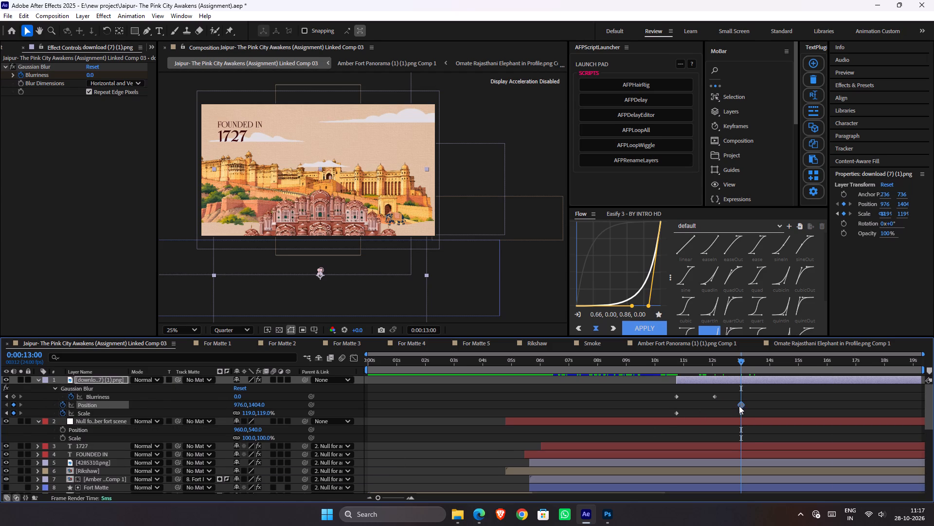
drag(739, 406, 682, 429)
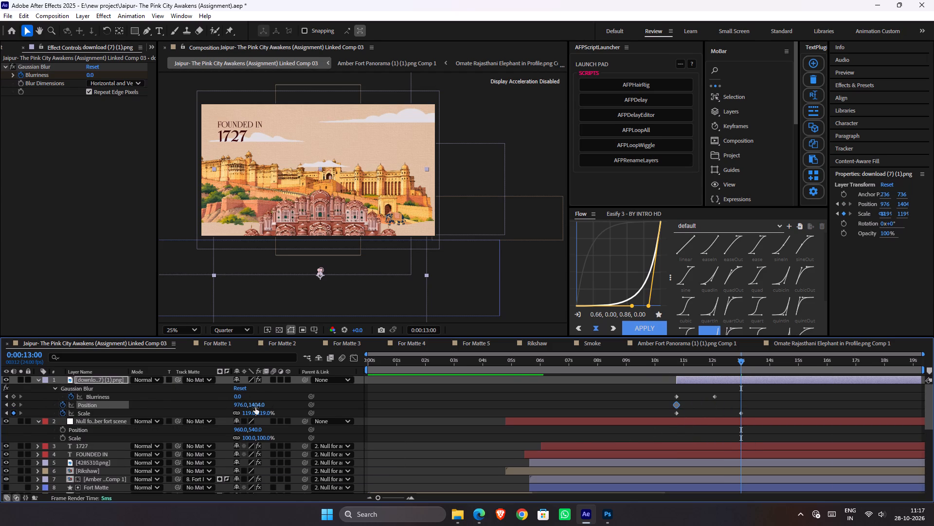
click(255, 407)
text(540)
key(Return)
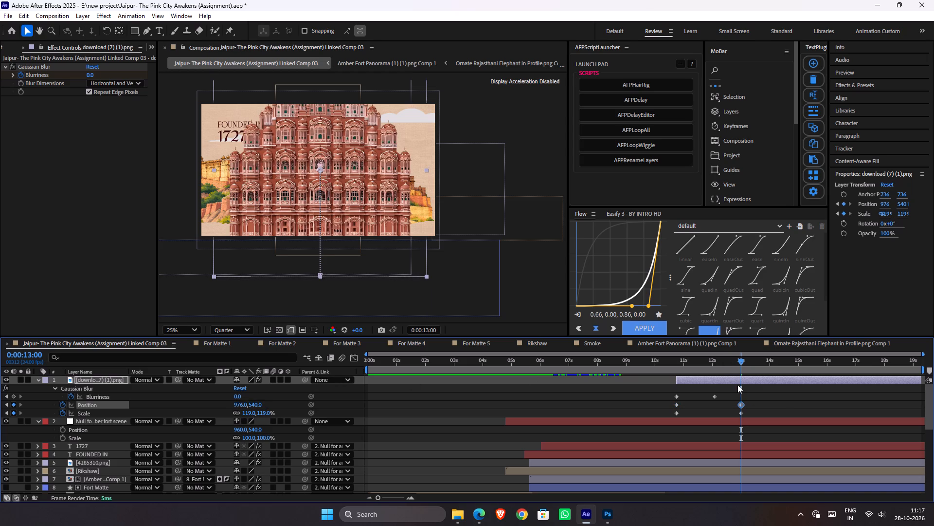
Reduce the Hawa Mahal layer's Scale to 87% at the 0:00:13:00 keyframe.
drag(262, 414, 250, 419)
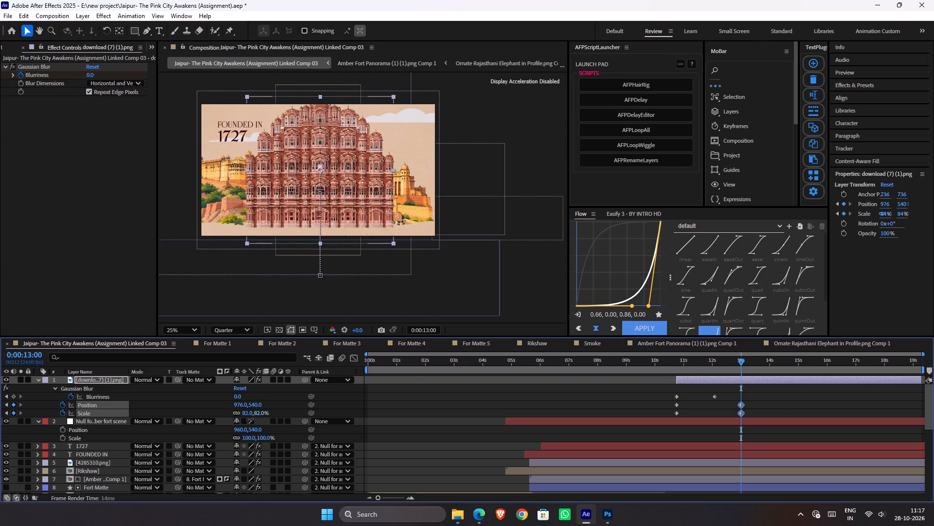
drag(250, 419, 251, 419)
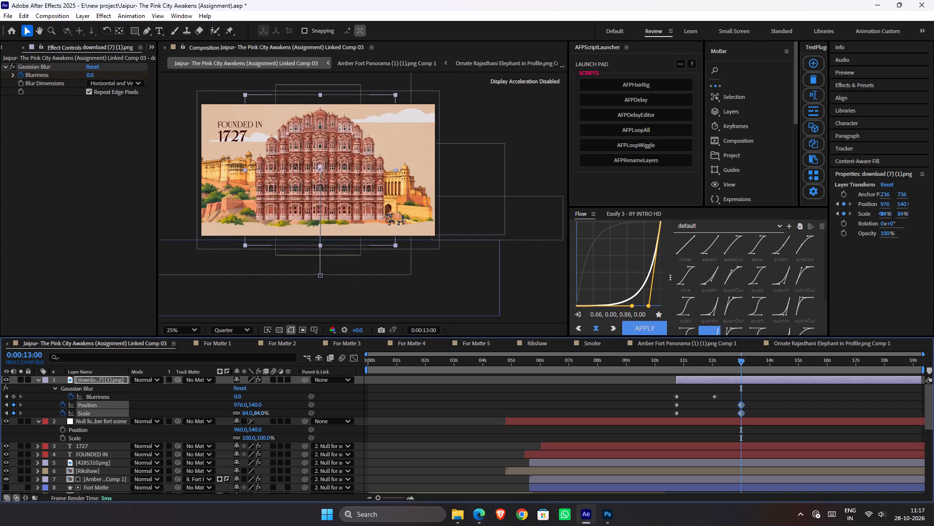
drag(251, 419, 252, 419)
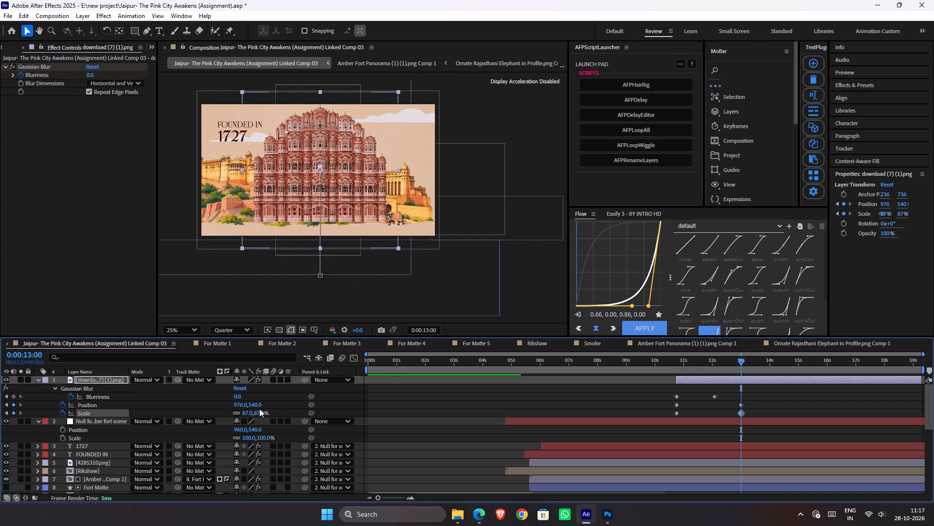
Lower the Hawa Mahal layer at 0:00:13:00 by setting its vertical position to 582.
drag(258, 406, 320, 397)
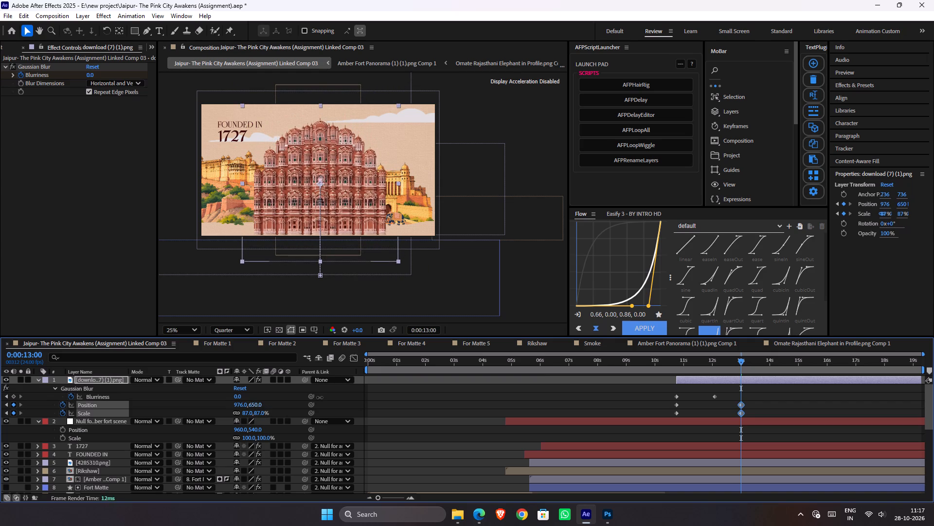
drag(320, 397, 274, 402)
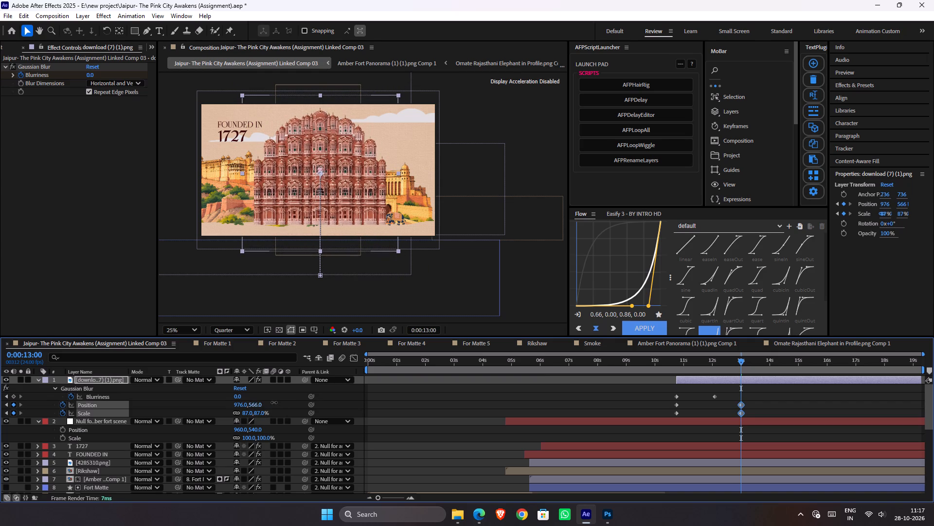
drag(274, 402, 282, 402)
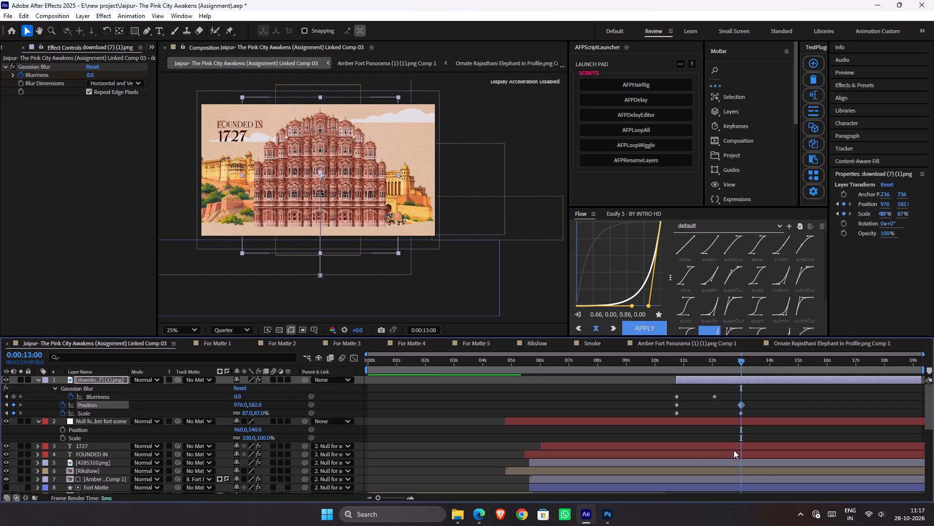
click(752, 410)
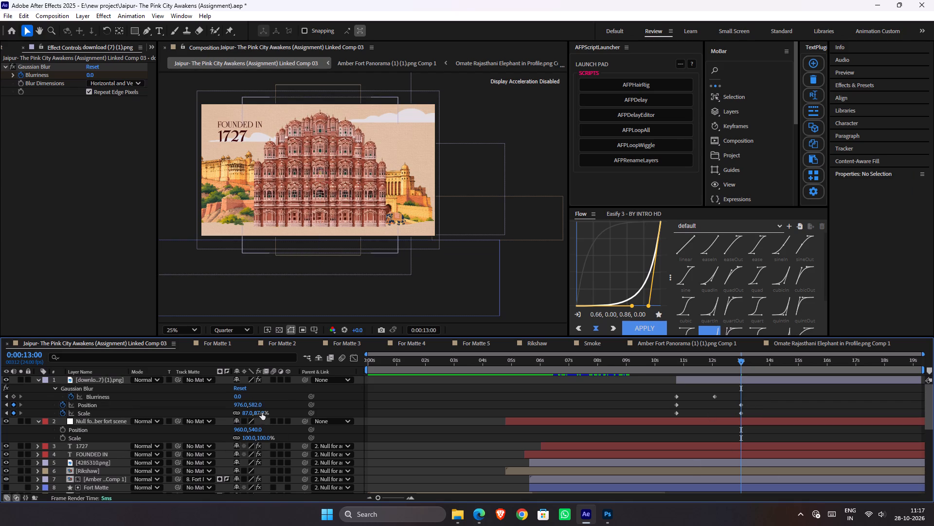
Lower the Hawa Mahal layer at 0:00:13:00 by setting its vertical position to 825, and save the project.
drag(257, 407, 351, 396)
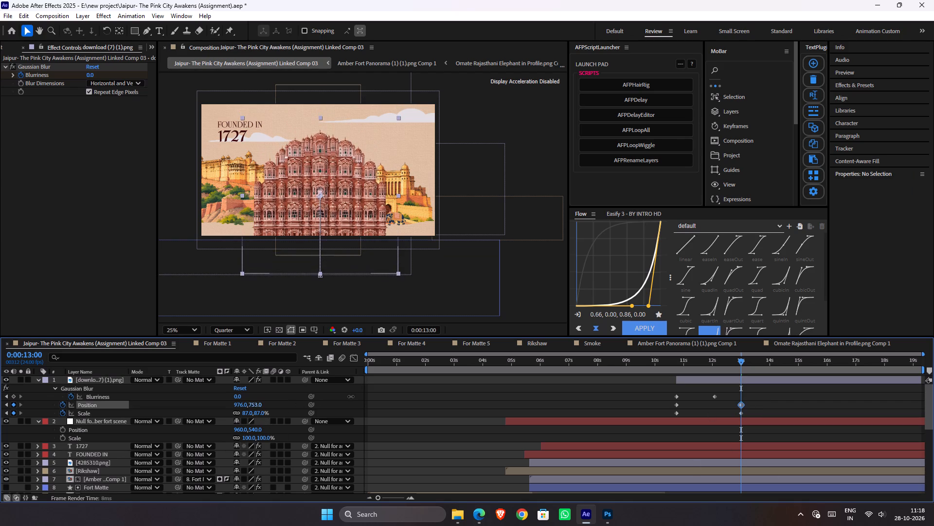
drag(351, 396, 352, 396)
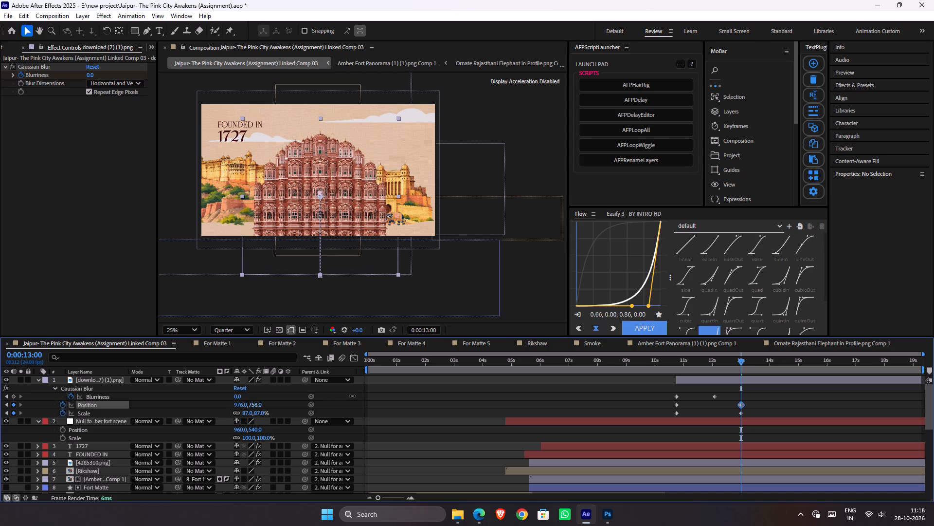
drag(352, 396, 399, 382)
key(ctrl+s)
click(625, 408)
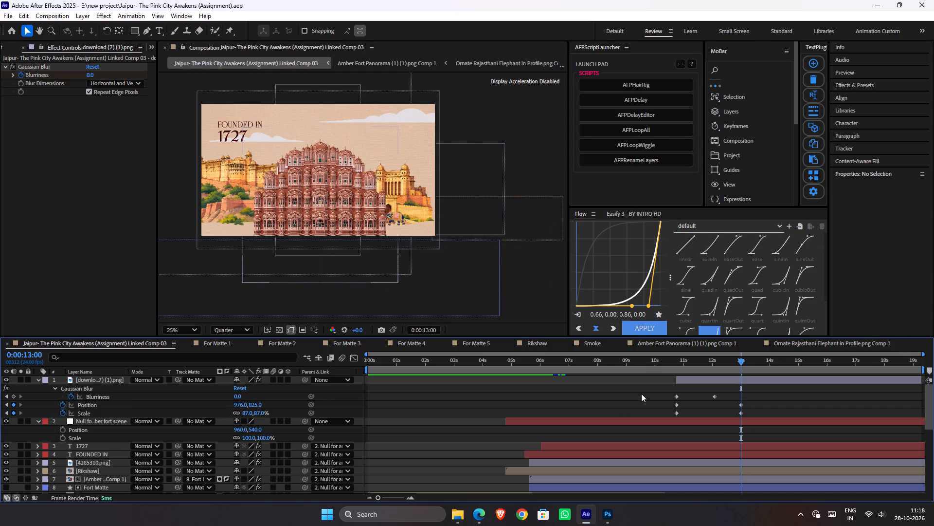
Reverse the Flow easing curve to 0.14, 1.00, 0.34, 1.00 and apply it to the Hawa Mahal layer's Blurriness, Position and Scale keyframes.
drag(703, 360, 663, 365)
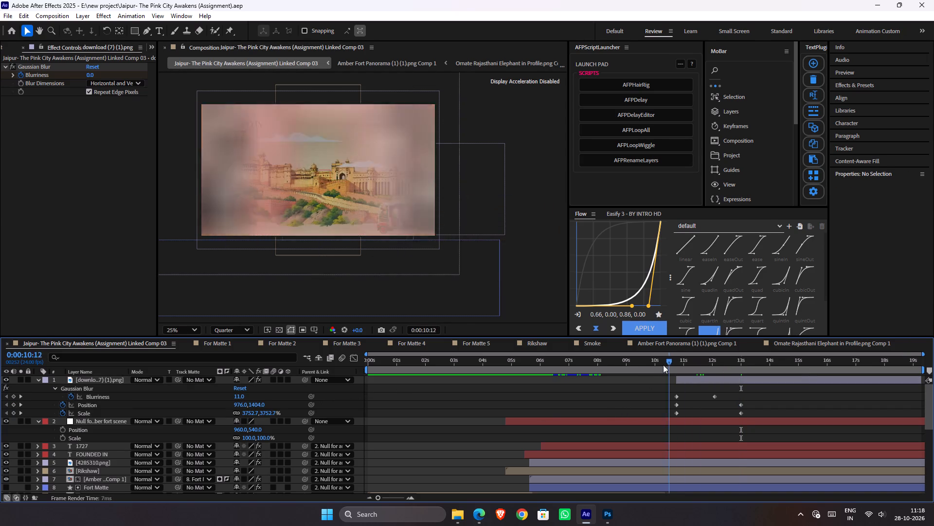
drag(663, 365, 653, 364)
drag(755, 393, 657, 424)
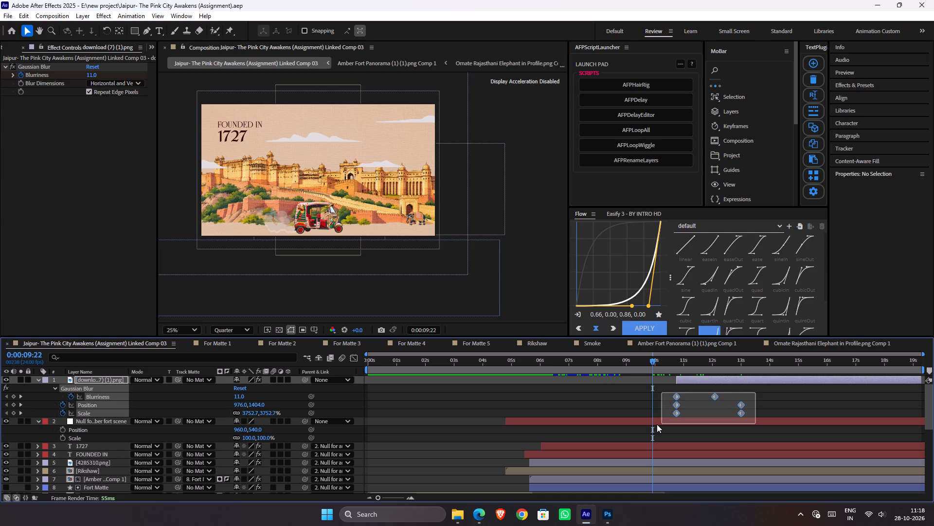
drag(657, 424, 654, 425)
right_click(610, 244)
click(645, 289)
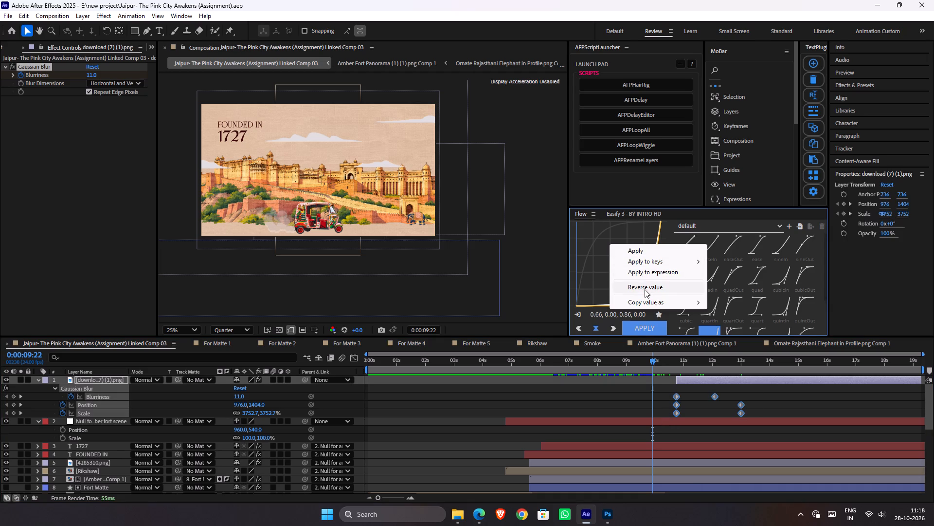
shift+drag(719, 388, 672, 400)
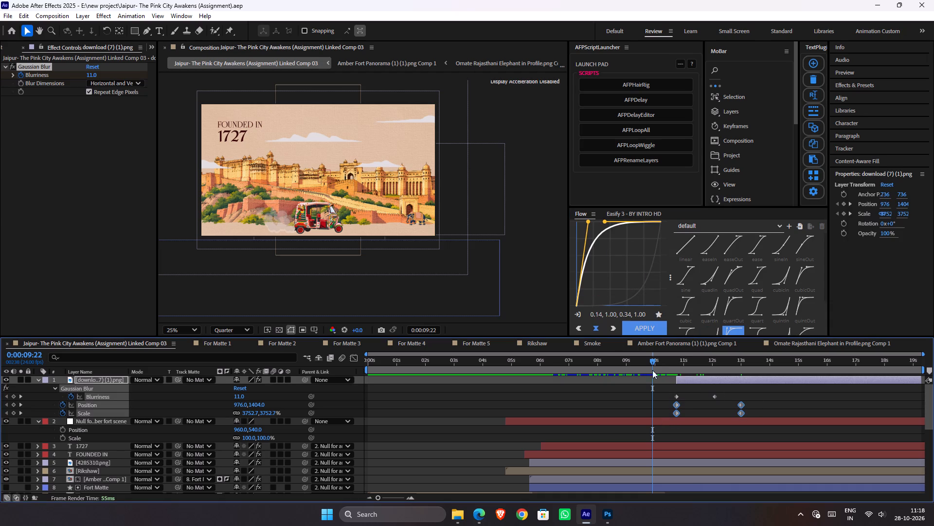
click(645, 332)
click(708, 403)
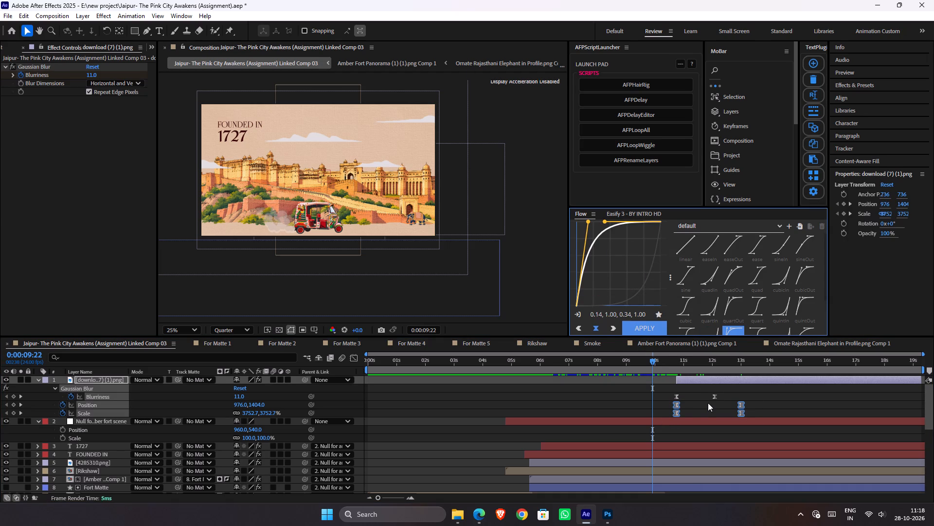
Play back the eased zoom-out from the amber fort scene to the full Hawa Mahal to check its timing.
key(space)
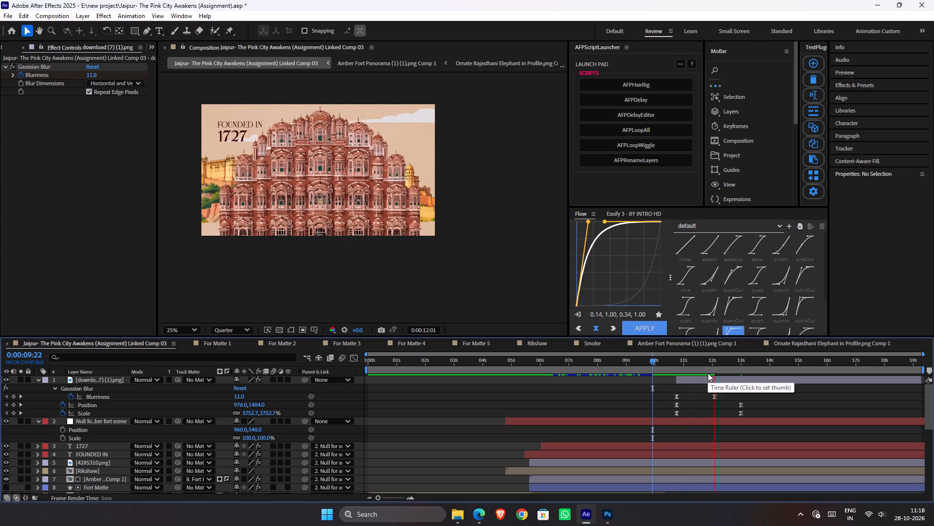
key(space)
drag(696, 365, 646, 365)
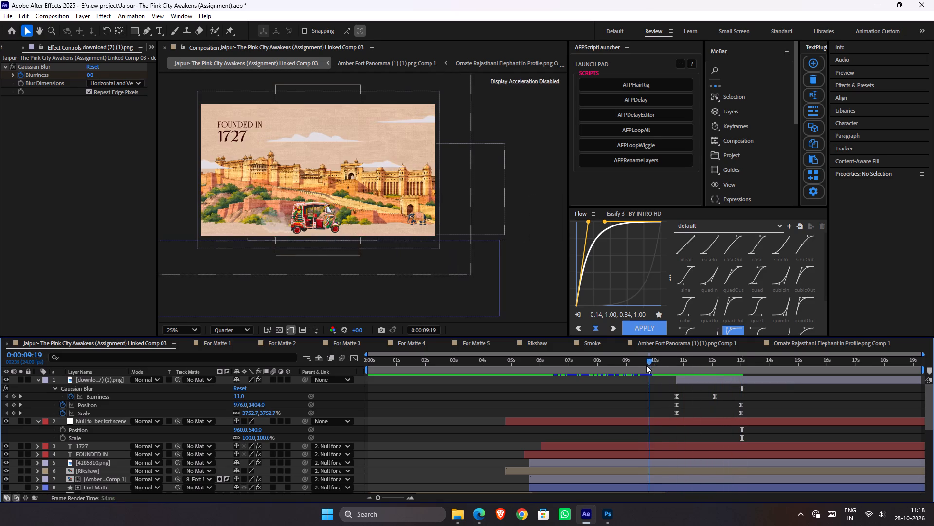
drag(646, 365, 643, 365)
key(space)
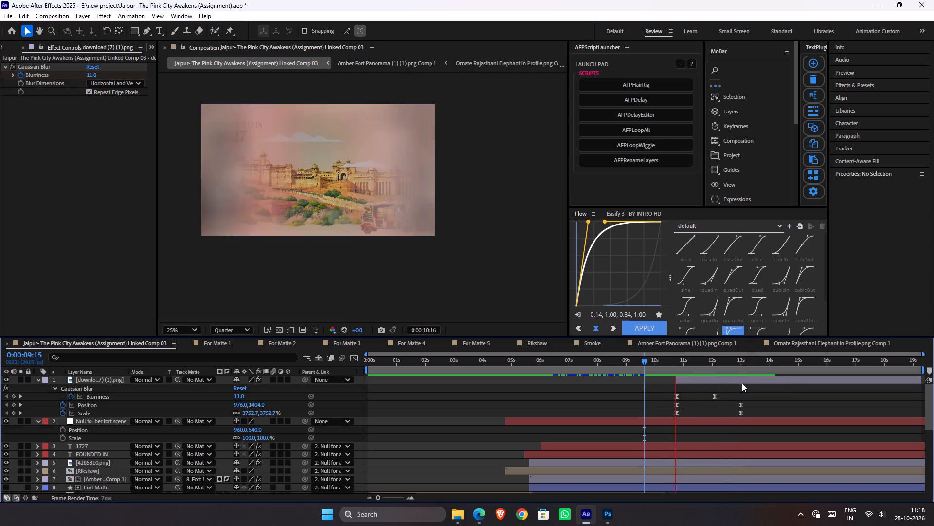
key(space)
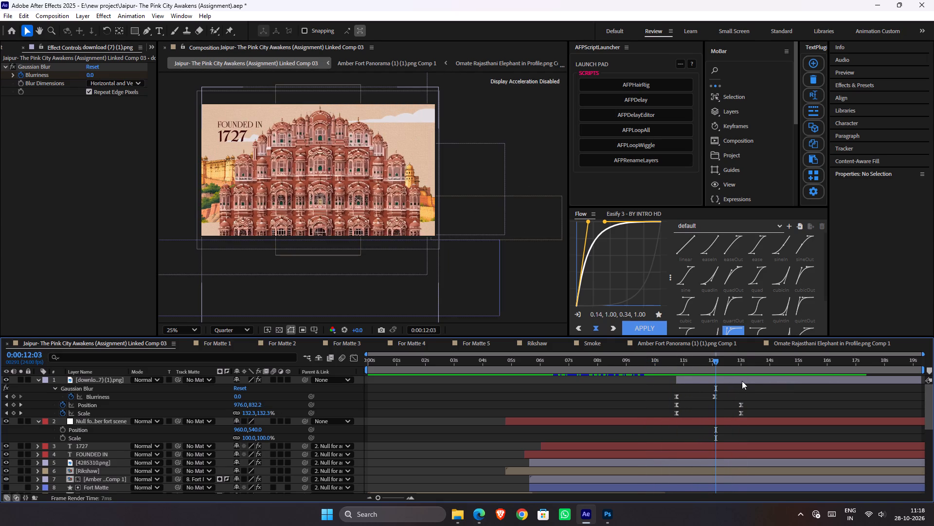
key(space)
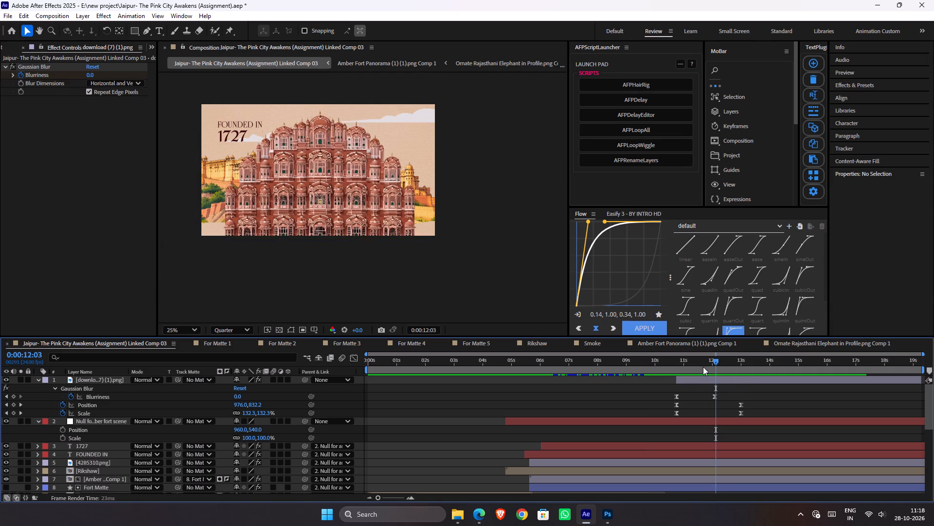
key(space)
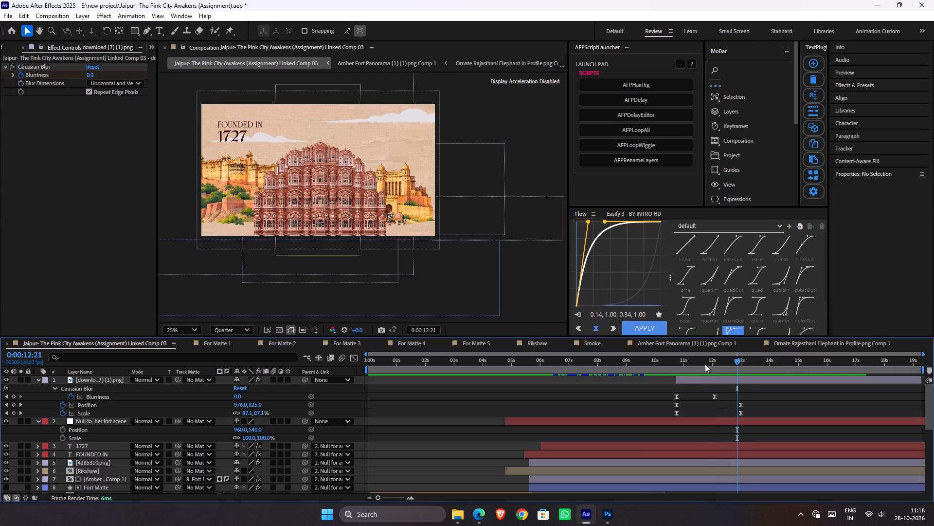
drag(705, 364, 675, 367)
key(space)
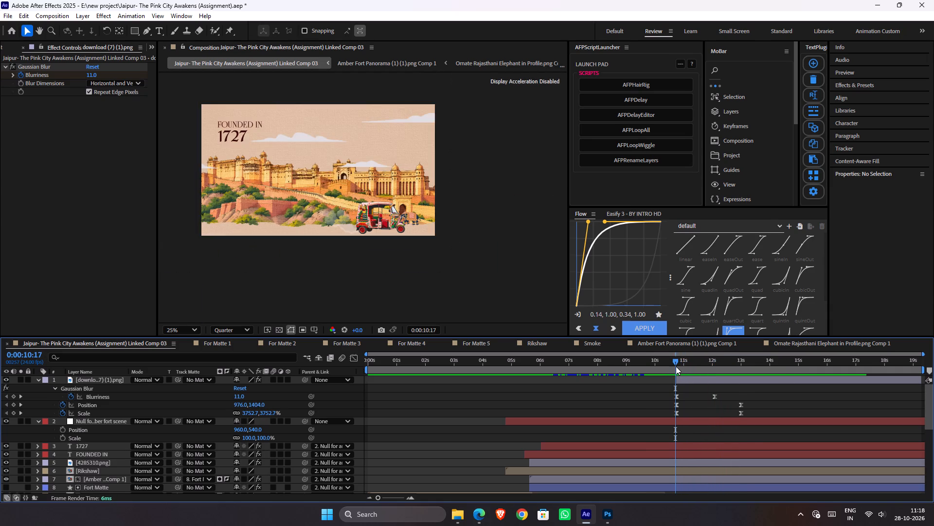
key(space)
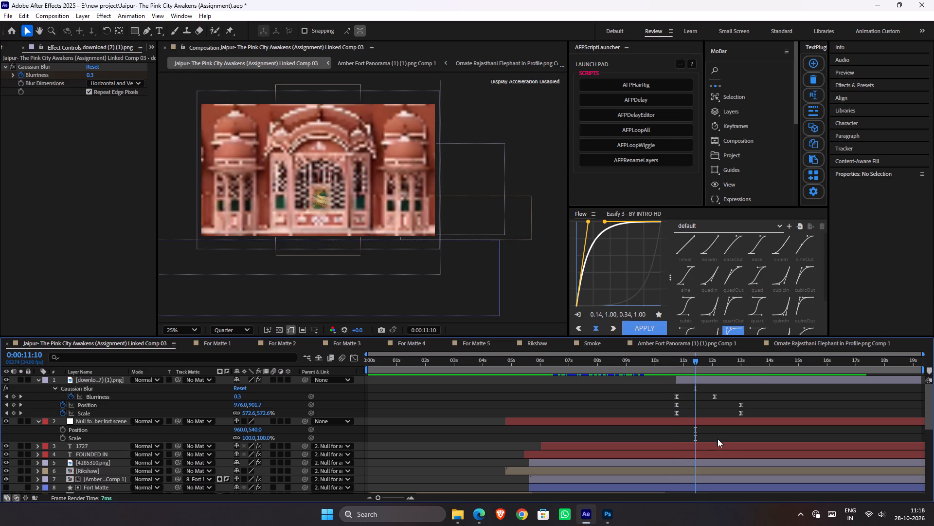
Trim the amber fort scene layers, from the 1727 text through Fort Matte, to end at 0:00:11:16.
click(692, 447)
scroll(695, 449, down, 2)
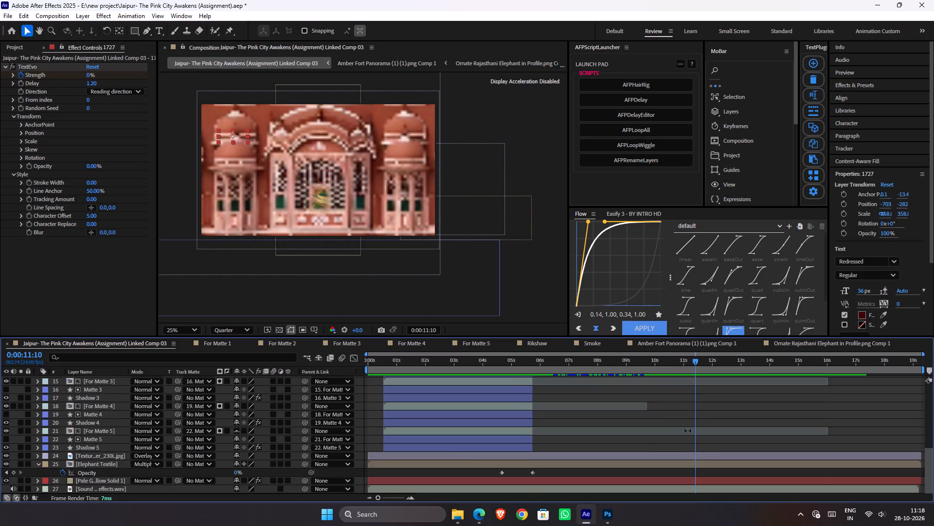
scroll(688, 427, up, 1)
shift+click(691, 407)
scroll(697, 410, up, 1)
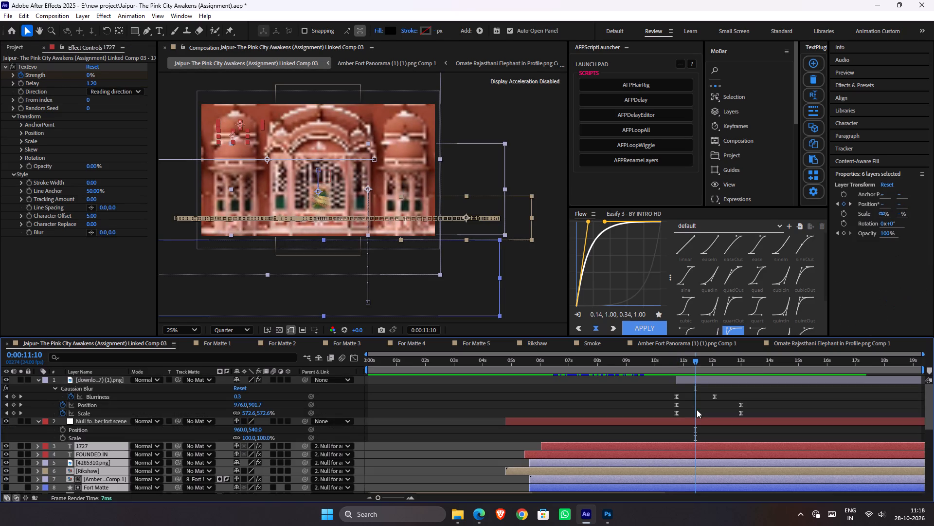
drag(699, 360, 703, 367)
key(alt+bracketright)
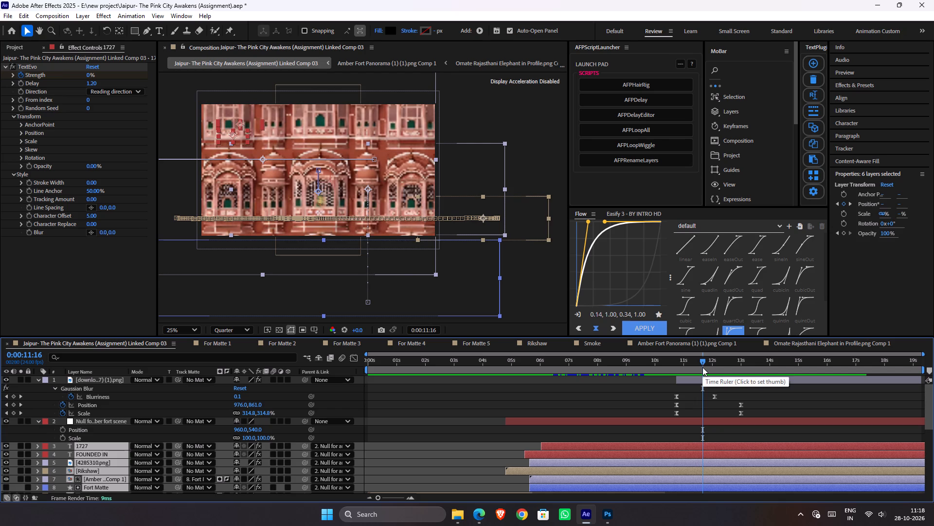
Keyframe the Hawa Mahal layer's Mask Path with the window opening unchanged, placing the keyframe shortly after 0:00:11:00.
click(740, 379)
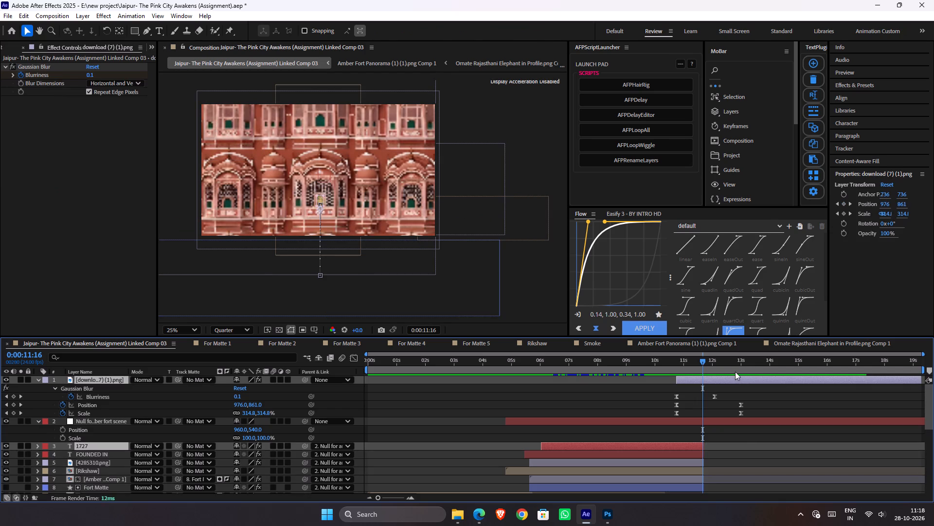
key(m)
click(70, 387)
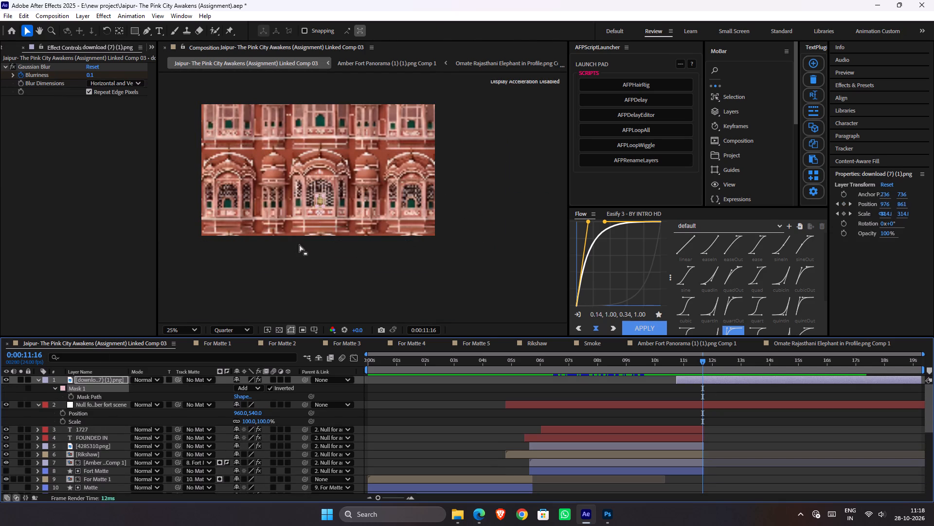
alt+scroll(320, 193, up, 1)
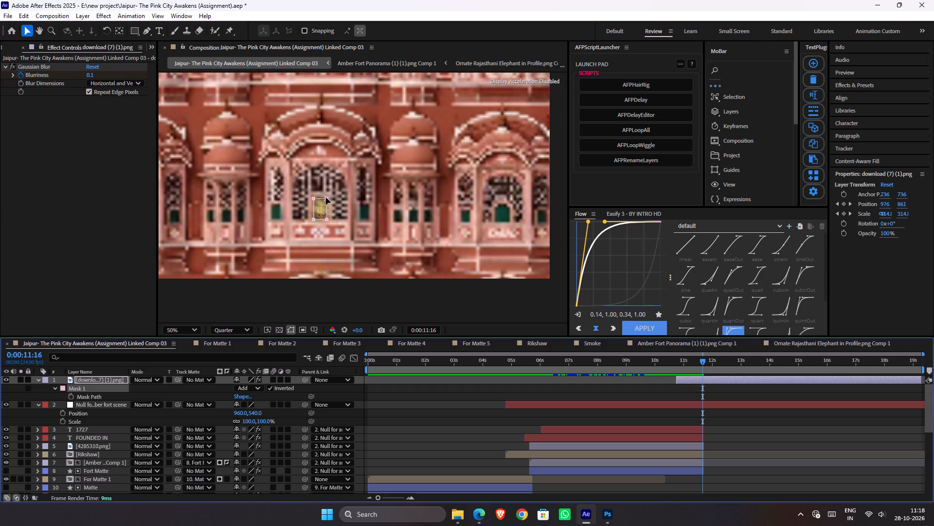
key(m)
key(m)
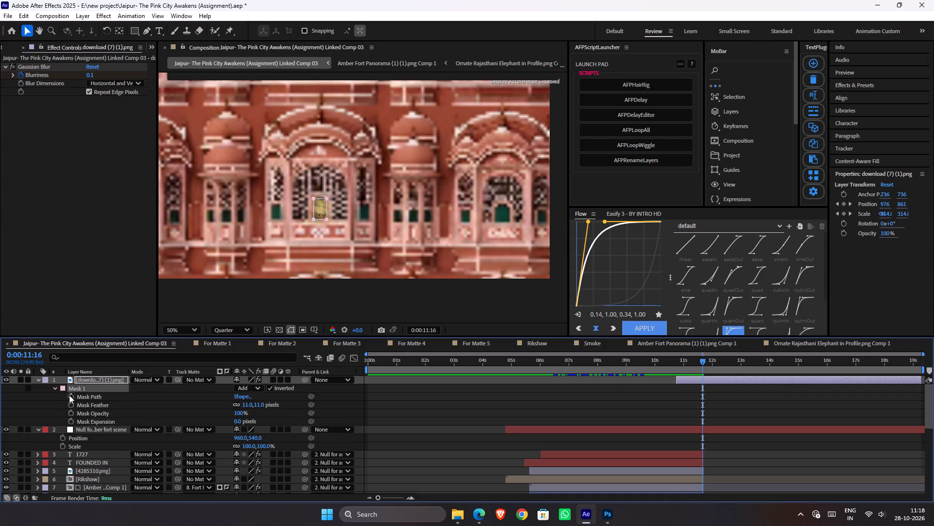
click(73, 398)
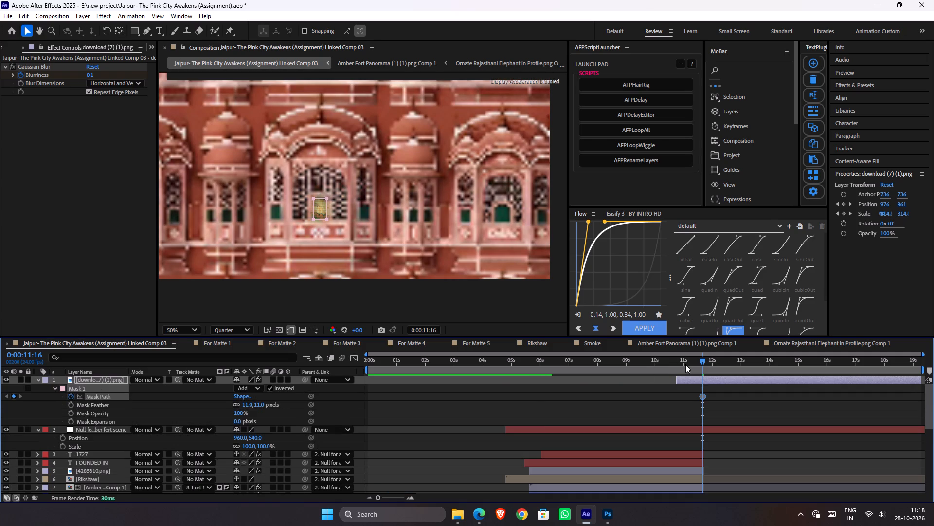
drag(703, 395, 690, 393)
Collapse the window mask's top edge down to its bottom edge at 0:00:11:16 to close the opening.
double_click(327, 199)
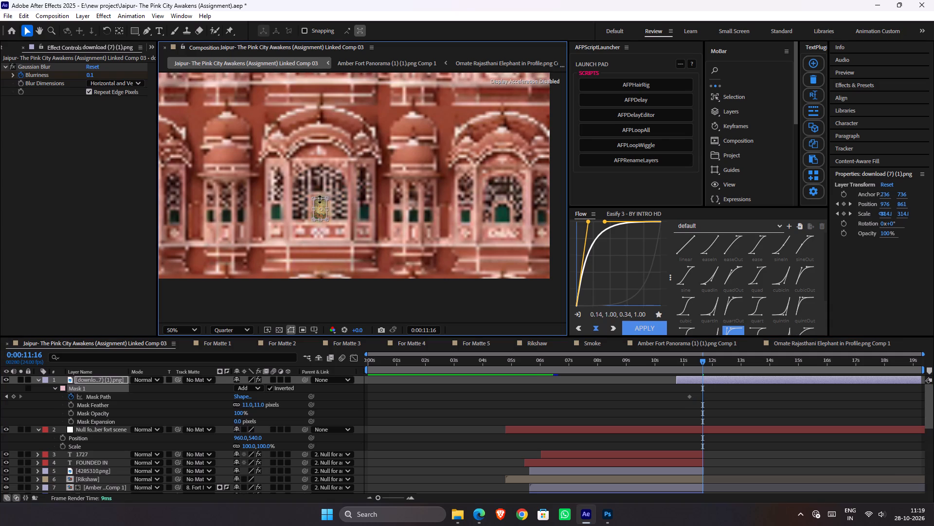
drag(321, 199, 319, 218)
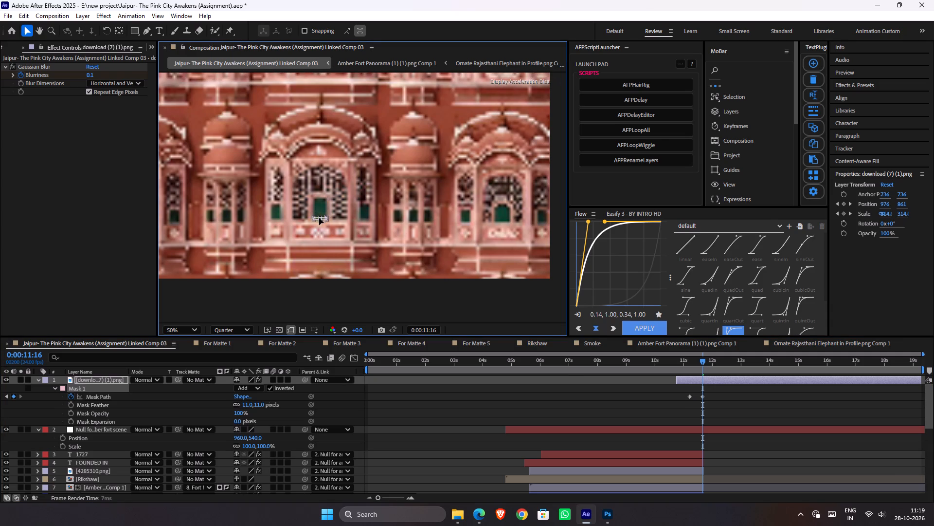
drag(319, 218, 319, 220)
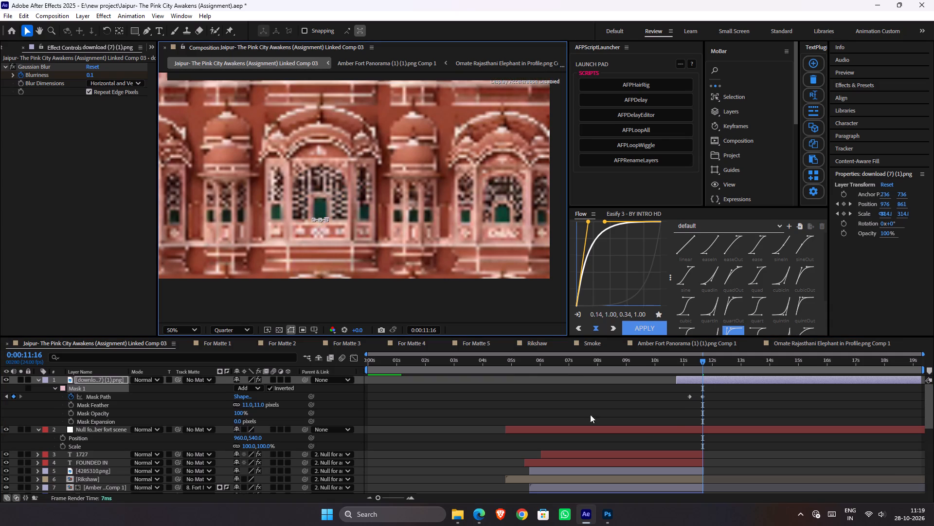
click(672, 418)
Play back the transition with the closing window mask from 0:00:10:15, and save the project.
drag(691, 363, 673, 368)
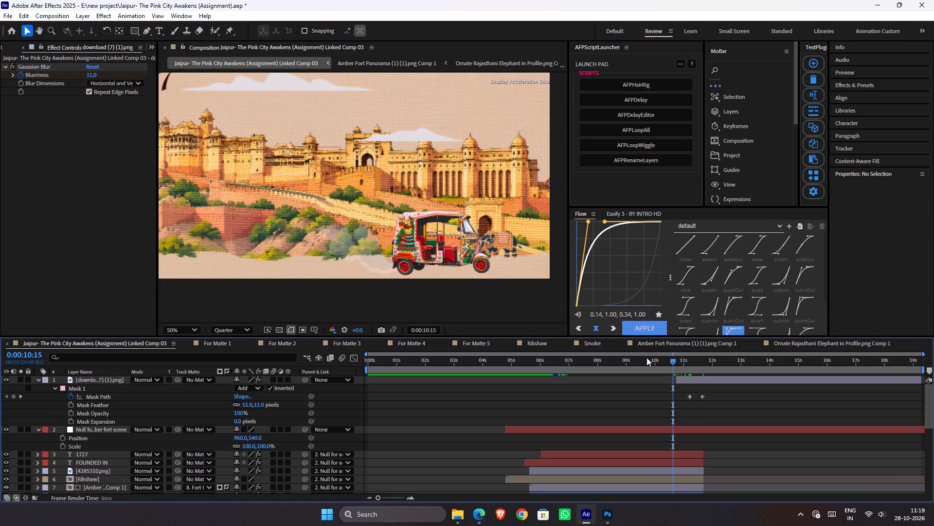
key(space)
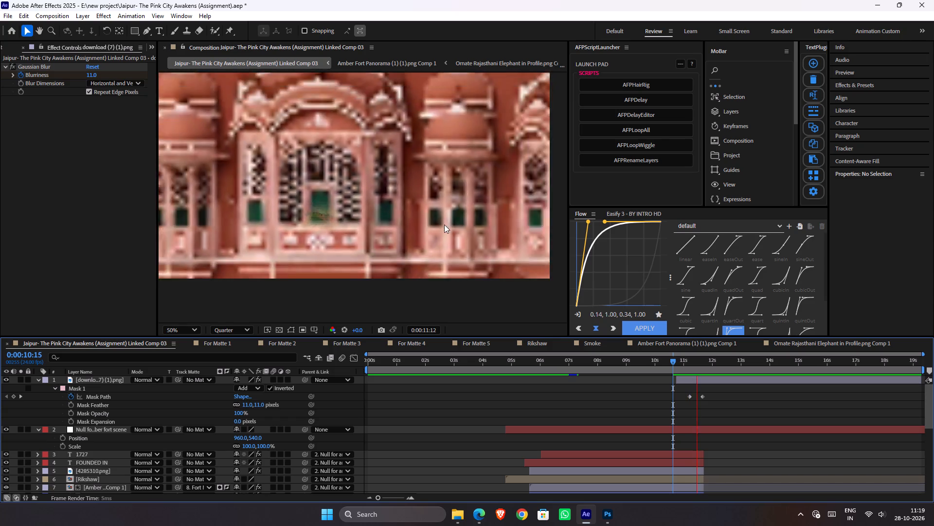
key(space)
key(space)
scroll(447, 219, down, 1)
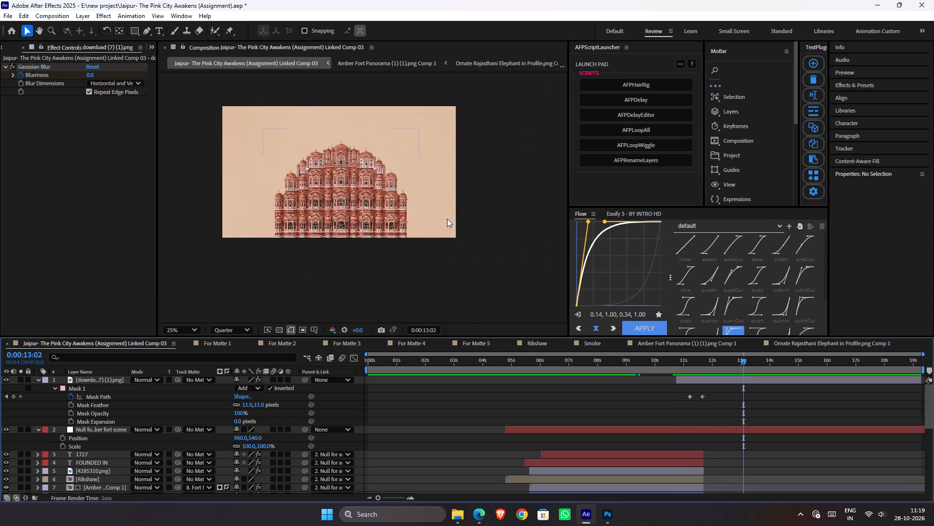
key(space)
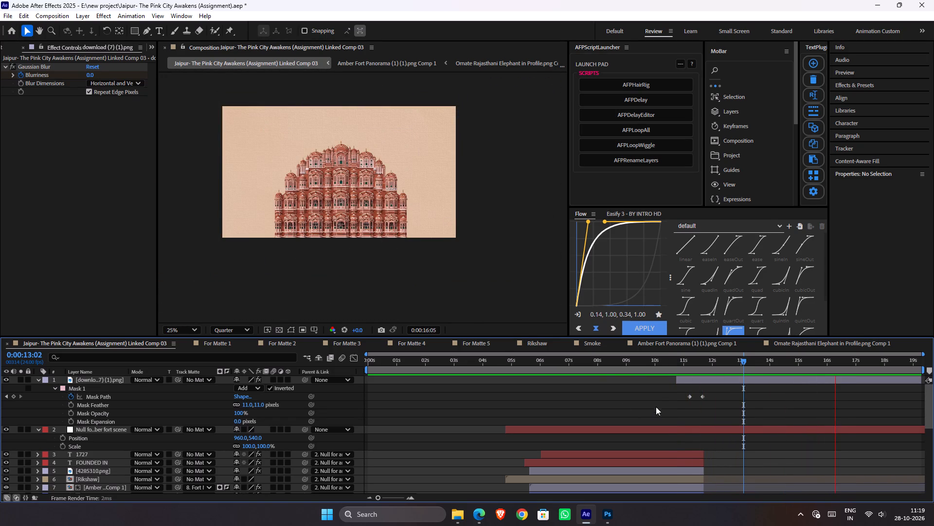
key(space)
key(ctrl+s)
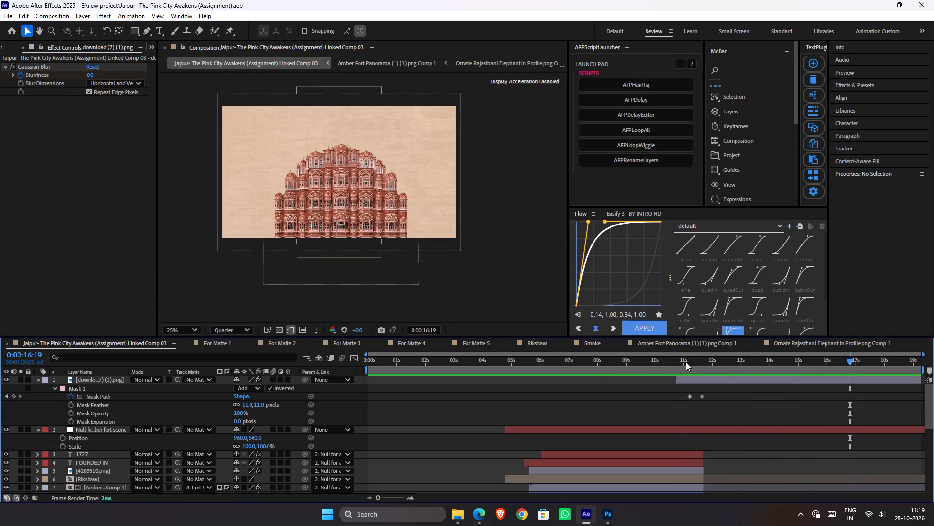
Replay the transition from 0:00:10:13 at 50% view magnification to inspect the closing window.
scroll(334, 209, up, 1)
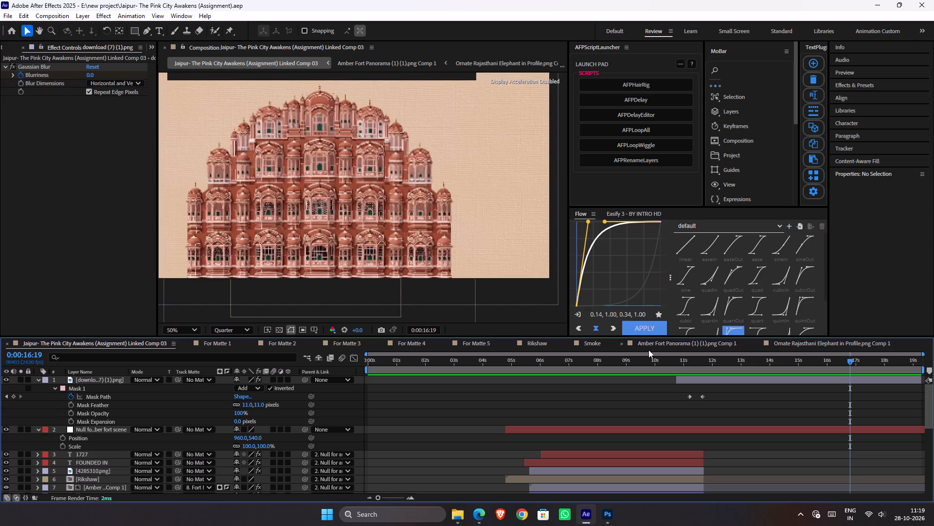
drag(678, 361, 670, 361)
key(space)
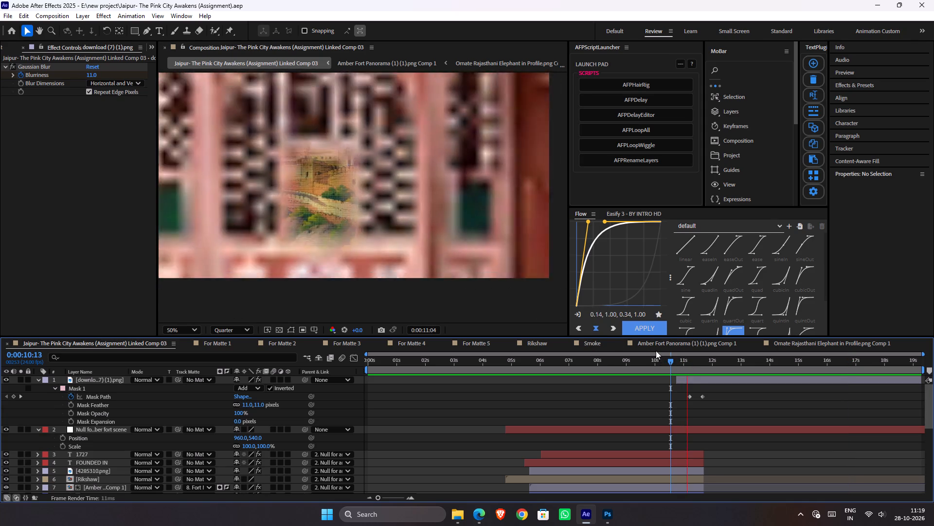
key(space)
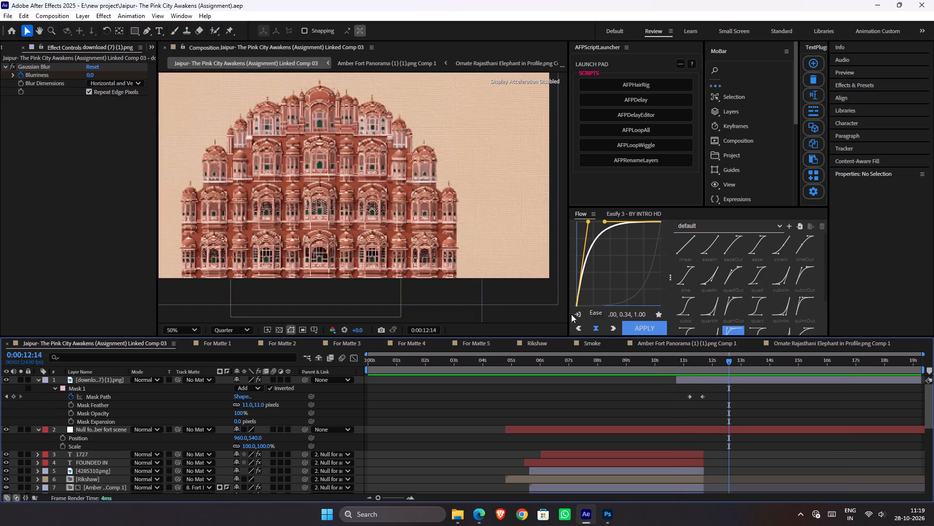
Save the project and play back the Hawa Mahal transition from 0:00:09:16 at 25% view magnification.
key(space)
key(space)
scroll(442, 222, down, 1)
key(space)
key(space)
key(space)
key(space)
drag(410, 240, 432, 237)
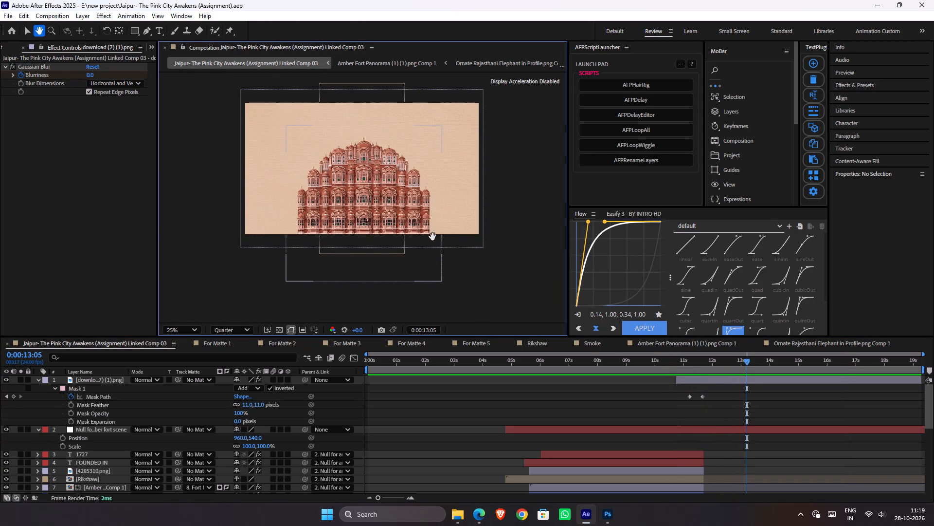
key(ctrl+s)
drag(665, 359, 651, 357)
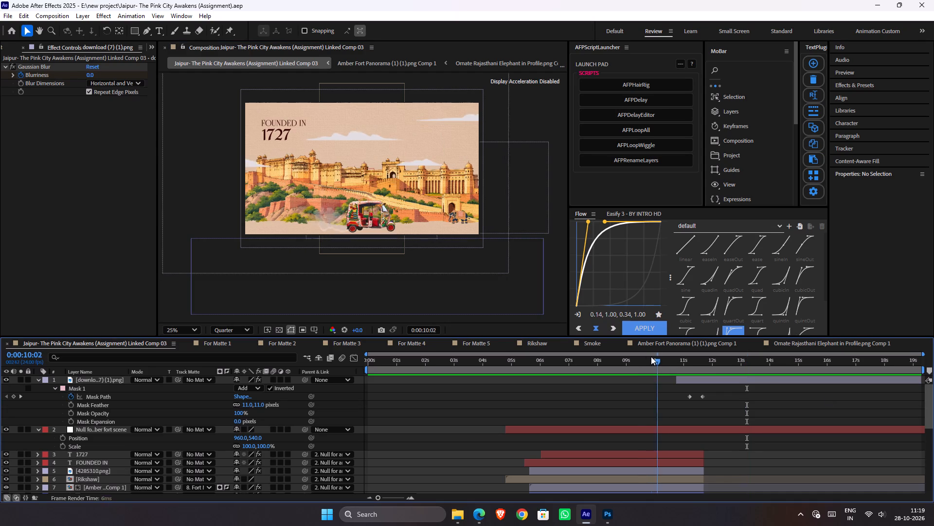
drag(651, 357, 646, 356)
key(space)
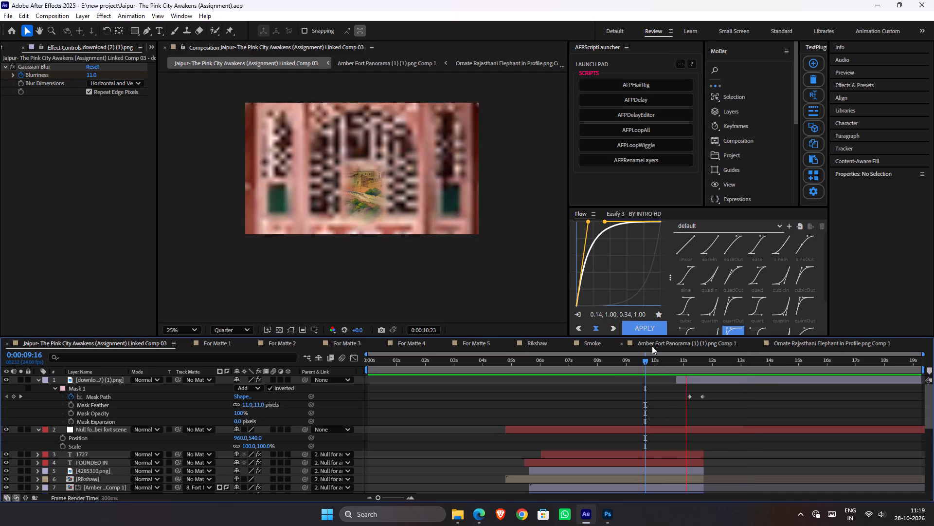
key(space)
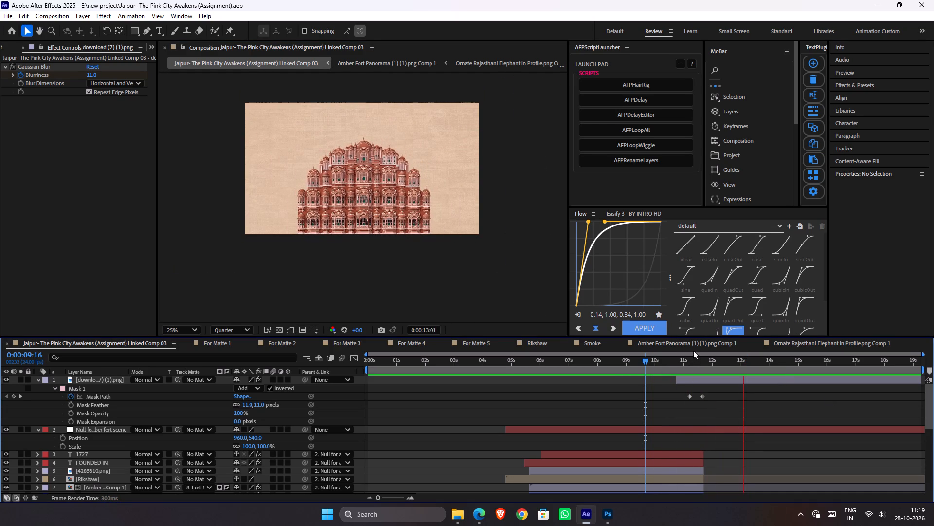
Keyframe the amber fort null's Scale at 100% at 0:00:11:15 and at 126% at the layer's start, 0:00:04:19.
drag(698, 358, 692, 422)
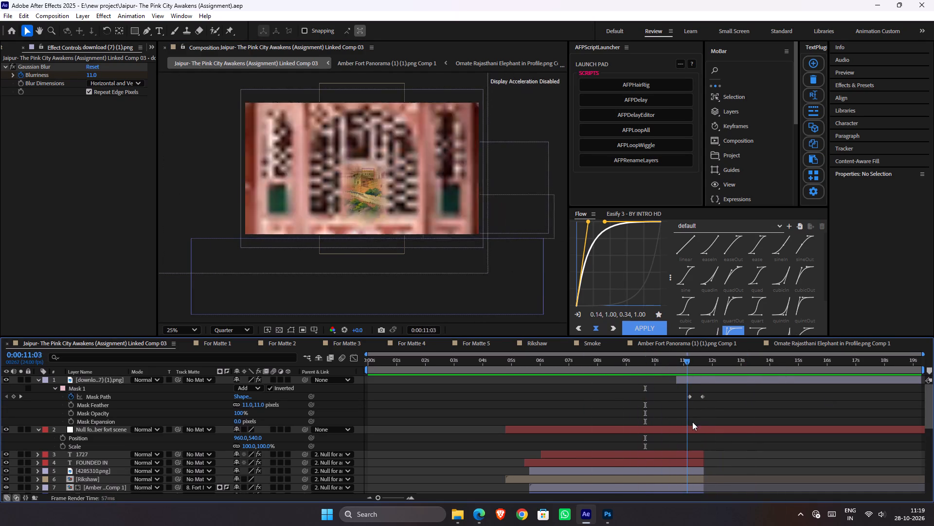
drag(692, 422, 701, 429)
click(702, 432)
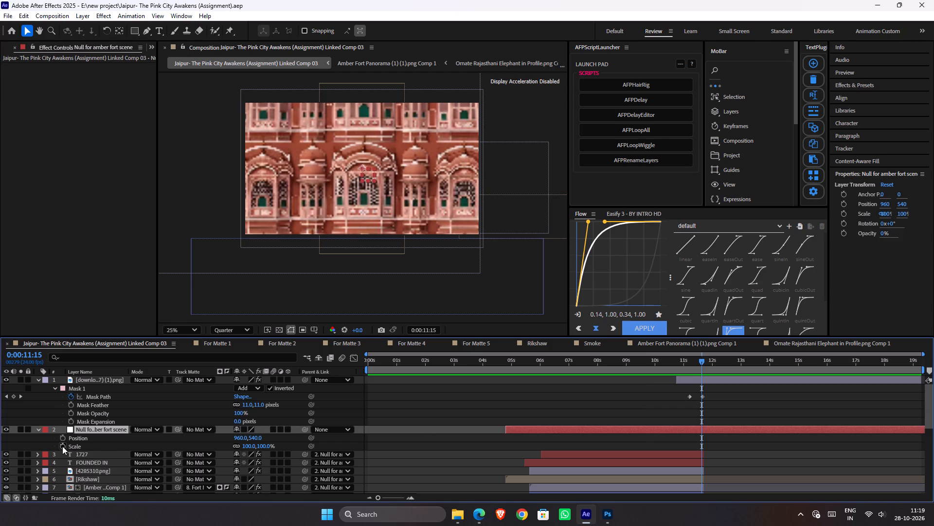
click(62, 446)
key(i)
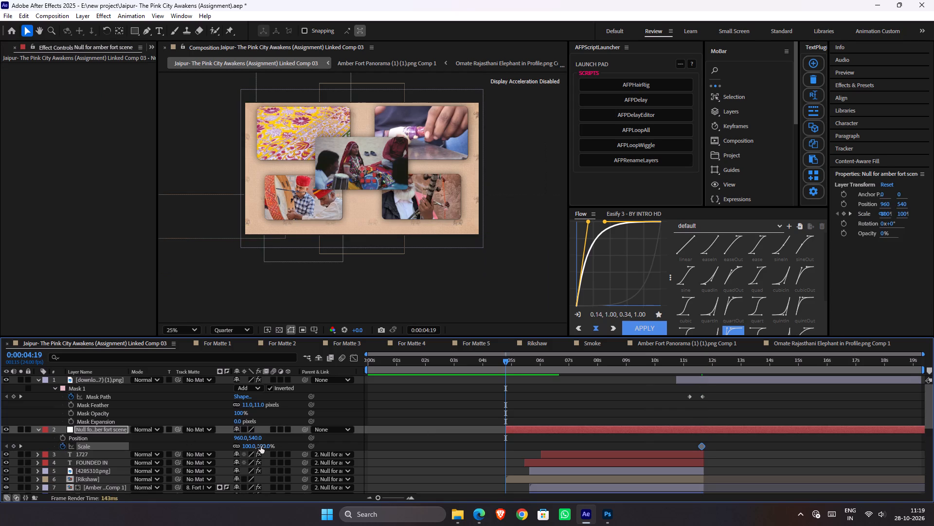
drag(261, 446, 274, 447)
Play back the amber fort scene's scale animation from 0:00:04:19 through the Hawa Mahal transition.
key(space)
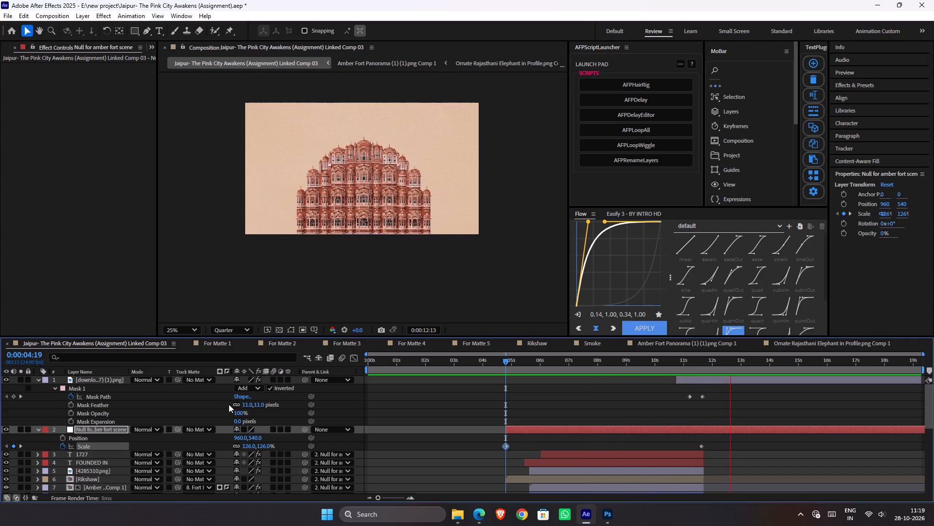
key(space)
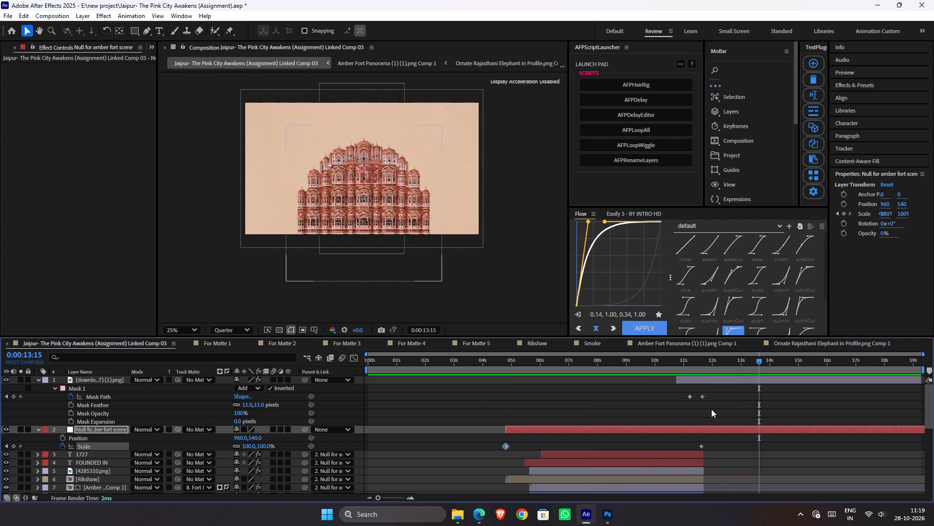
key(space)
drag(691, 359, 682, 360)
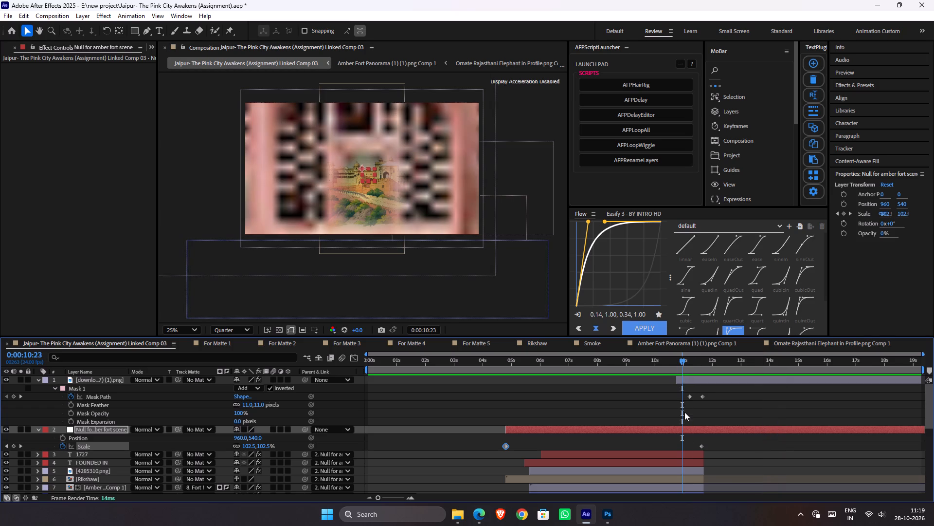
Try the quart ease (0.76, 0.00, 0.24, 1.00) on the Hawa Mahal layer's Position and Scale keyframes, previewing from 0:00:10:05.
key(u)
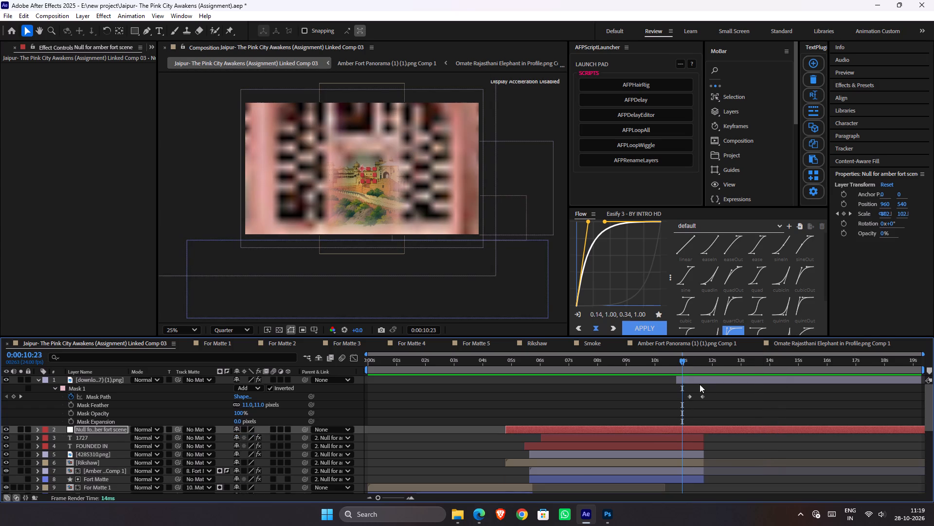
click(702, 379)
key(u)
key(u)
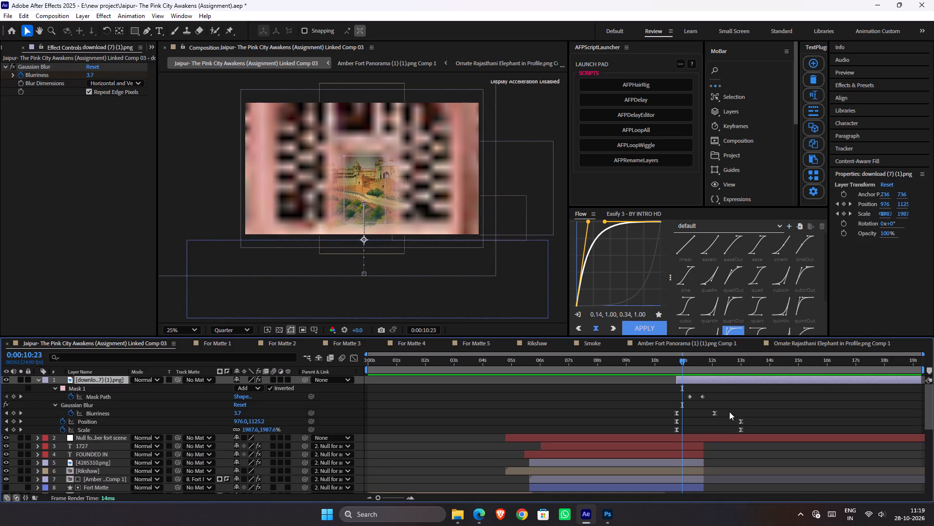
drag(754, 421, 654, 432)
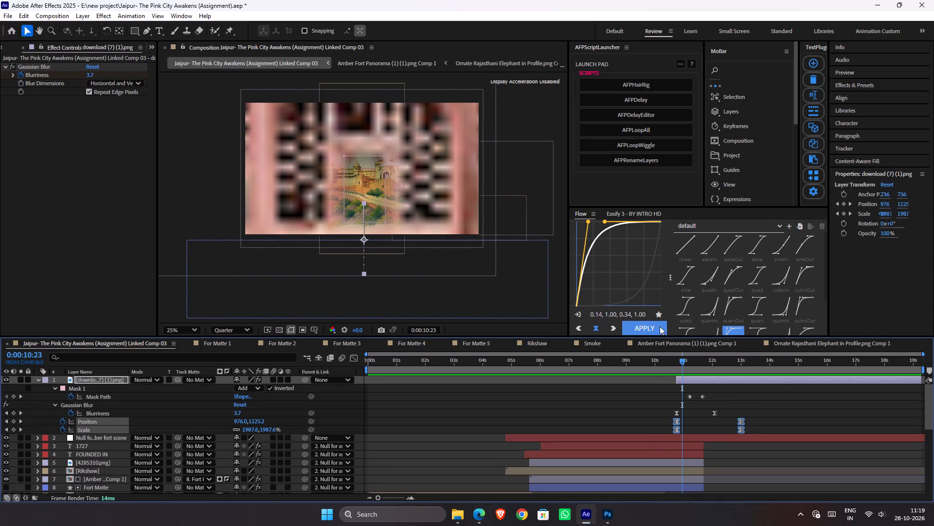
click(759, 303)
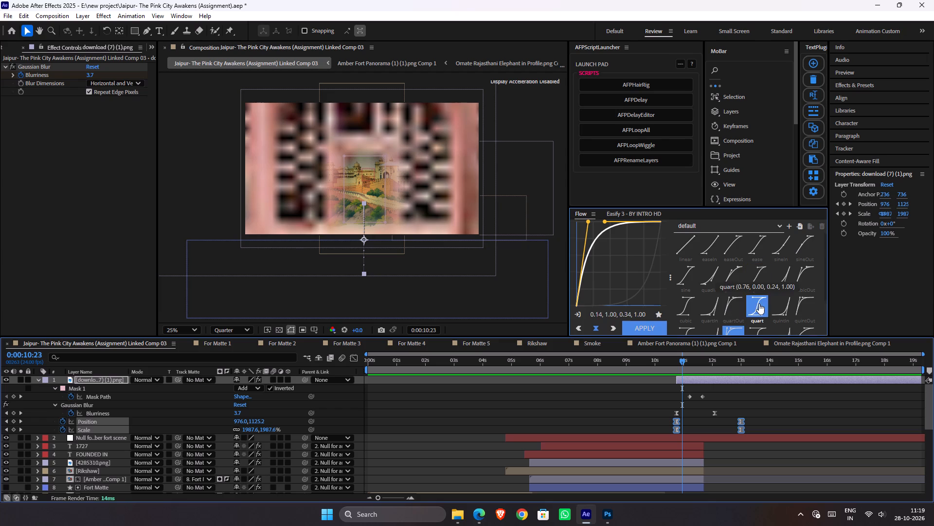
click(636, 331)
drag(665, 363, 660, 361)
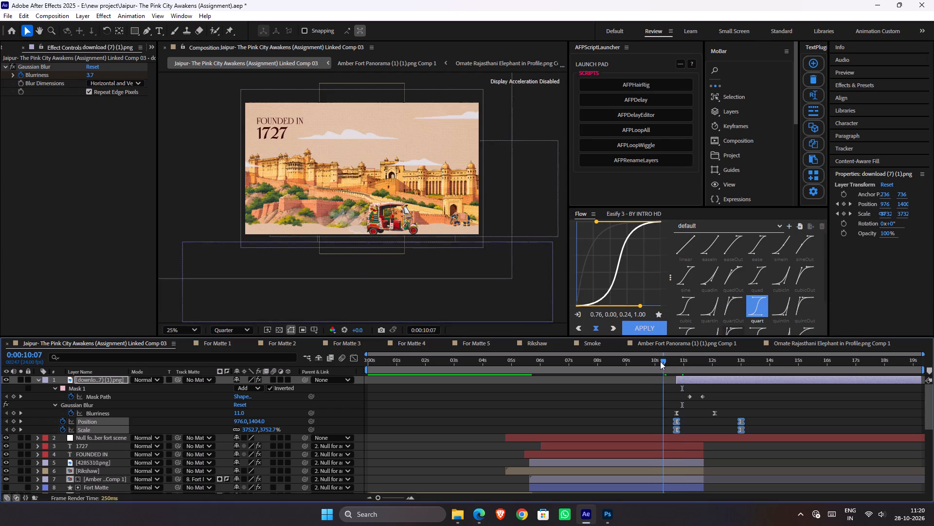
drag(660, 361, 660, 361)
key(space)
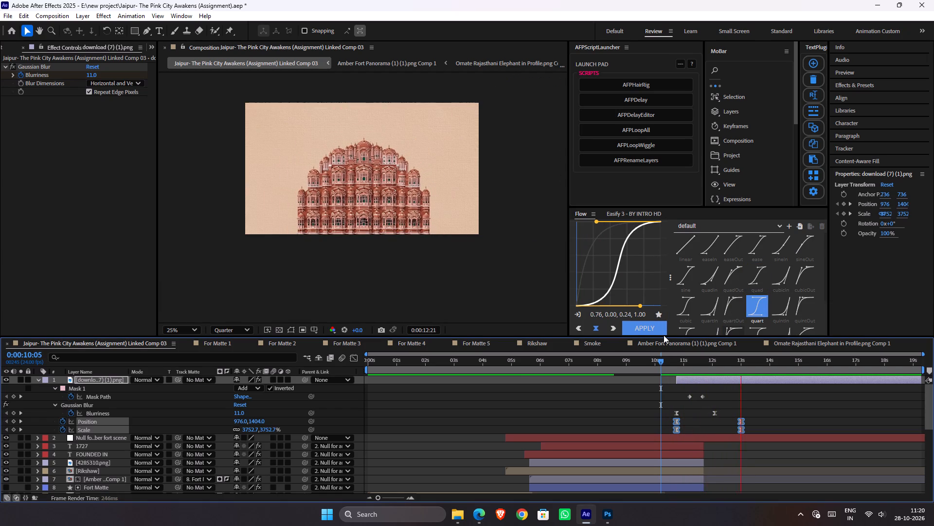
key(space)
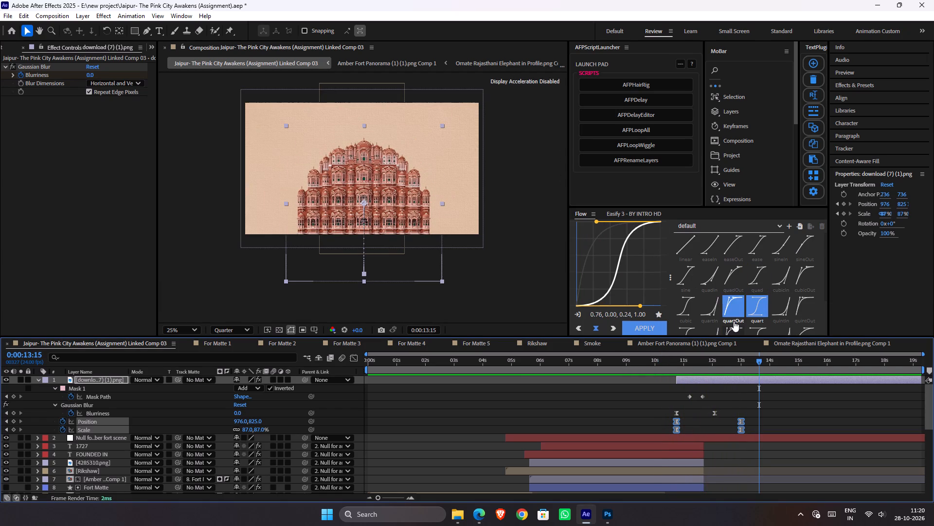
Apply the 0.14, 1.00, 0.34, 1.00 ease curve to the Hawa Mahal layer's Position and Scale keyframes.
click(802, 307)
click(729, 328)
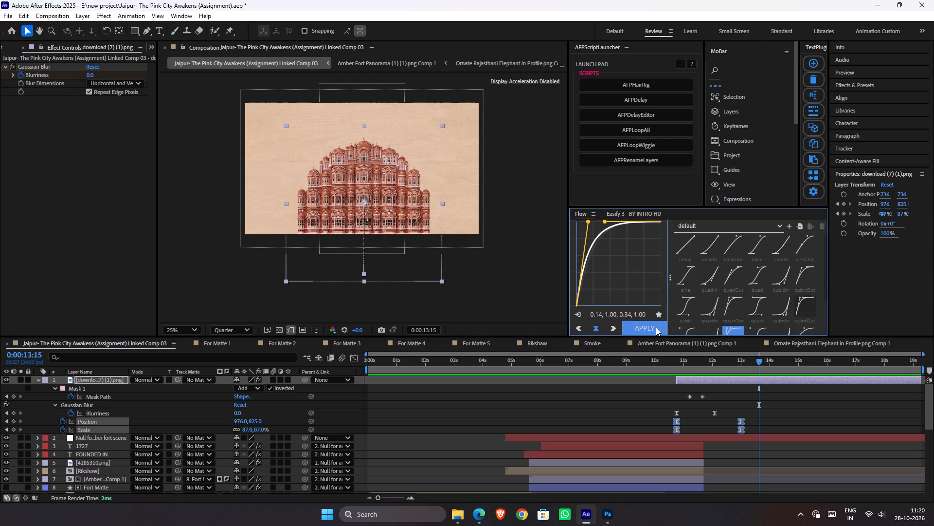
click(656, 327)
Play back the Hawa Mahal transition from 0:00:10:09 to check its new easing, and save the project.
click(665, 361)
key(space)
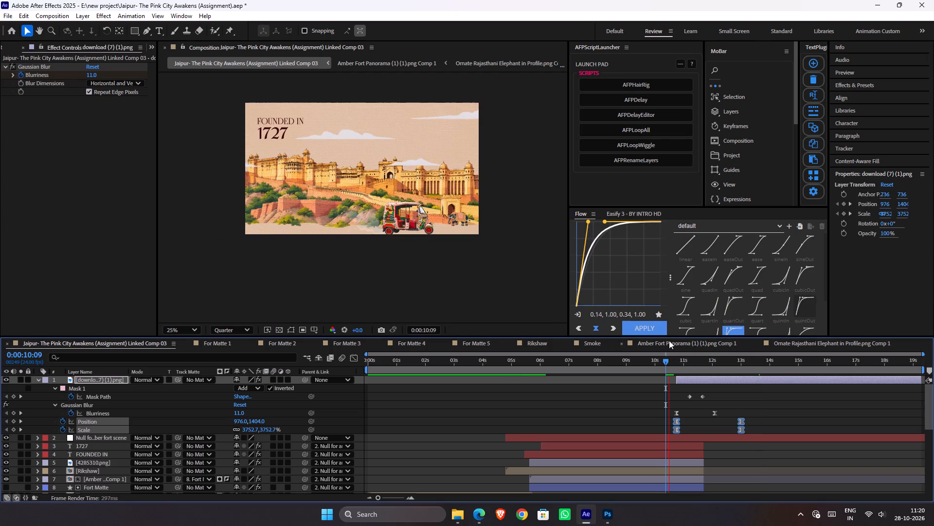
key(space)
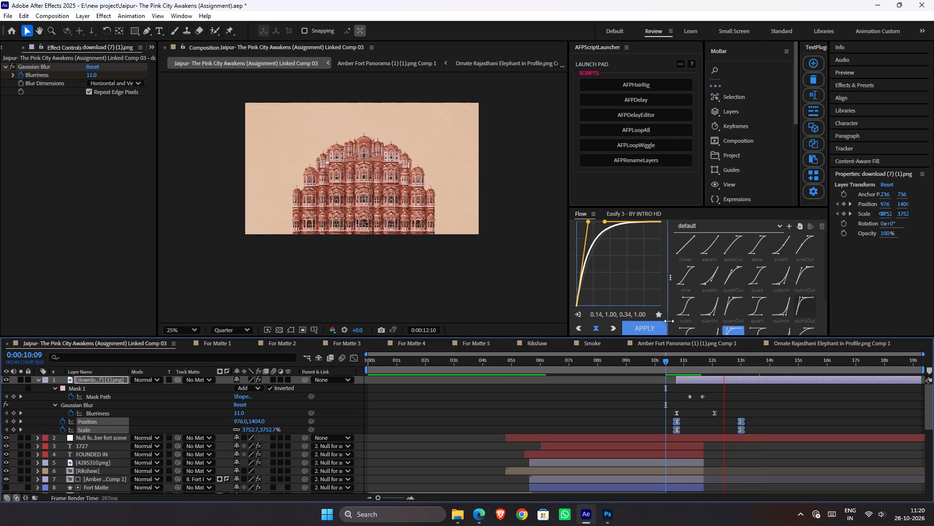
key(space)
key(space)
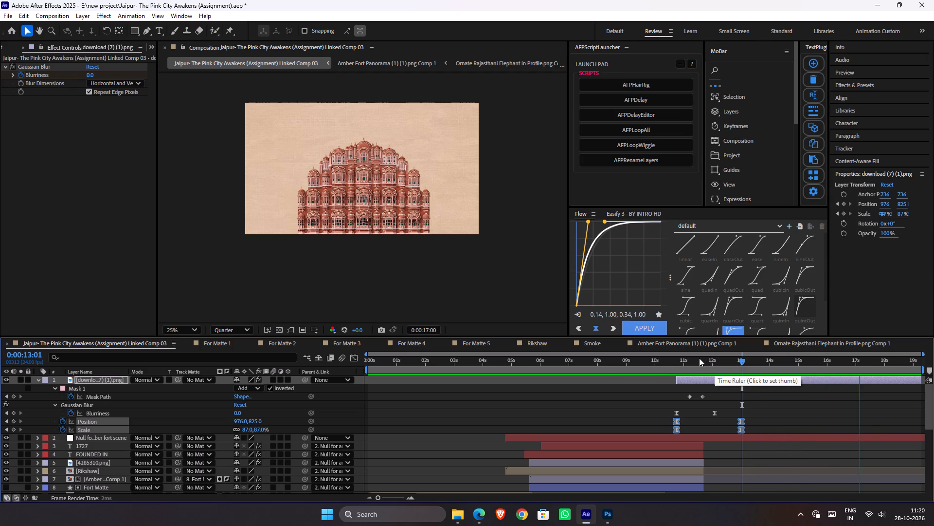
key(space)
key(ctrl+s)
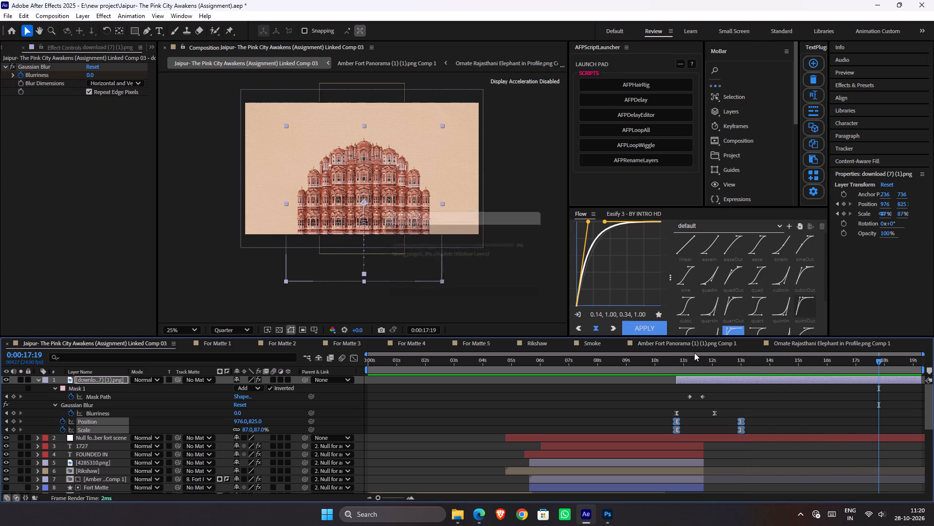
Play back the change from the photo collage into the amber fort scene, starting at 0:00:04:10.
drag(675, 365, 575, 370)
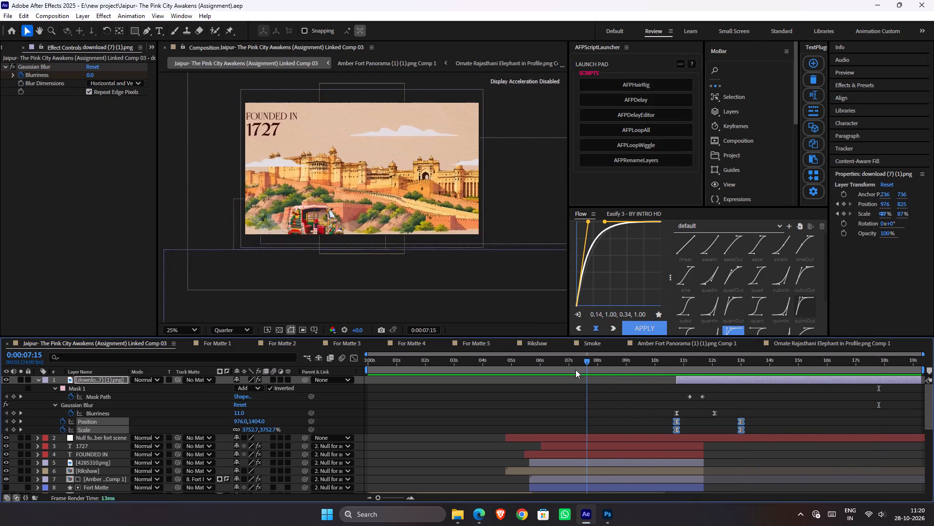
drag(575, 370, 495, 374)
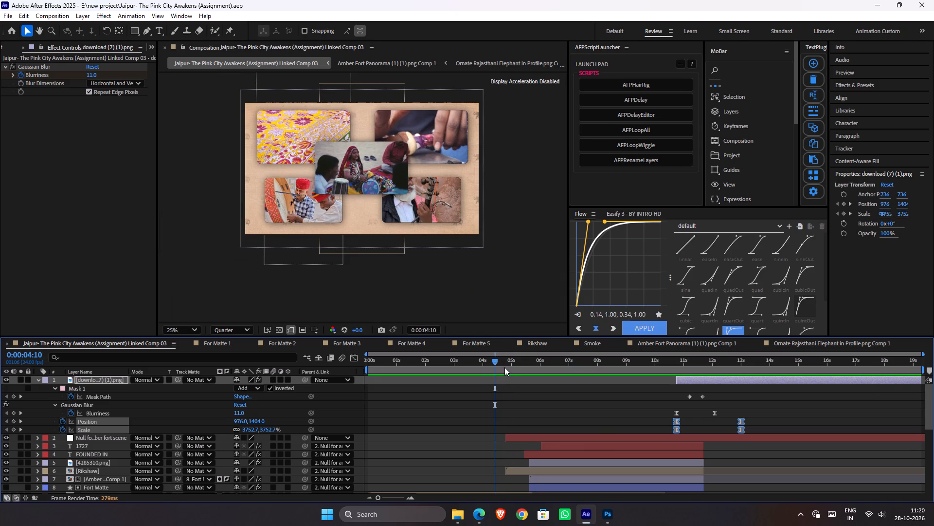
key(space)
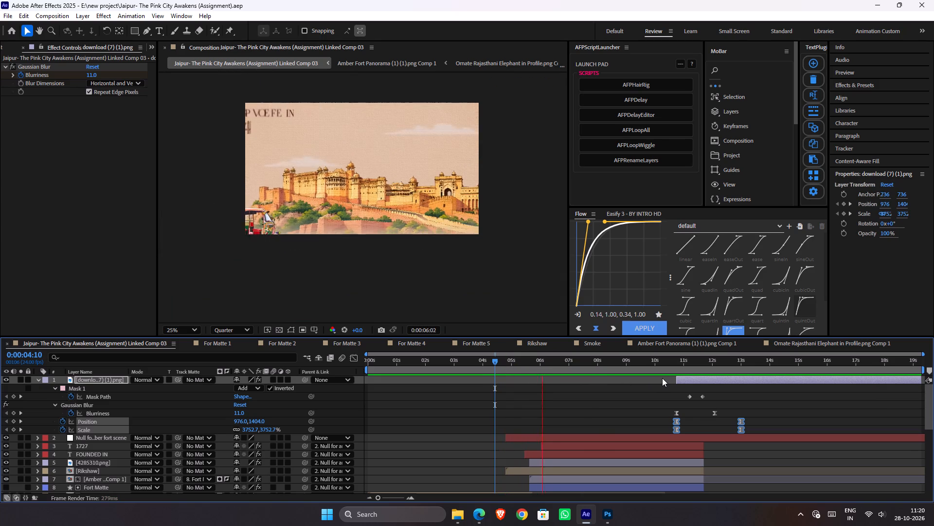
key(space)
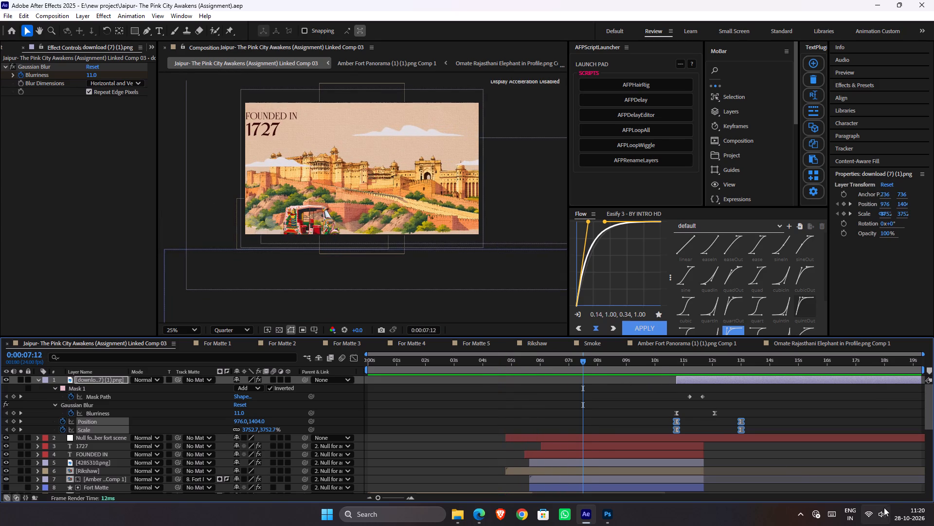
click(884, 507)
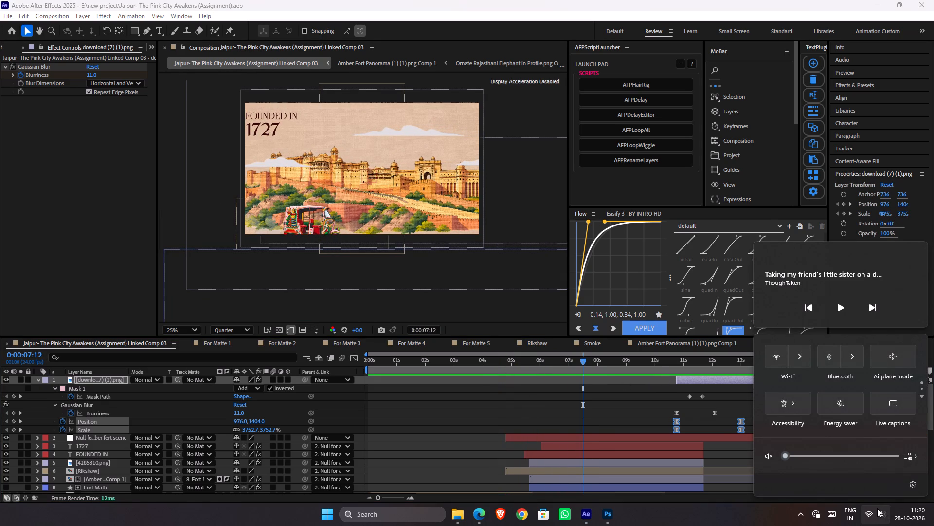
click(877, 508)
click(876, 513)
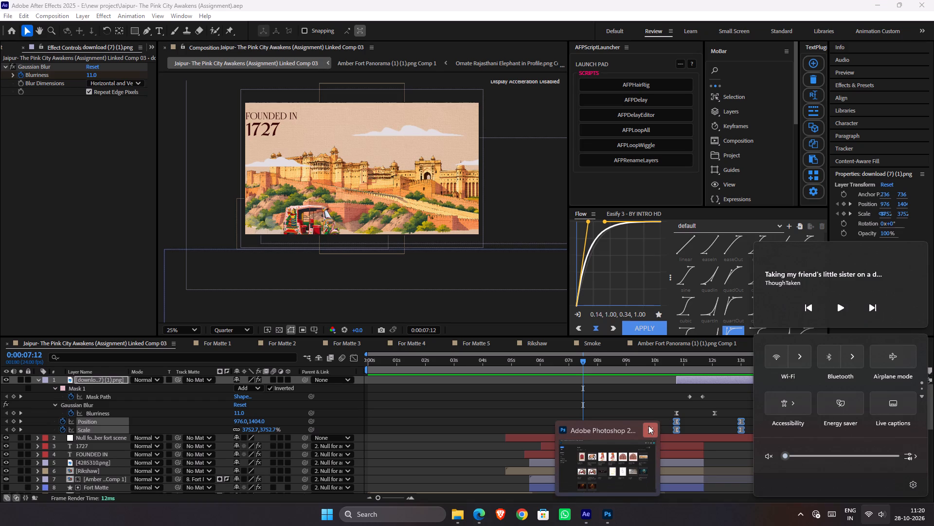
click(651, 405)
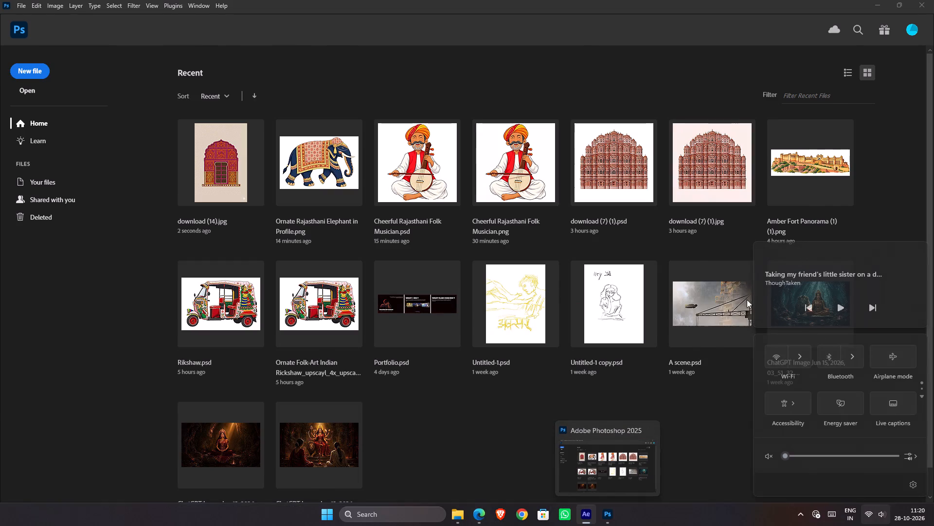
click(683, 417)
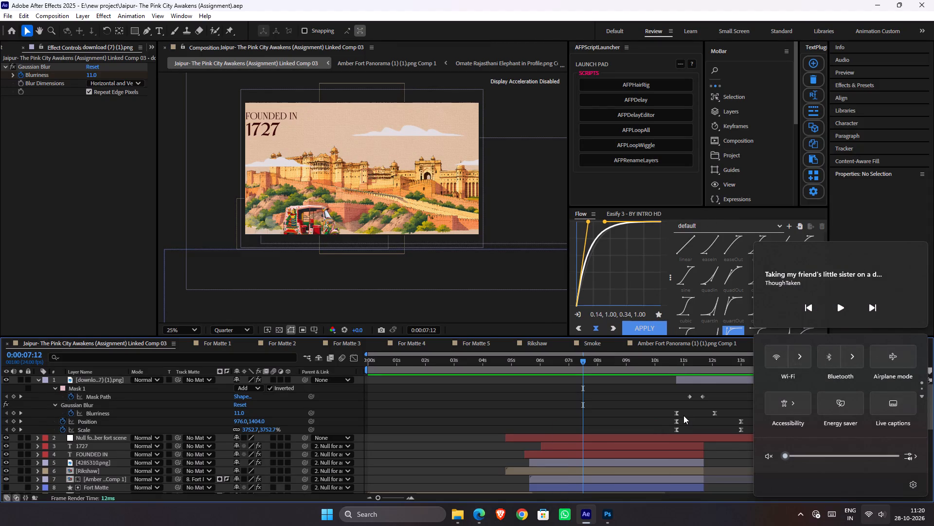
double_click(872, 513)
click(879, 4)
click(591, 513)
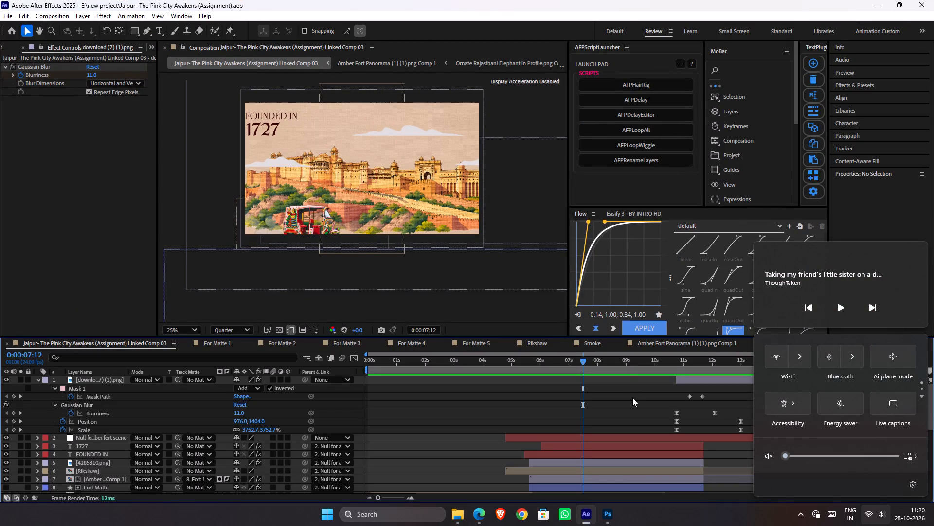
Play back the Hawa Mahal transition again from 0:00:09:20, and save the project.
drag(674, 370, 650, 373)
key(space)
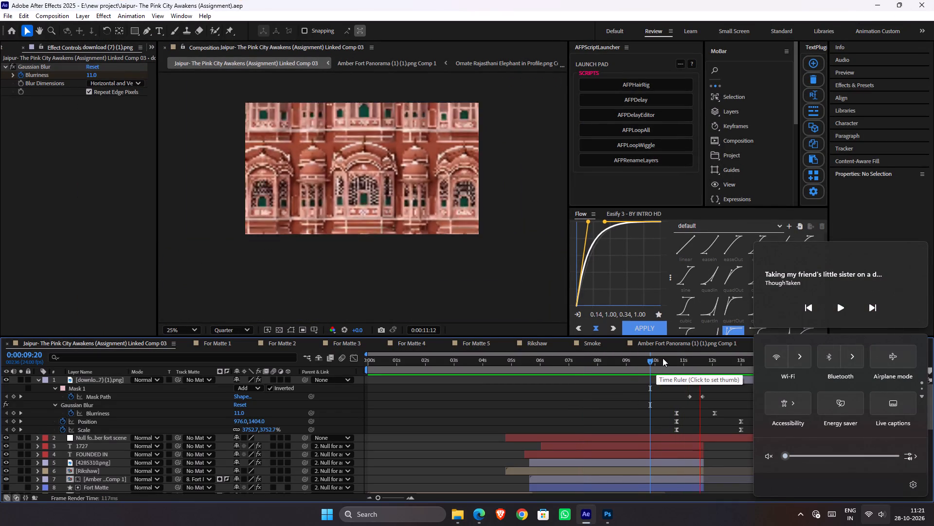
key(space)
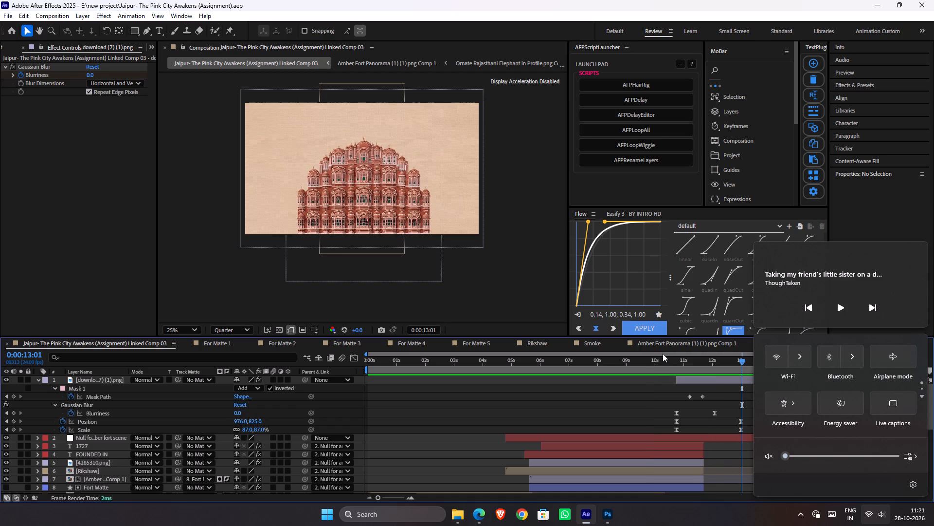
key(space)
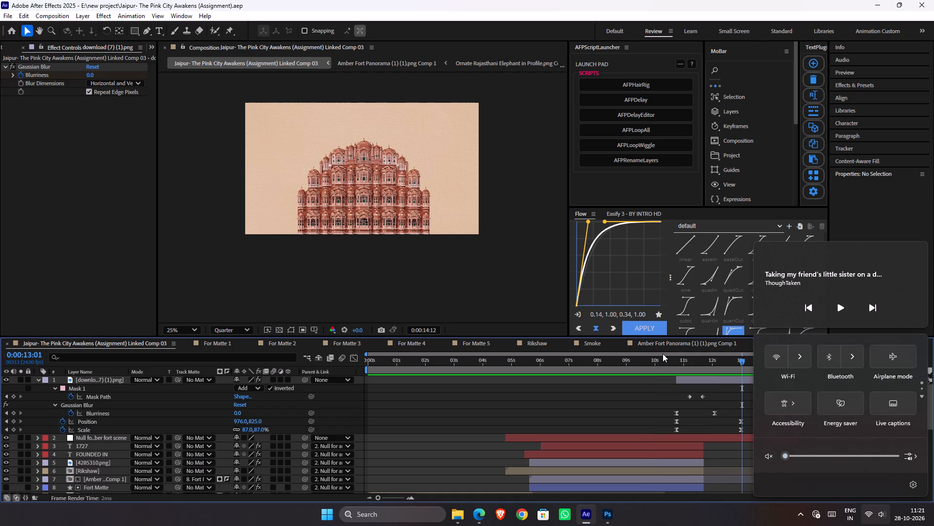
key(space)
key(ctrl+s)
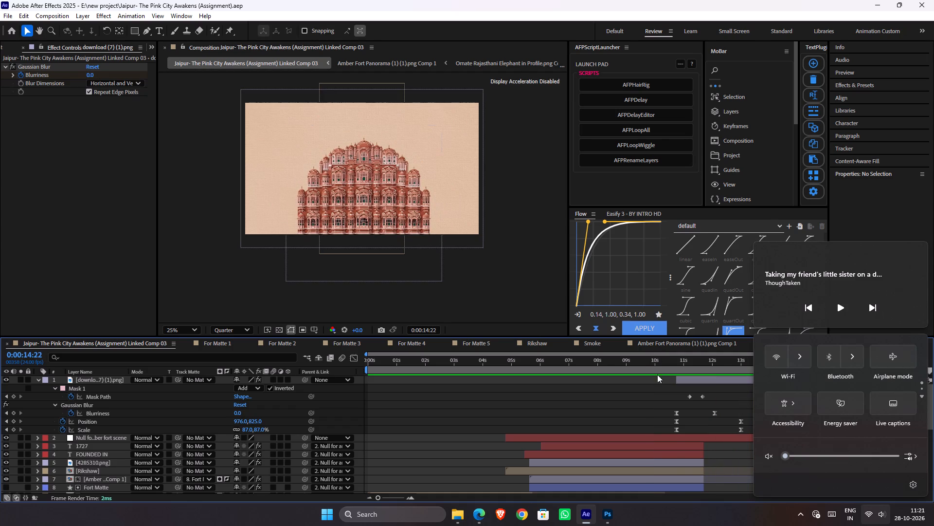
Scale down both title layers together at 0:00:08:00, with 1727 at 307.8% and FOUNDED IN at 132.8%.
drag(676, 362, 540, 357)
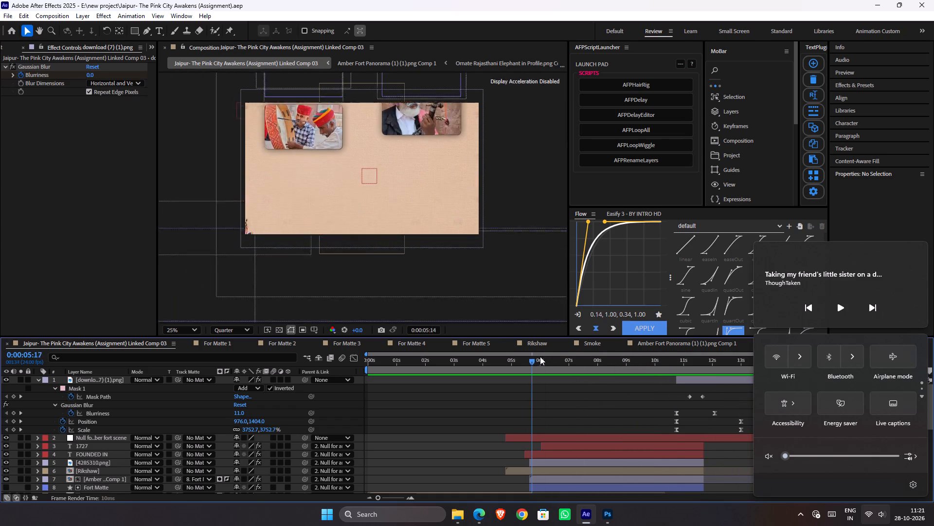
drag(540, 357, 597, 379)
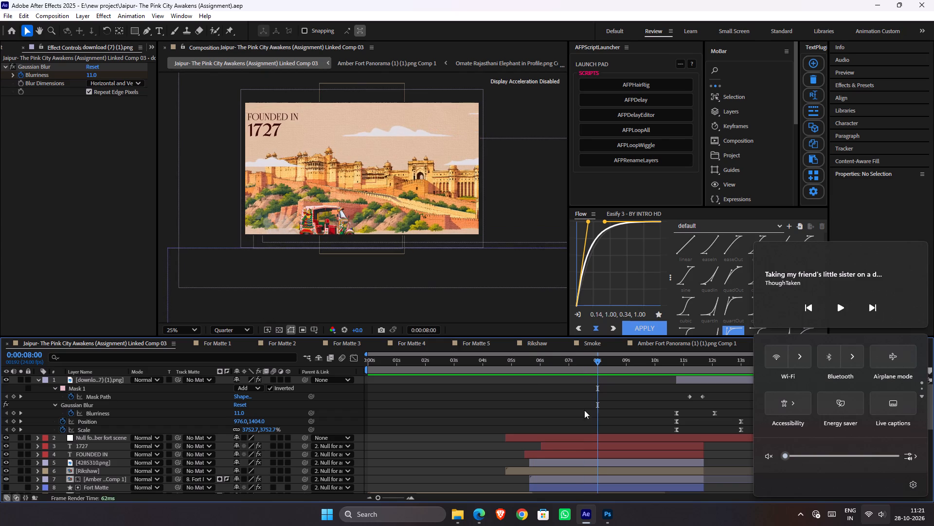
click(559, 446)
shift+click(558, 453)
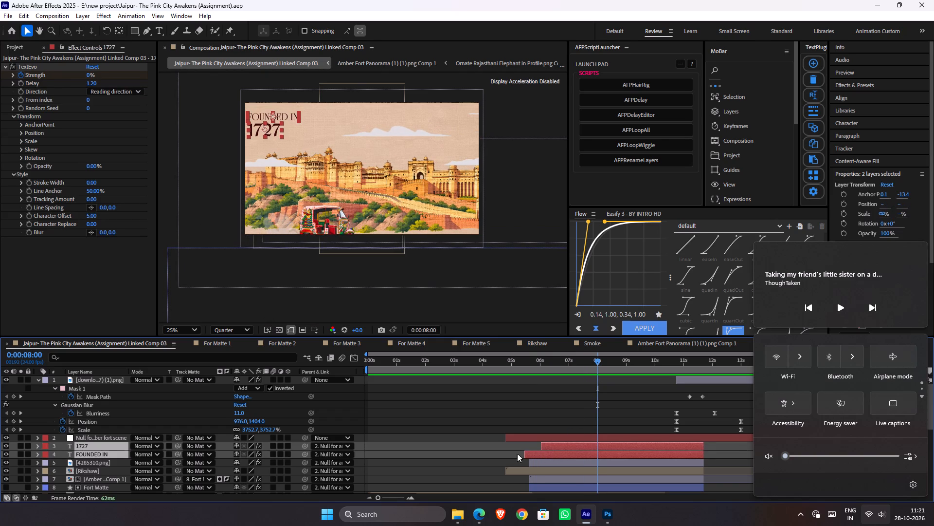
key(s)
drag(260, 471, 237, 471)
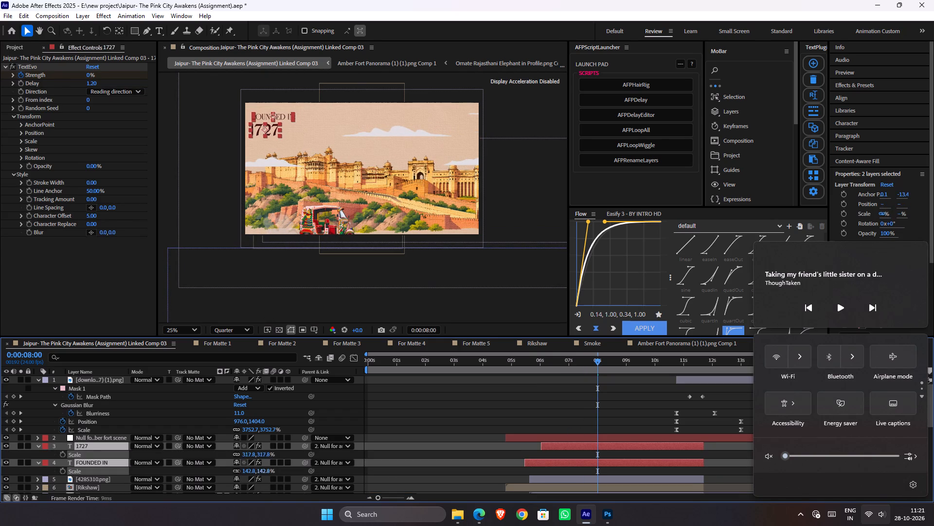
drag(237, 471, 235, 471)
click(633, 457)
Enlarge the 1727 text to about 765% and place it beneath FOUNDED IN at about -496, -208.
click(268, 131)
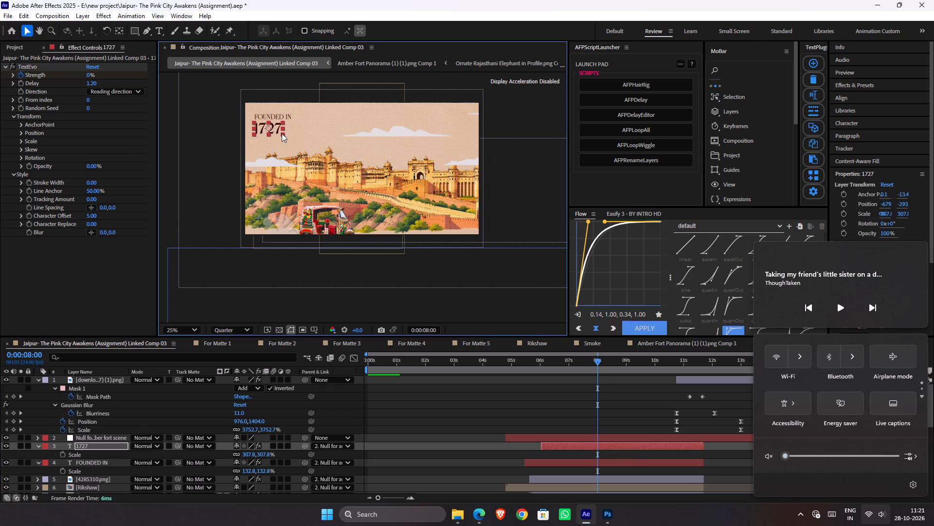
drag(284, 129, 305, 131)
drag(282, 130, 297, 136)
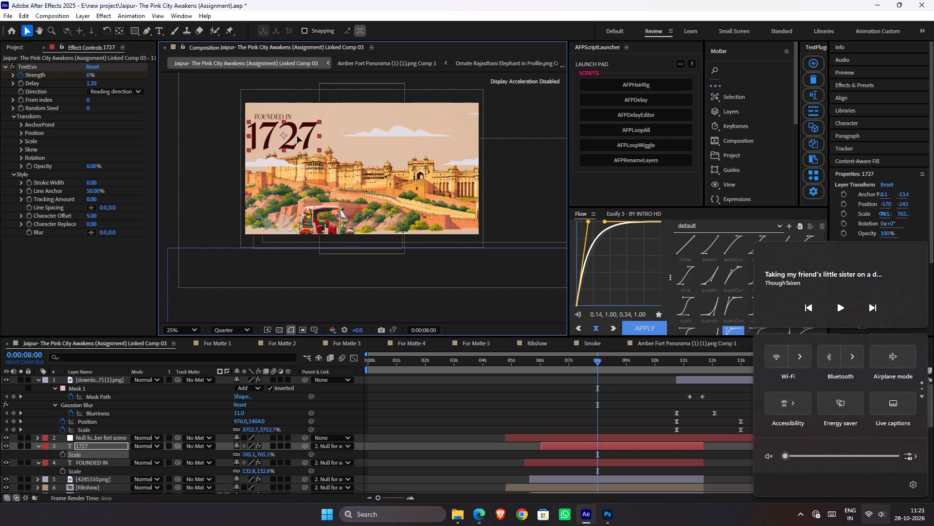
drag(297, 136, 307, 141)
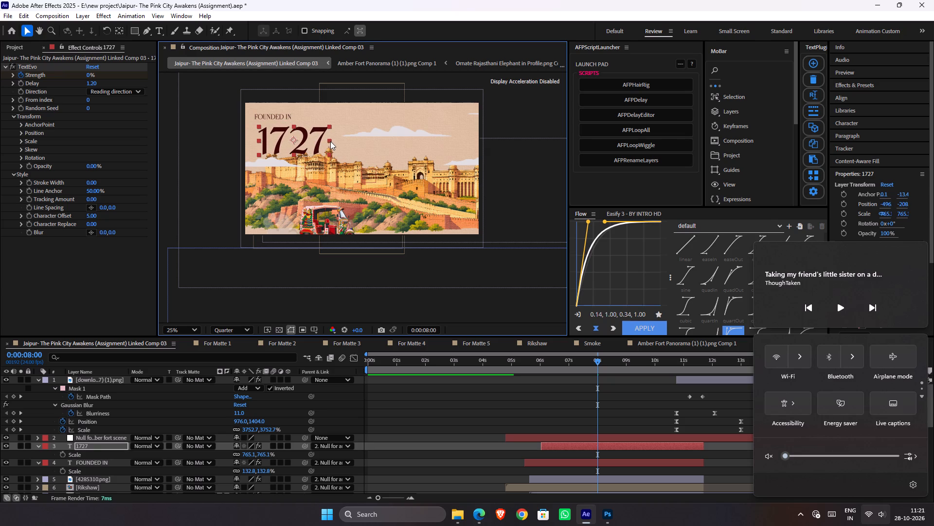
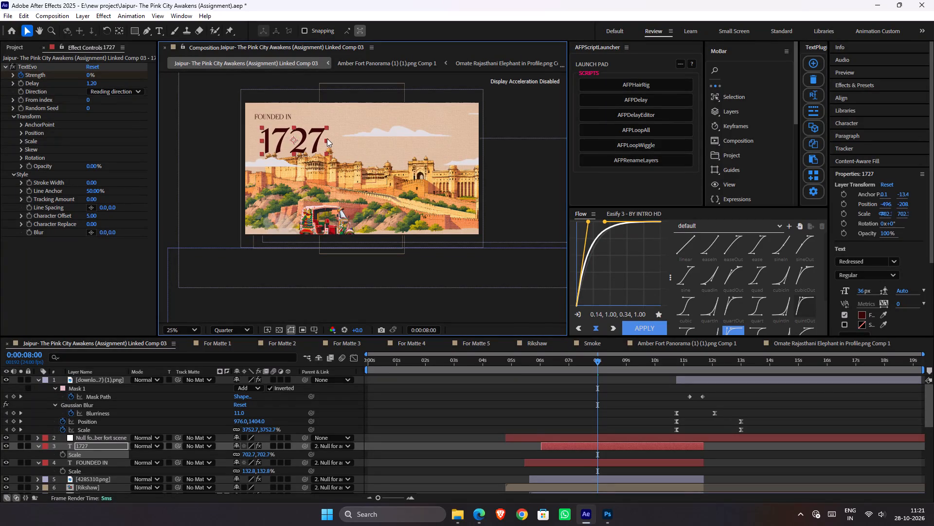
Reposition the FOUNDED IN text to about -545, -325 so it sits just above the 1727 title.
click(284, 117)
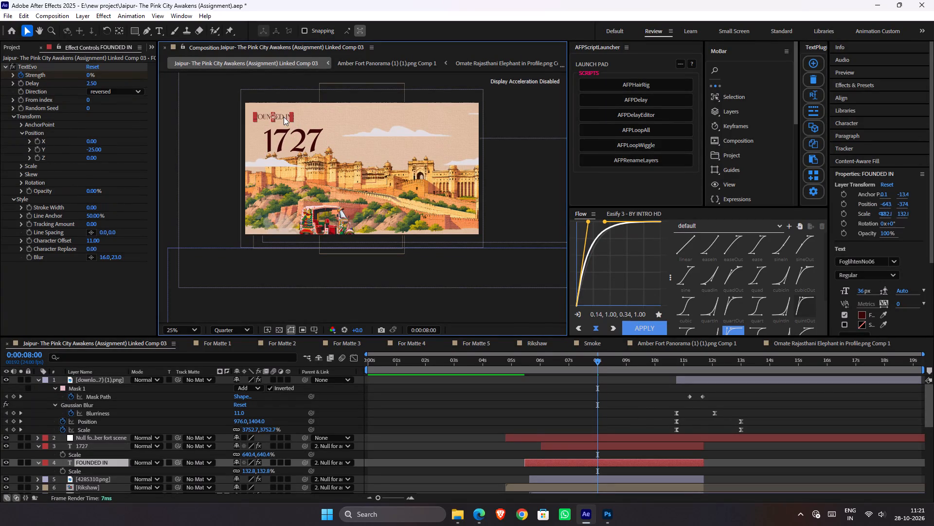
drag(283, 117, 297, 124)
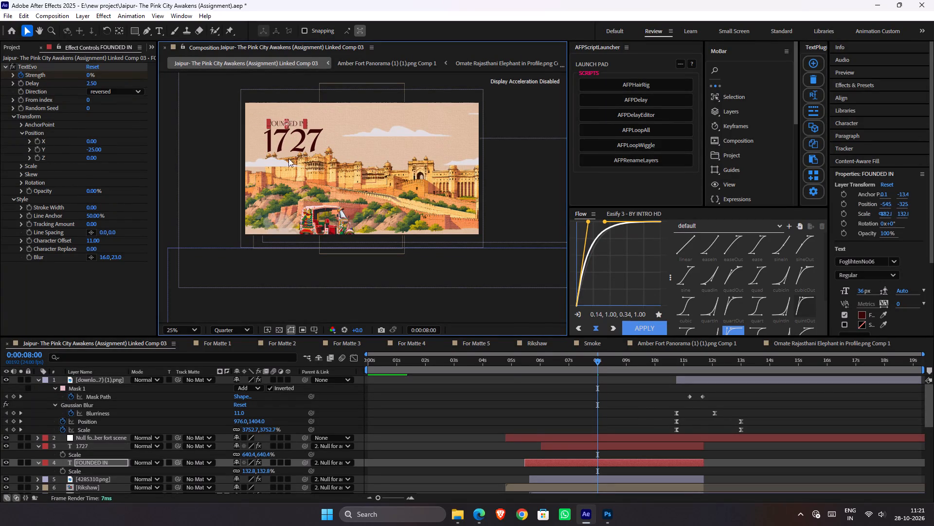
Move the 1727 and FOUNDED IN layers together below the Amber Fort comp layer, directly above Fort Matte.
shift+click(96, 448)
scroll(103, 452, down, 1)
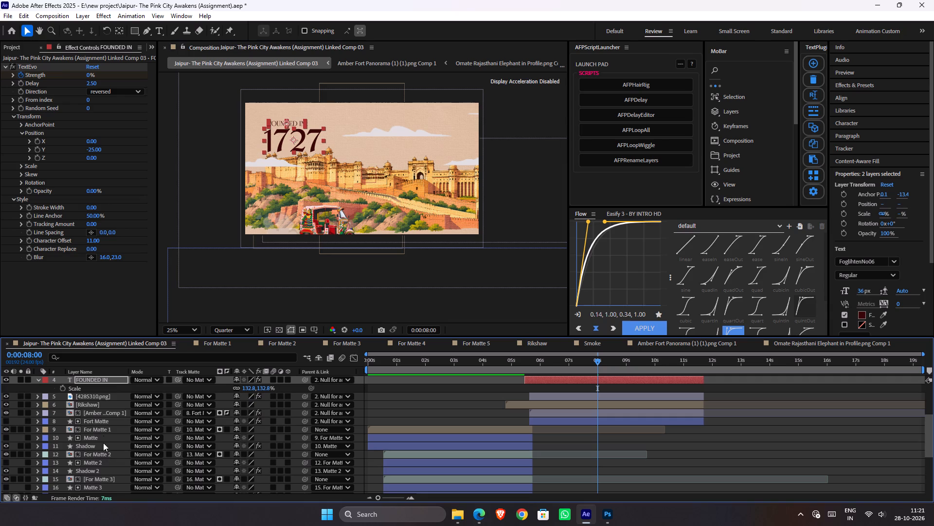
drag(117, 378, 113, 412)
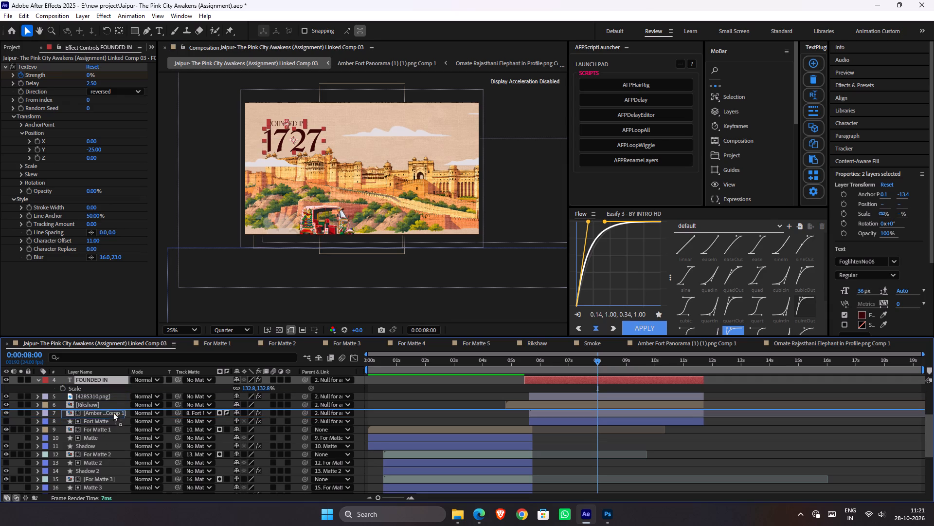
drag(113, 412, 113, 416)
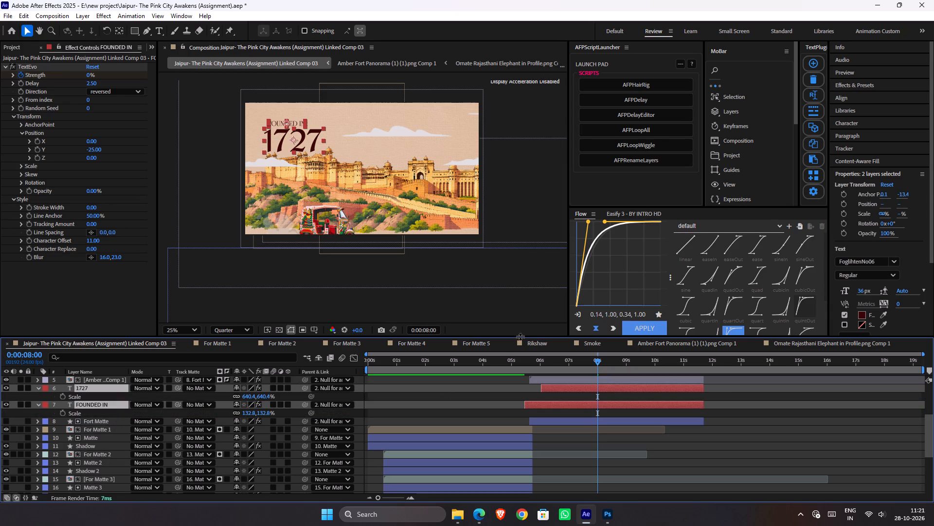
Play back the fort scene from 0:00:05:06 and again from 0:00:06:06 to check the titles behind the fort.
drag(599, 359, 676, 357)
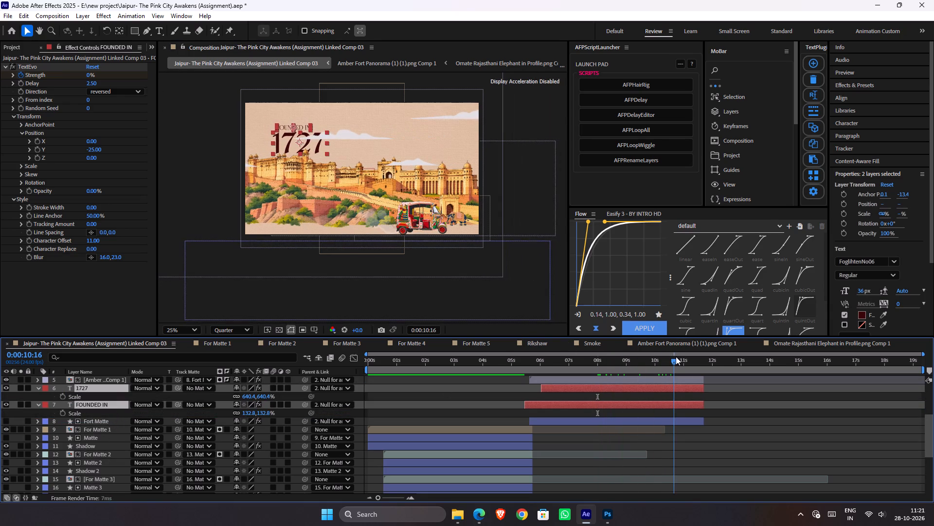
drag(676, 357, 510, 359)
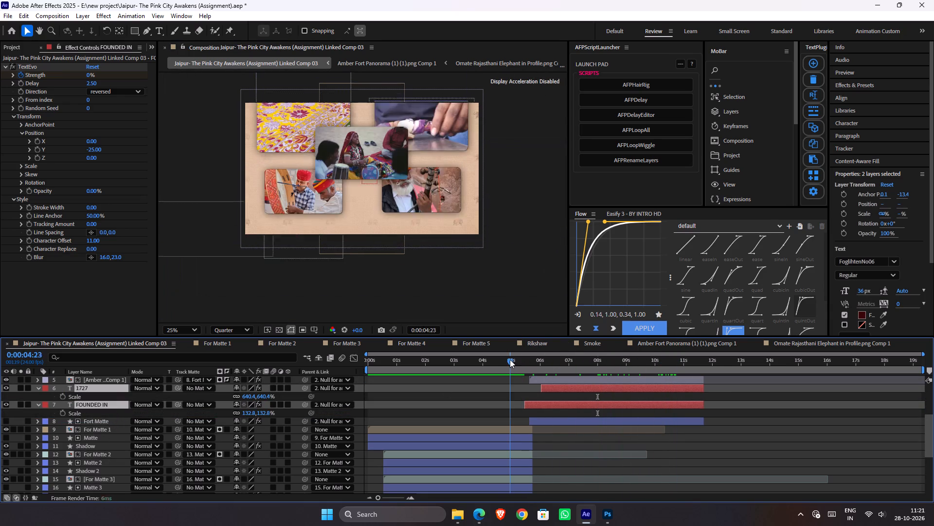
drag(510, 359, 521, 363)
key(space)
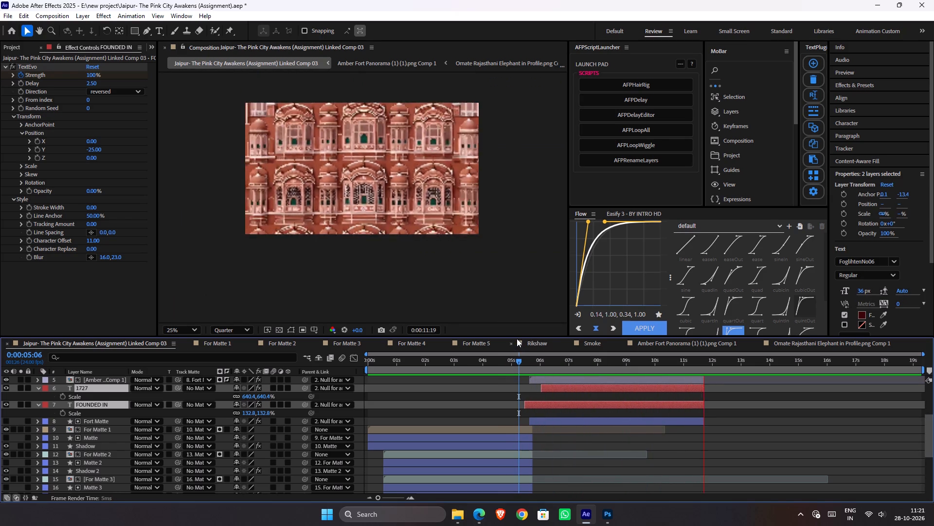
drag(568, 365, 547, 365)
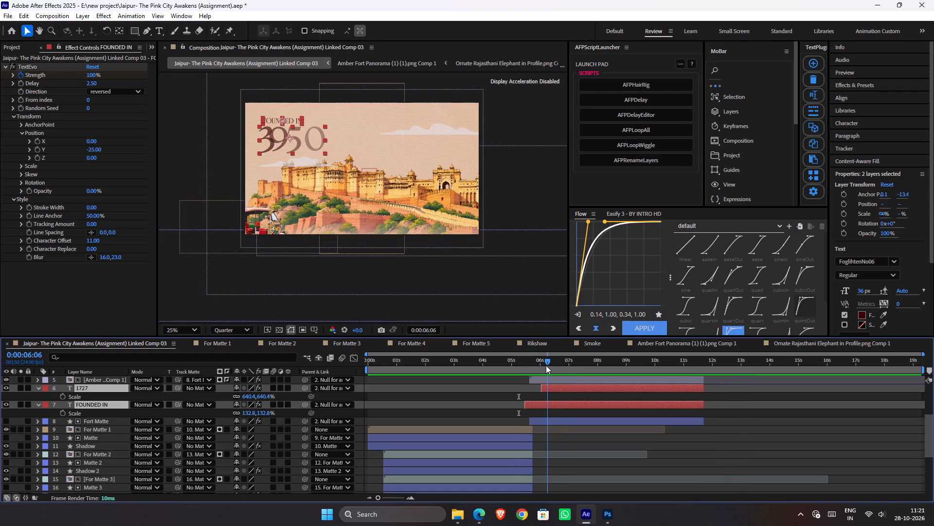
key(space)
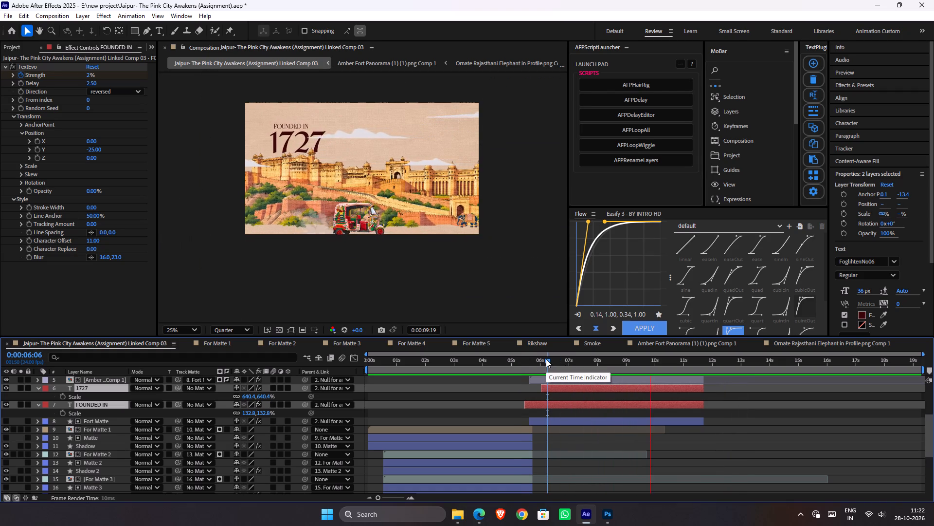
key(space)
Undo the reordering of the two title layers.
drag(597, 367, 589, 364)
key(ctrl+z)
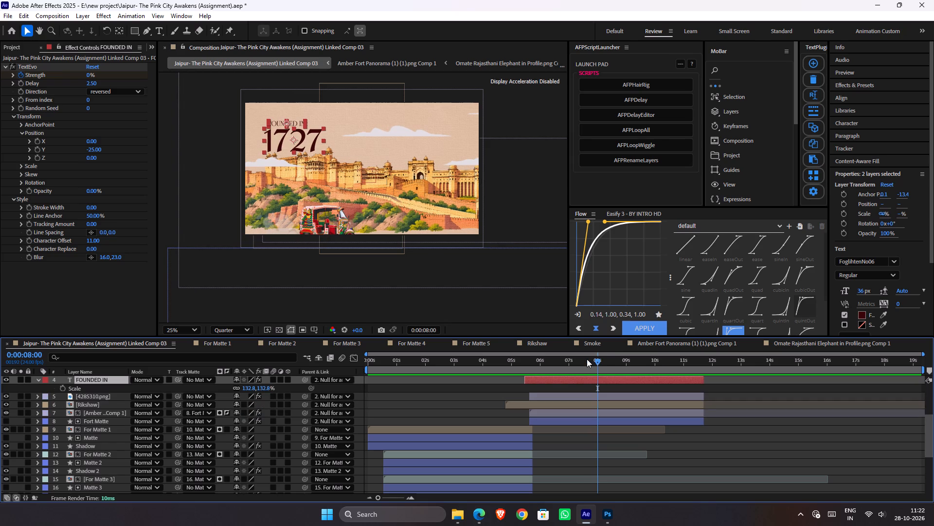
Unparent the 1727 and FOUNDED IN layers from the fort scene null by setting their parent to None.
click(319, 380)
click(342, 78)
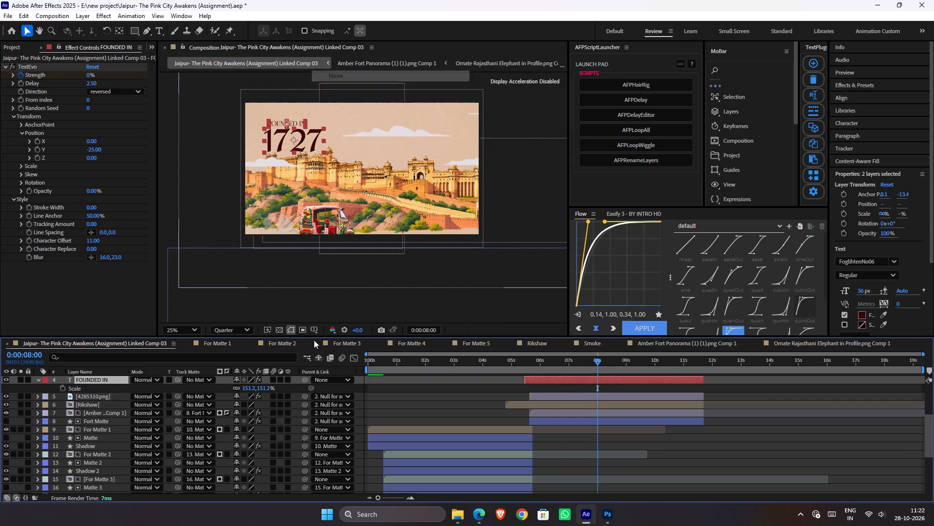
Play back the fort scene from 0:00:05:08 to check the unparented titles through the start of the window transition.
scroll(327, 396, up, 1)
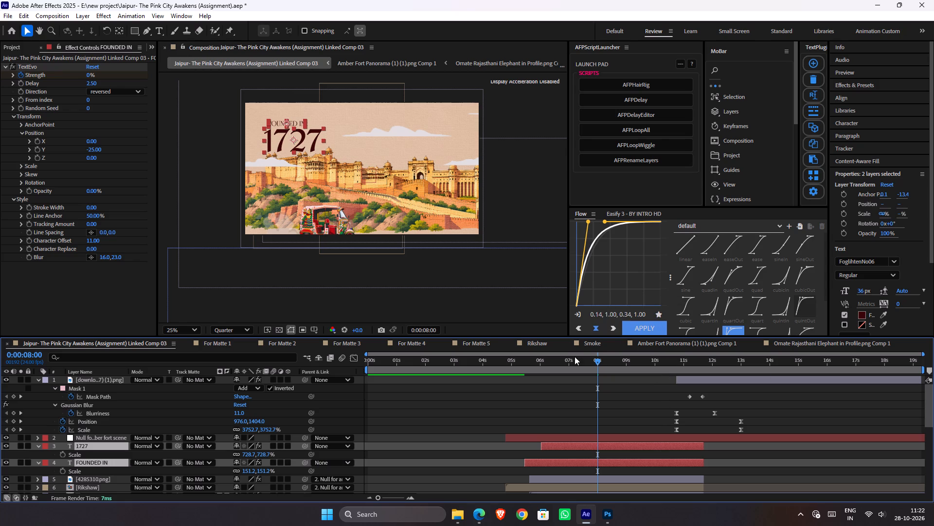
drag(574, 358, 521, 360)
key(space)
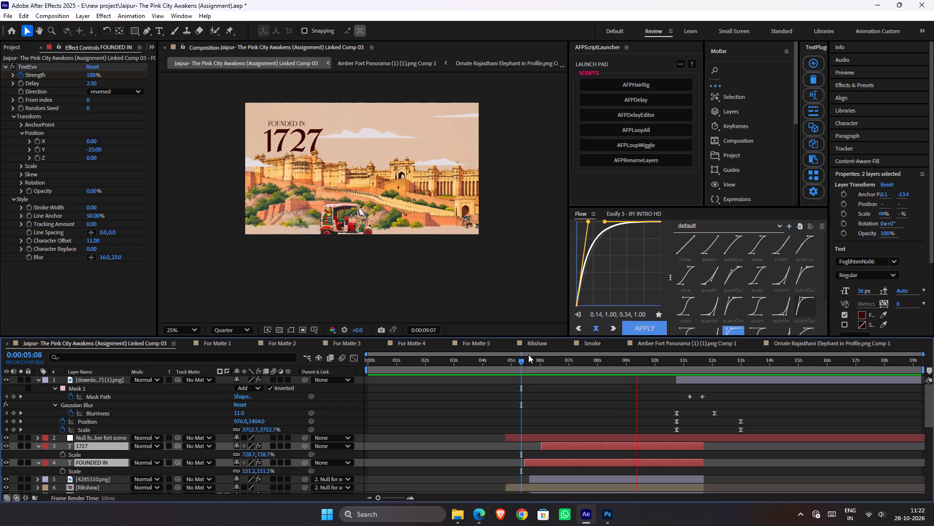
key(space)
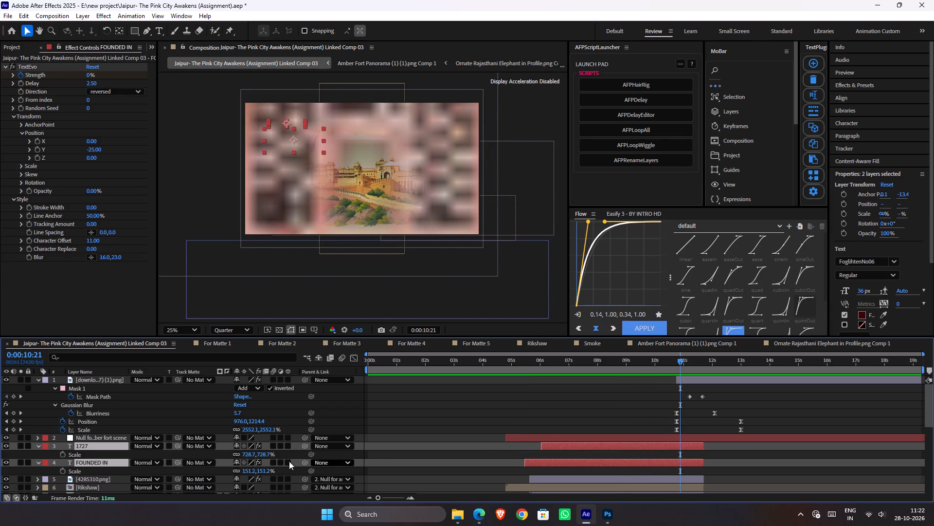
Move the 1727 and FOUNDED IN layers together below the Amber Fort comp layer, directly above Fort Matte.
scroll(201, 463, down, 1)
drag(107, 379, 100, 416)
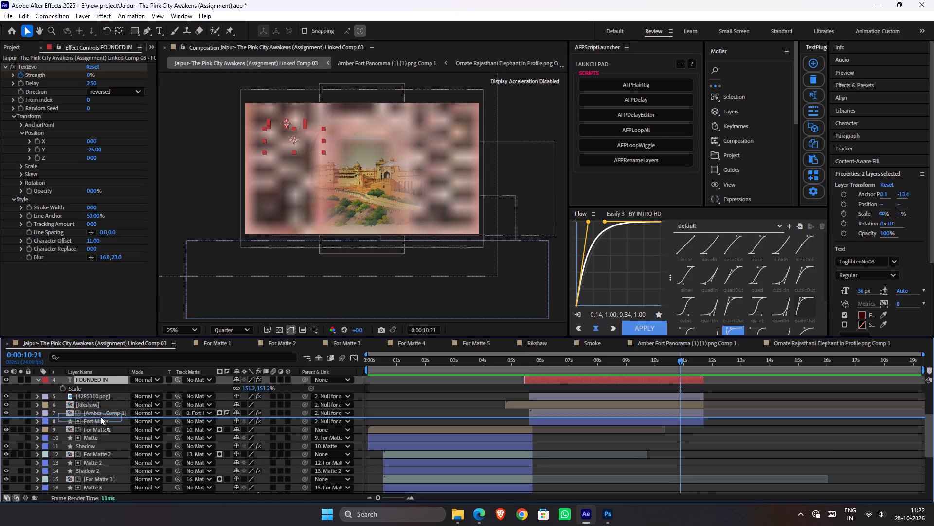
drag(100, 416, 100, 415)
Play back the scene from 0:00:05:14 through to the full Hawa Mahal, save the project, and deselect the title layers.
drag(550, 364, 528, 367)
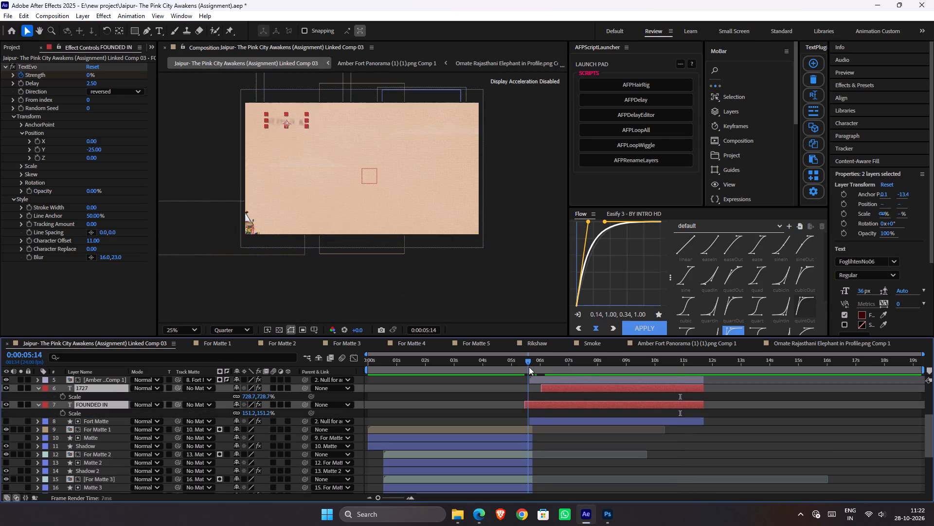
key(space)
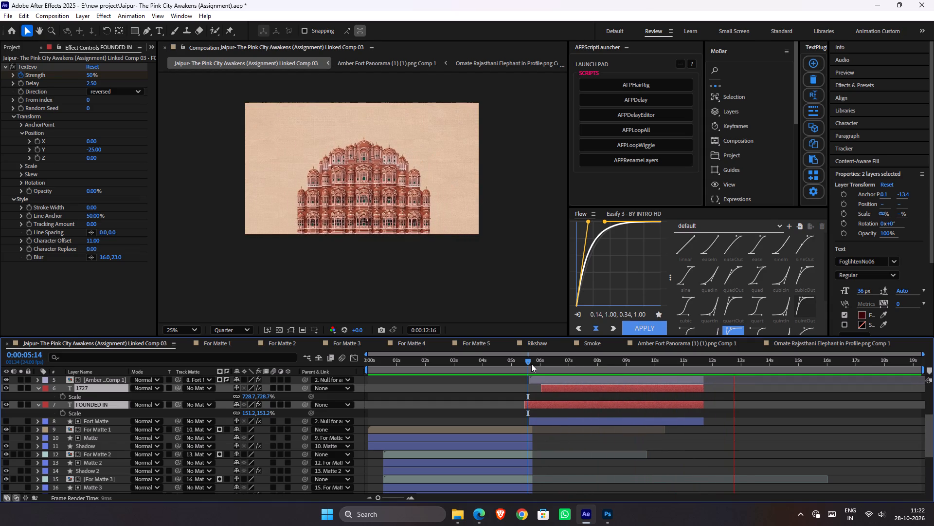
key(space)
key(ctrl+s)
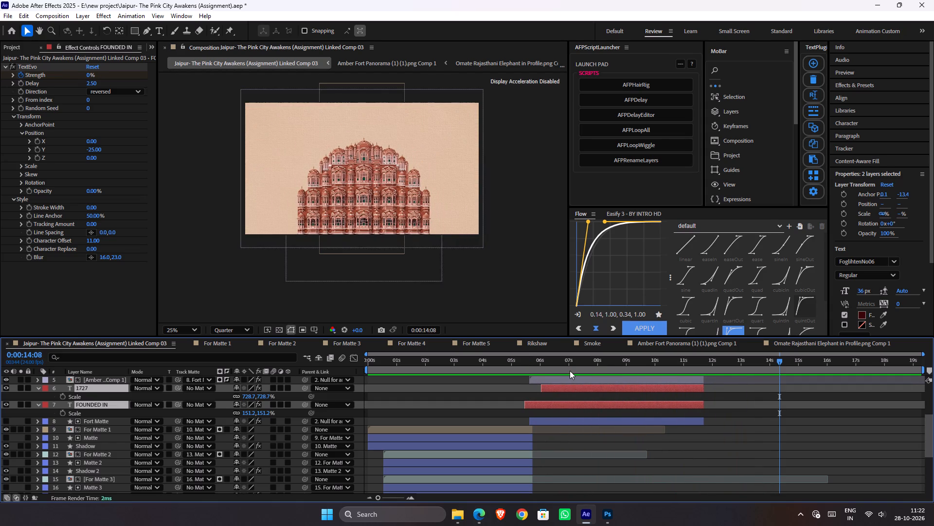
click(613, 442)
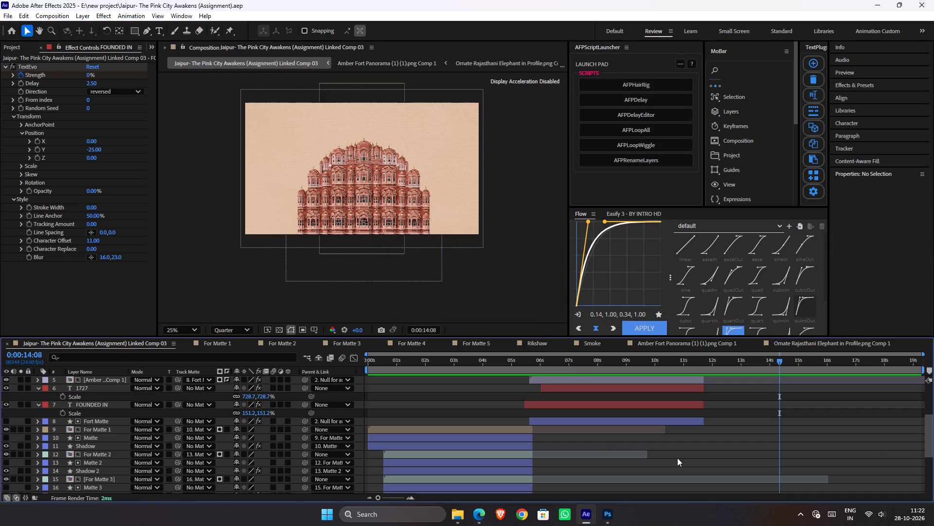
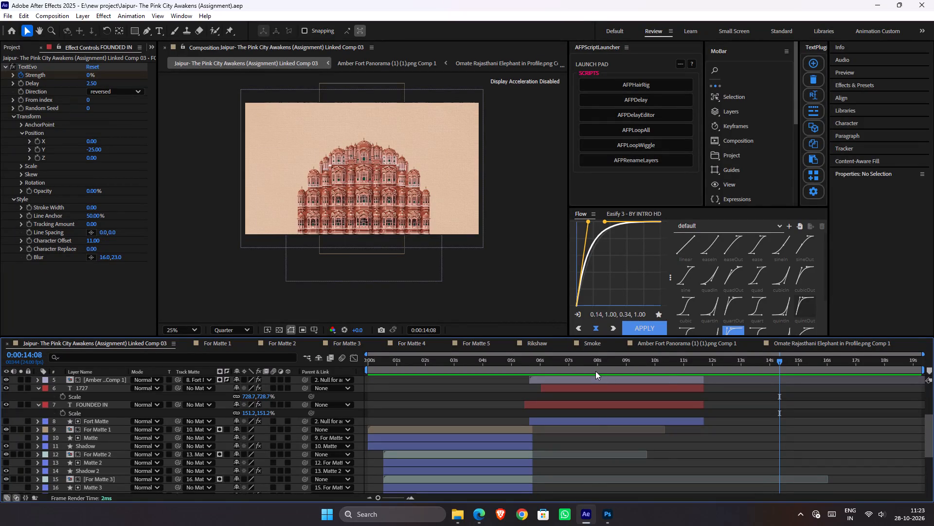
Play back from the photo collage at 0:00:04:20 through the fort scene to the full Hawa Mahal and save the project.
drag(583, 365, 583, 365)
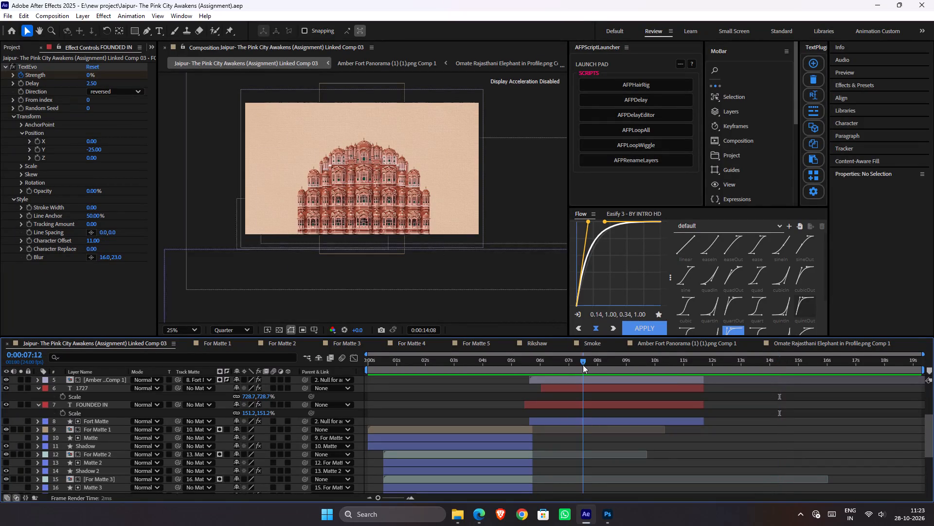
drag(583, 365, 486, 380)
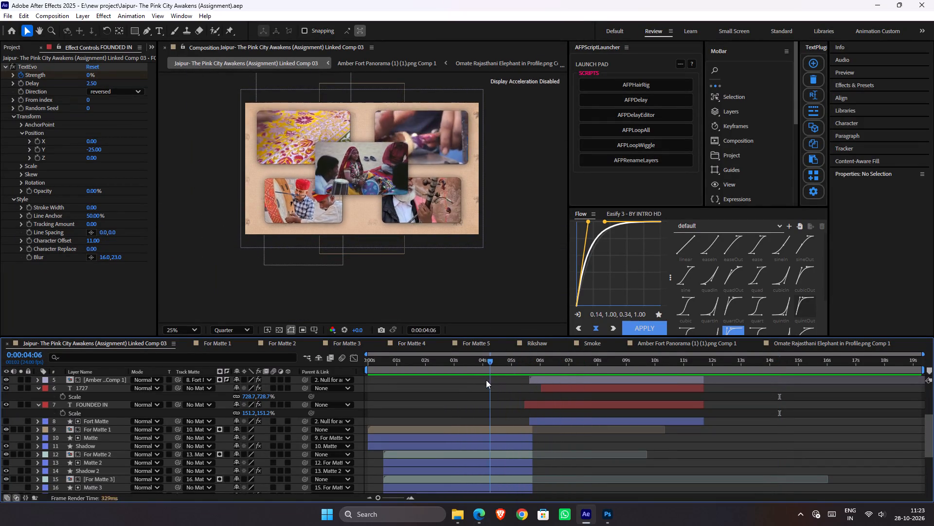
drag(486, 380, 555, 395)
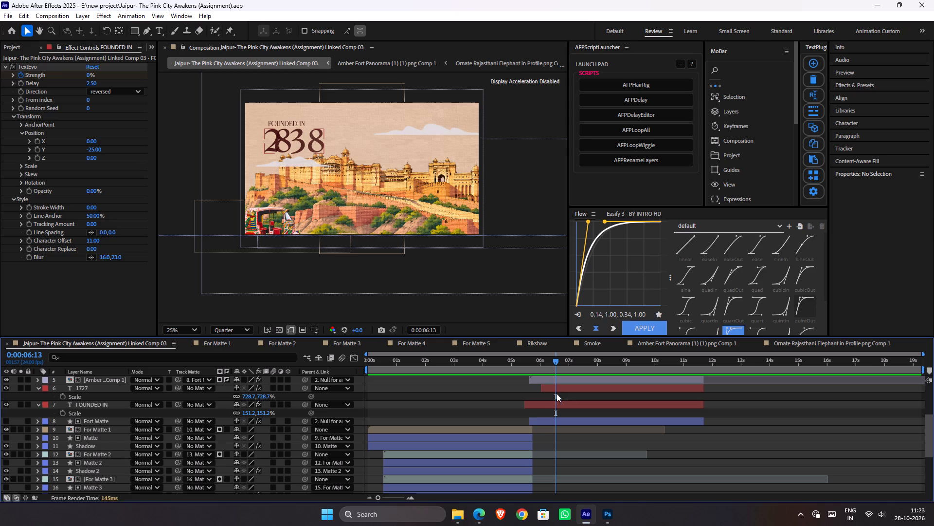
drag(534, 367, 505, 372)
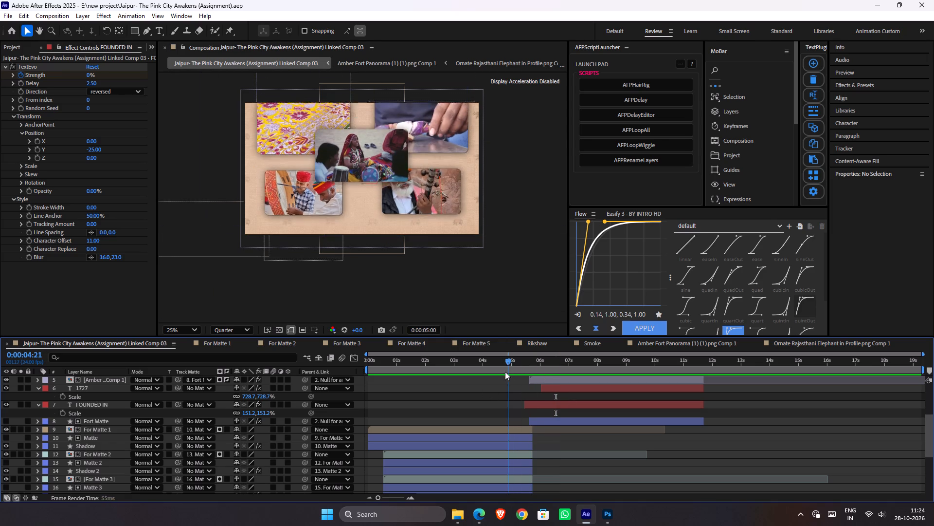
drag(505, 372, 507, 371)
key(space)
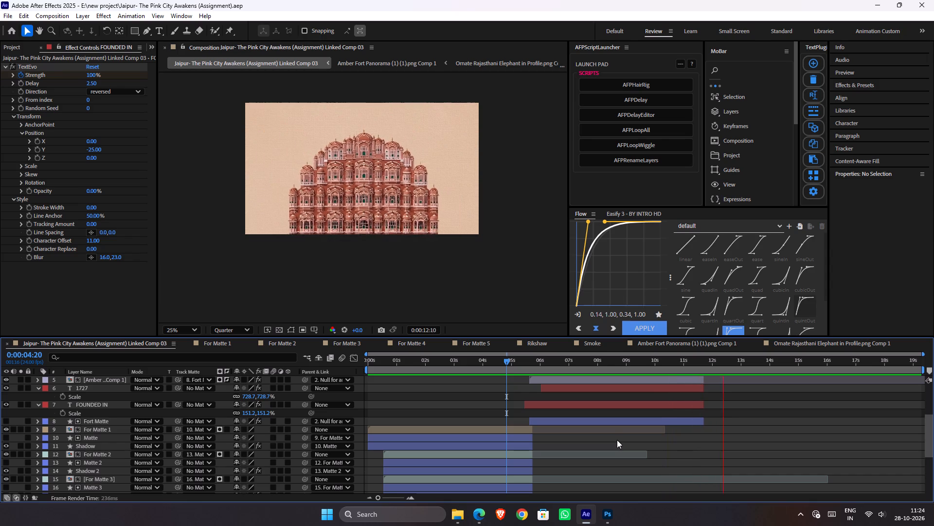
key(space)
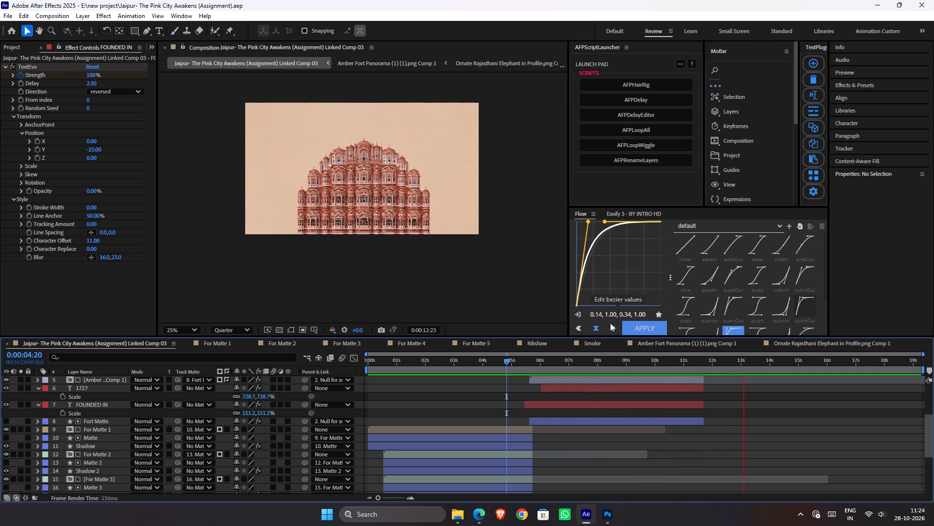
key(space)
key(ctrl+s)
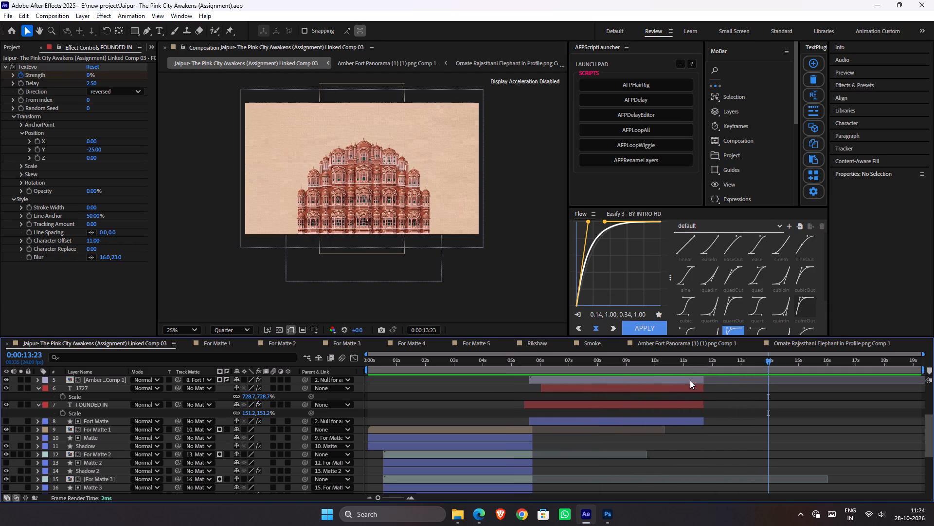
Replay the fort scene and window transition from 0:00:08:08, 0:00:07:09 and 0:00:10:06 to judge the Hawa Mahal zoom-out timing.
key(space)
drag(692, 365, 587, 365)
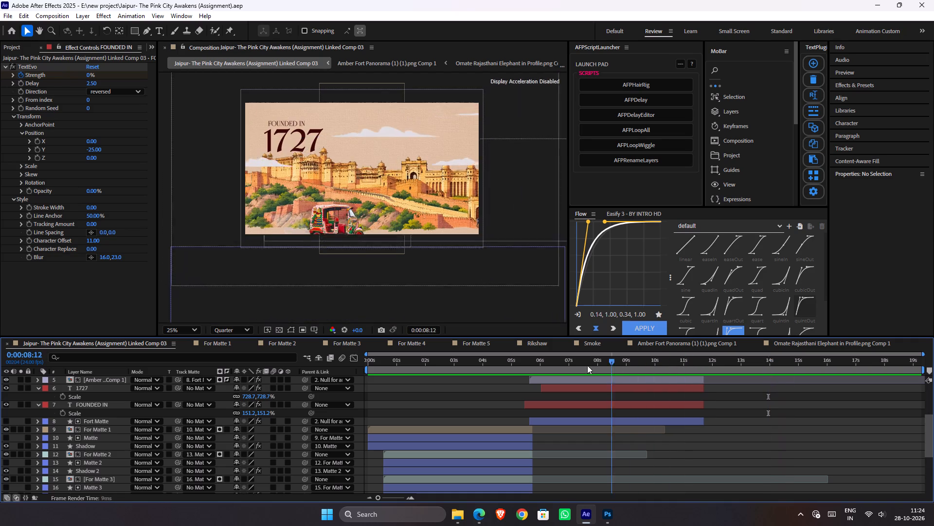
drag(587, 365, 607, 366)
key(space)
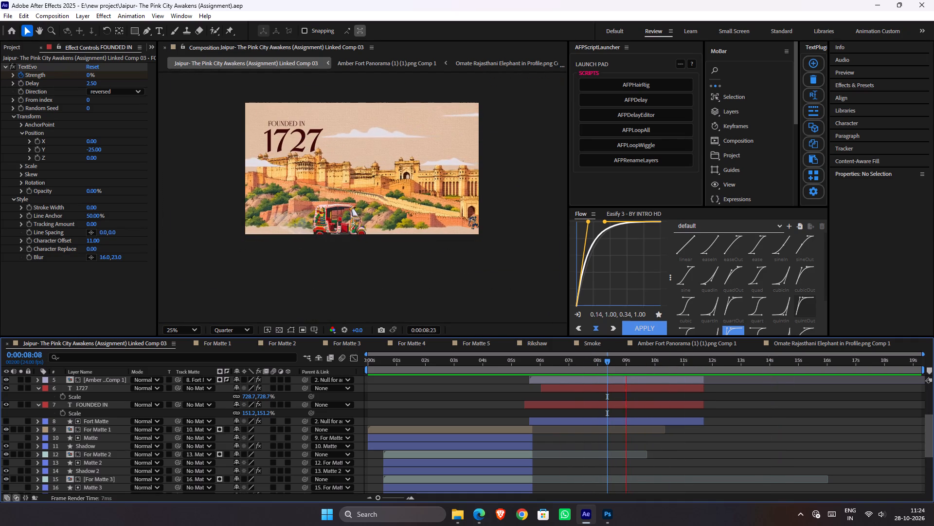
drag(931, 425, 922, 386)
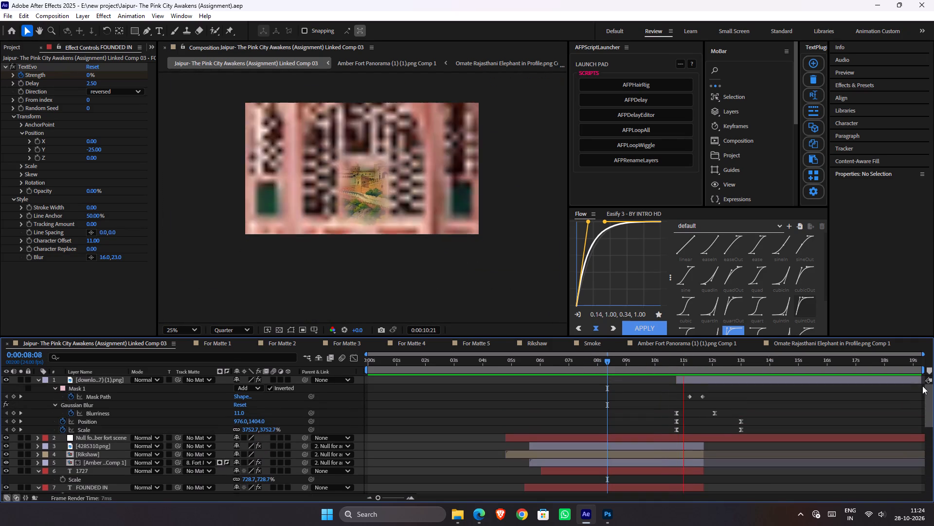
drag(922, 386, 914, 371)
key(space)
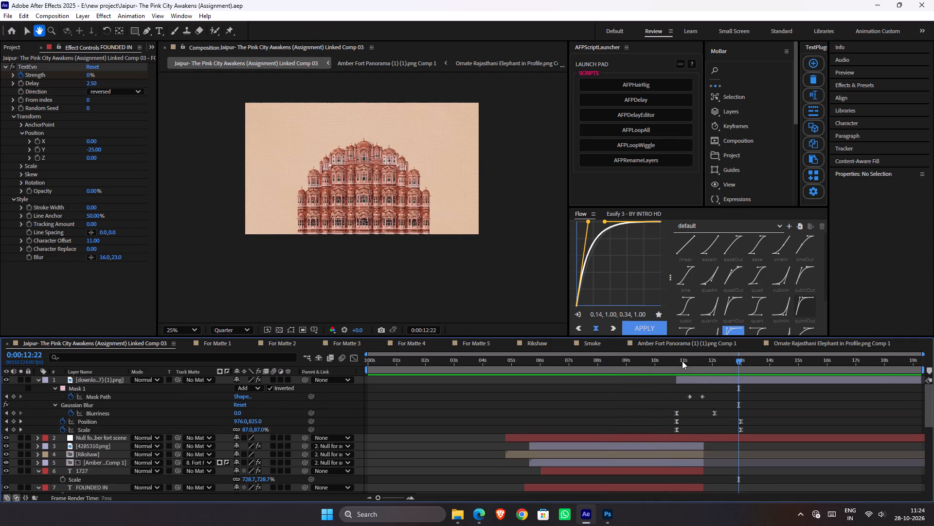
drag(678, 361, 580, 366)
key(space)
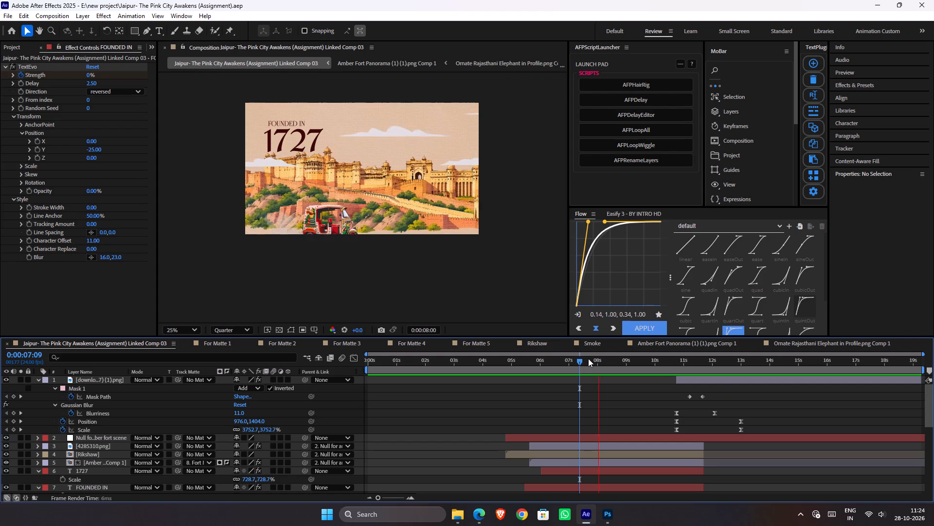
key(space)
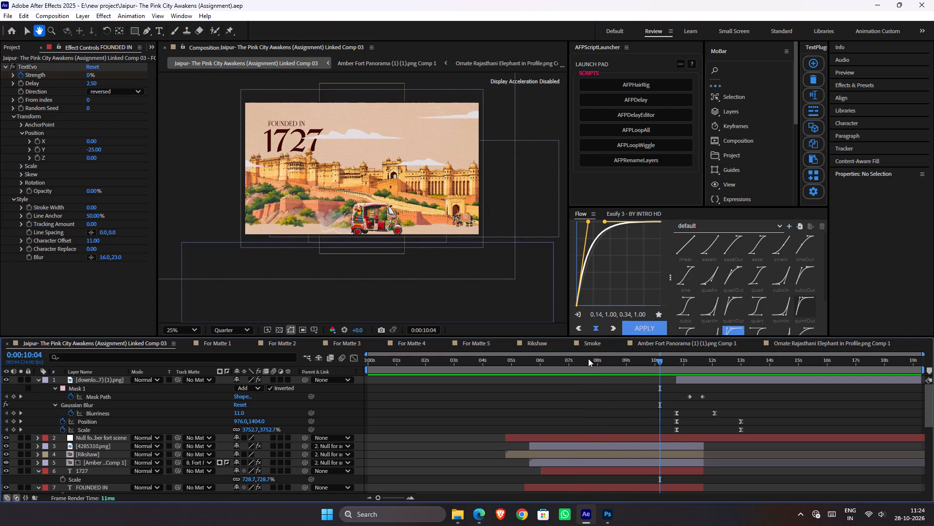
key(space)
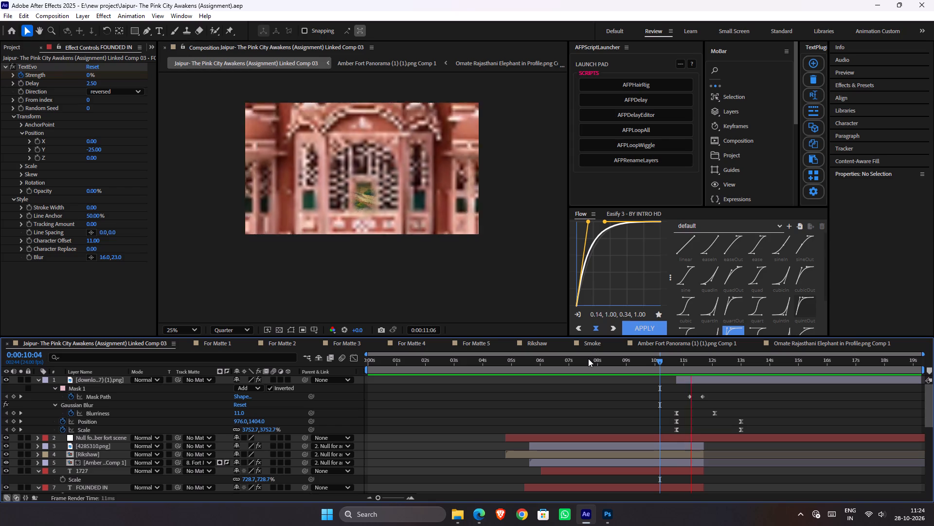
key(space)
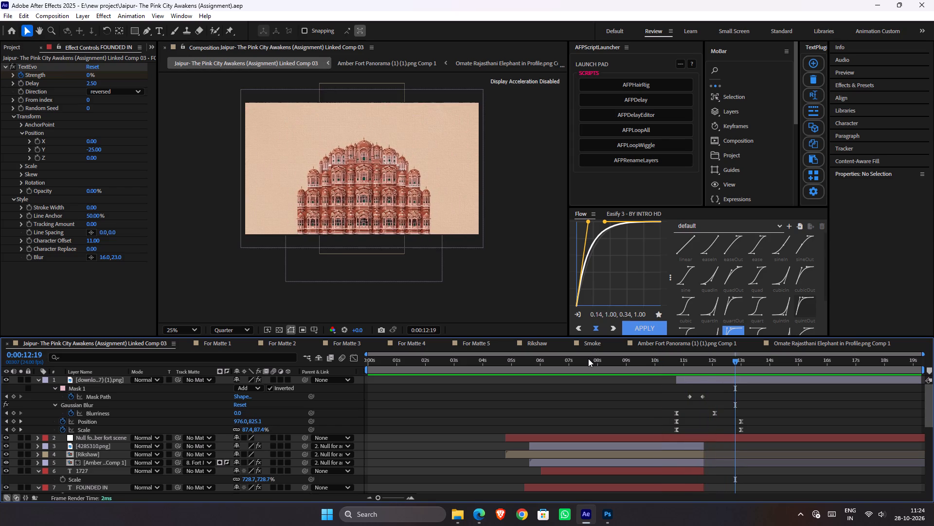
click(662, 366)
key(space)
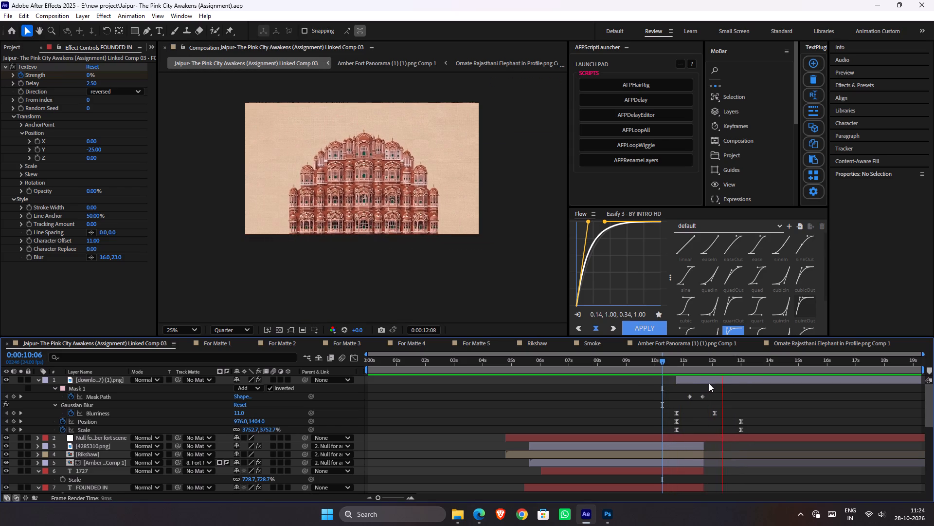
key(space)
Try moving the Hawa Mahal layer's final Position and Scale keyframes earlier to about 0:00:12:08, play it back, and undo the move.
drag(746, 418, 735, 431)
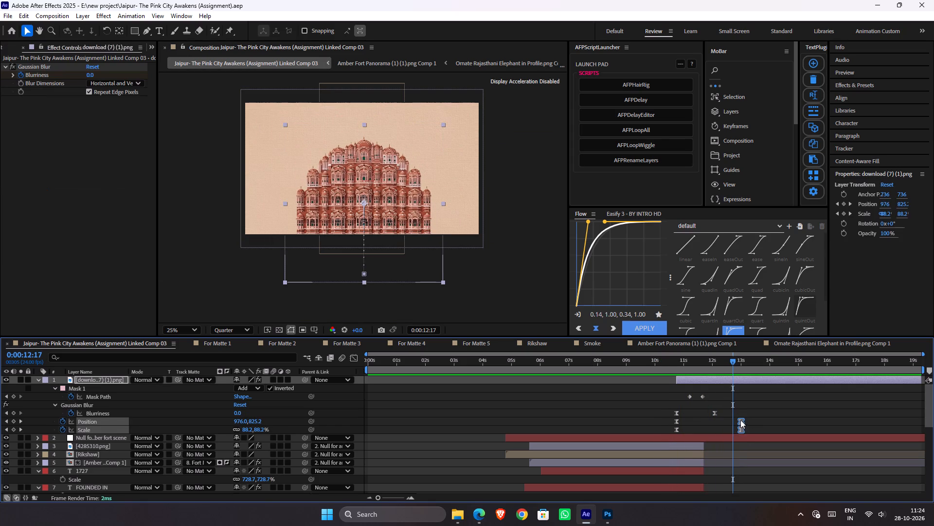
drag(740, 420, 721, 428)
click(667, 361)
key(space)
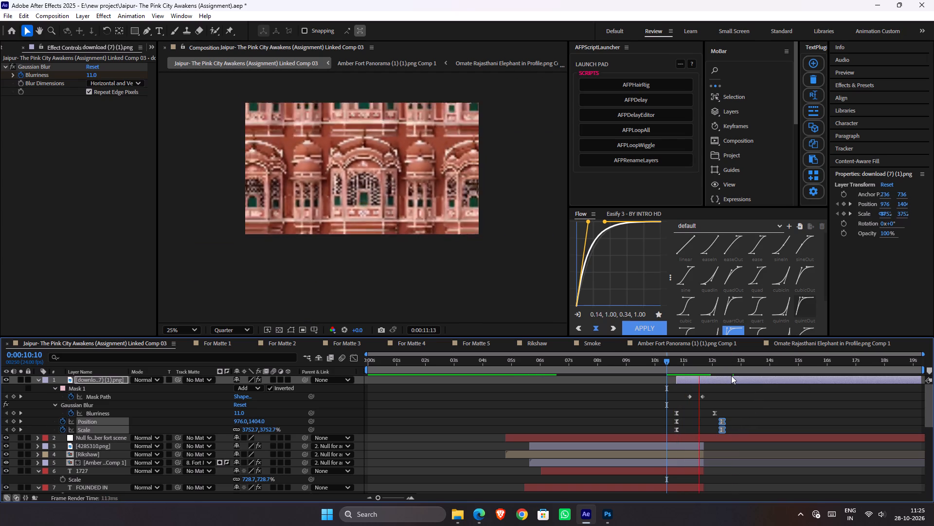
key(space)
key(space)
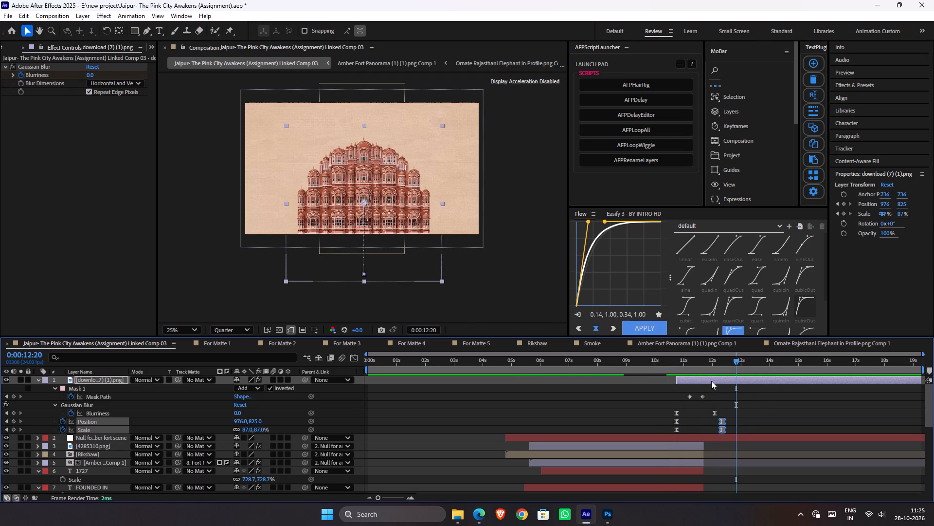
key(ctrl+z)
Shift the whole Hawa Mahal layer about one second earlier, starting near 0:00:09:18, and play back the transition from 0:00:09:10.
drag(704, 380, 699, 380)
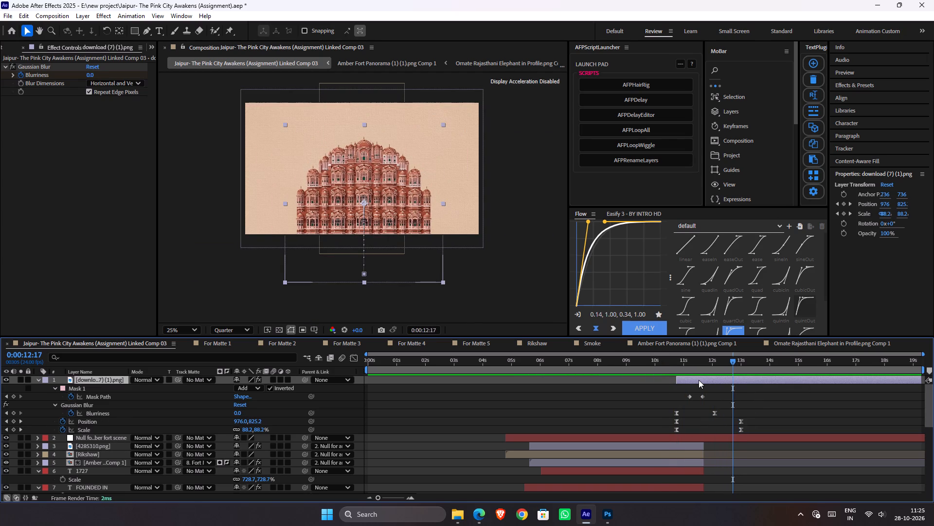
drag(699, 380, 675, 380)
click(635, 360)
key(space)
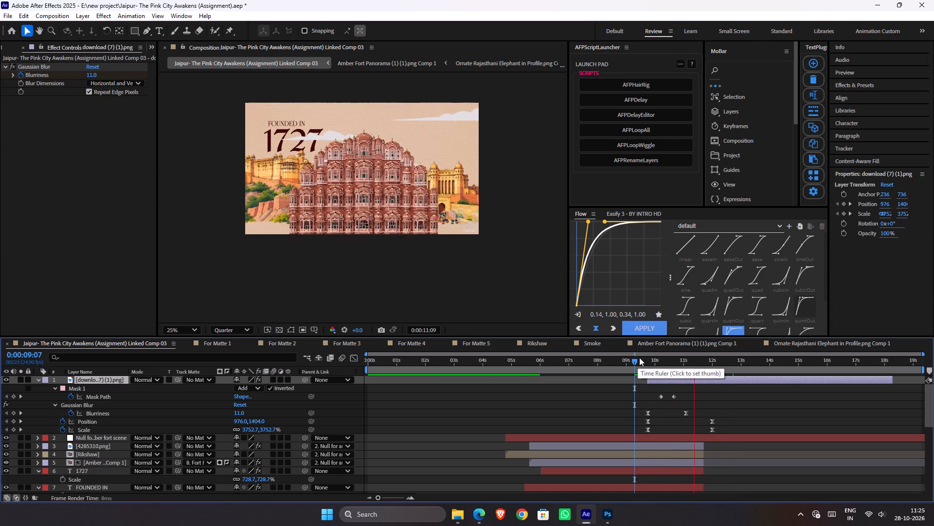
click(650, 359)
drag(647, 360, 638, 361)
click(639, 361)
key(space)
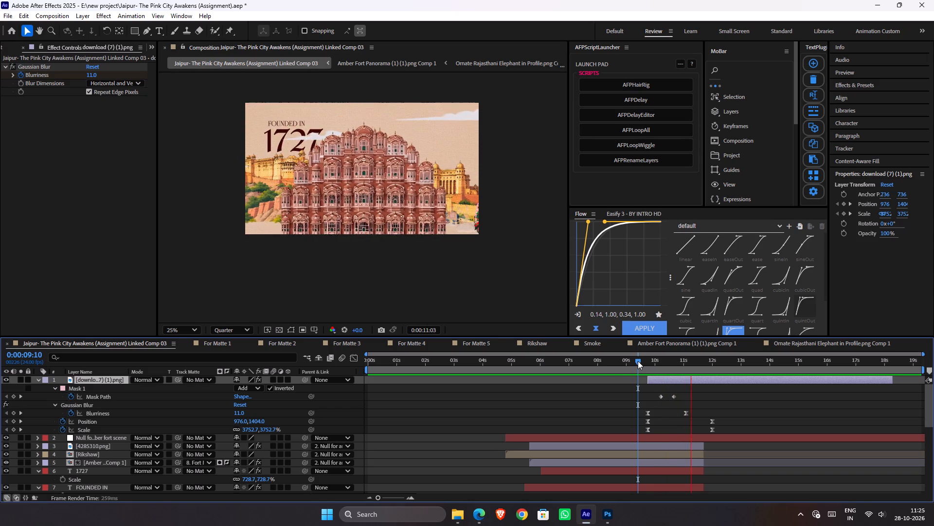
key(space)
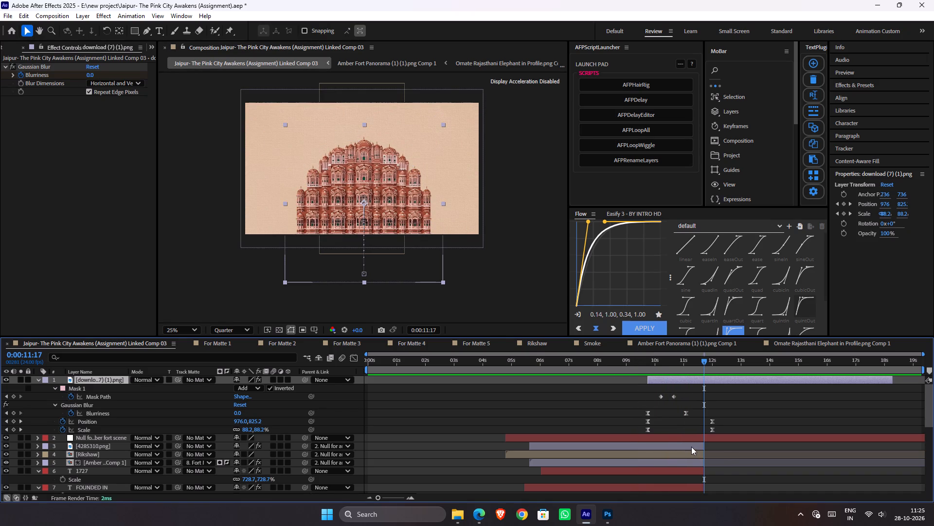
Extend the out points of the six layers from 4285310.png through Fort Matte together to about 0:00:19:00, and deselect them.
click(691, 444)
scroll(693, 458, down, 1)
shift+click(701, 424)
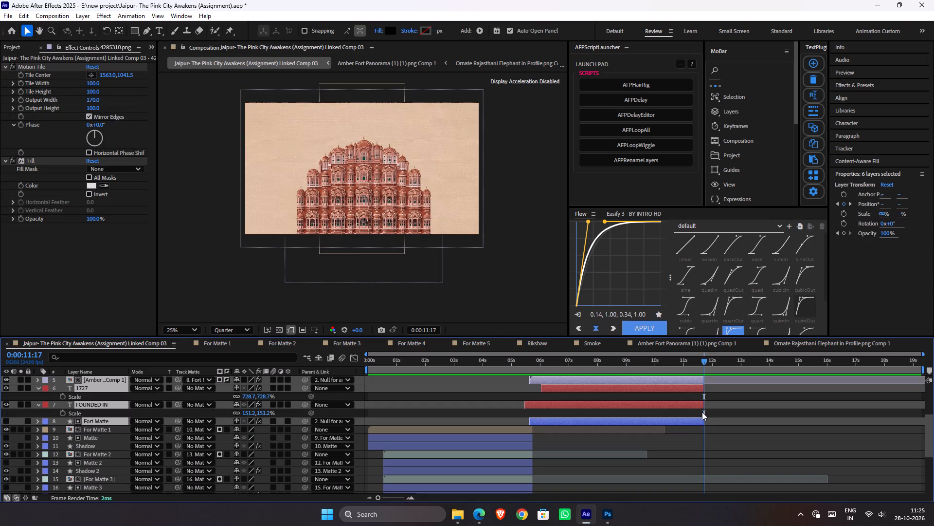
drag(704, 405, 914, 400)
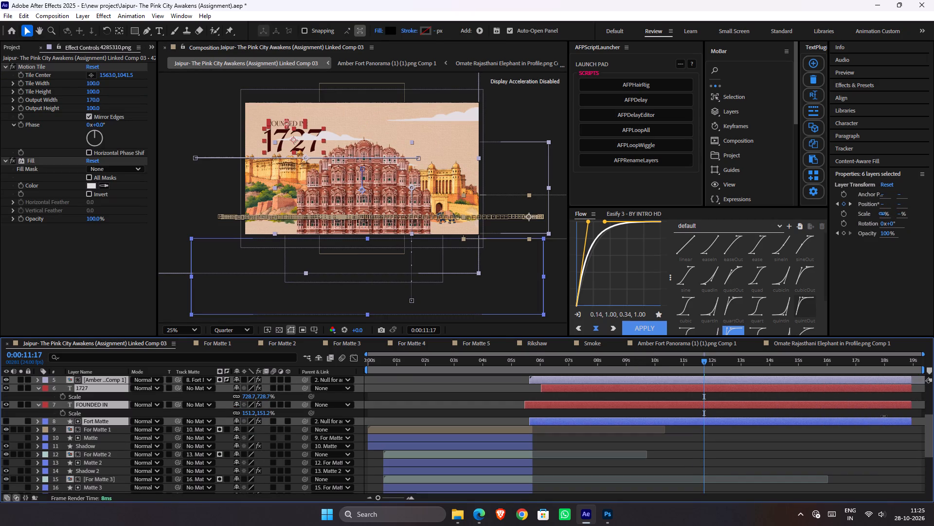
click(856, 428)
Play back the transition from 0:00:10:02 and 0:00:09:20 to check Hawa Mahal over the extended fort scene, and save the project.
drag(688, 359, 657, 360)
key(space)
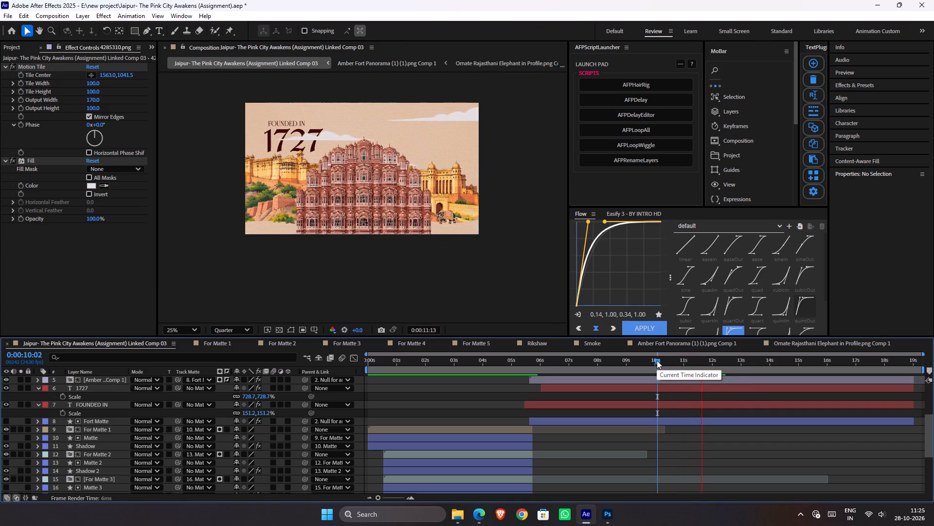
key(space)
key(space)
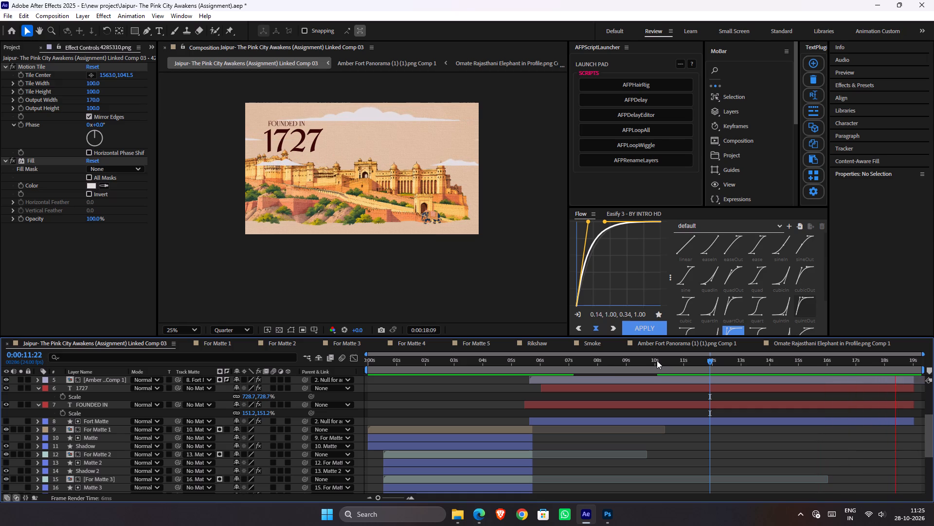
drag(667, 360, 650, 361)
key(space)
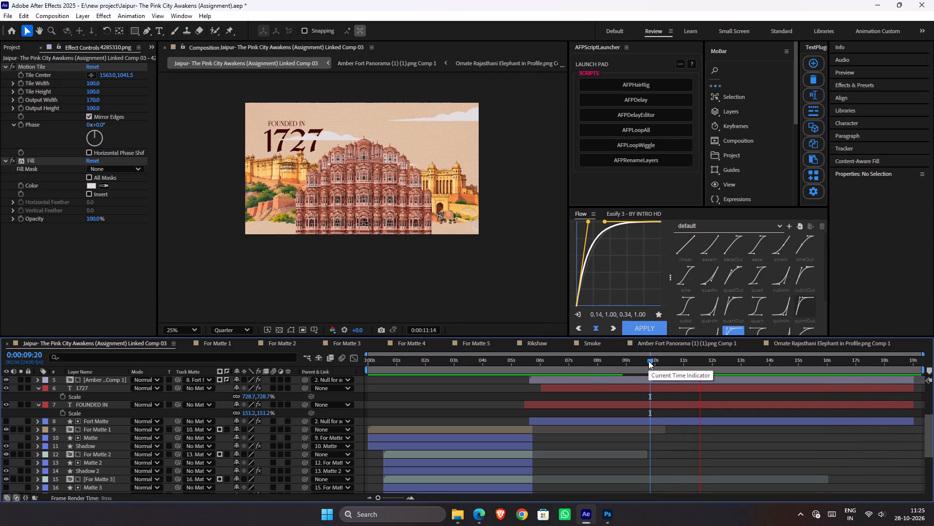
key(space)
key(ctrl+s)
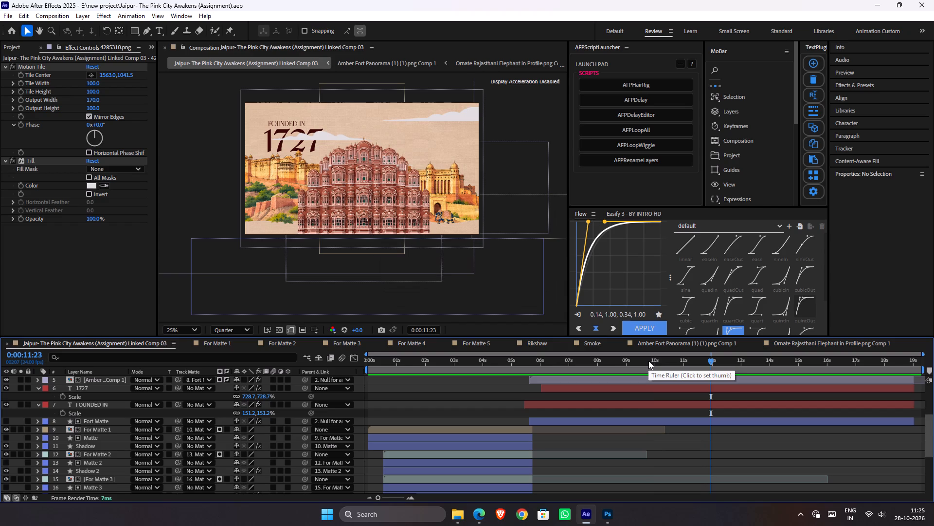
Review the held Hawa Mahal and fort composite from 0:00:11:23 to 0:00:17:00, and recheck the window transition from 0:00:10:13.
key(space)
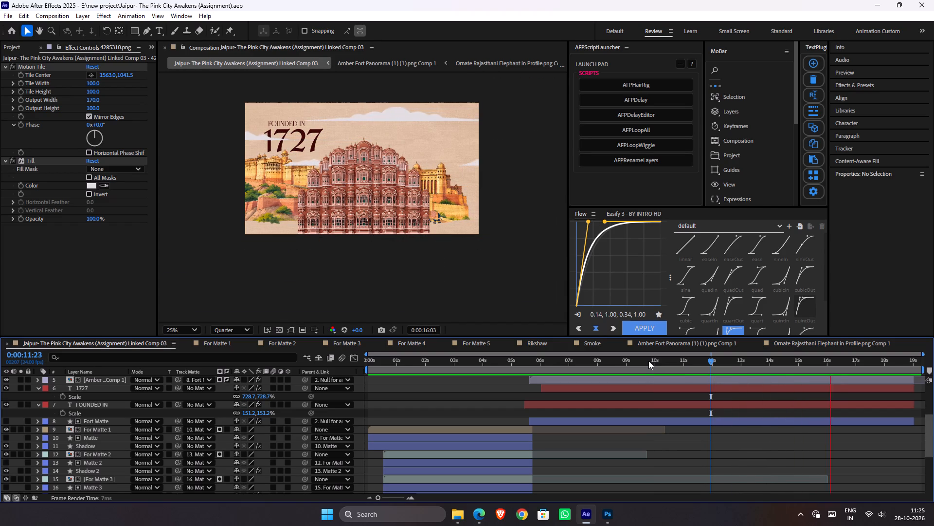
key(space)
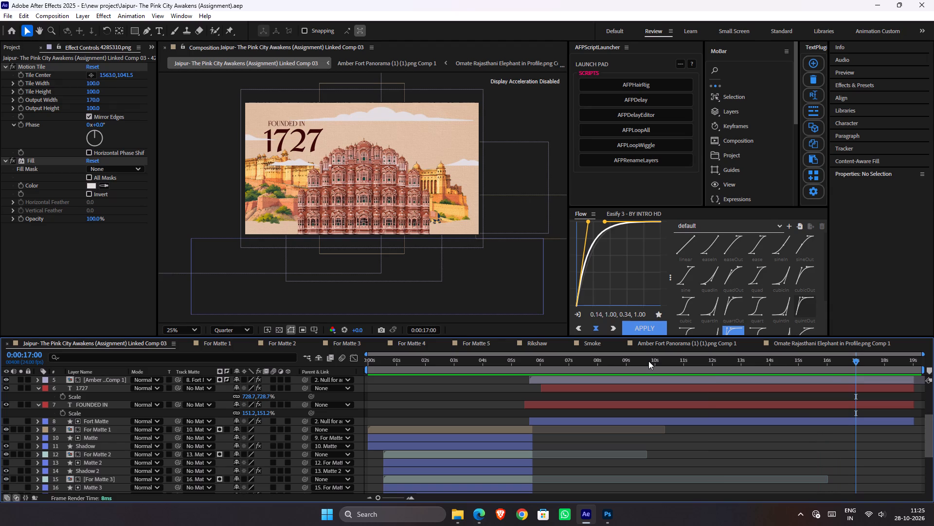
click(671, 361)
key(space)
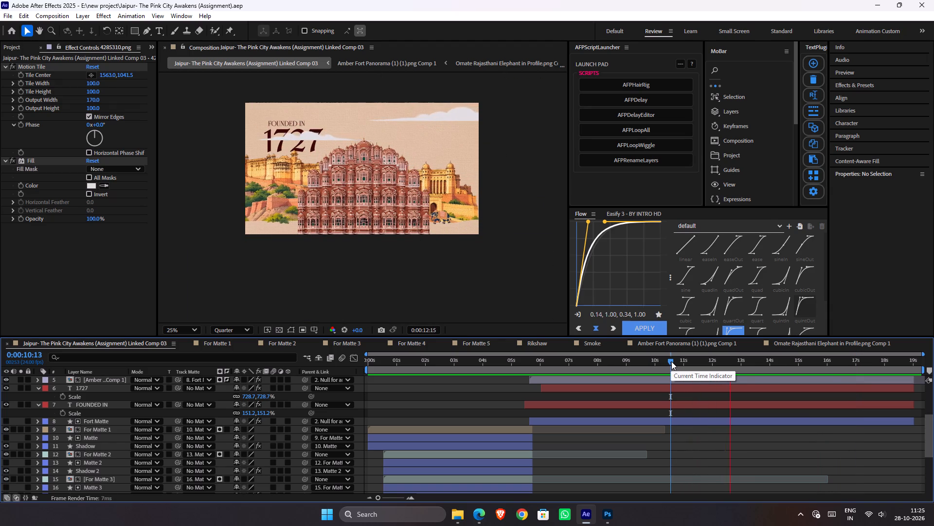
key(space)
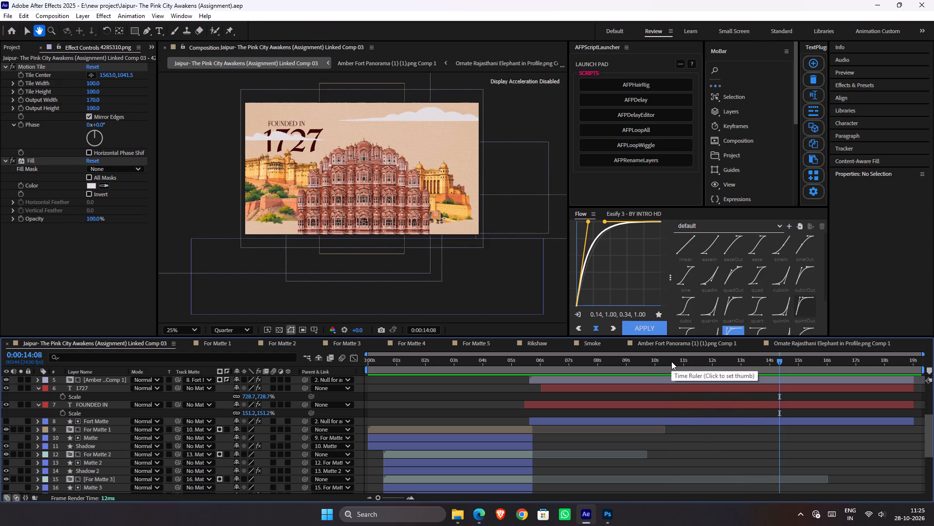
key(space)
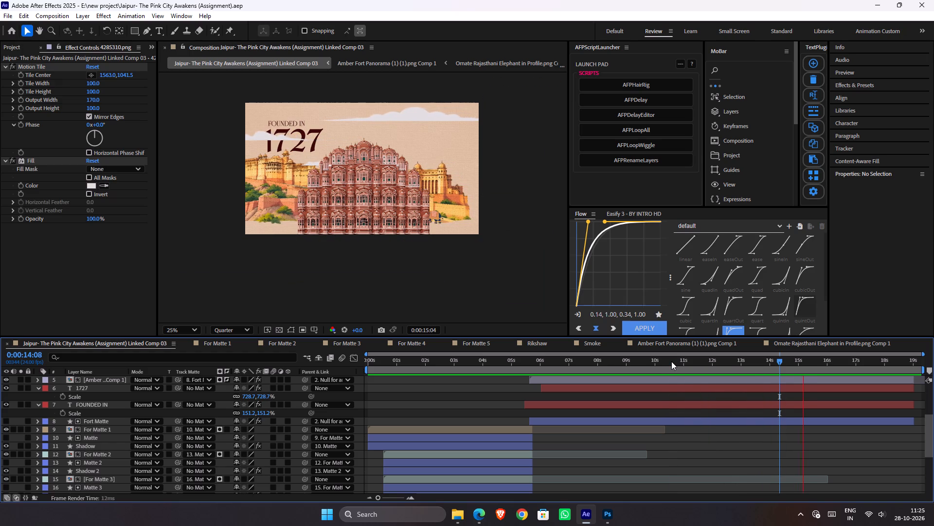
key(space)
drag(671, 361, 661, 368)
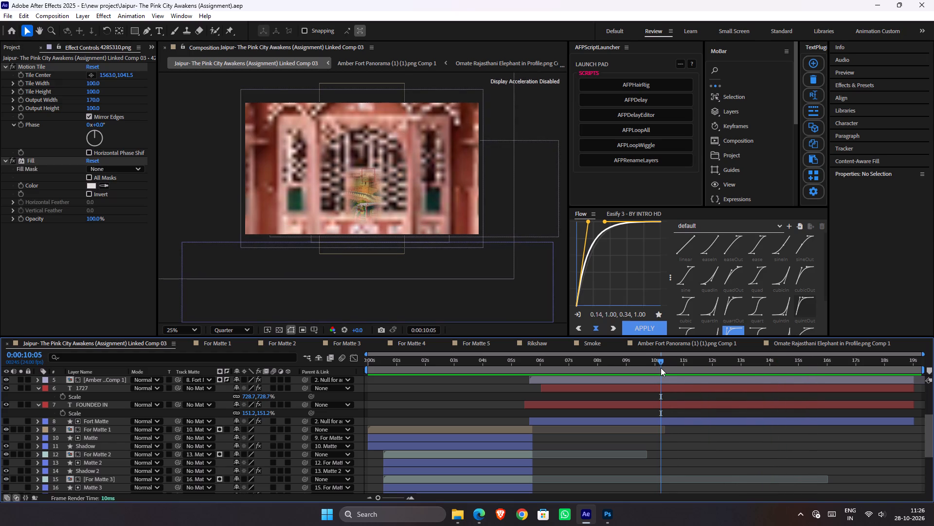
Trim the out points of the 1727 and FOUNDED IN text layers to 0:00:10:05, play back the transition, and save the project.
click(88, 404)
shift+click(102, 382)
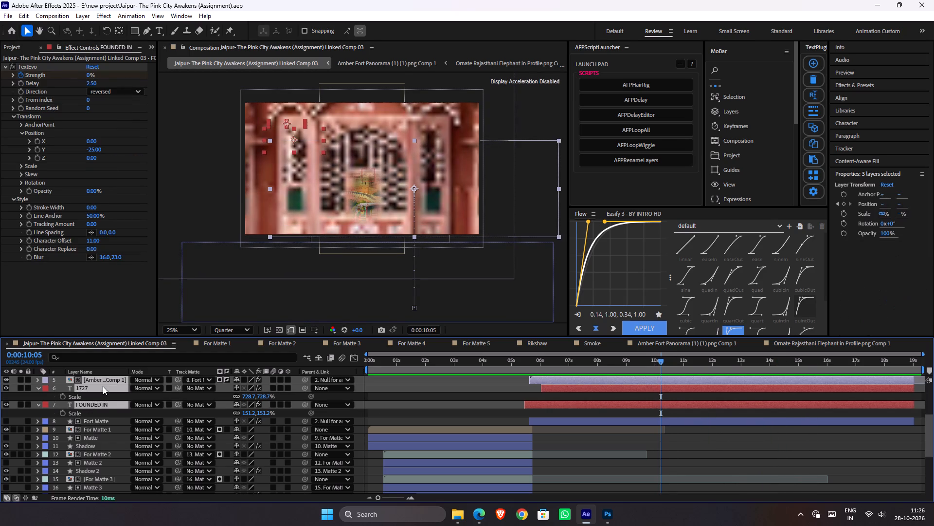
click(107, 401)
click(107, 404)
click(111, 415)
click(112, 405)
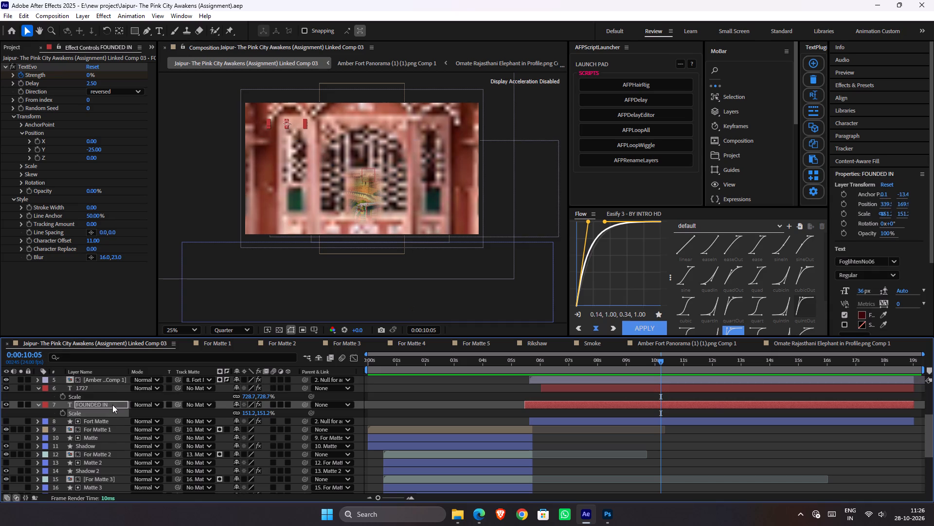
shift+click(112, 386)
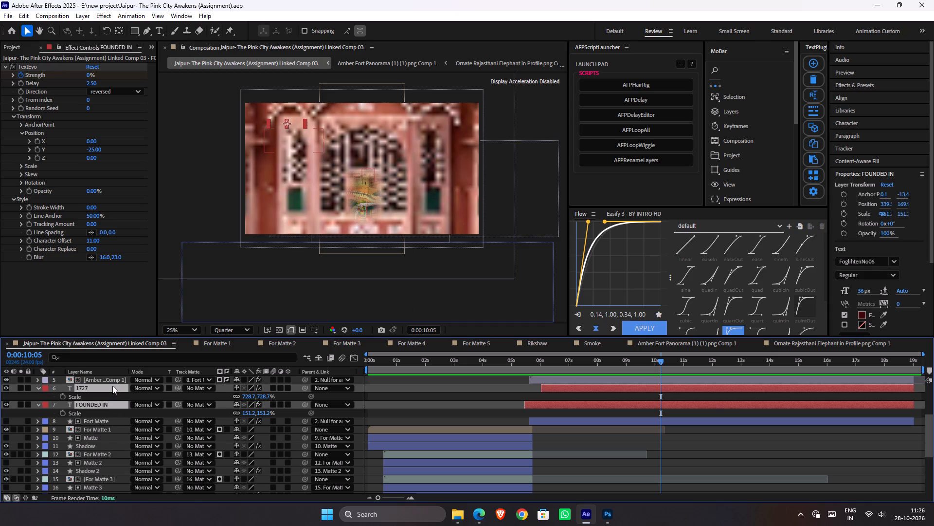
key(alt+bracketright)
key(space)
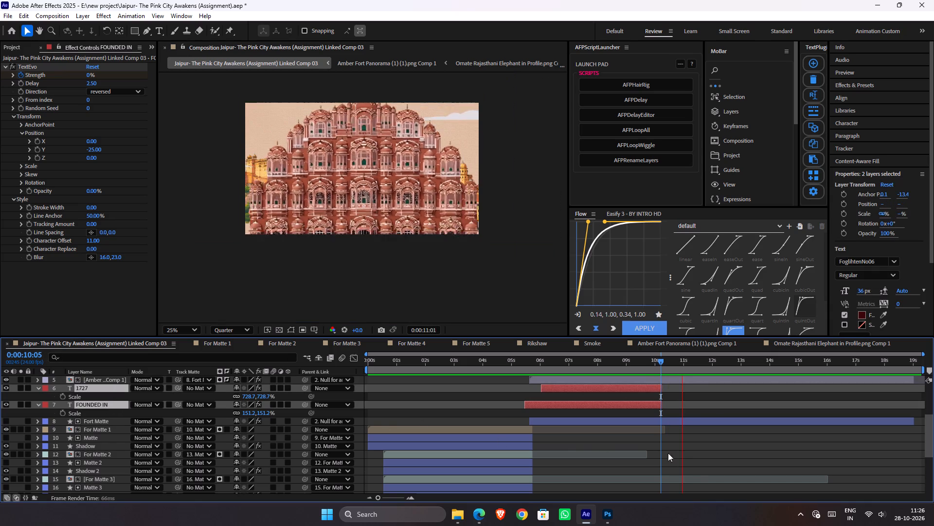
key(space)
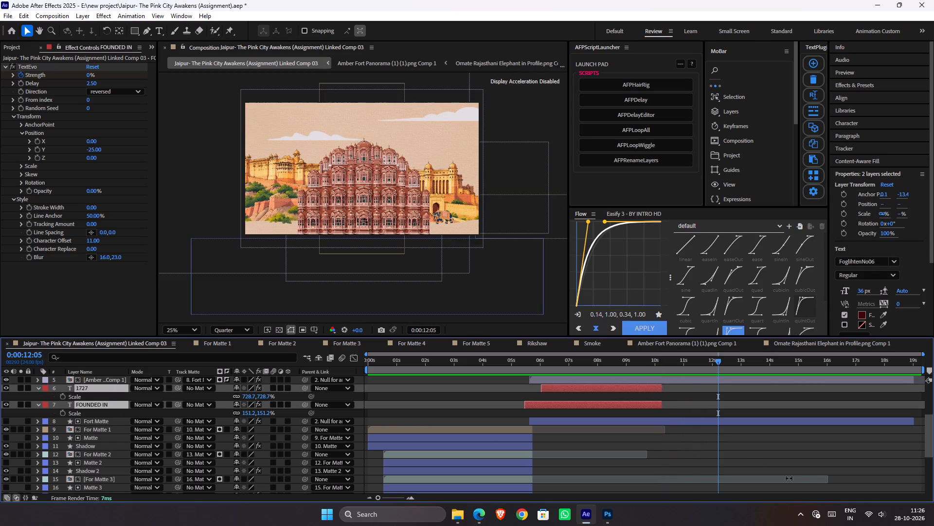
key(ctrl+s)
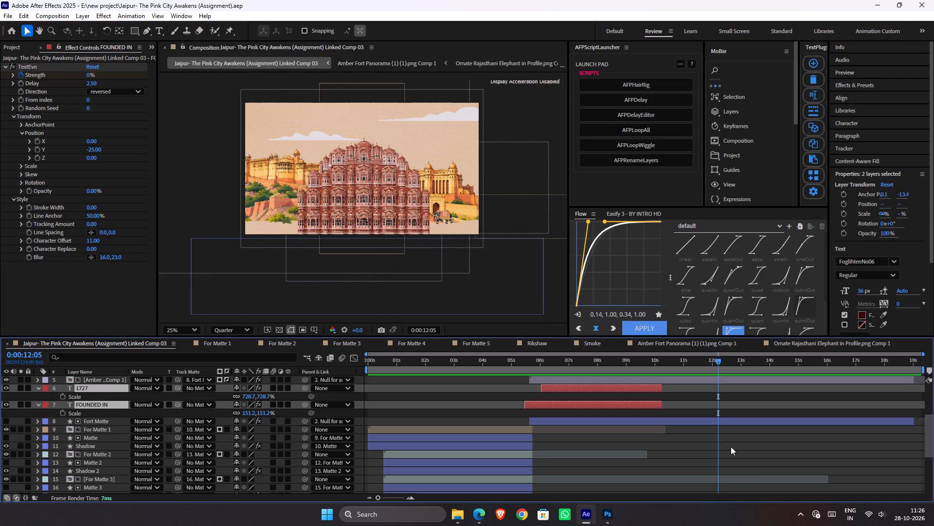
Add a keyframe at 0:00:10:19 to the Transform effect's Position on the Amber Fort comp layer.
drag(683, 357, 678, 358)
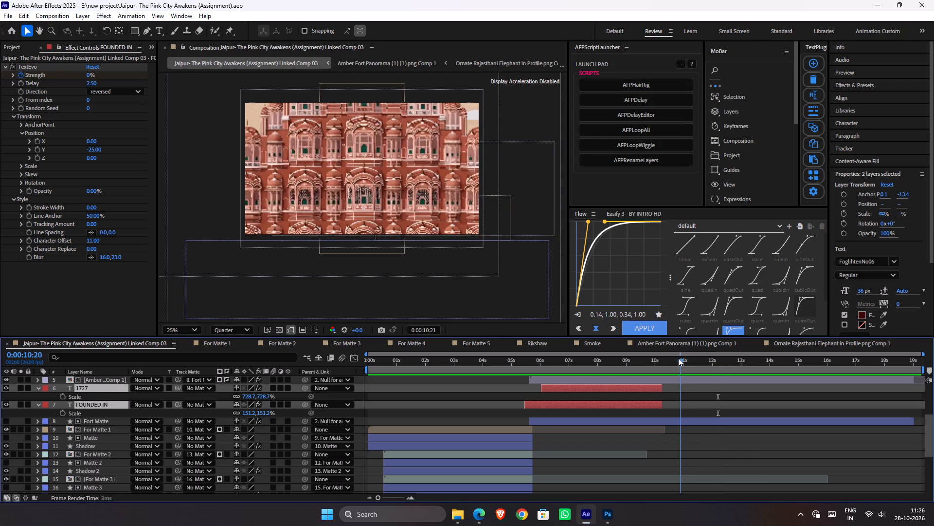
drag(678, 358, 677, 358)
scroll(668, 400, up, 1)
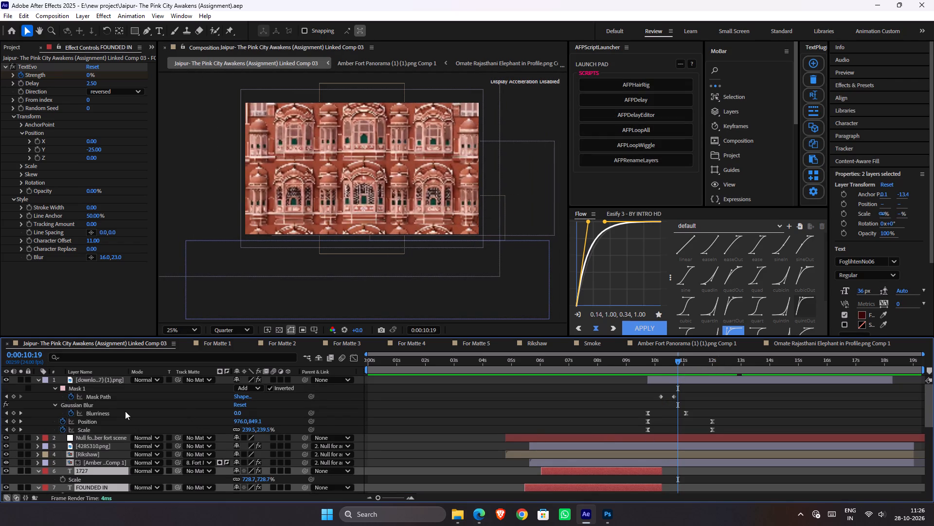
click(73, 455)
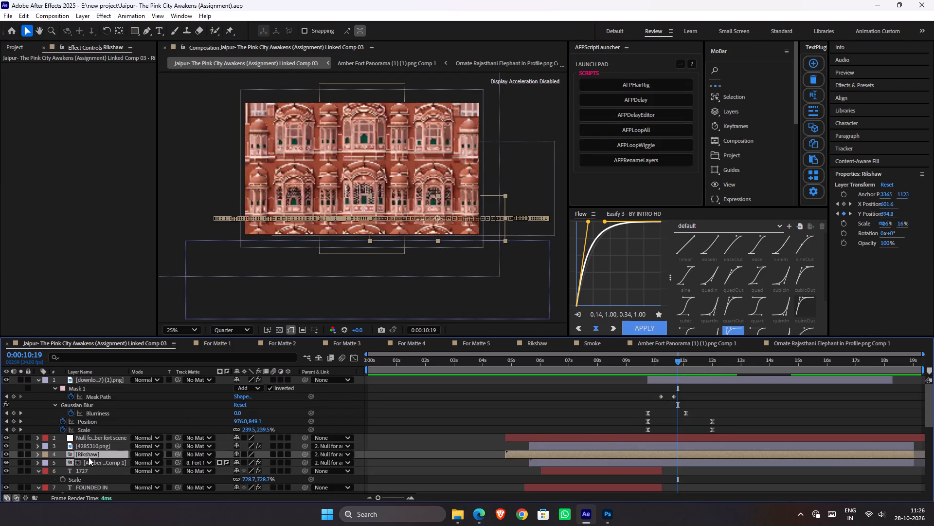
click(94, 448)
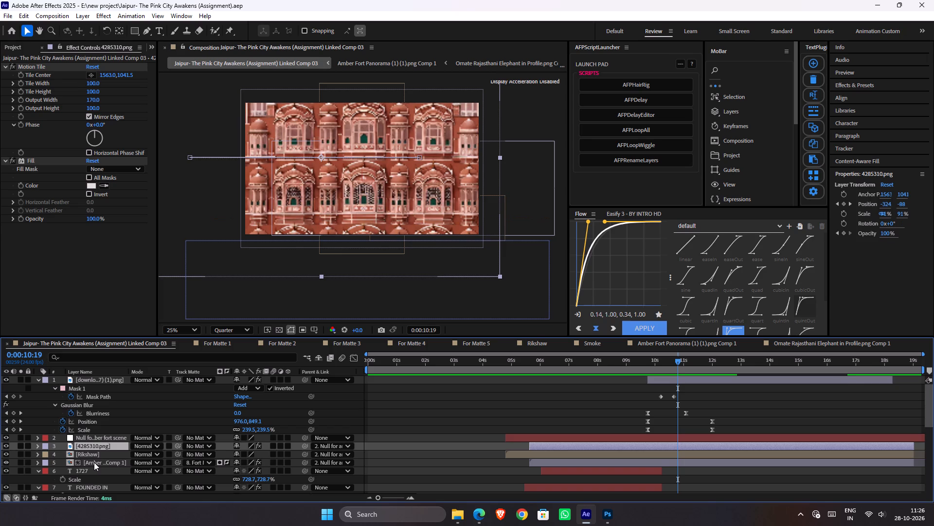
click(94, 462)
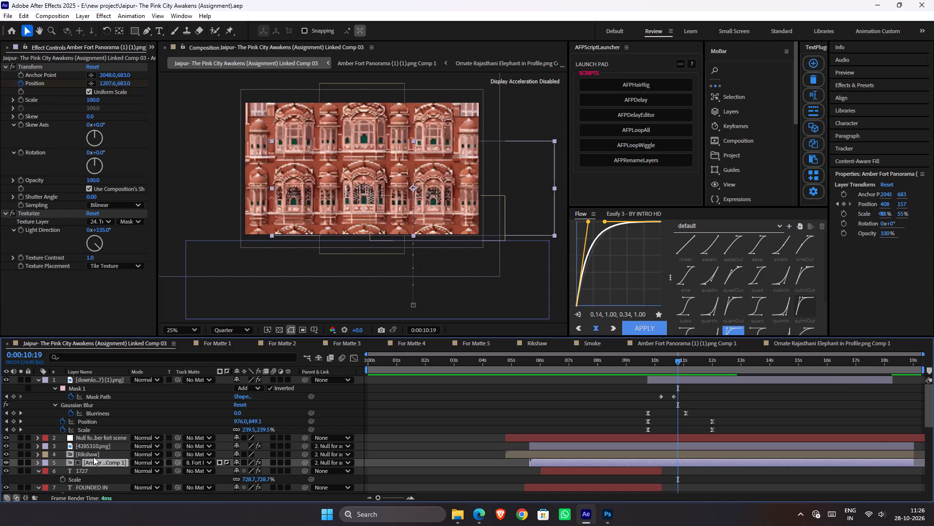
key(u)
scroll(93, 456, down, 1)
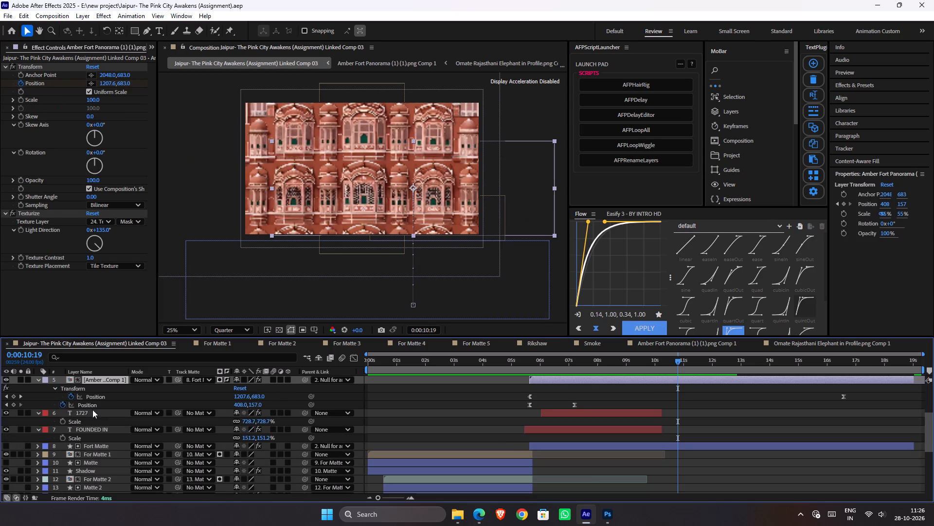
click(13, 396)
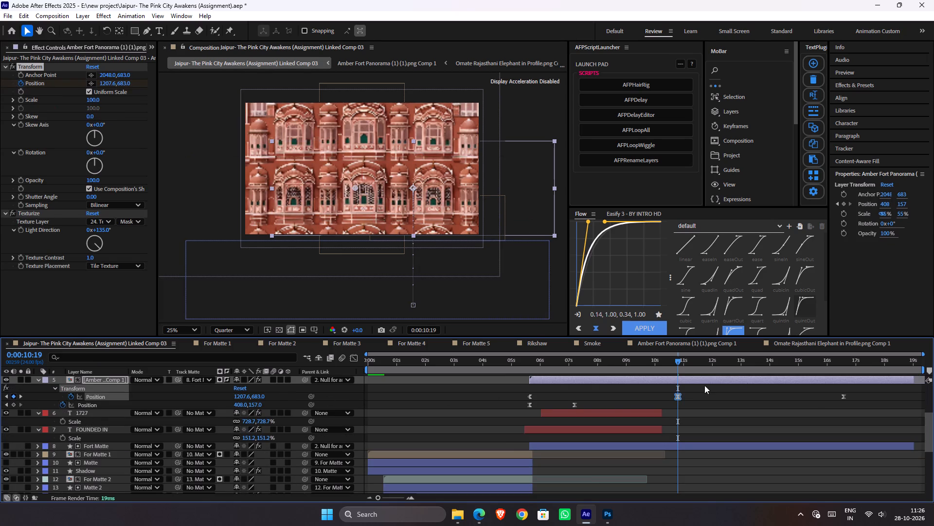
right_click(678, 394)
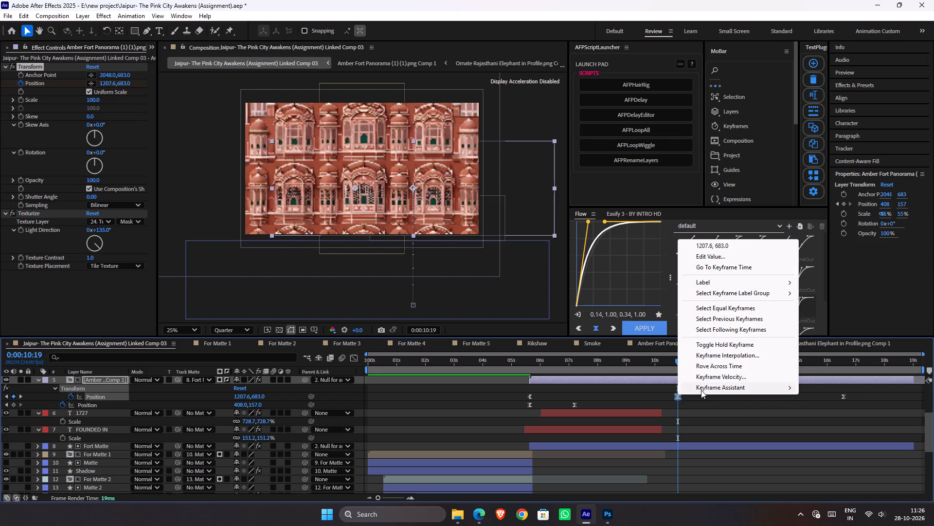
click(708, 404)
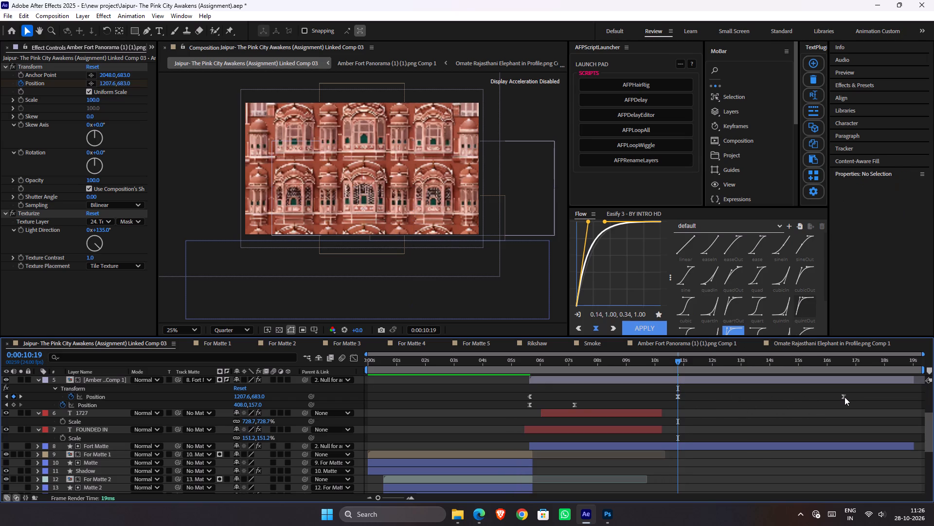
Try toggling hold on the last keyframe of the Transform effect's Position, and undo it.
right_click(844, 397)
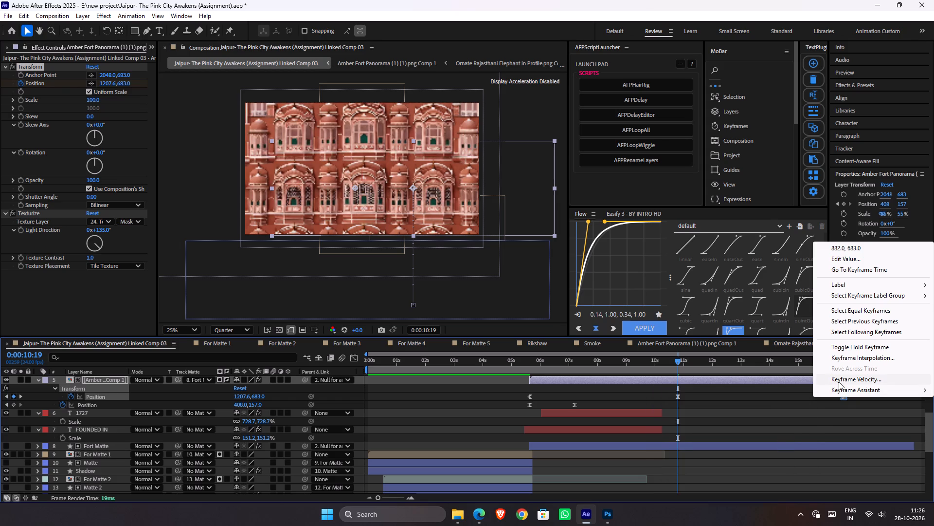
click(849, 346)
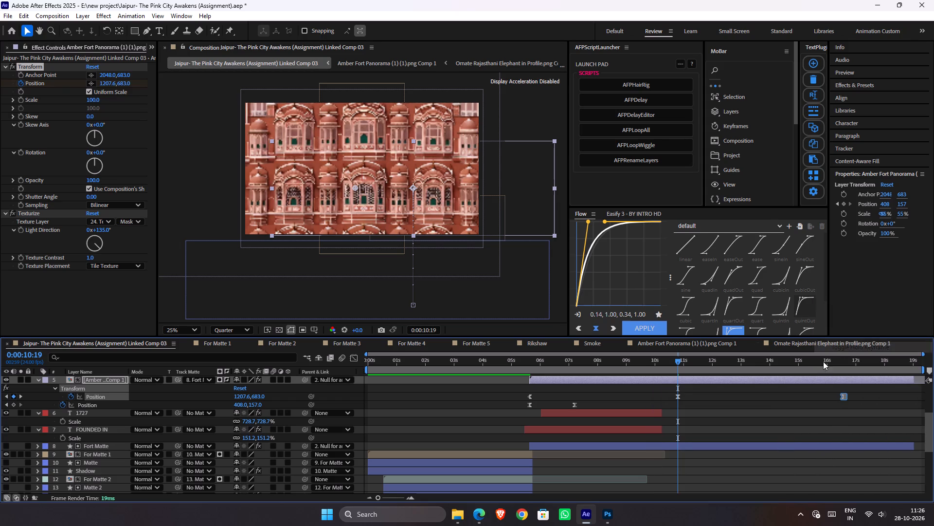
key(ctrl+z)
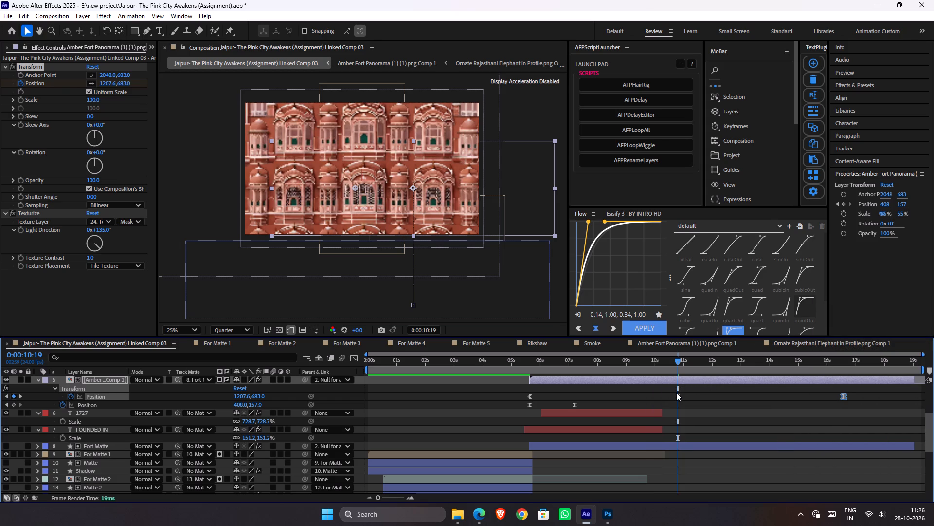
Toggle hold on the effect Position keyframe at 0:00:10:19, play back from 0:00:08:15, and save the project.
right_click(677, 393)
click(710, 341)
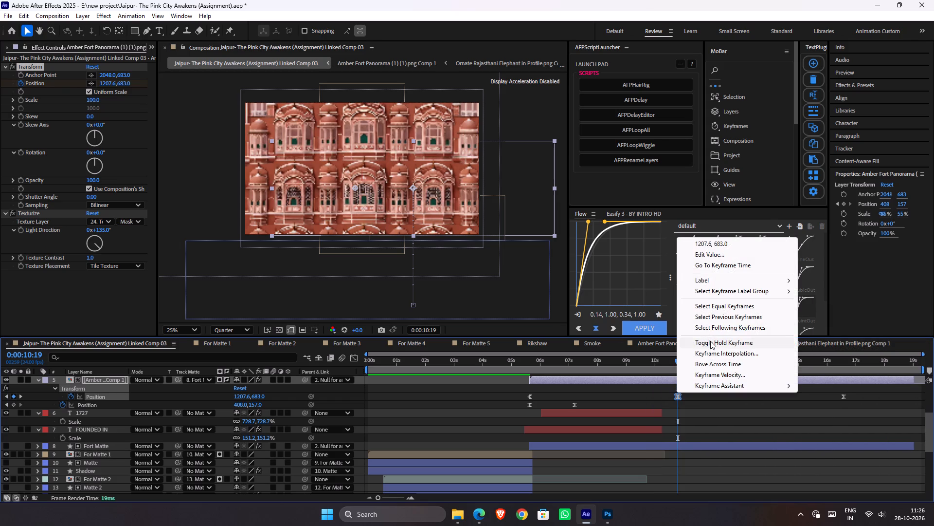
drag(673, 359, 613, 359)
key(space)
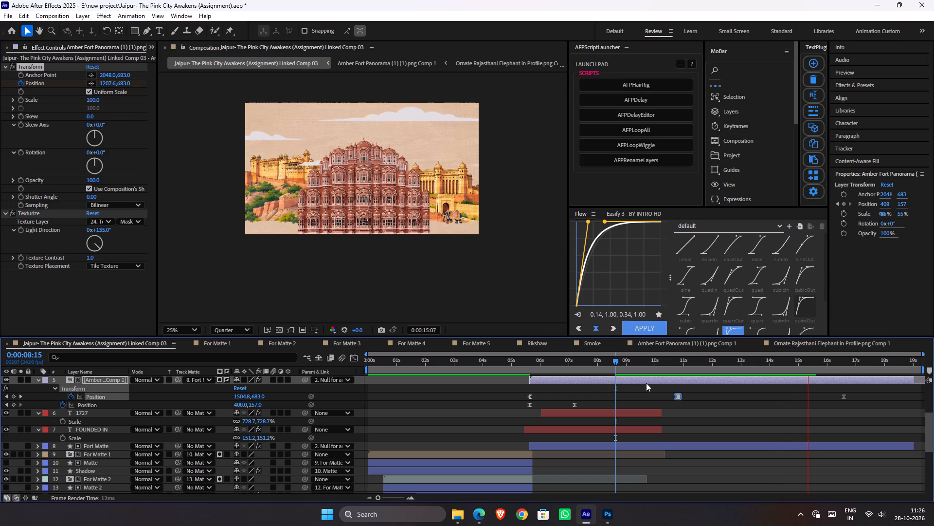
key(space)
key(ctrl+s)
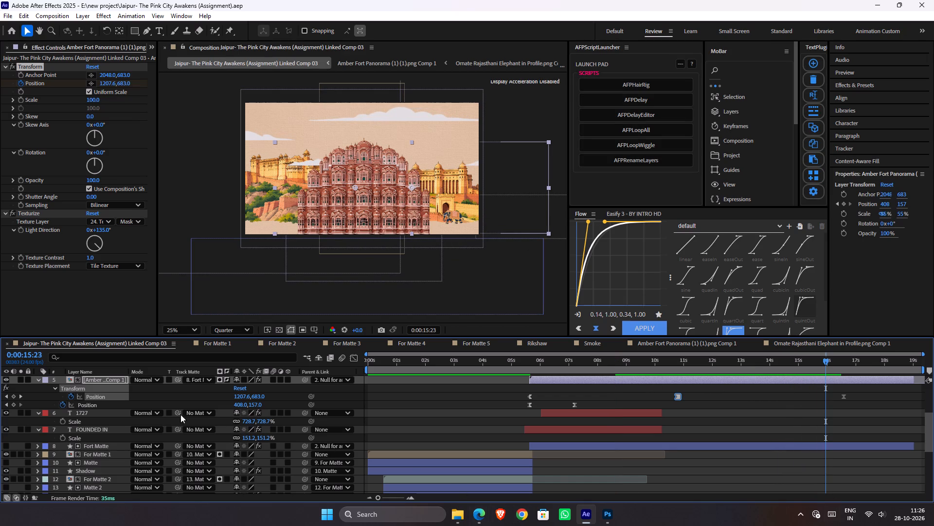
Start an Opacity animation on the Amber Fort comp layer with a 100% keyframe at 0:00:10:16.
scroll(708, 395, up, 1)
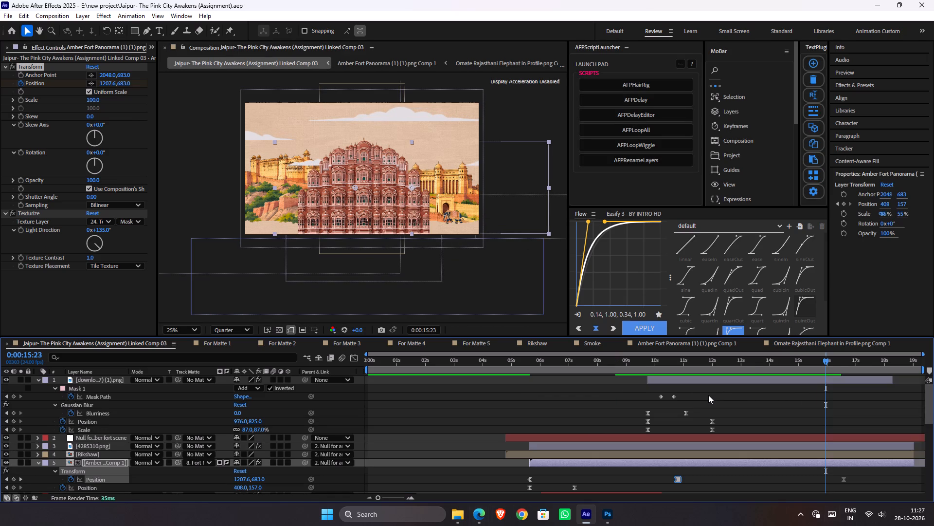
scroll(709, 396, down, 1)
scroll(680, 367, up, 1)
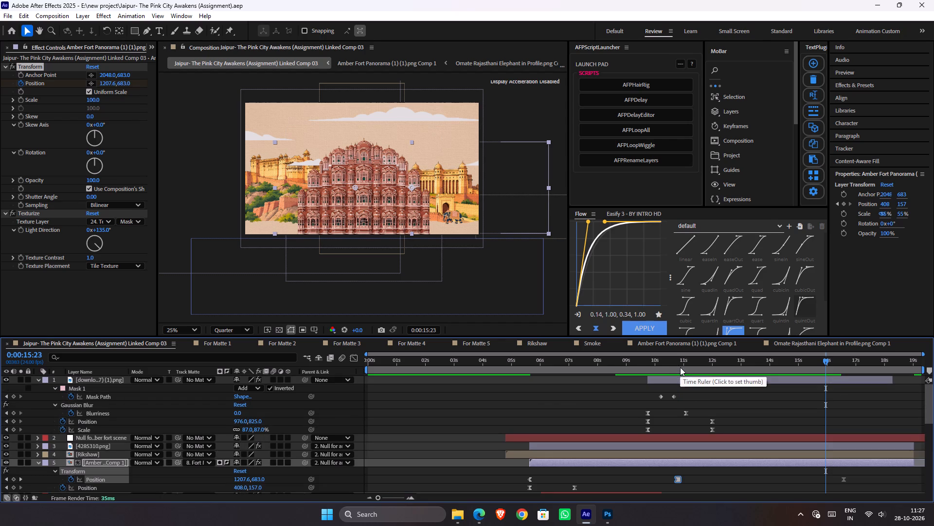
click(93, 463)
key(t)
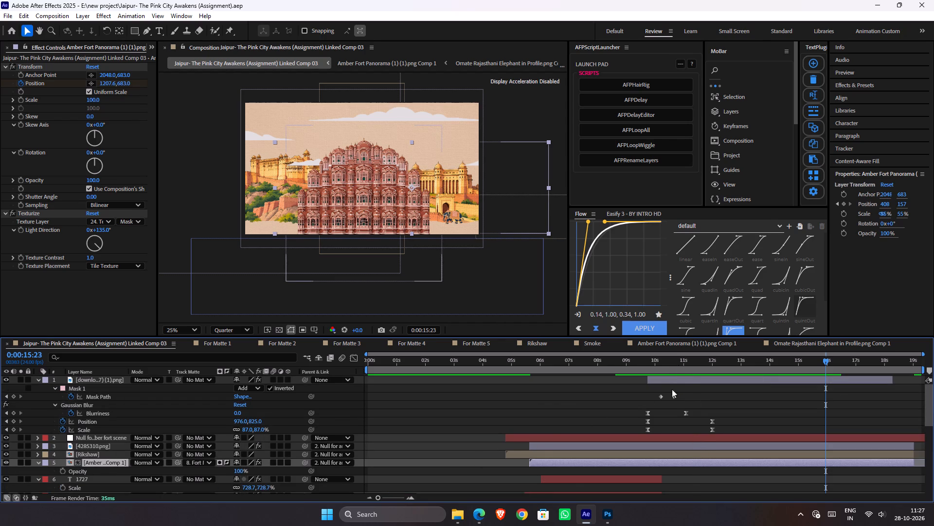
click(692, 372)
drag(687, 366, 674, 372)
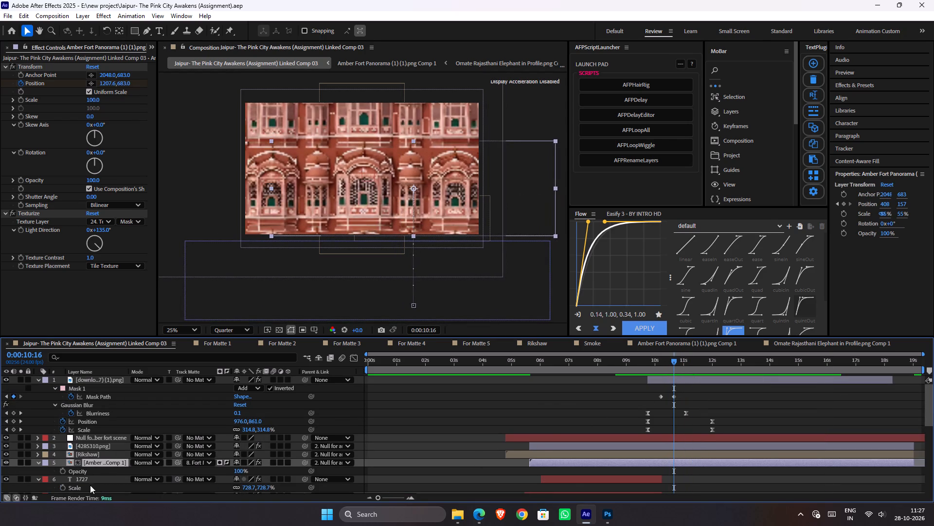
click(63, 475)
click(63, 474)
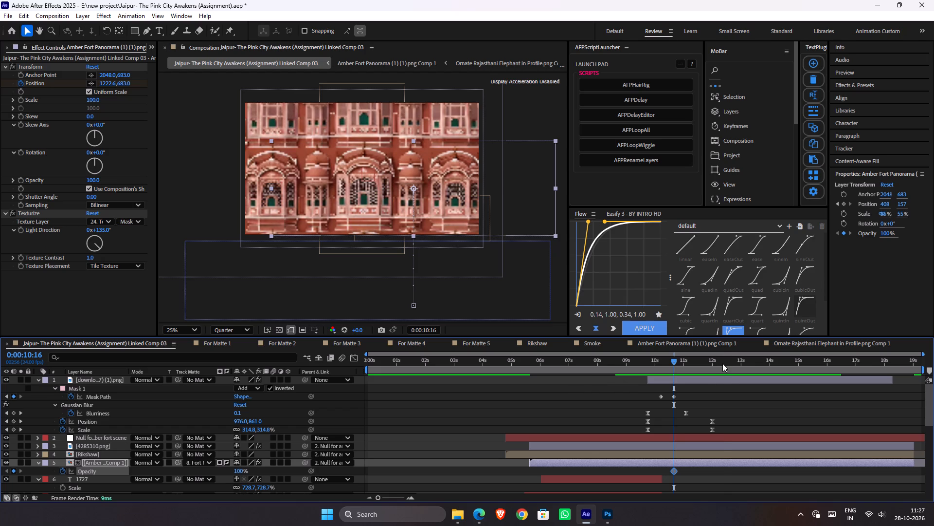
Set the Amber Fort comp layer's Opacity to 28% at 0:00:12:05, and save the project.
drag(722, 363, 718, 368)
click(233, 470)
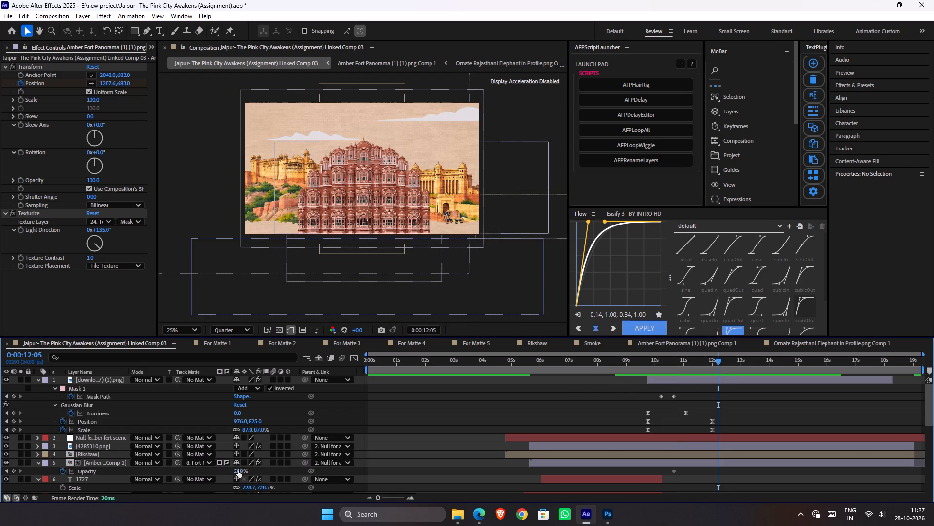
drag(240, 471, 212, 476)
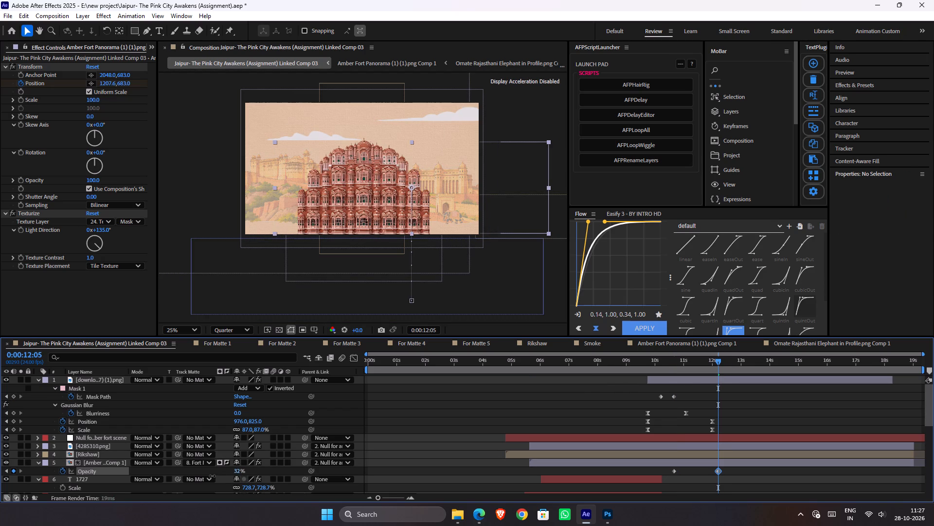
drag(212, 476, 210, 476)
click(110, 463)
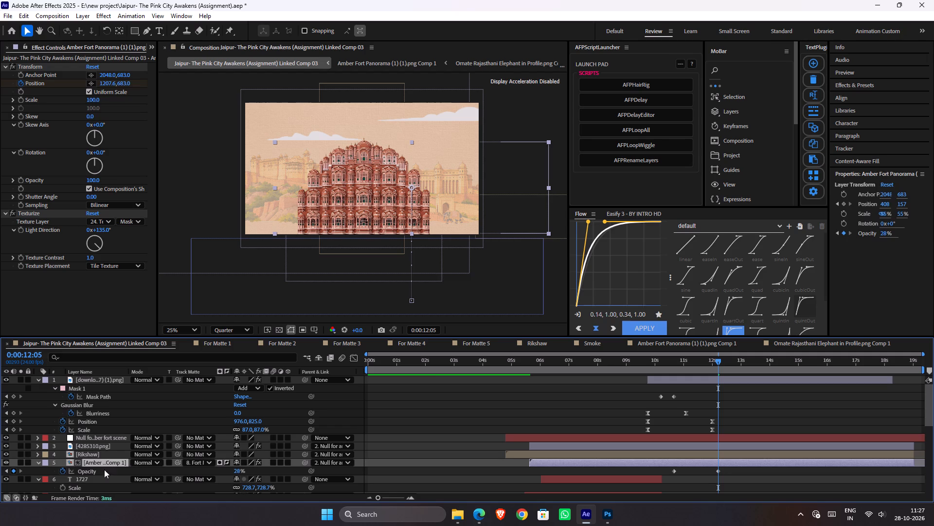
key(ctrl+s)
Play back the fort's fade behind Hawa Mahal from 0:00:09:07 and 0:00:12:02, and return to 0:00:12:01.
drag(678, 363, 631, 372)
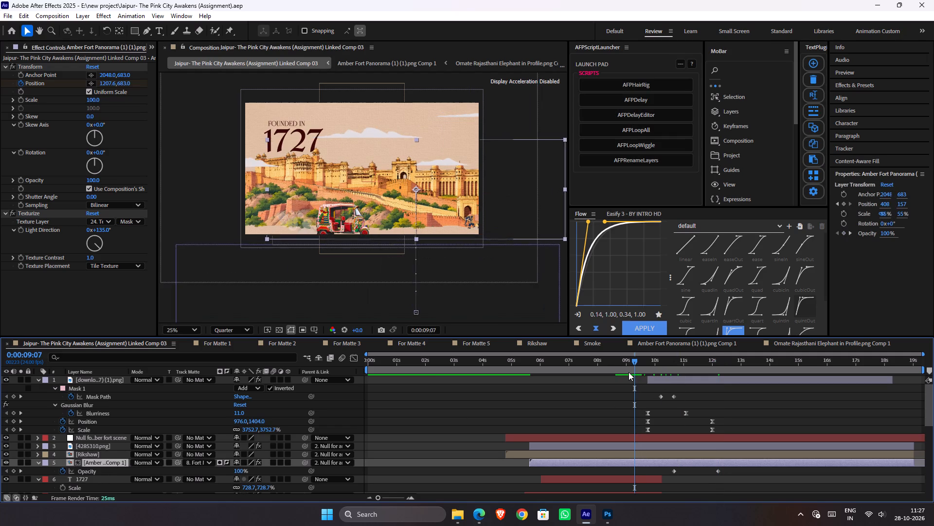
key(space)
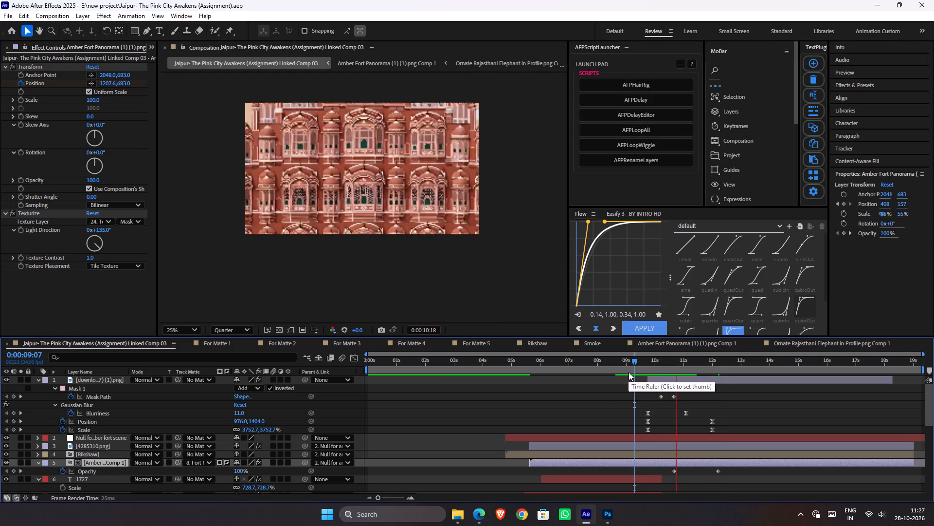
key(space)
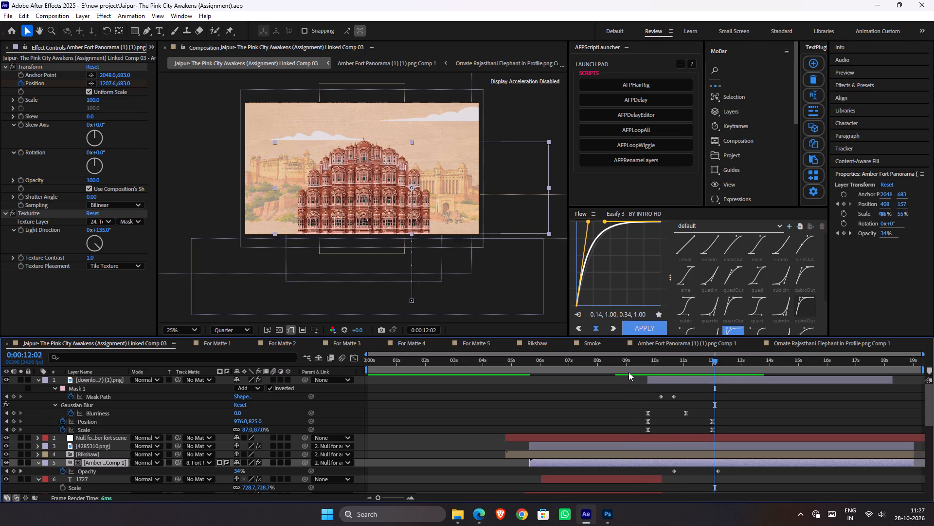
key(space)
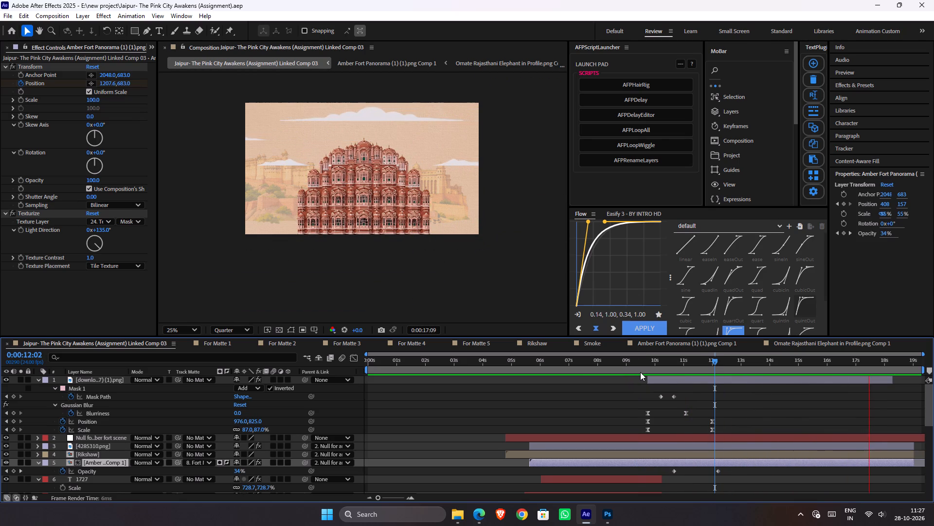
key(space)
drag(713, 363, 711, 363)
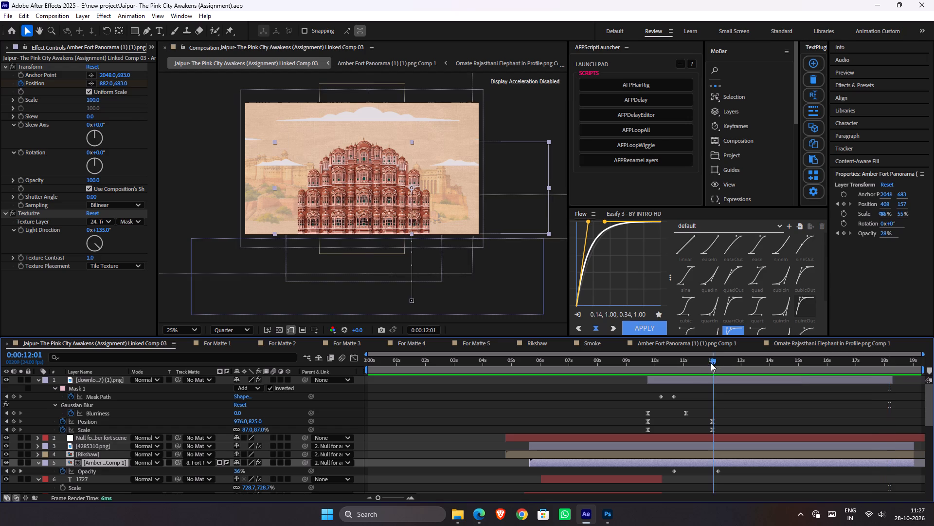
Play back the Hawa Mahal zoom-out over the fading Amber Fort scene from 0:00:10:04 through about 0:00:14:06.
drag(711, 363, 657, 369)
scroll(787, 453, up, 1)
scroll(787, 453, down, 1)
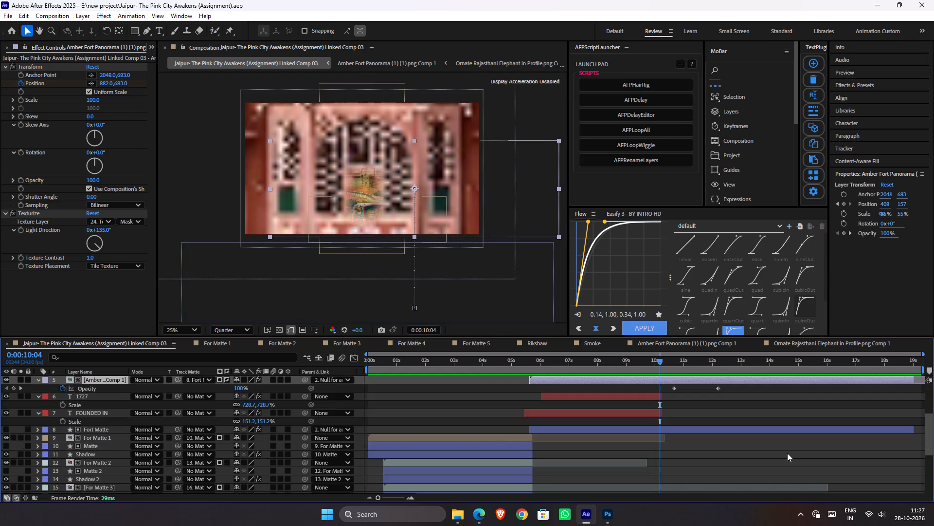
scroll(787, 453, up, 2)
key(space)
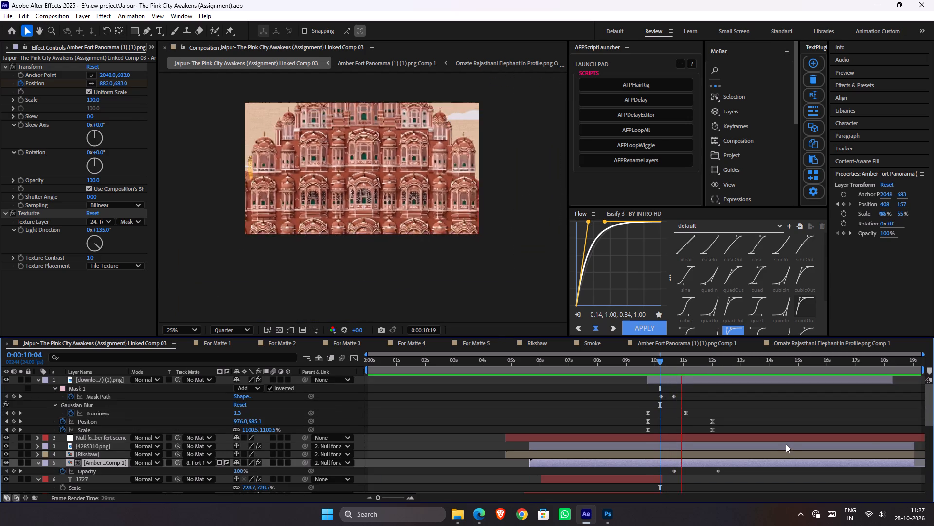
key(space)
key(space)
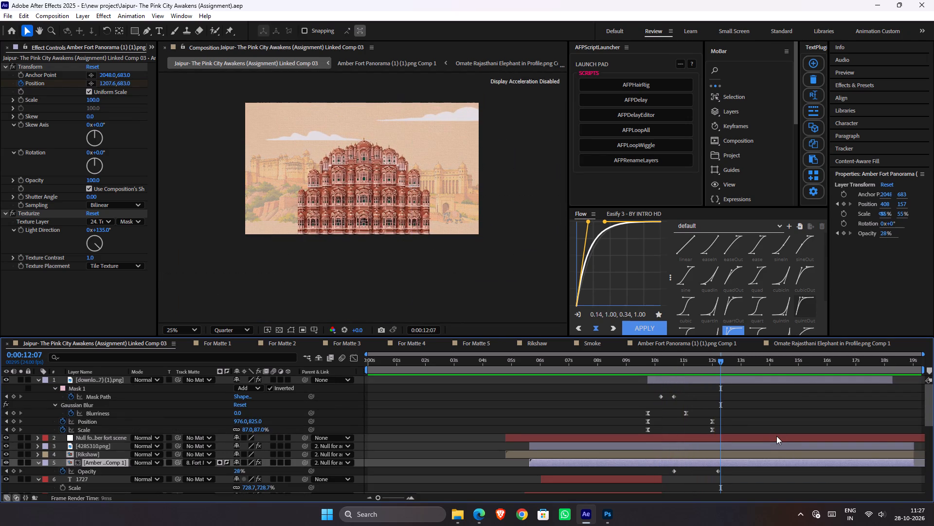
key(space)
key(space)
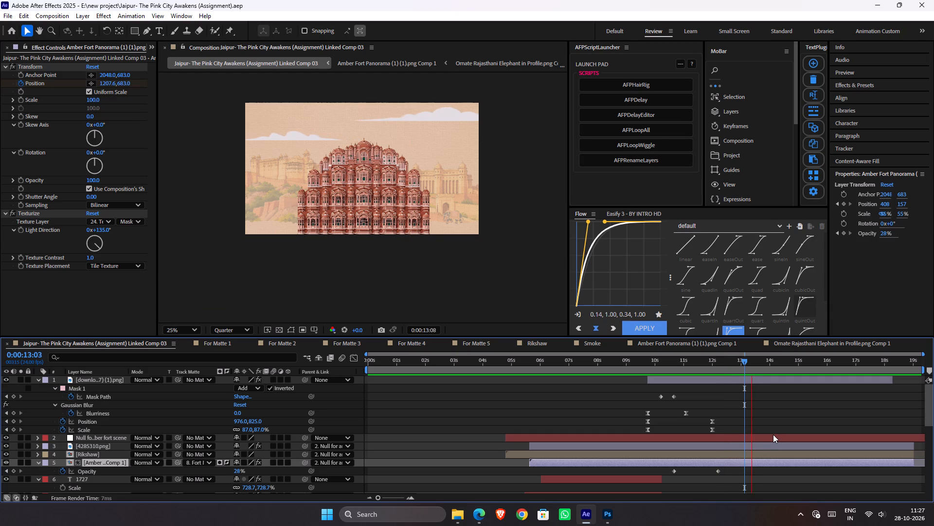
key(space)
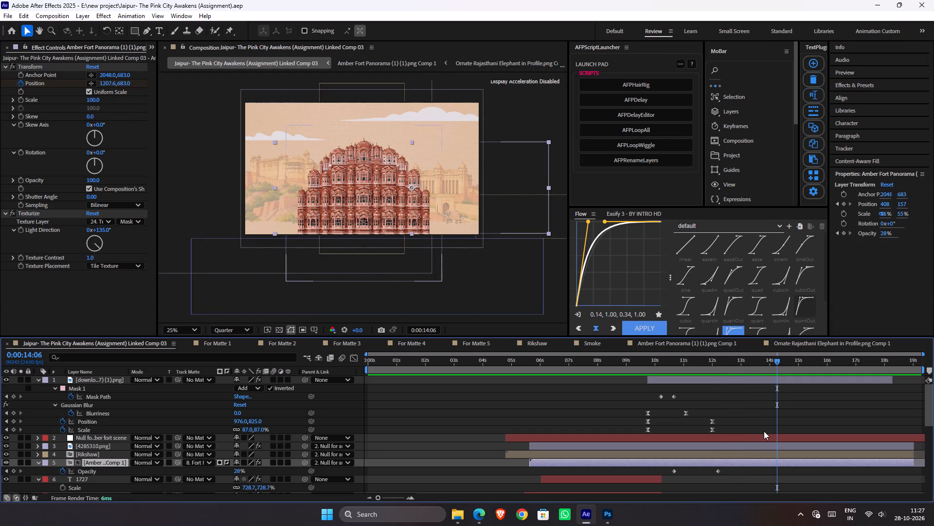
Undo back through the Amber Fort opacity fade and the fort and title layer length changes, keeping the Hawa Mahal layer's earlier start.
key(ctrl+z)
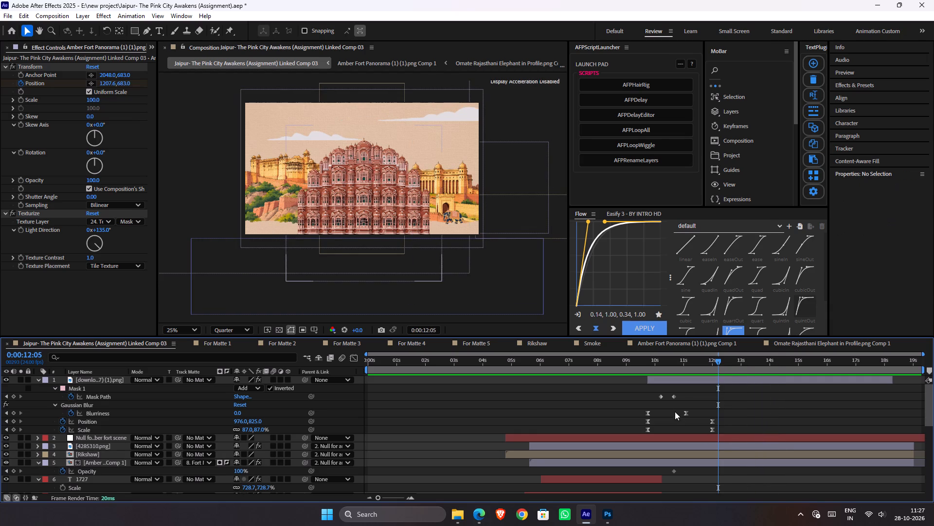
key(ctrl+z)
key(ctrl+z)
key(ctrl+z)
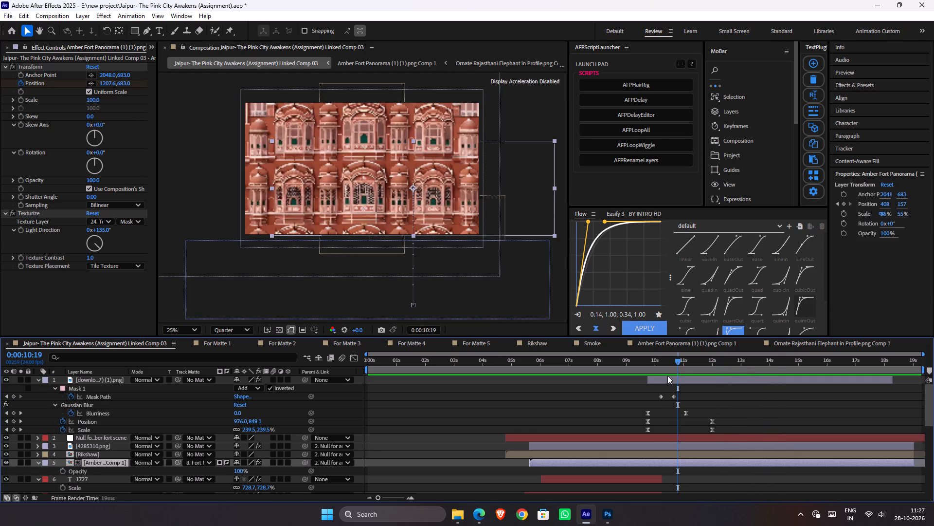
key(ctrl+z)
key(ctrl+z)
key(ctrl+z)
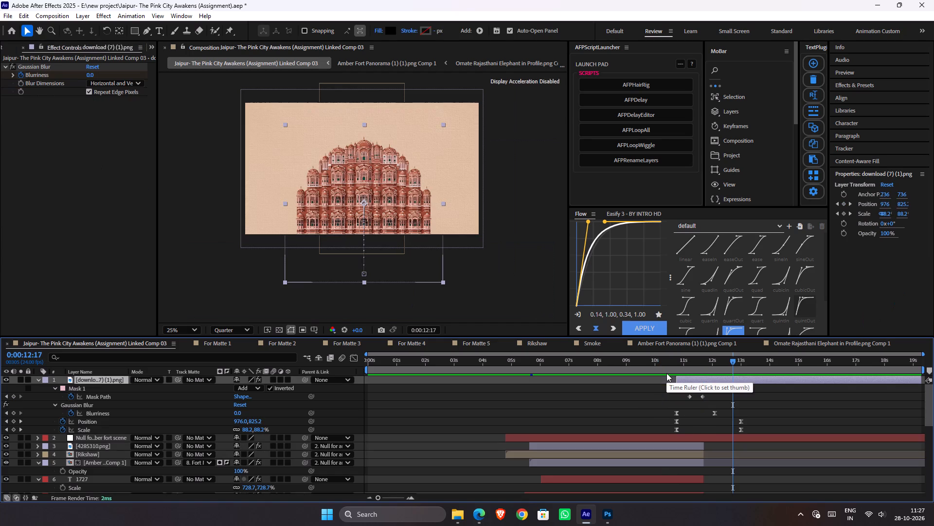
key(ctrl+shift+z)
Play back the Hawa Mahal window transition from 0:00:09:13 and again from 0:00:09:16.
drag(667, 367, 642, 372)
key(space)
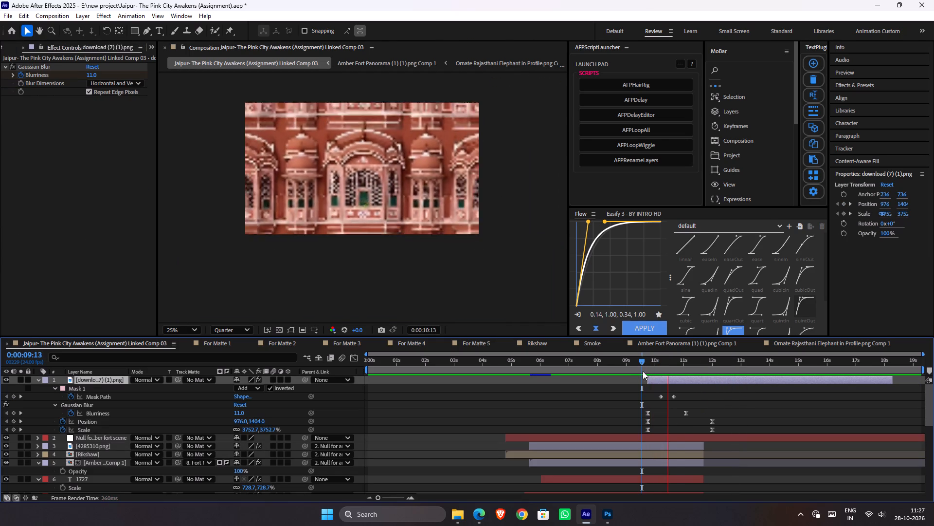
key(space)
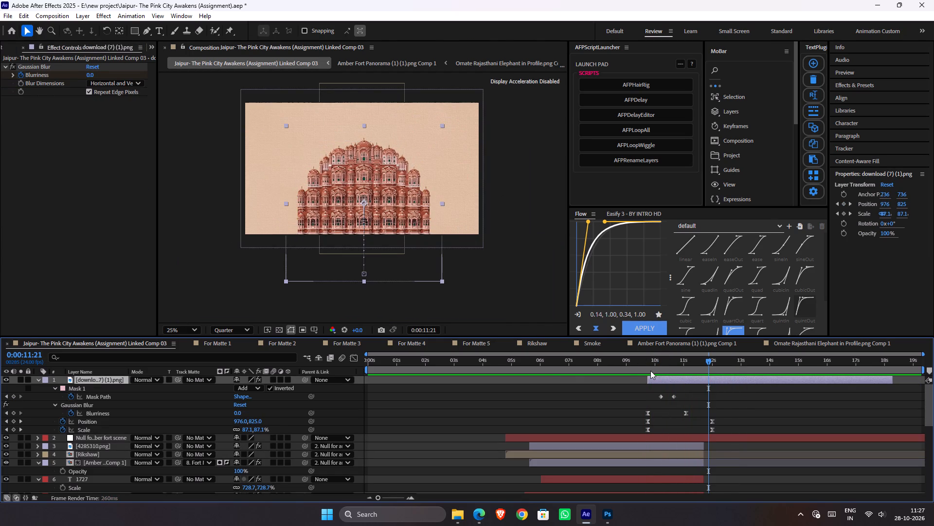
drag(653, 363, 645, 366)
key(space)
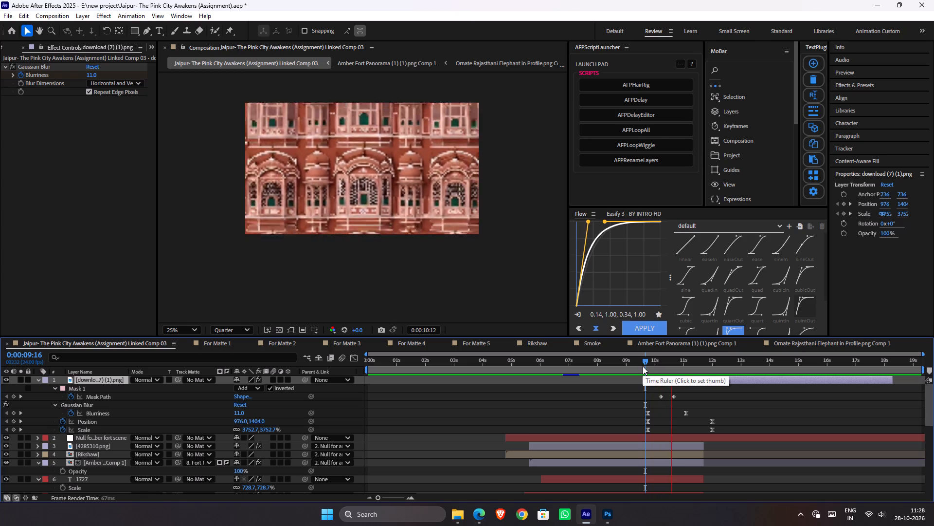
key(space)
key(space)
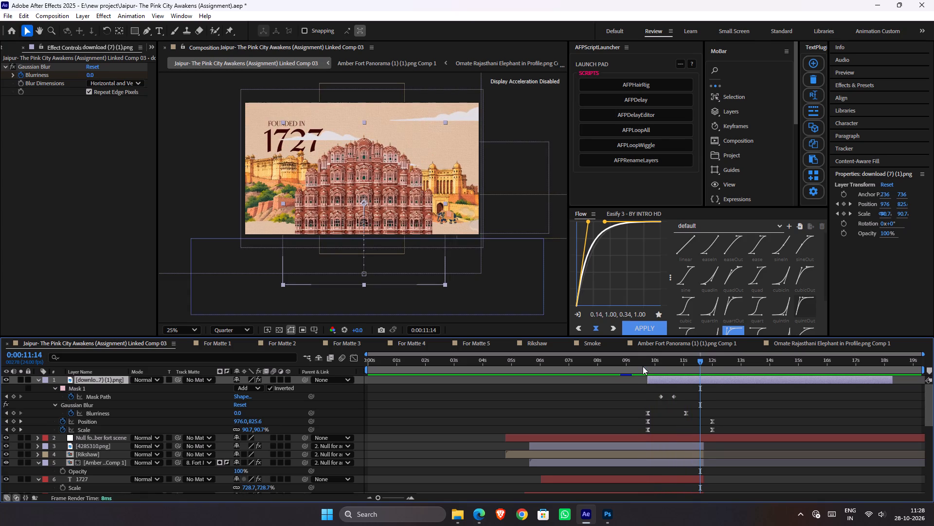
key(space)
key(space)
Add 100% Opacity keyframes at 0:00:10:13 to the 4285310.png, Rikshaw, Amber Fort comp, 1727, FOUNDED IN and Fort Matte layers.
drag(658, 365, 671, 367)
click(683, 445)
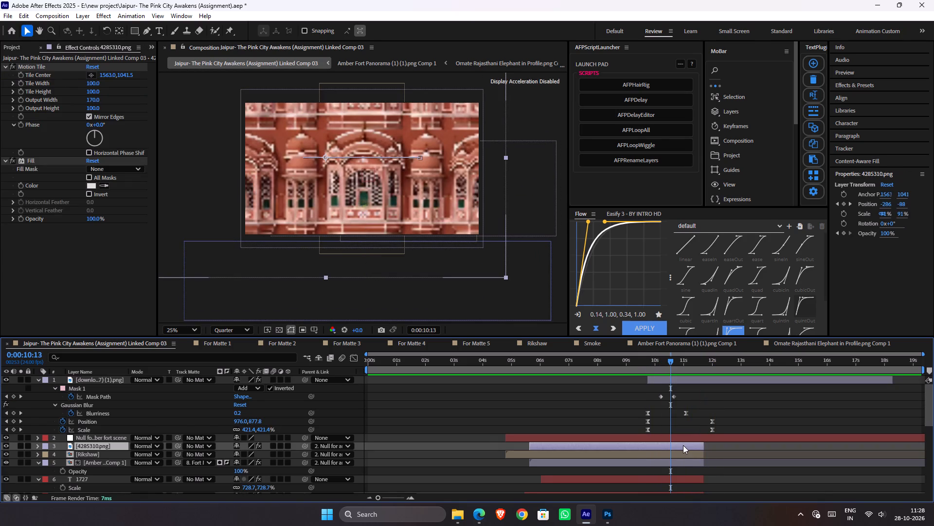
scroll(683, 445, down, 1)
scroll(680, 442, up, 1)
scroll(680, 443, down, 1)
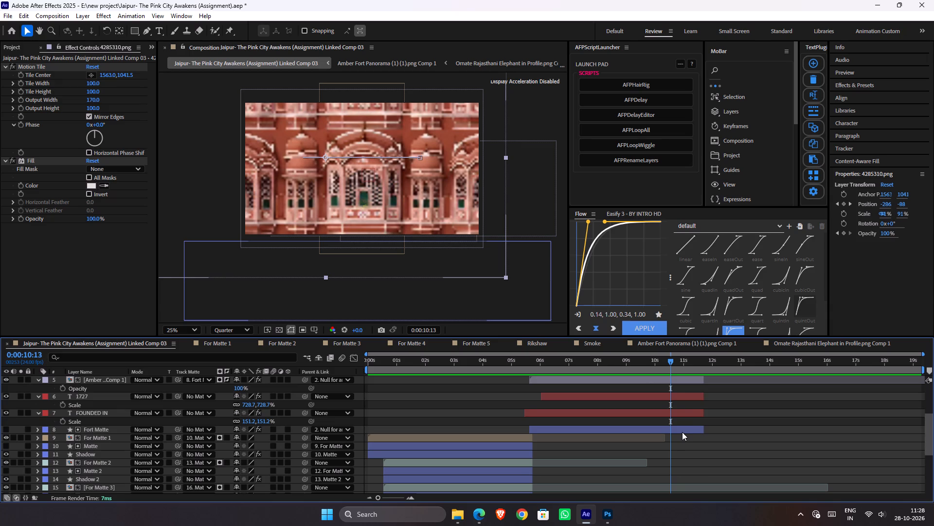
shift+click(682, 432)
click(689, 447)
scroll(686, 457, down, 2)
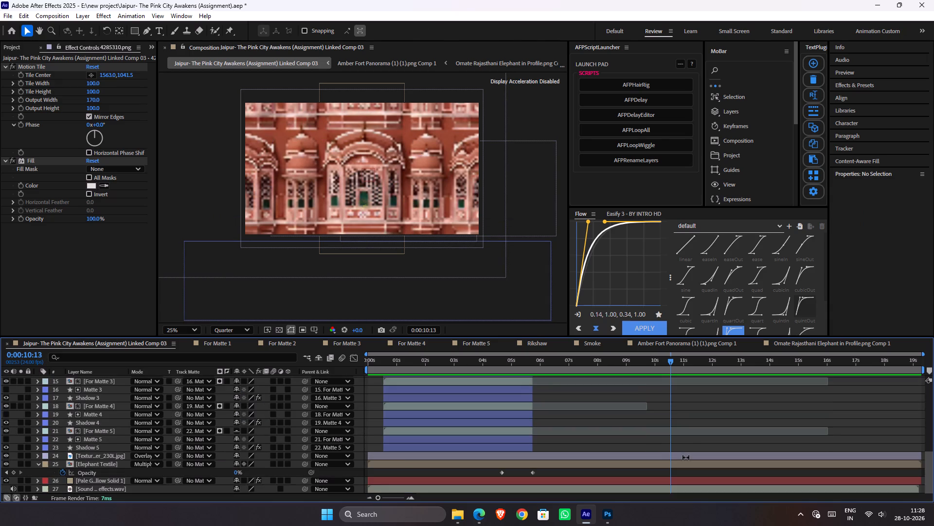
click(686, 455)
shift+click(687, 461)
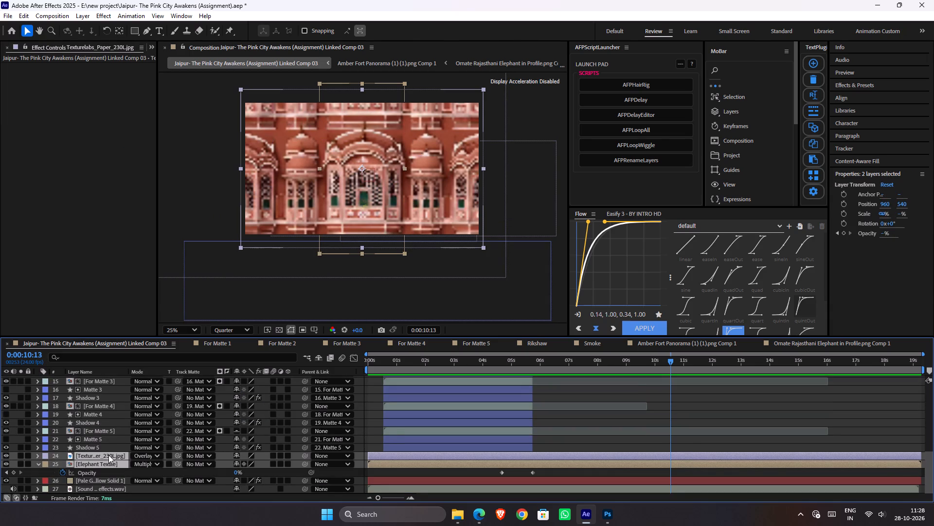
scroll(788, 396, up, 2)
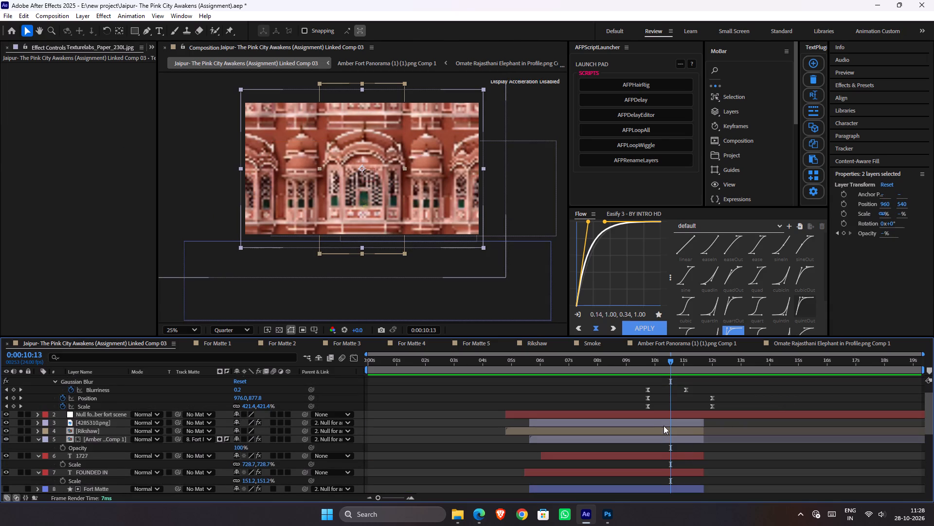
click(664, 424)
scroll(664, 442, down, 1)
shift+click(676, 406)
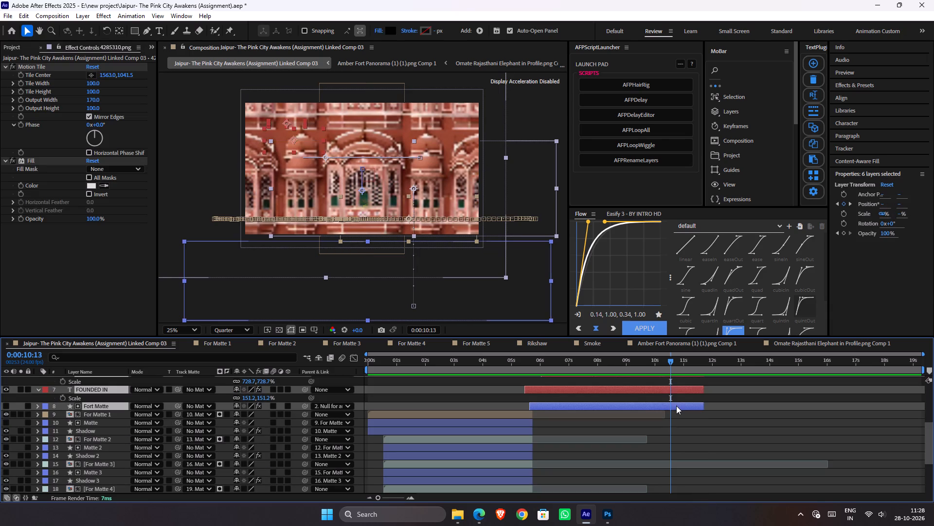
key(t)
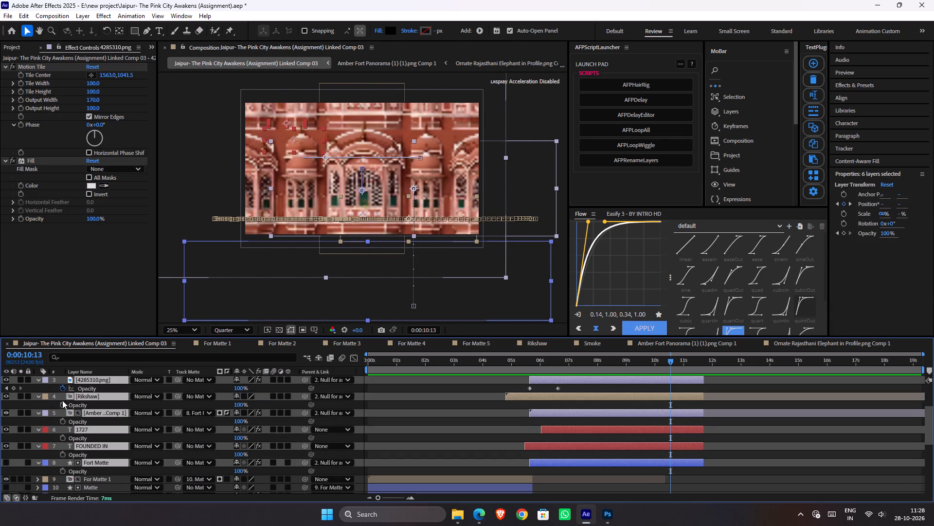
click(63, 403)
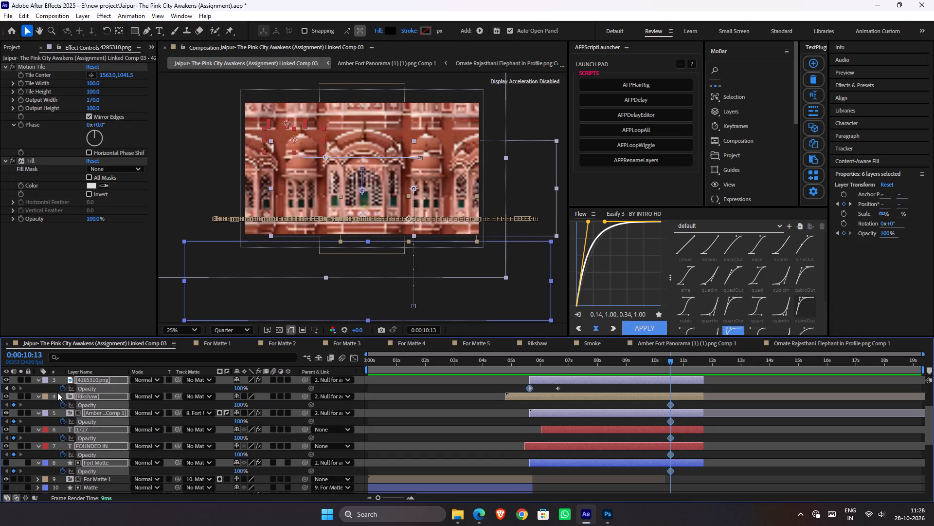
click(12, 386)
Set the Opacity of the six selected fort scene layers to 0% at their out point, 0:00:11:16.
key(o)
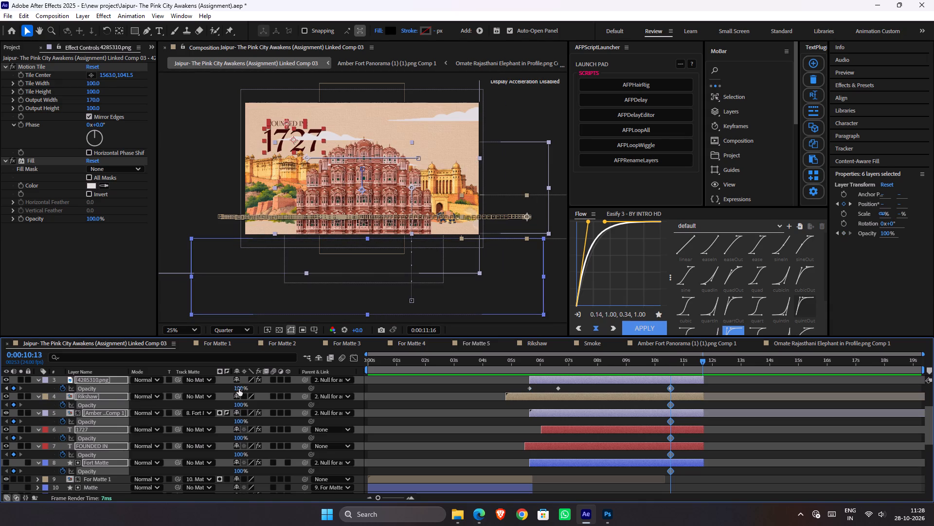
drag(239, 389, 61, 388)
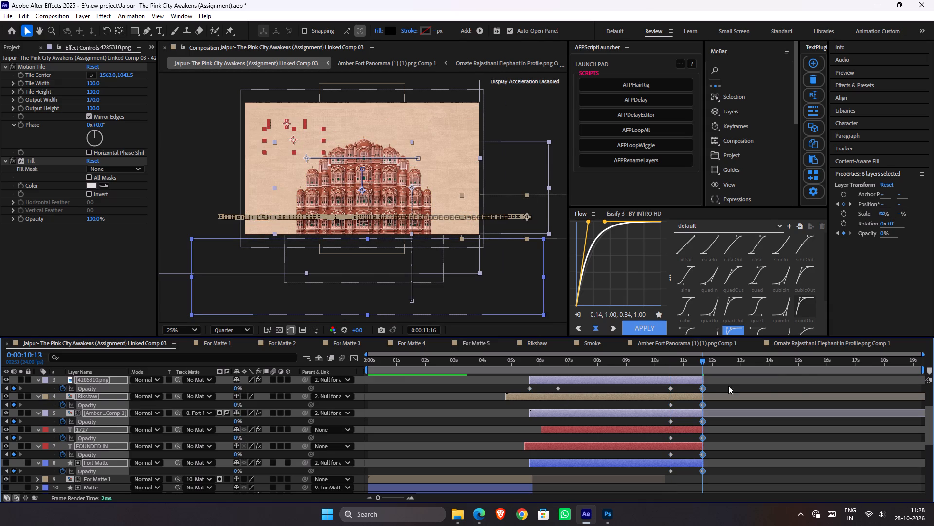
Play back the fort scene's fade-out behind Hawa Mahal from 0:00:10:03 and again from 0:00:10:11.
drag(674, 361, 659, 360)
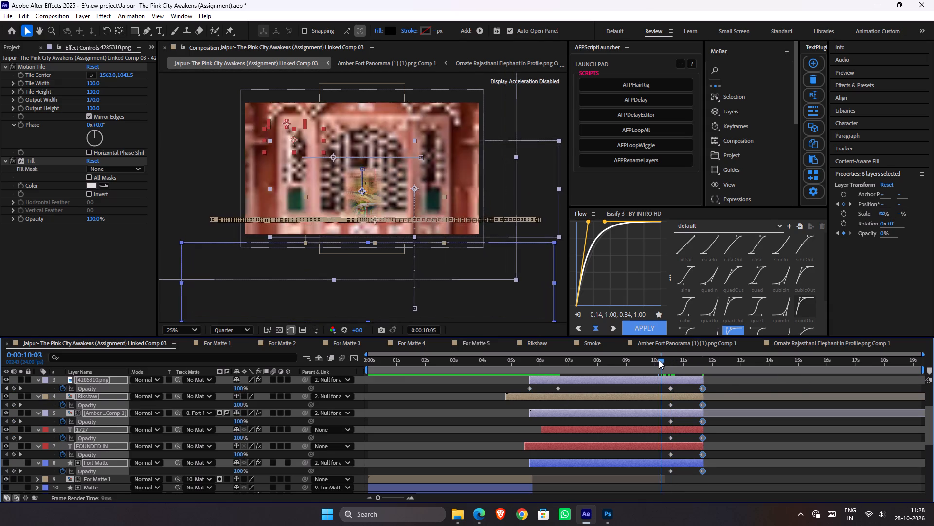
key(space)
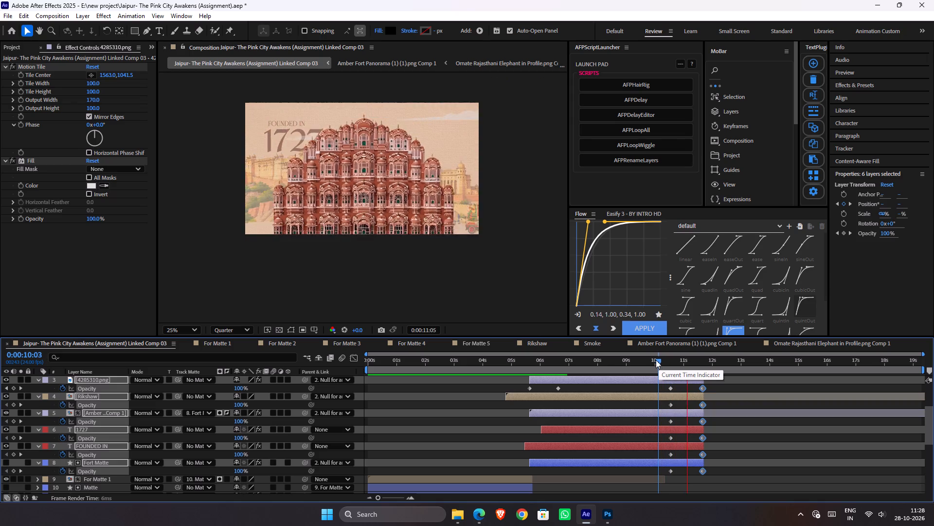
key(space)
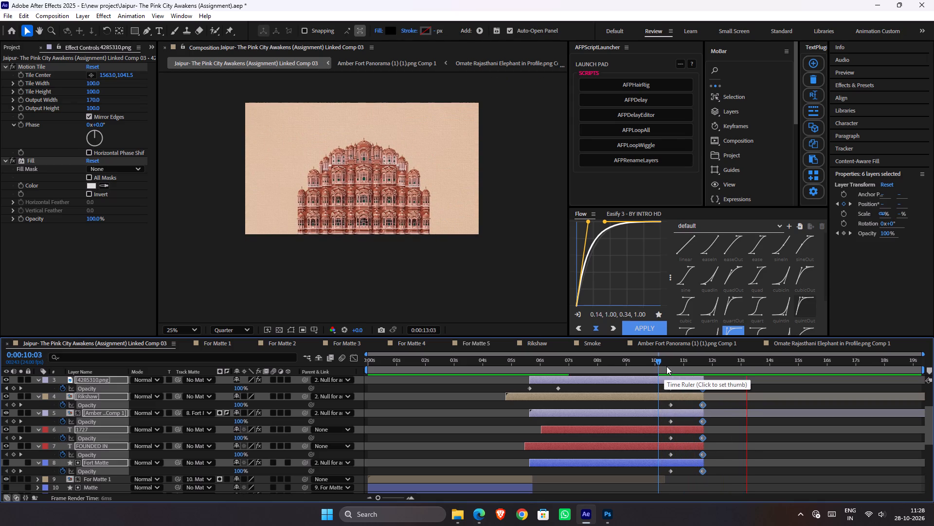
click(667, 365)
key(space)
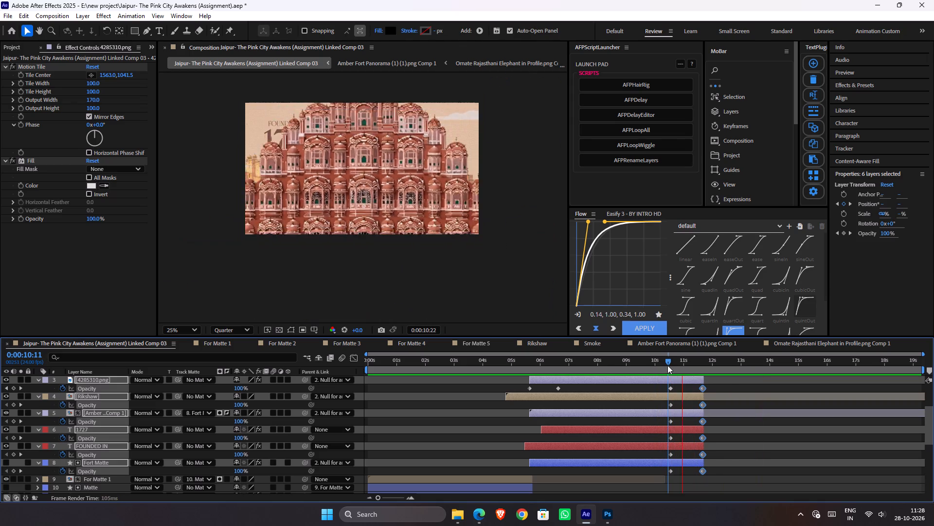
key(space)
key(space)
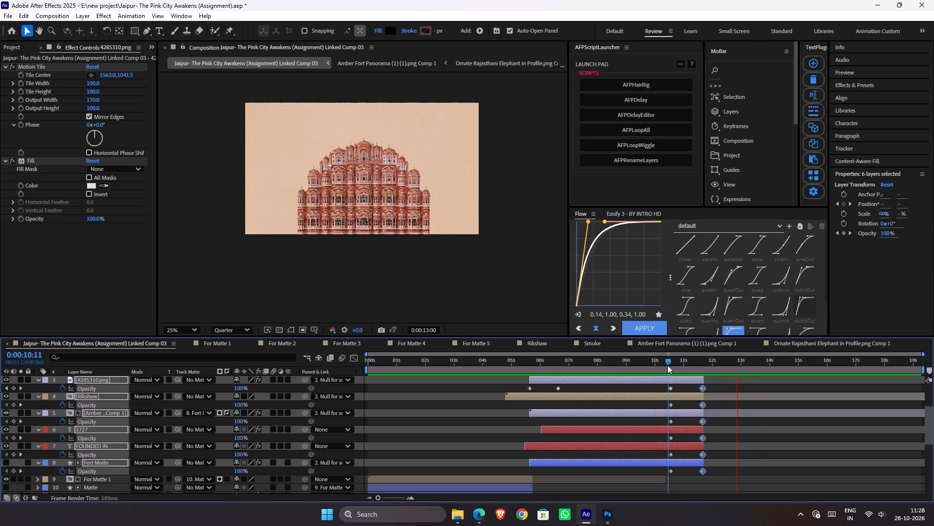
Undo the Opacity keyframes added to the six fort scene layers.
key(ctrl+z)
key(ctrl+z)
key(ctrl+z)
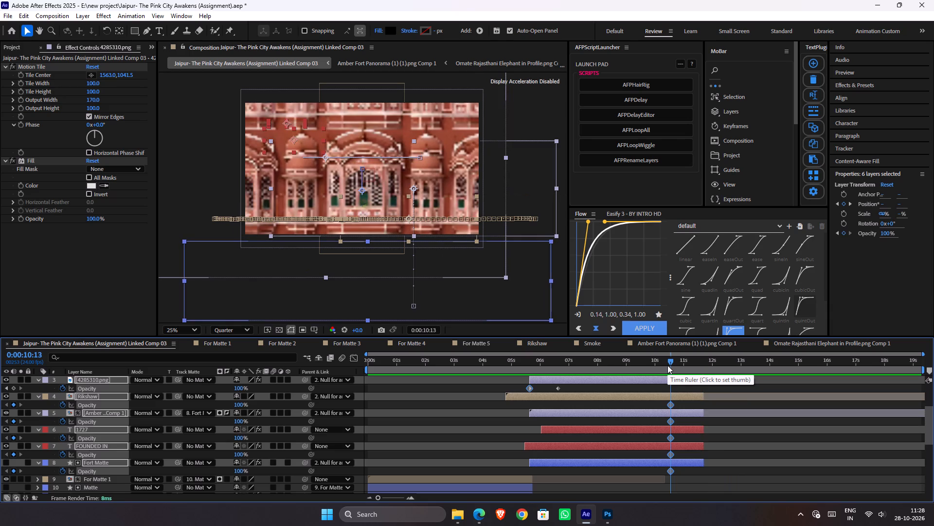
At the 0:00:12:00 keyframes, set the Hawa Mahal layer's Scale to 147% and its Position to about 976, 1232.
scroll(743, 422, up, 2)
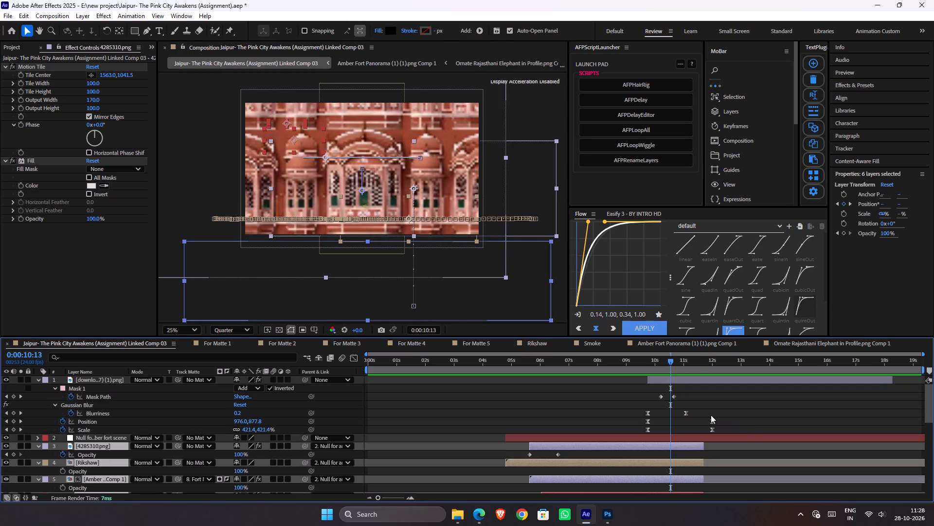
drag(697, 368, 719, 375)
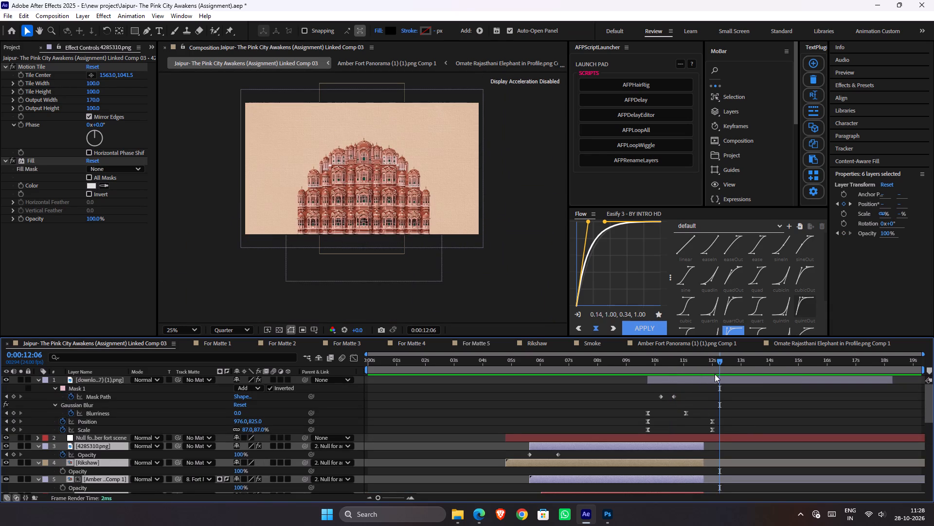
key(j)
click(272, 420)
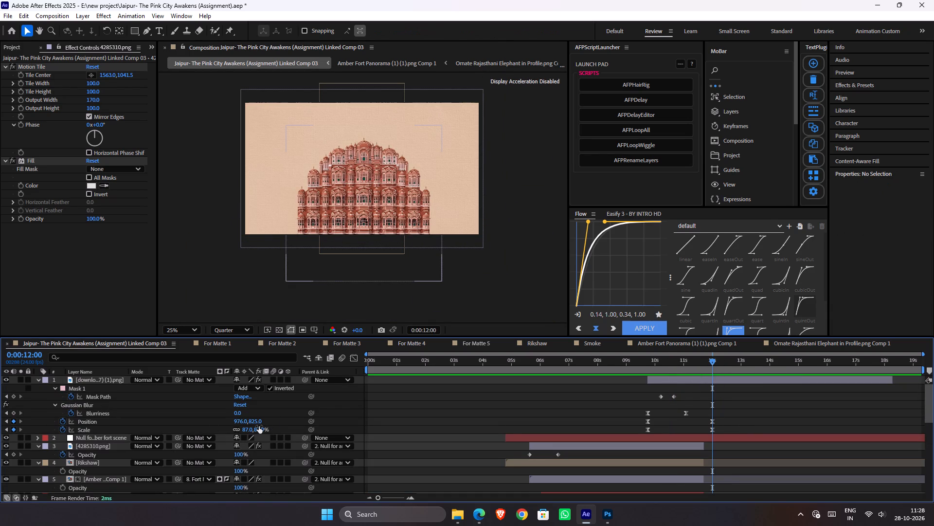
drag(259, 426, 285, 420)
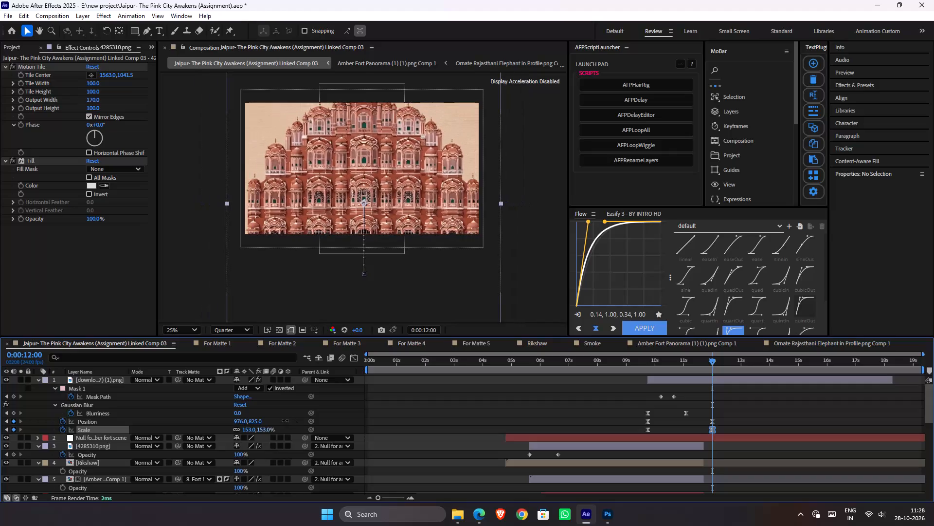
drag(285, 420, 282, 420)
drag(257, 419, 466, 418)
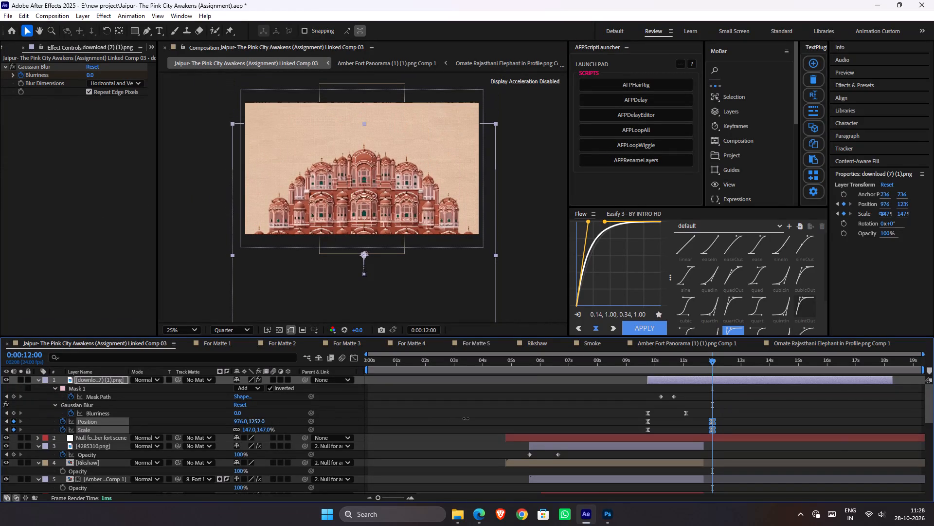
drag(466, 418, 456, 418)
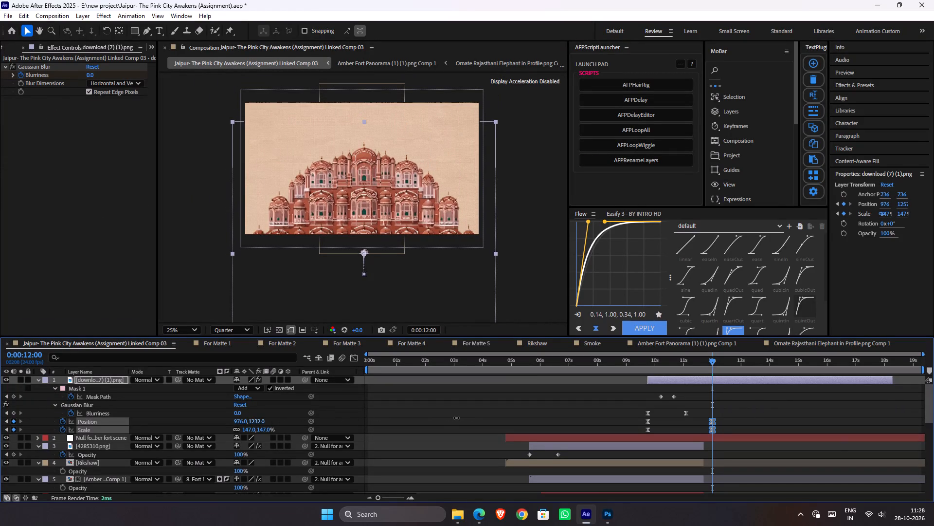
At the 0:00:12:00 keyframes, set the Hawa Mahal layer's Scale to 109% and its Position to 976, 903.
drag(456, 418, 454, 418)
drag(262, 430, 262, 428)
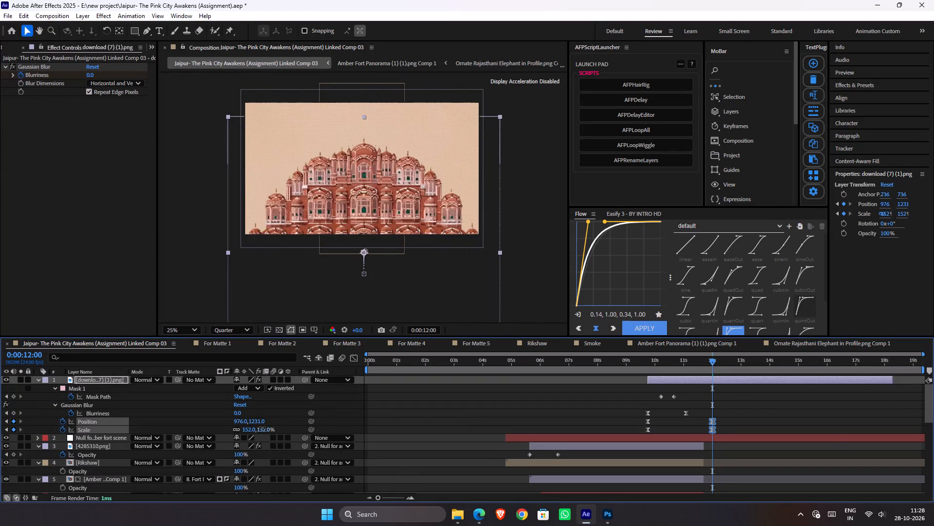
drag(262, 428, 257, 428)
drag(254, 421, 179, 400)
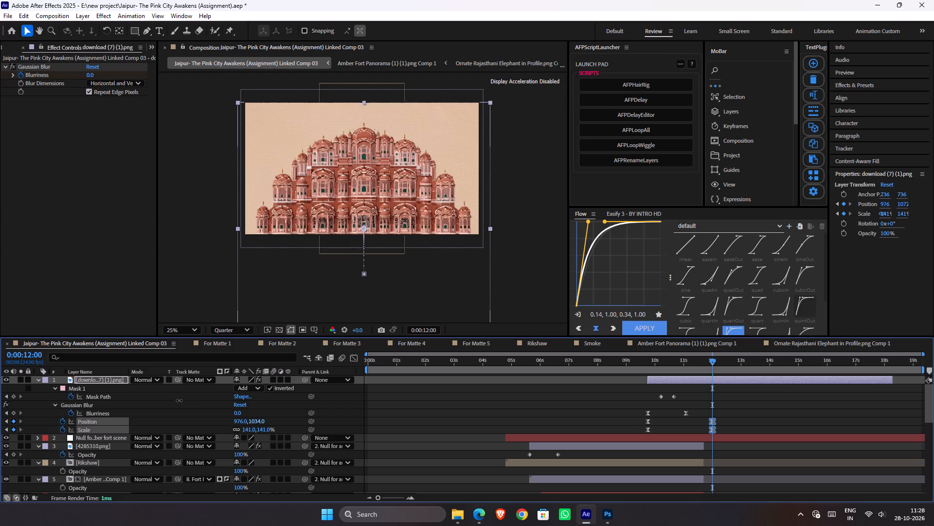
drag(179, 400, 275, 404)
drag(262, 431, 246, 431)
drag(256, 424, 107, 400)
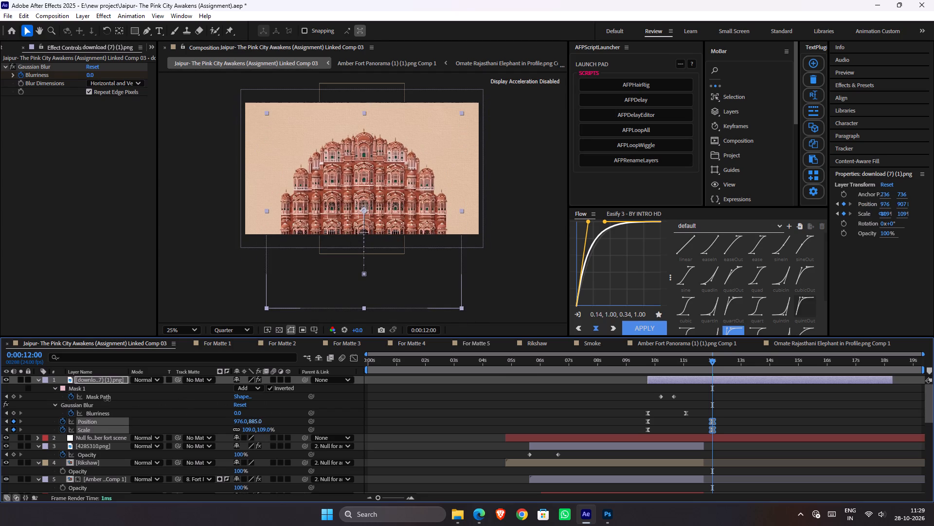
drag(107, 400, 117, 399)
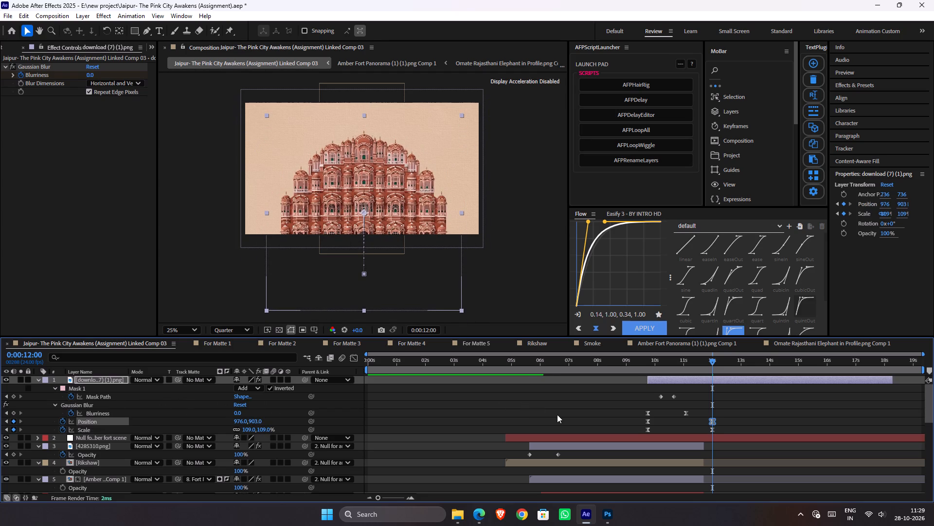
click(557, 414)
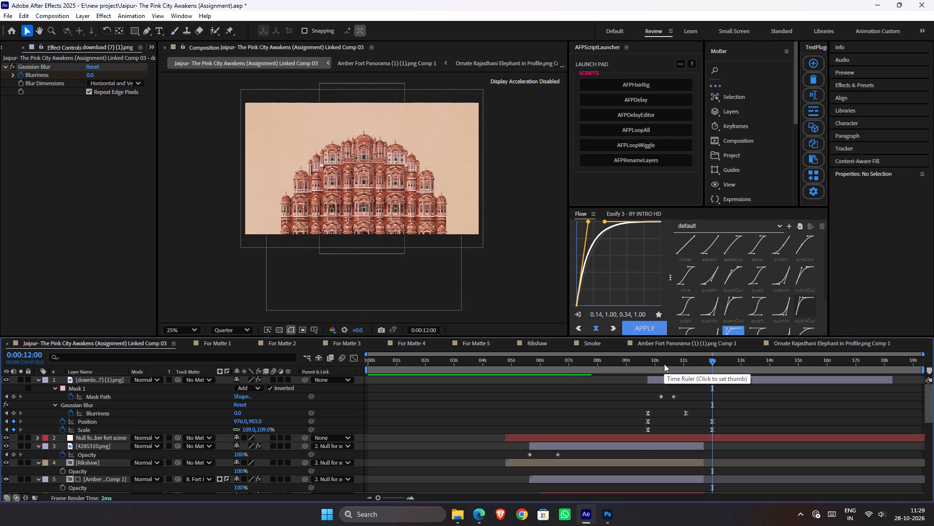
Play back the Hawa Mahal zoom-out from 0:00:09:01 and again from 0:00:10:02.
drag(664, 364, 628, 364)
key(space)
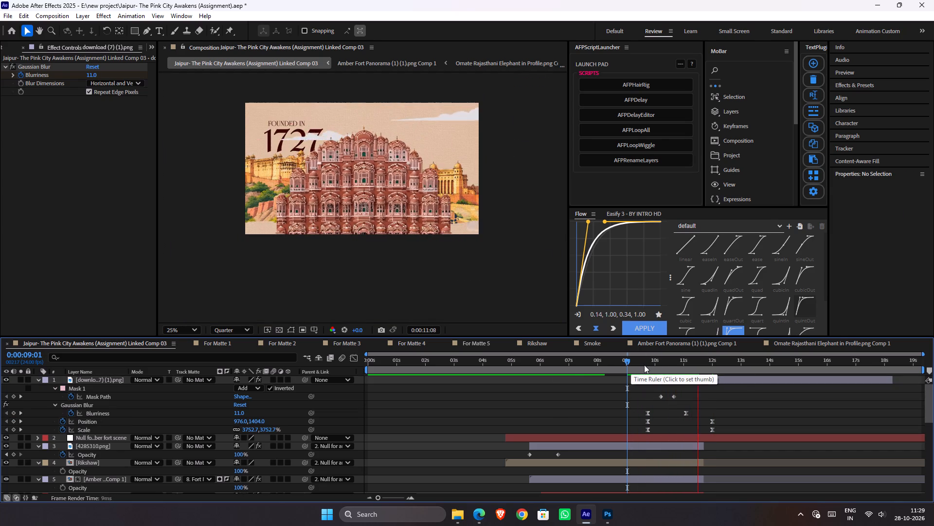
key(space)
click(657, 363)
key(space)
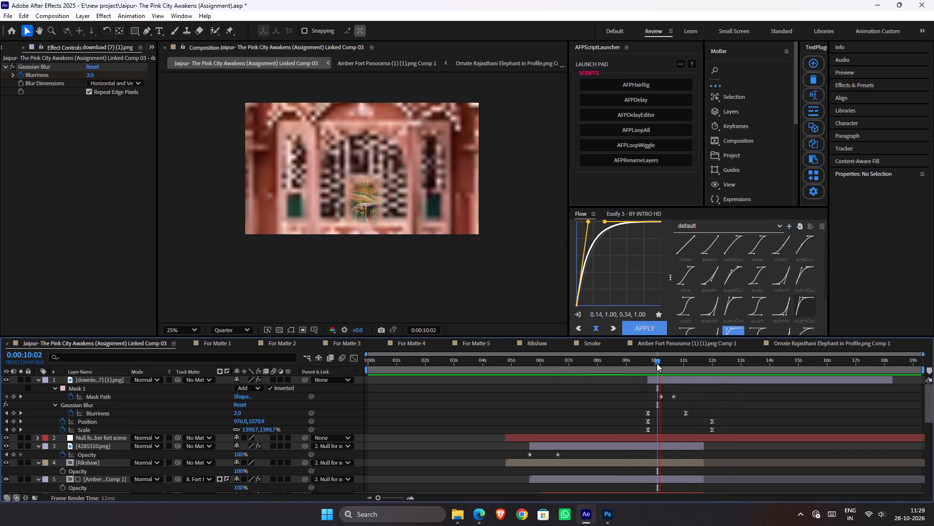
key(space)
key(space)
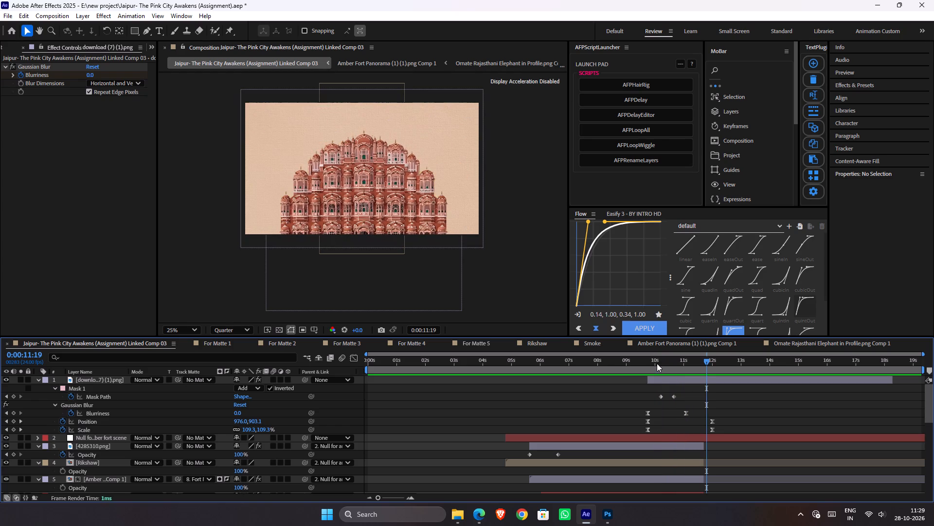
Save the project.
key(ctrl+s)
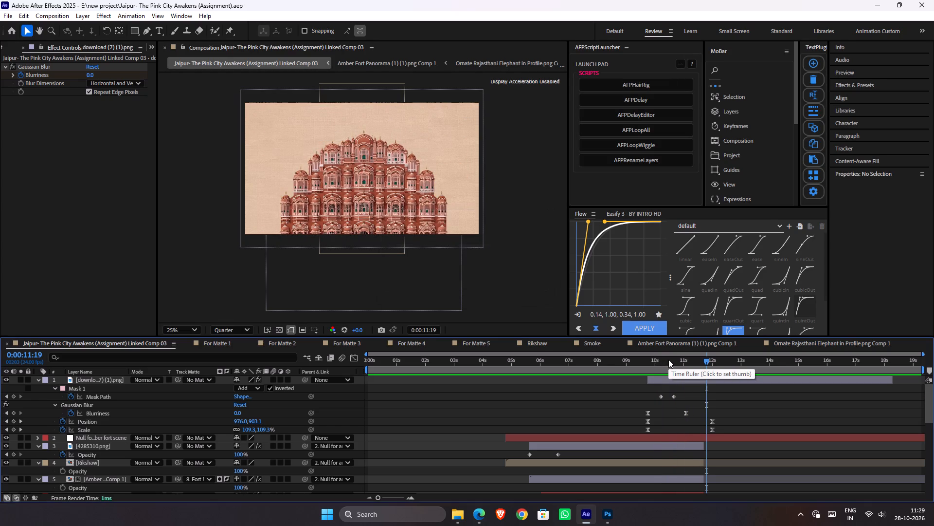
Replay the window transition in short bursts from mid-zoom, and again from 0:00:09:02, to check its timing against the fort scene's end.
click(668, 360)
key(space)
key(space)
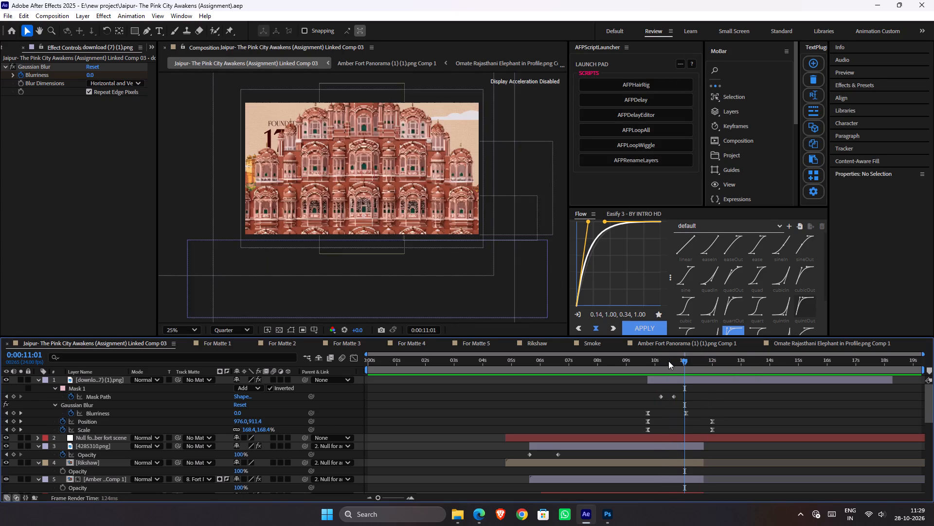
key(space)
key(space)
key(space)
key(space)
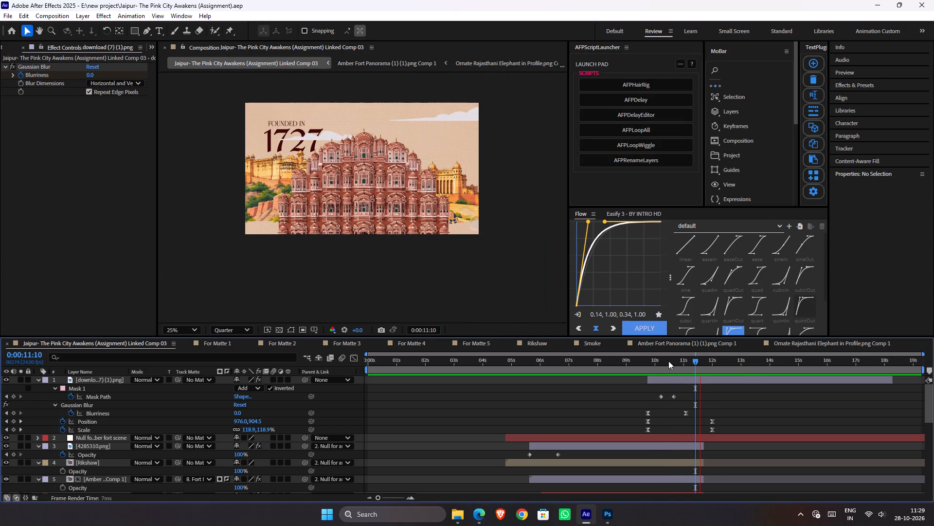
key(space)
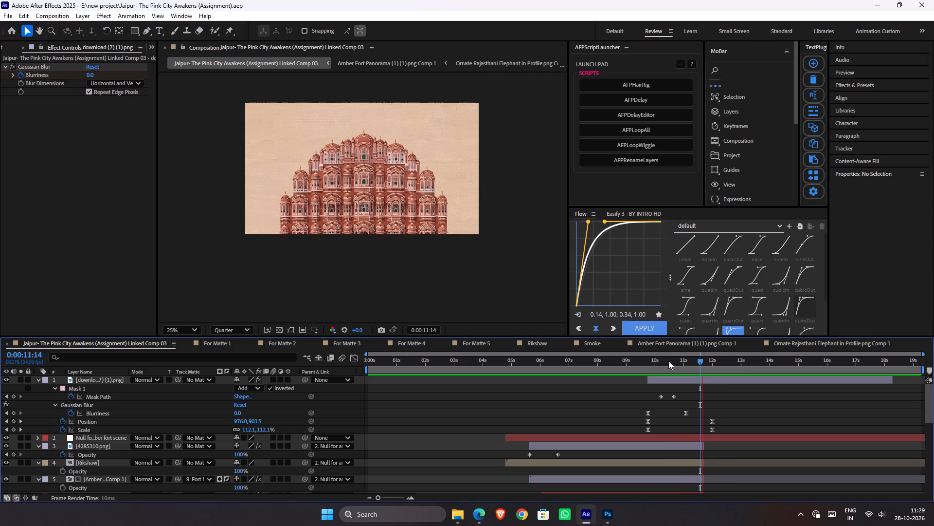
key(space)
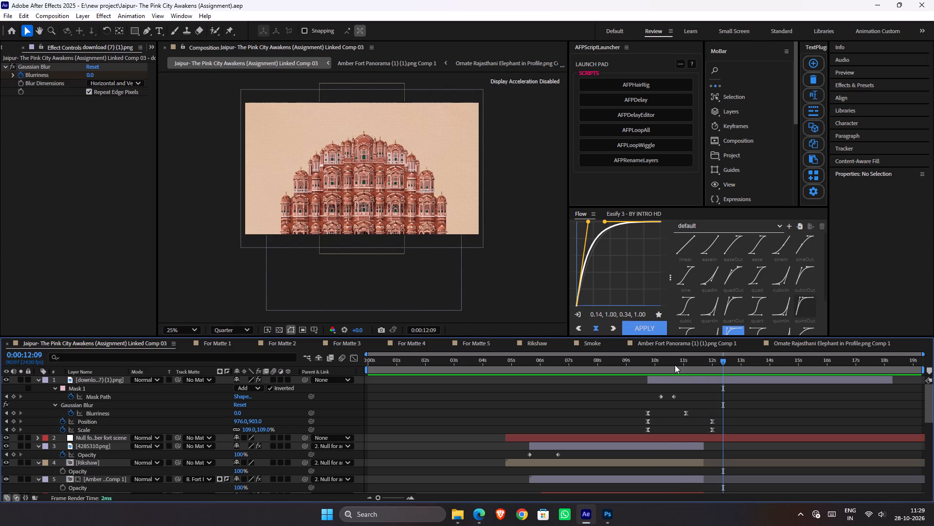
drag(675, 364, 629, 364)
key(space)
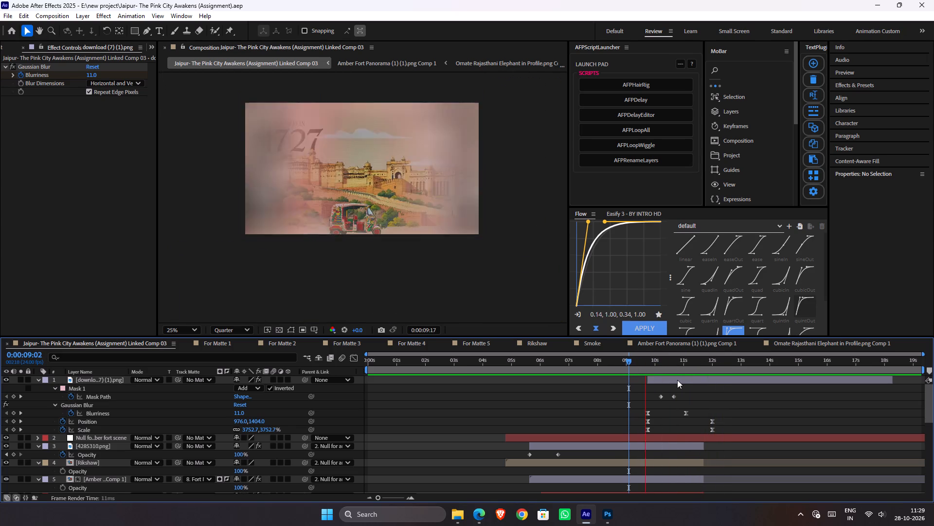
key(space)
key(space)
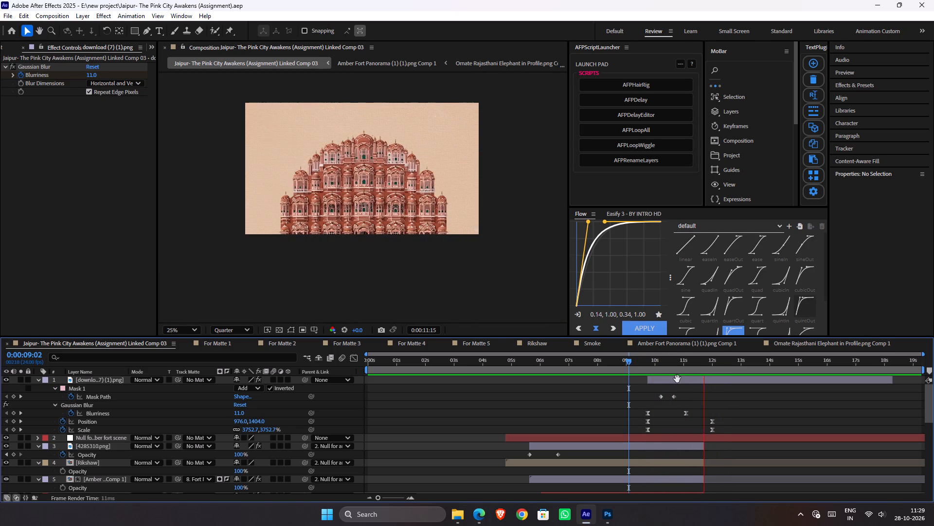
Shift the Hawa Mahal layer about 0.8 seconds later in time so it starts near 0:00:10:12.
drag(677, 379, 700, 381)
Play back the retimed Hawa Mahal transition from 0:00:09:10 and again from 0:00:10:11.
drag(669, 360, 662, 361)
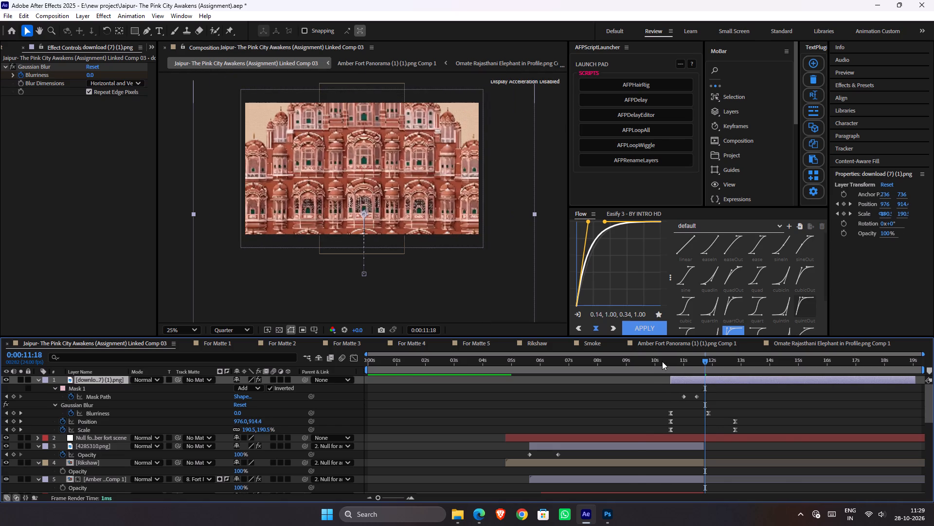
drag(662, 361, 638, 366)
key(space)
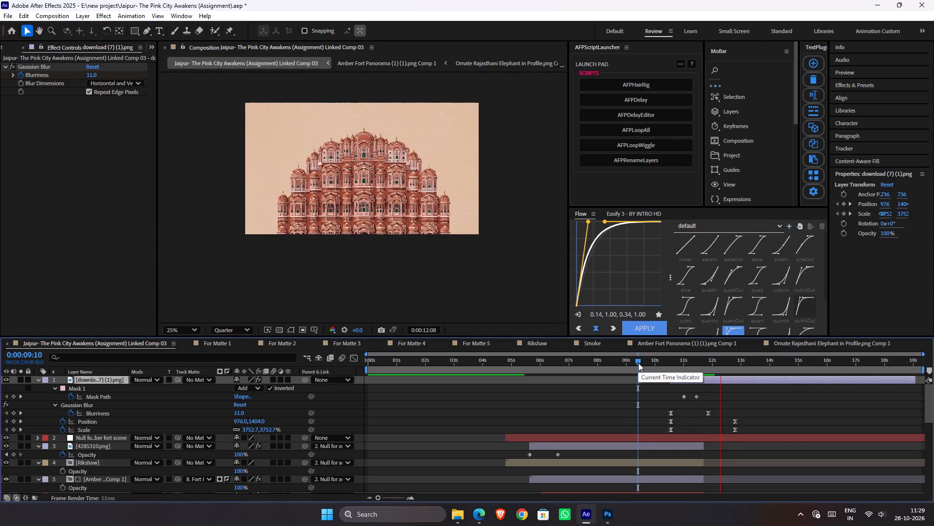
key(space)
key(space)
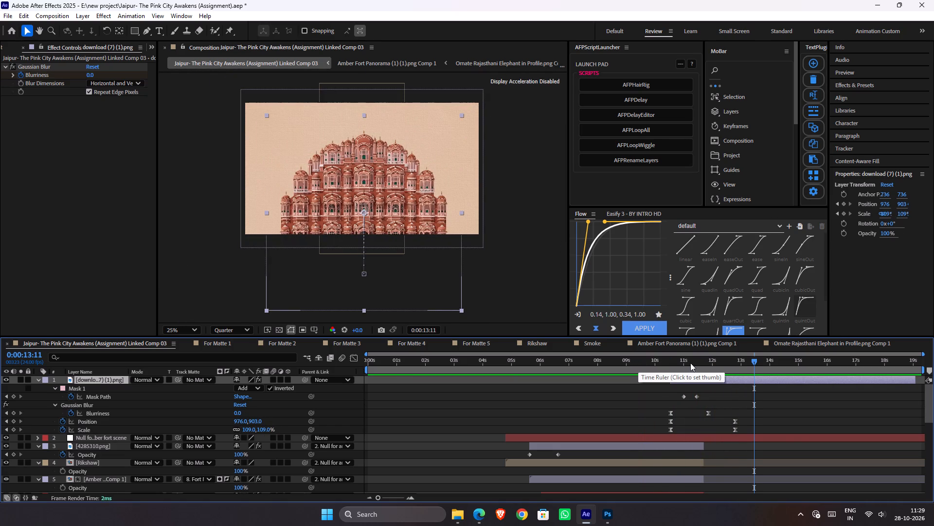
drag(690, 363, 668, 364)
key(space)
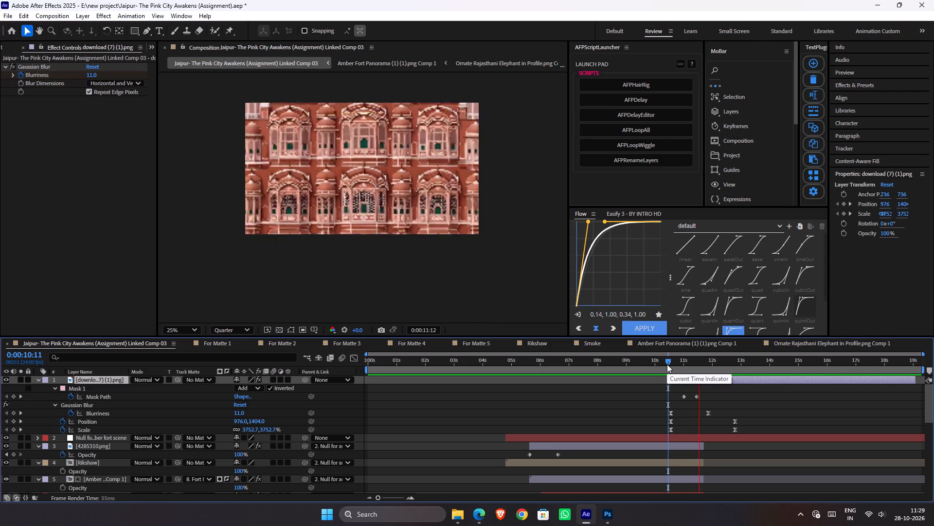
key(space)
key(space)
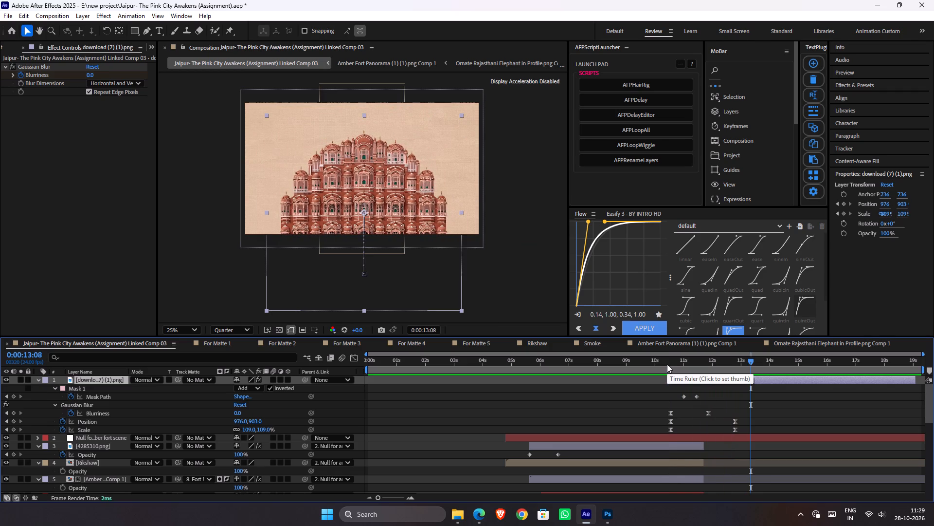
Save the project with the retimed Hawa Mahal layer.
key(ctrl+s)
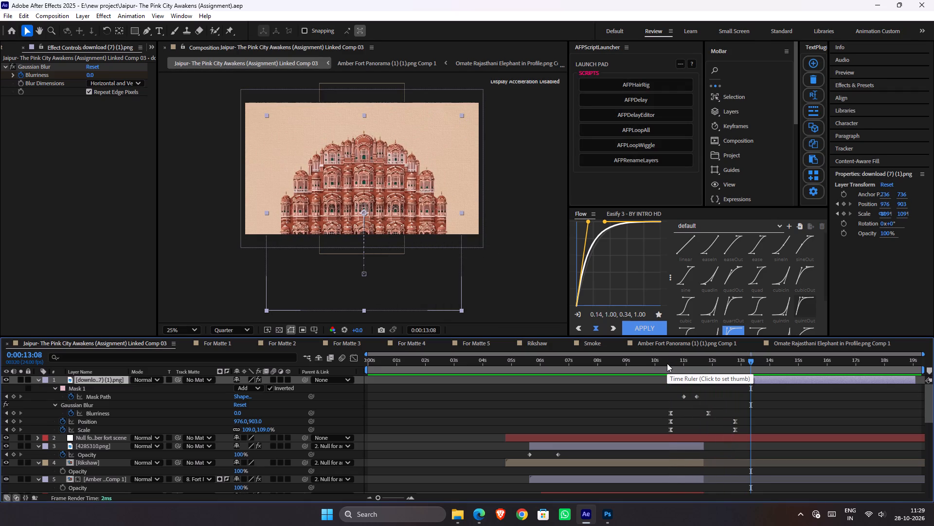
Play back the Hawa Mahal zoom-out again from 0:00:10:10 and leave no layer selected.
click(667, 363)
key(space)
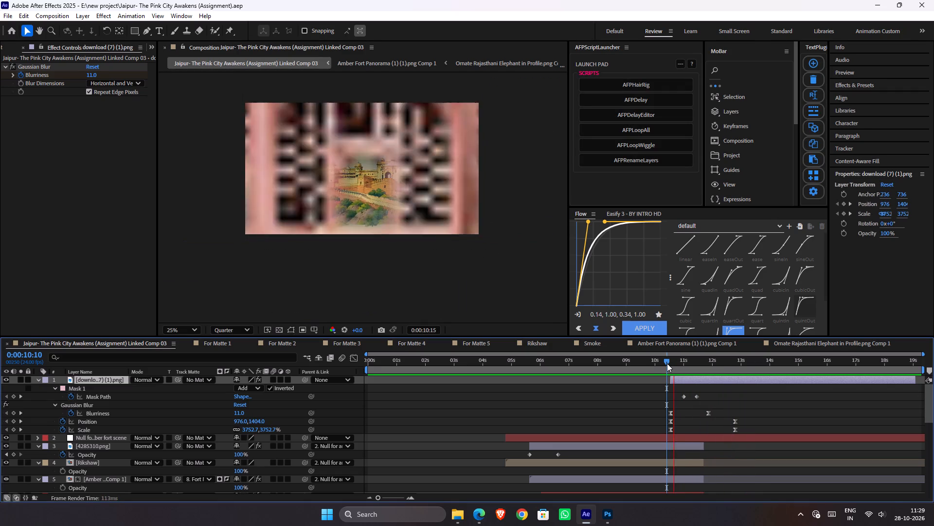
key(space)
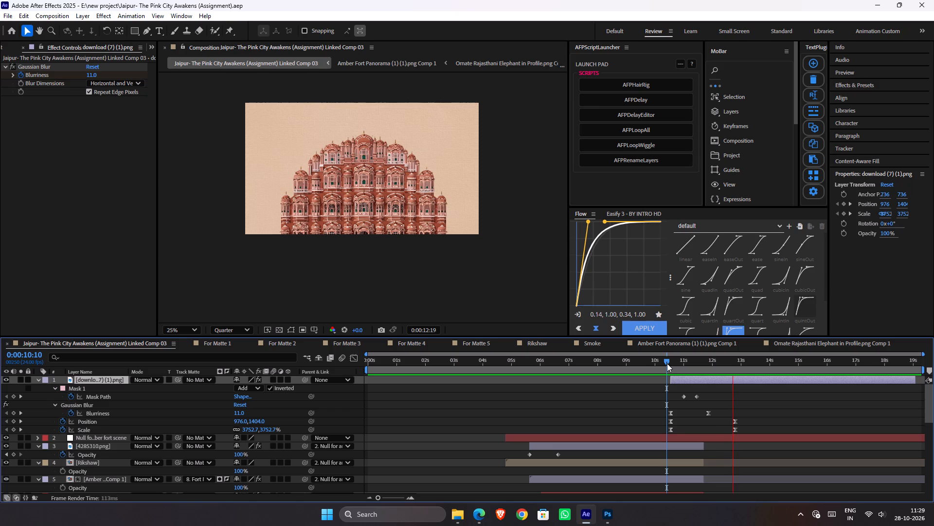
key(space)
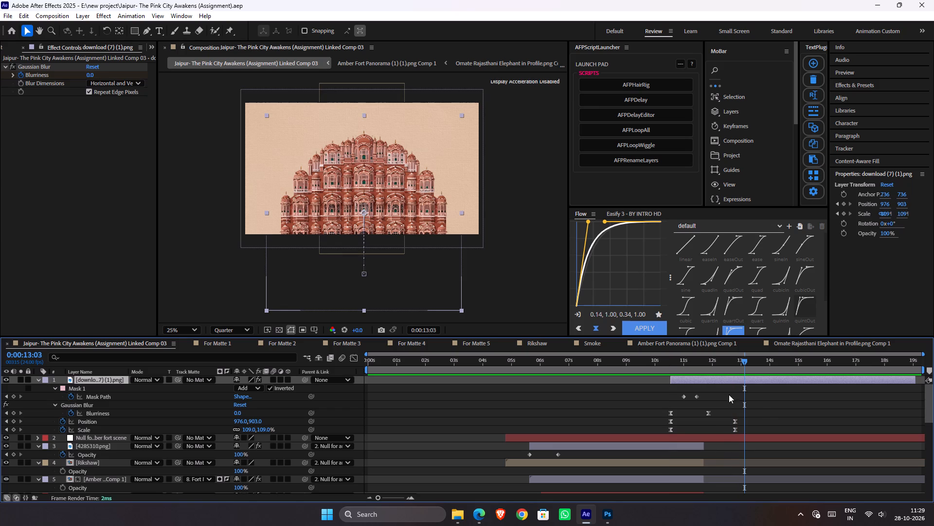
click(761, 411)
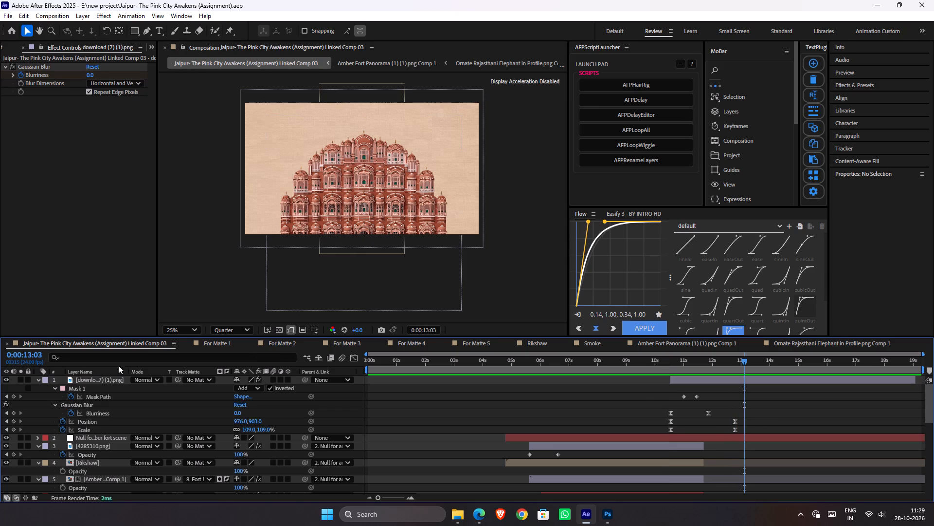
Add a text layer reading "JaipuR" in the sky beside the Hawa Mahal's upper domes.
click(161, 35)
click(270, 145)
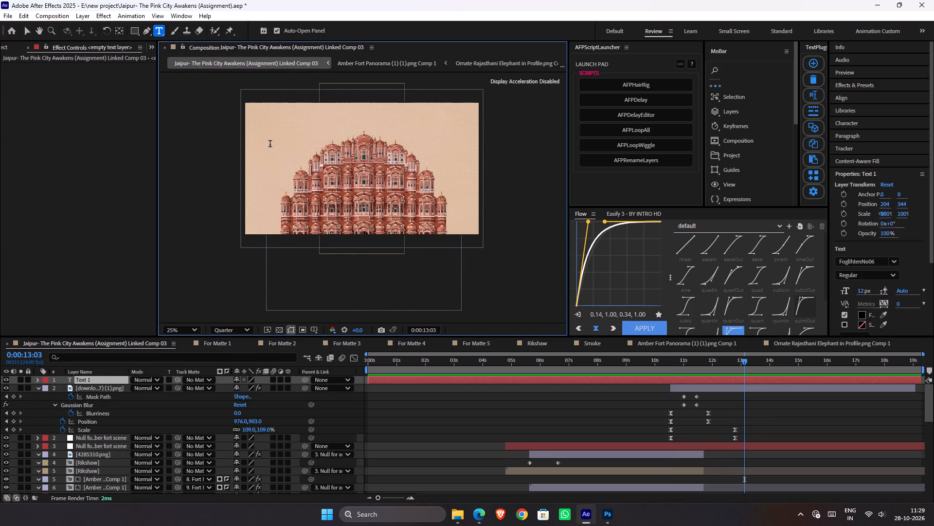
key(shift+j)
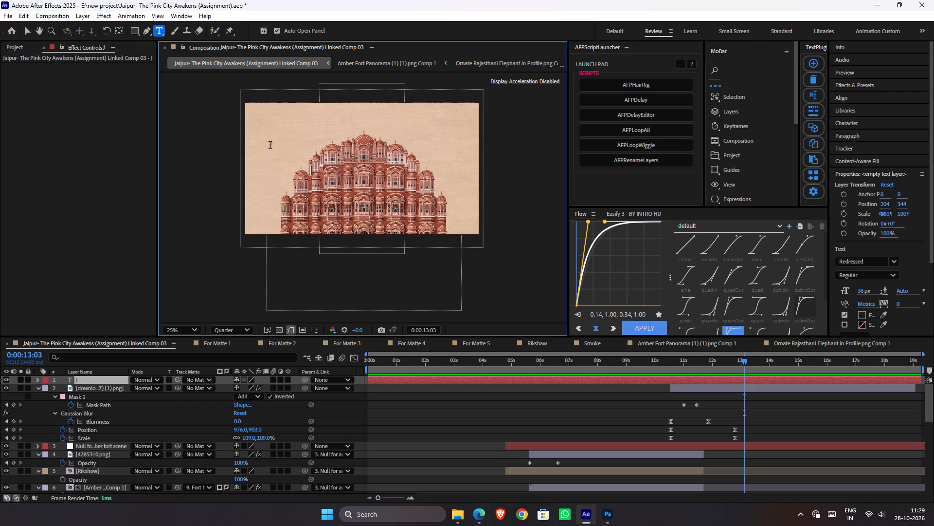
text(aipu)
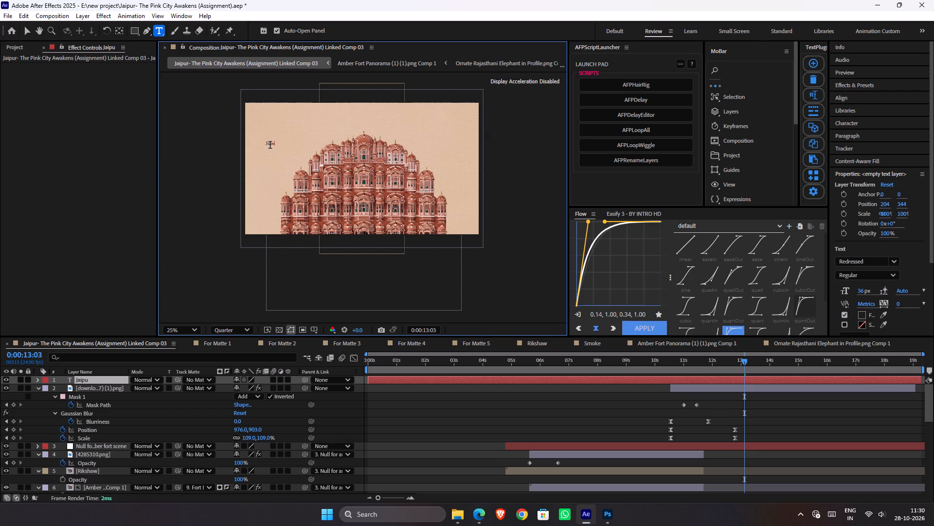
key(shift+r)
key(Return)
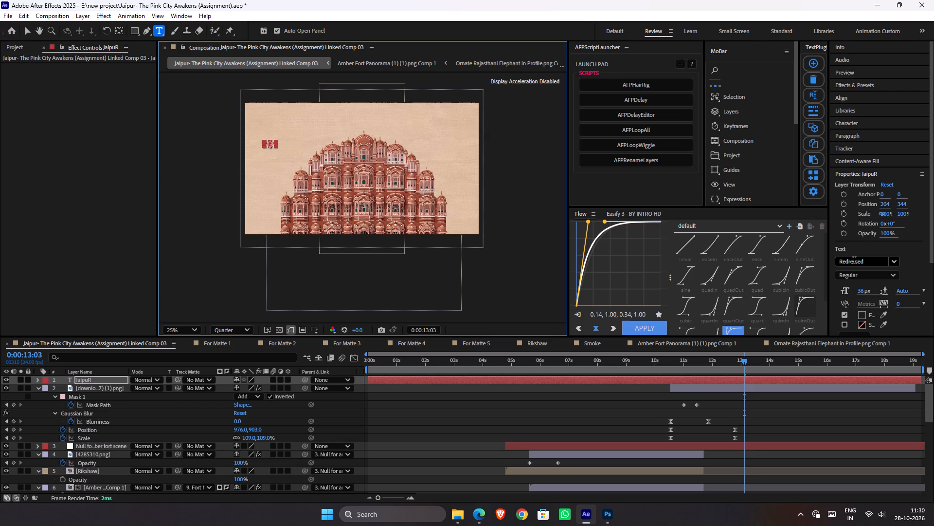
key(v)
Set the JaipuR title's font to glimmer of light.
click(864, 262)
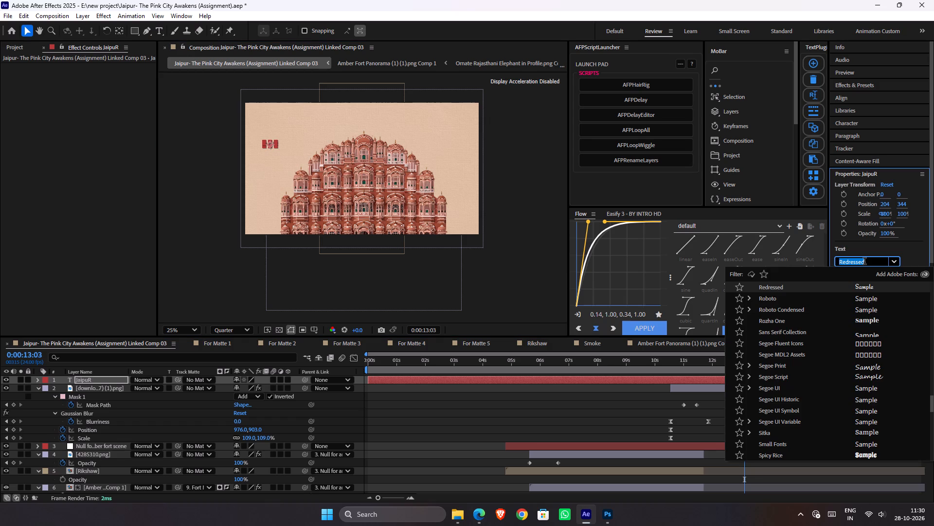
text(glim)
key(Return)
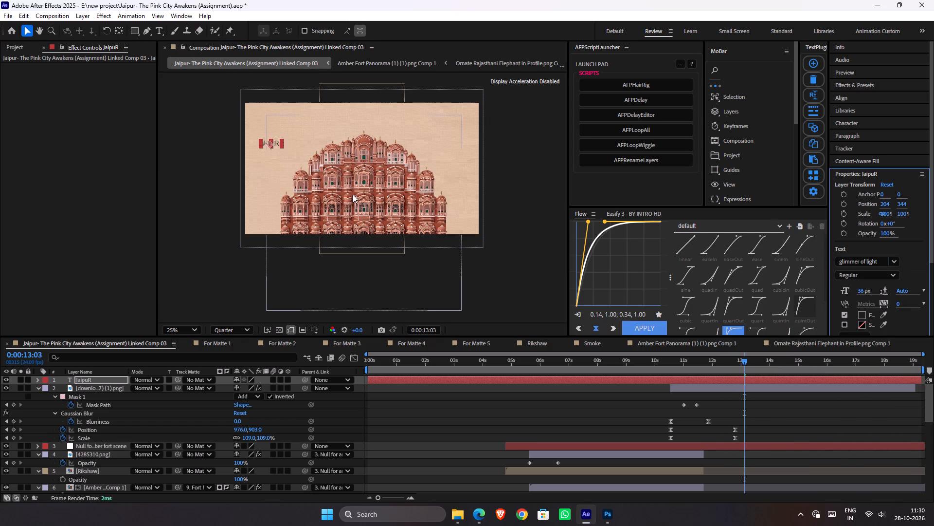
Scale the JaipuR title to 681% and move it over the Hawa Mahal's upper storeys, at about 904, 480.
key(s)
drag(263, 385, 457, 378)
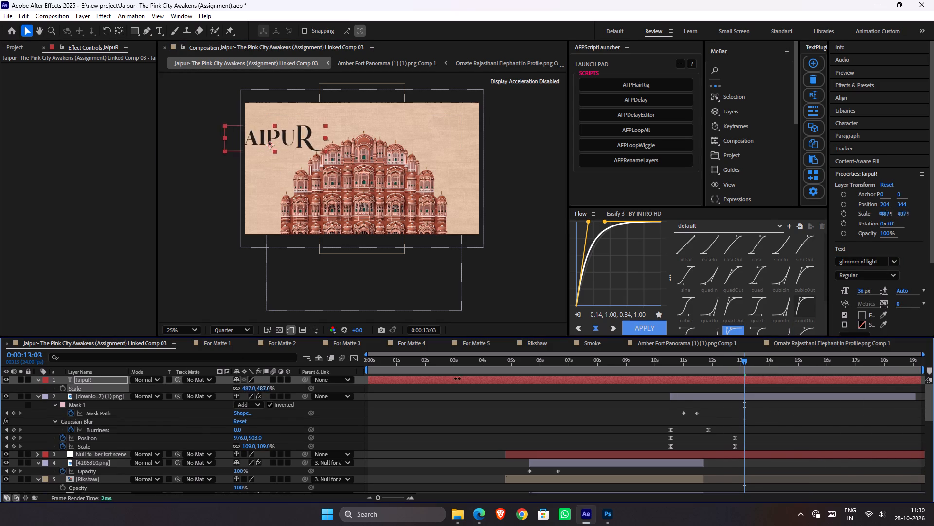
drag(457, 378, 544, 384)
drag(297, 141, 319, 150)
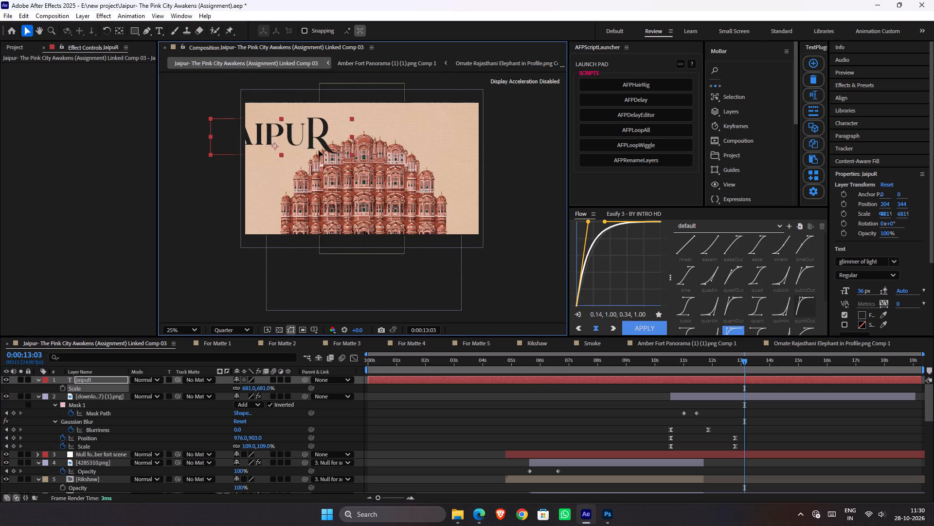
drag(319, 150, 382, 157)
Reduce the font size of only the final R in the JaipuR title to 28 px.
double_click(396, 158)
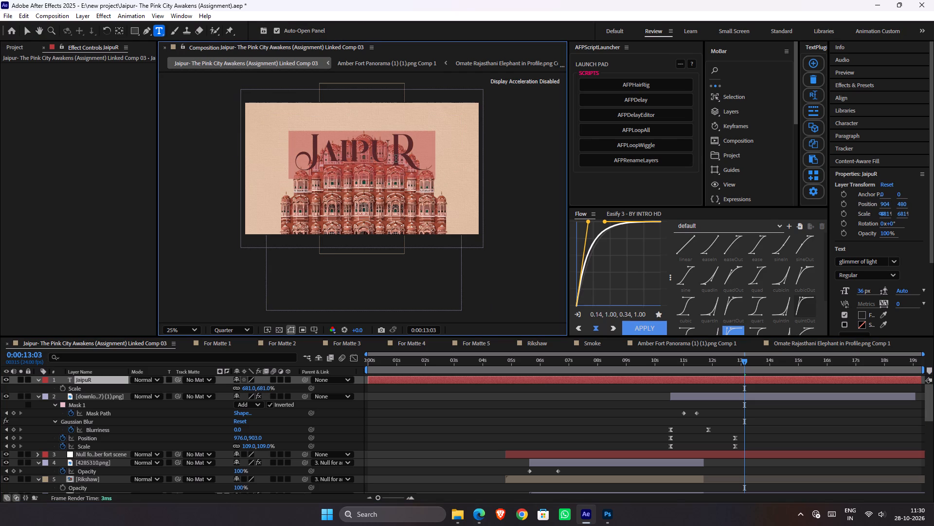
click(396, 158)
drag(395, 157, 434, 157)
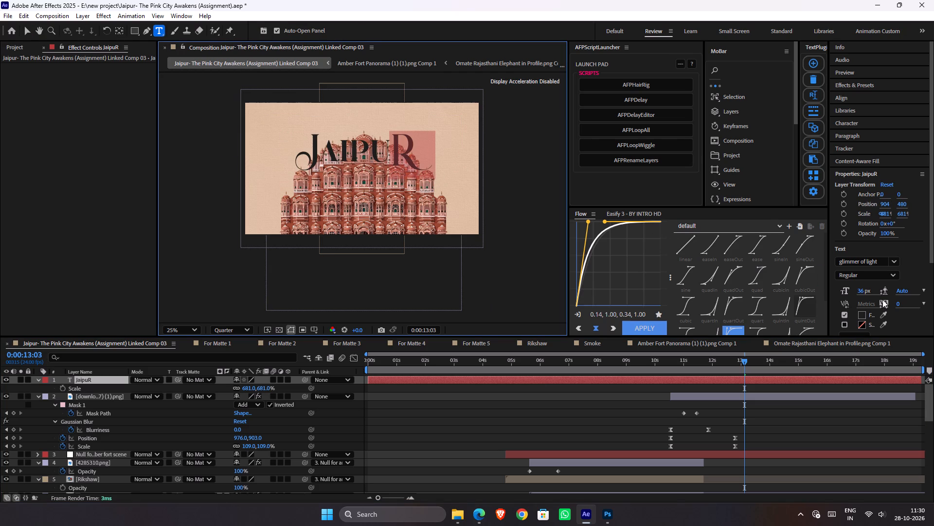
click(864, 290)
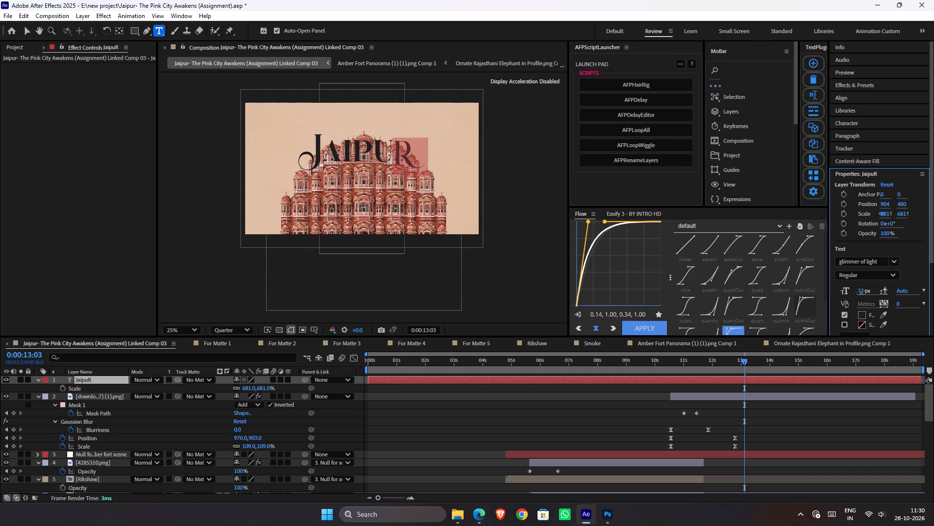
click(811, 407)
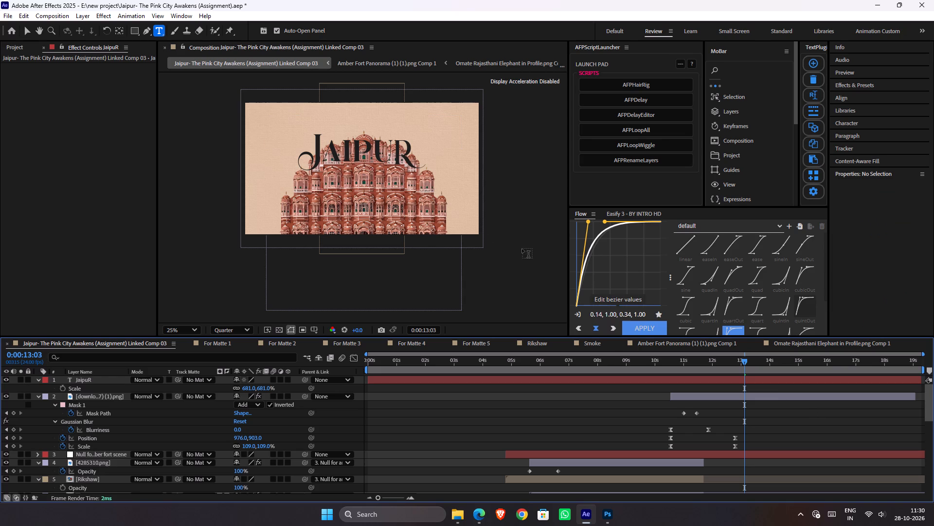
Enlarge the JaipuR title proportionally to about 1062% so it spans most of the frame's width.
key(v)
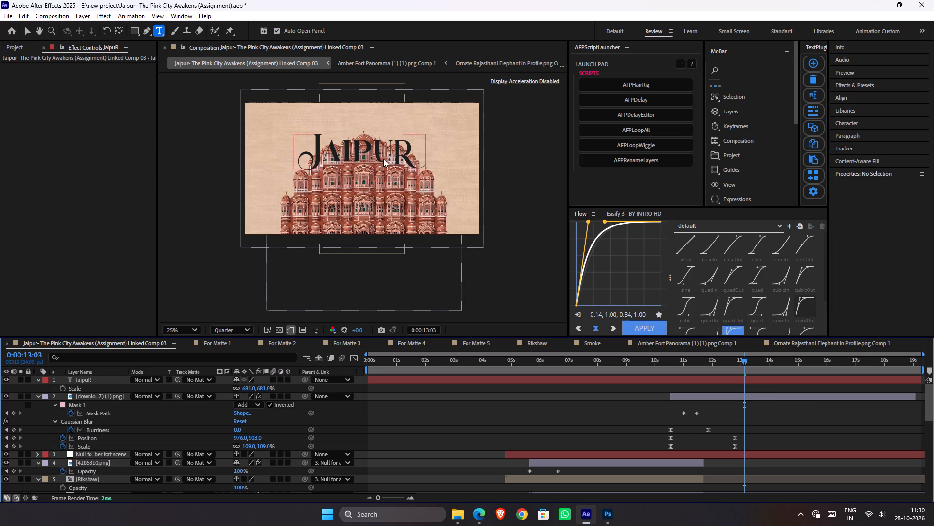
click(381, 160)
drag(426, 152, 505, 154)
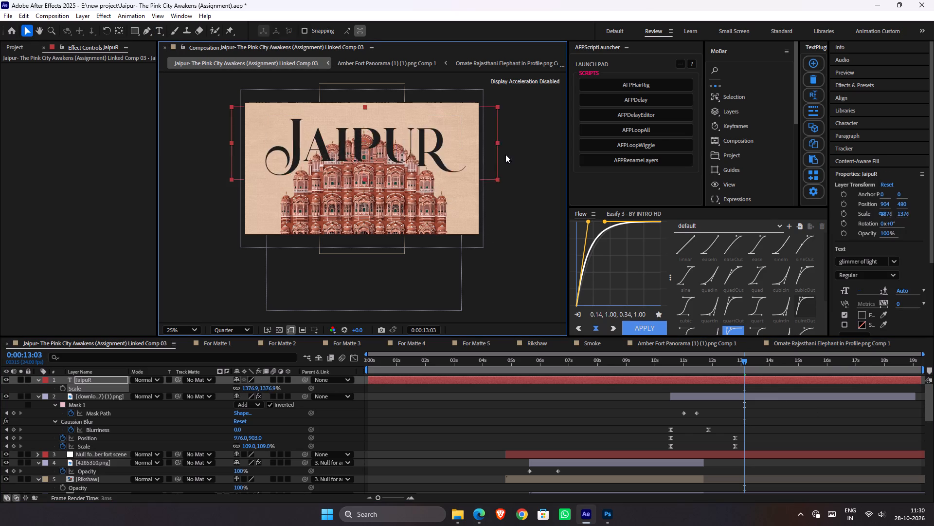
drag(505, 154, 466, 158)
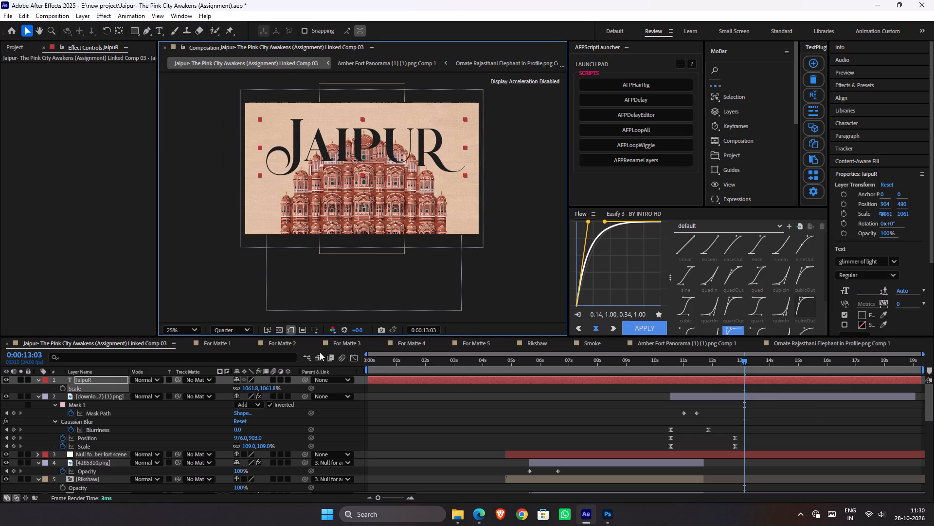
Move the JaipuR text layer directly beneath the Hawa Mahal image layer in the layer order.
drag(111, 379, 104, 451)
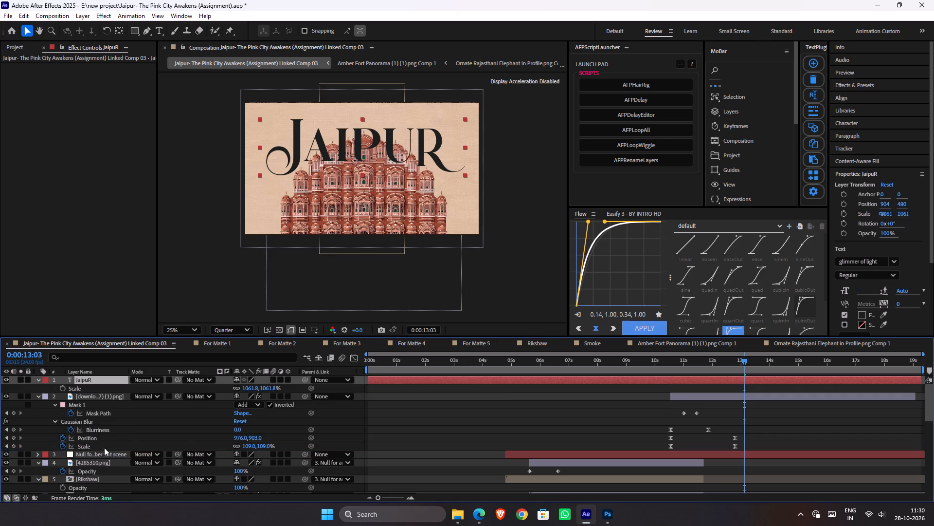
Raise the JaipuR title to about 908, 424 and reduce its scale to about 1005%.
drag(435, 155, 436, 148)
shift+drag(465, 141, 459, 141)
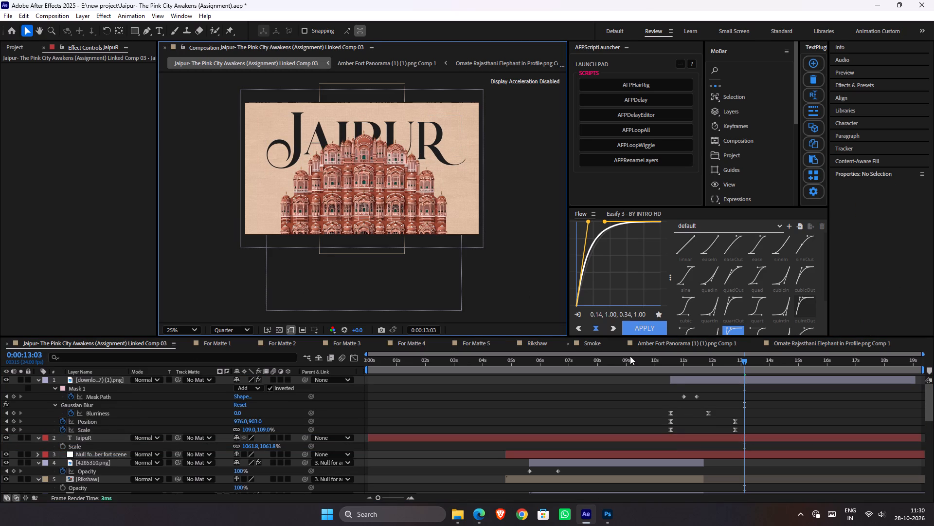
click(707, 436)
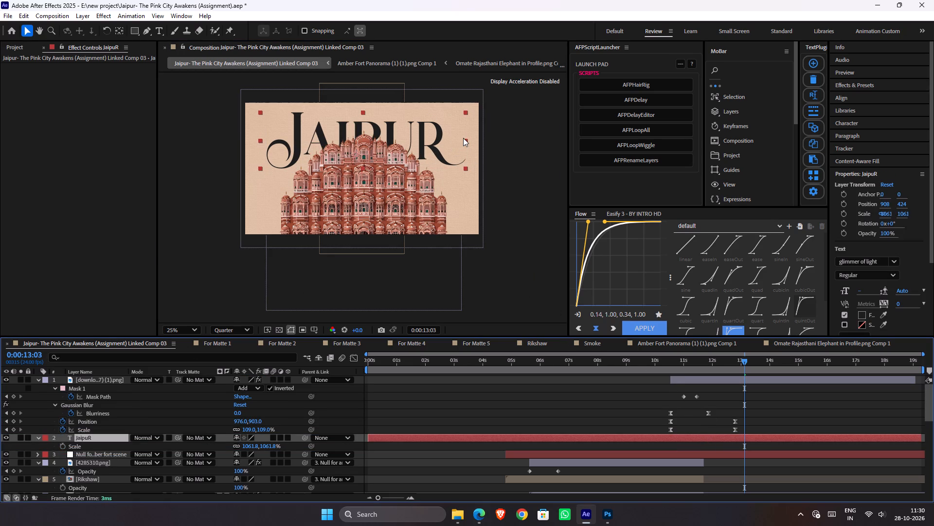
drag(466, 138, 460, 138)
At the 0:00:12:19 keyframe, lower the Hawa Mahal image to position 976, 999 and save the project.
key(j)
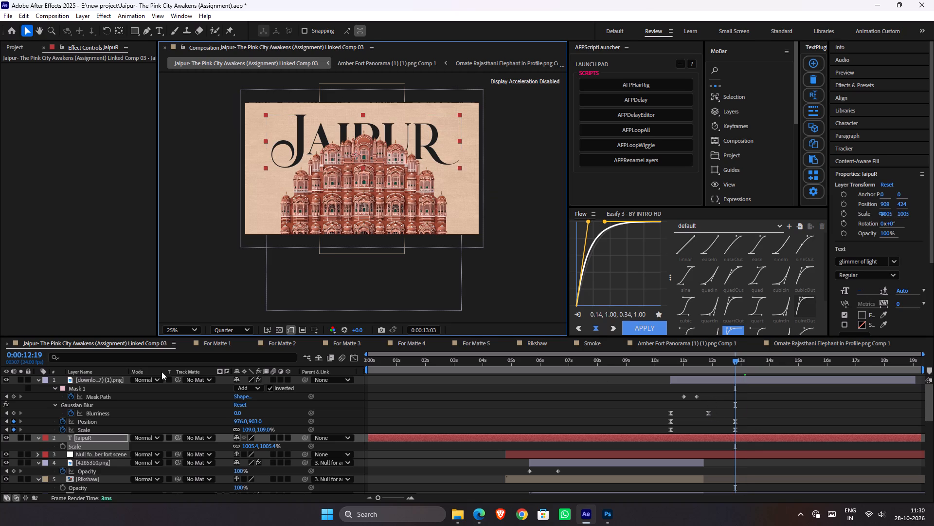
drag(258, 424, 359, 421)
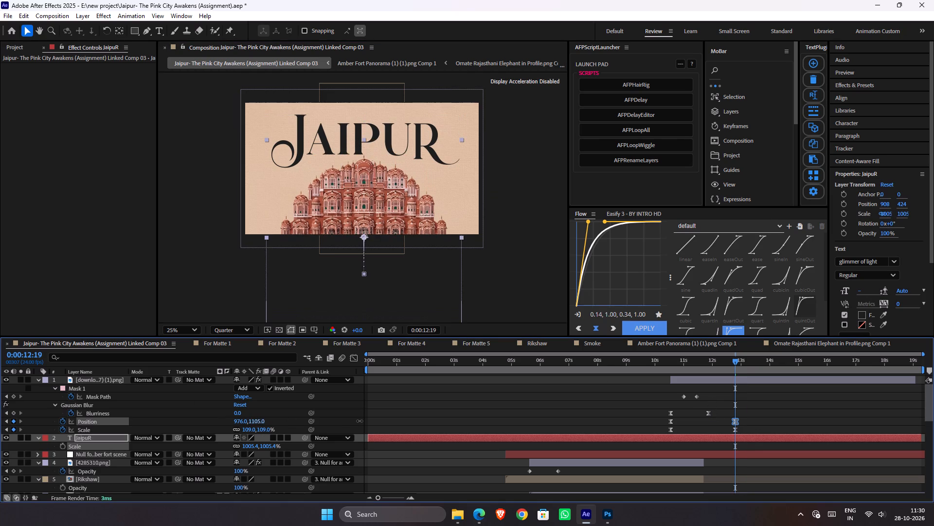
drag(359, 421, 314, 414)
click(548, 403)
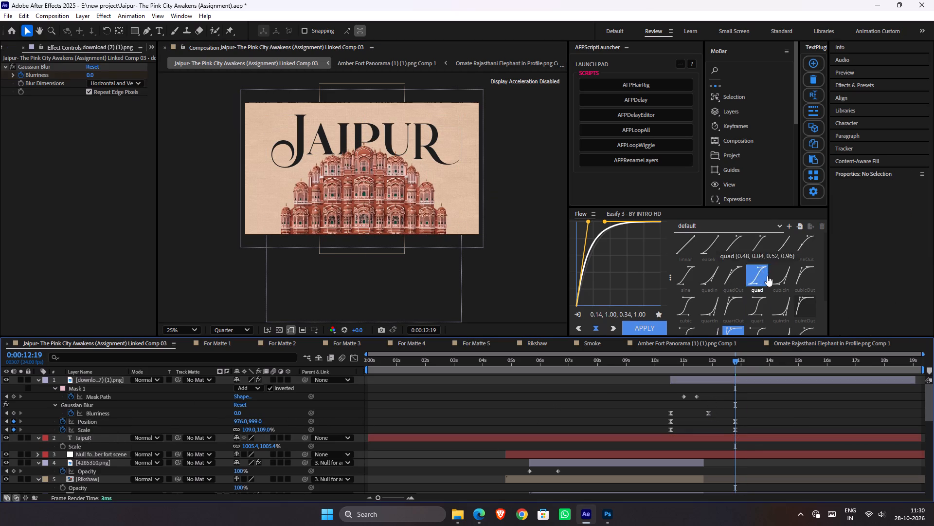
key(ctrl+s)
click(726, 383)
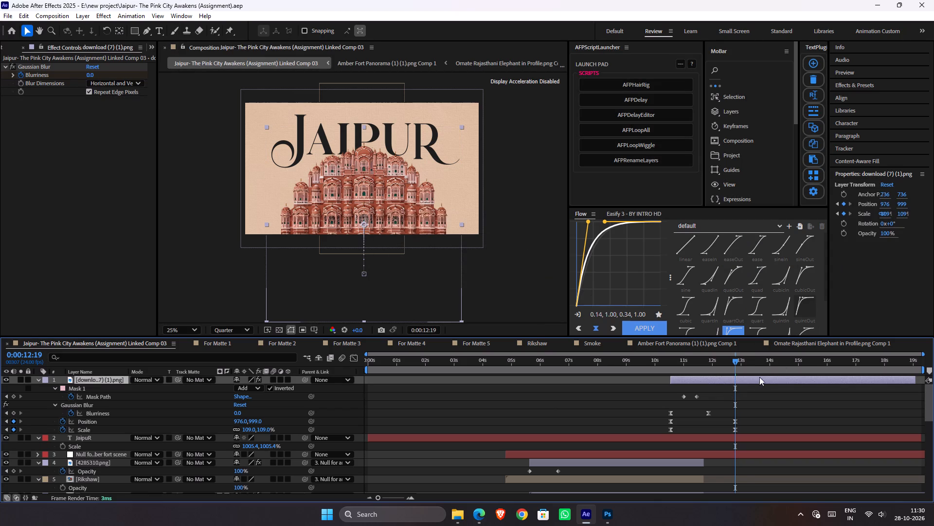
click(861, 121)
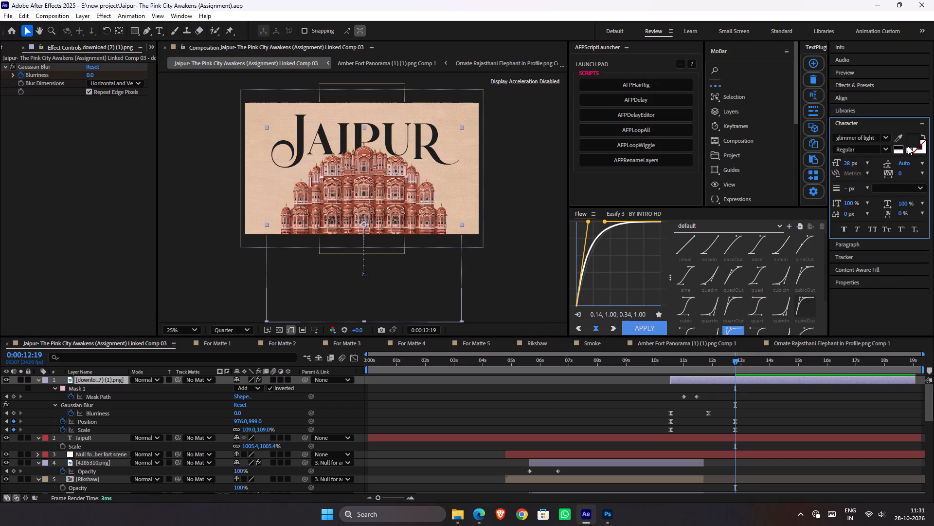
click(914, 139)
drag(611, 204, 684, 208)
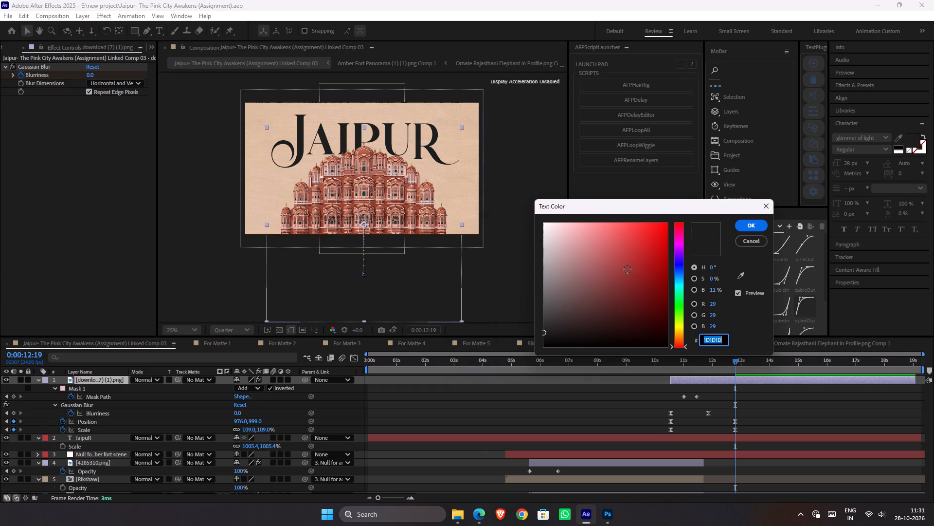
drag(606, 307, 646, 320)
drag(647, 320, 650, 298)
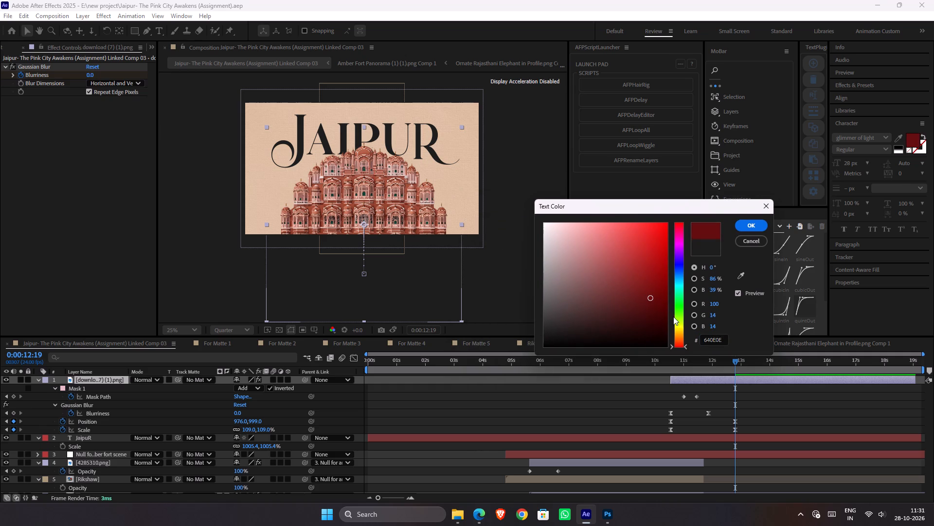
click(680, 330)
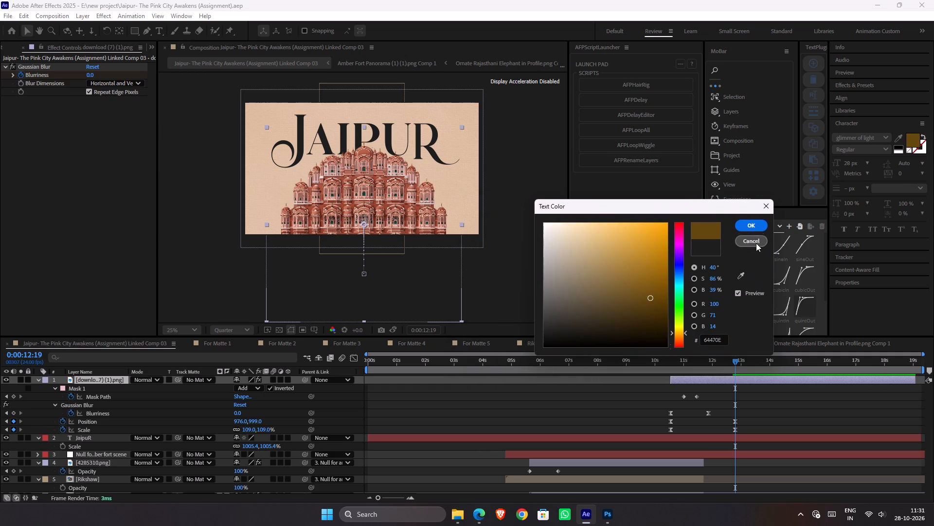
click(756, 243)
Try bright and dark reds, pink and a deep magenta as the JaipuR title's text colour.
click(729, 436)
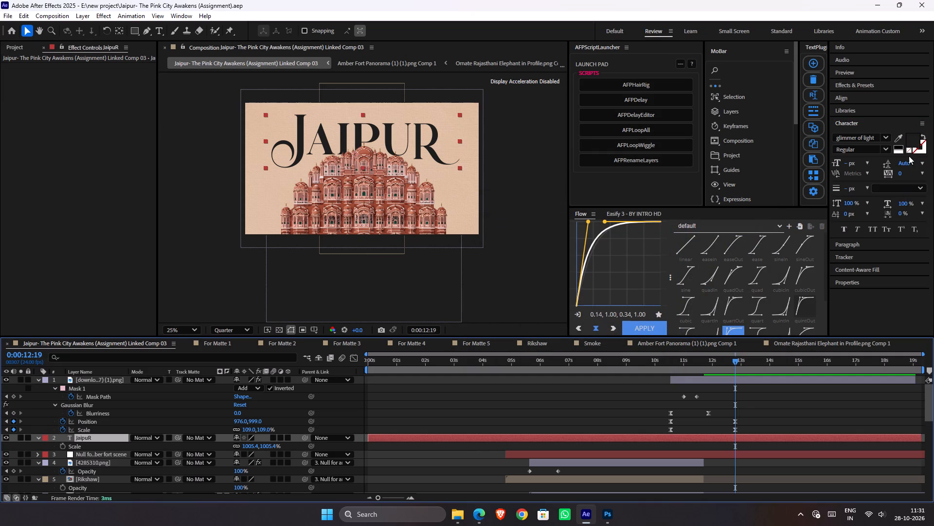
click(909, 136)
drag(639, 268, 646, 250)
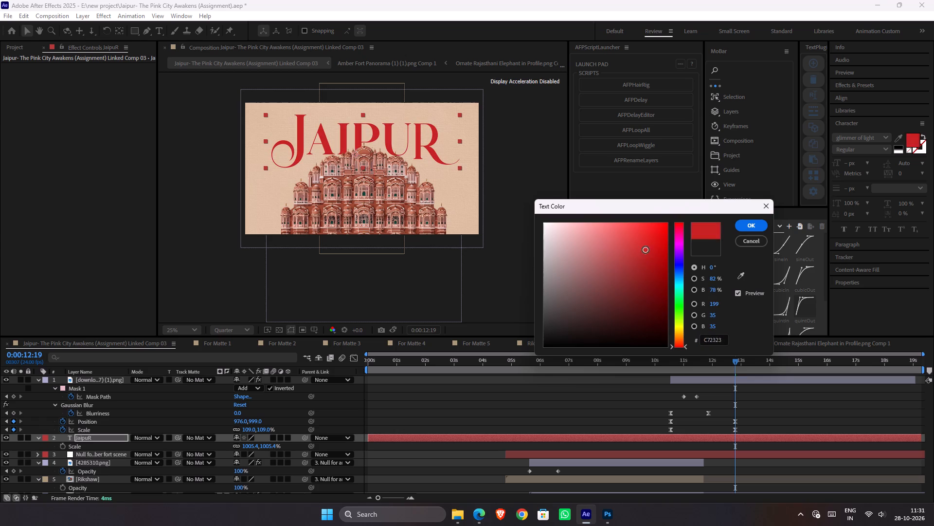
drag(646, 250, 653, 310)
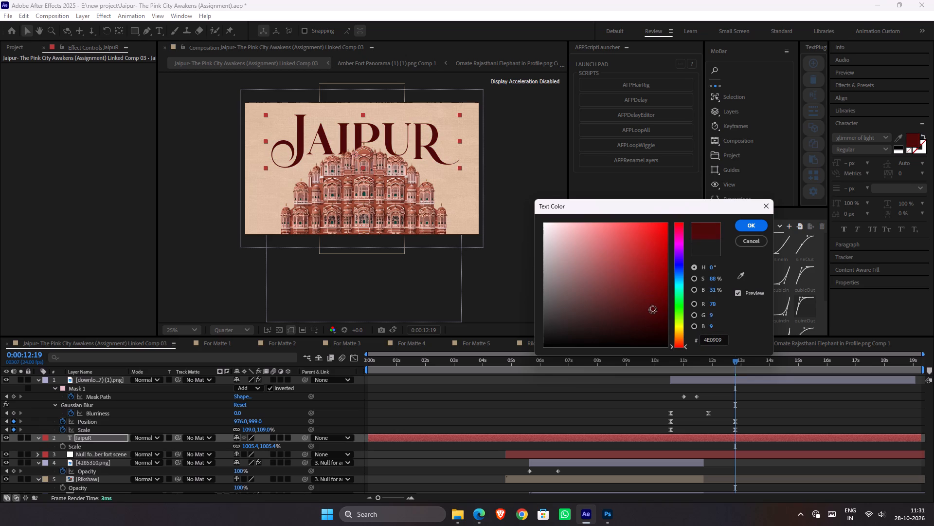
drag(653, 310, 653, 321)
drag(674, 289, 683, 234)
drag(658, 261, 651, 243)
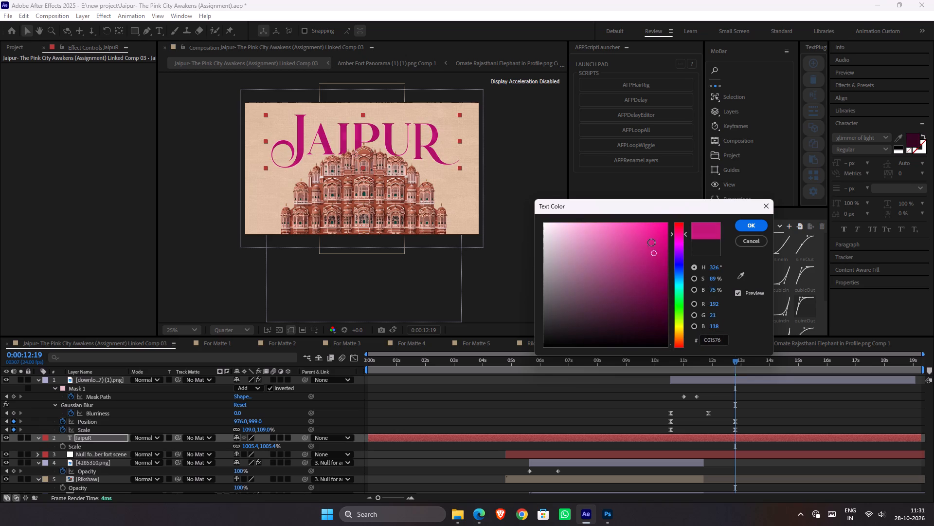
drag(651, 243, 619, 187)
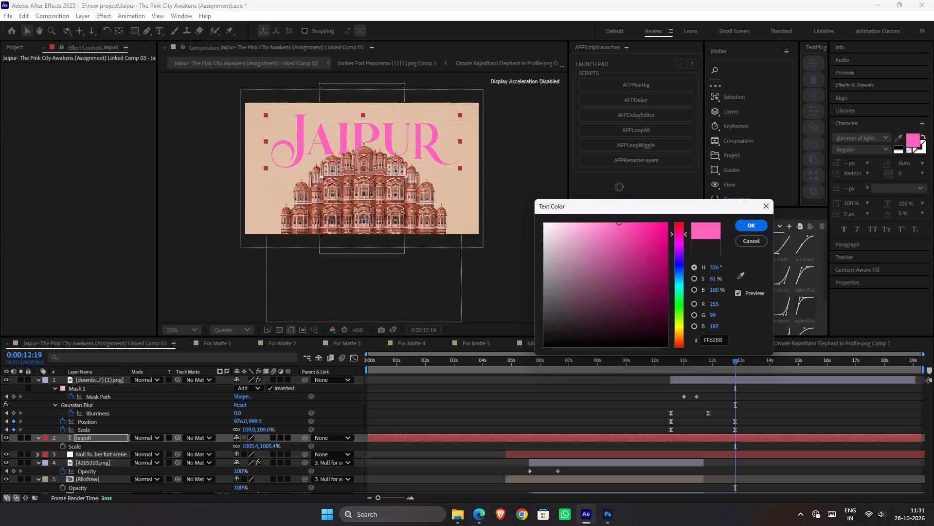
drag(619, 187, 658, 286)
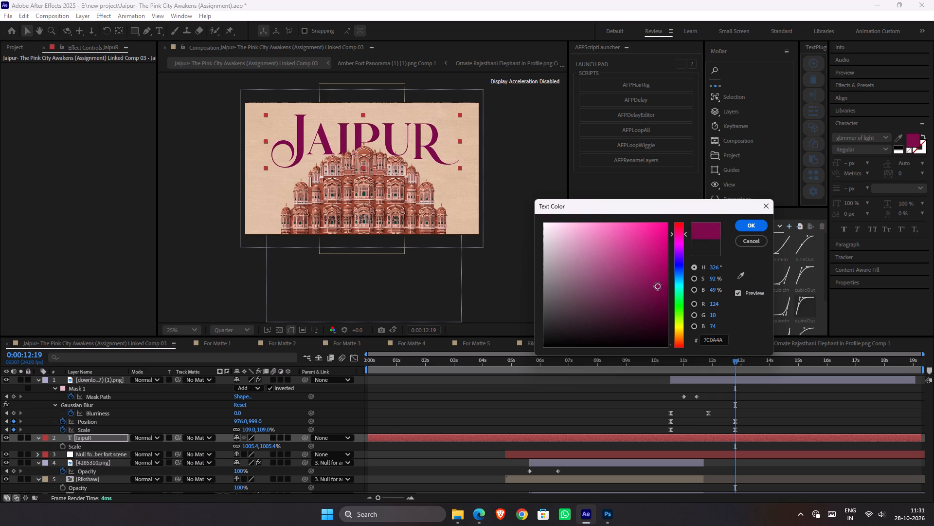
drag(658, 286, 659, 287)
Shift the JaipuR title's text colour to orange hues and try brown shades, ending near 6F391C.
drag(679, 321, 684, 337)
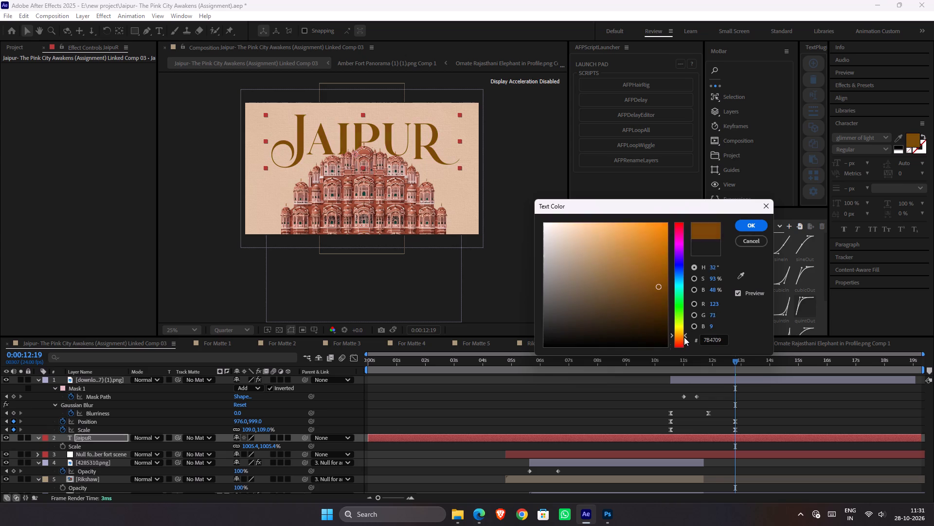
drag(684, 337, 687, 339)
drag(635, 318, 632, 318)
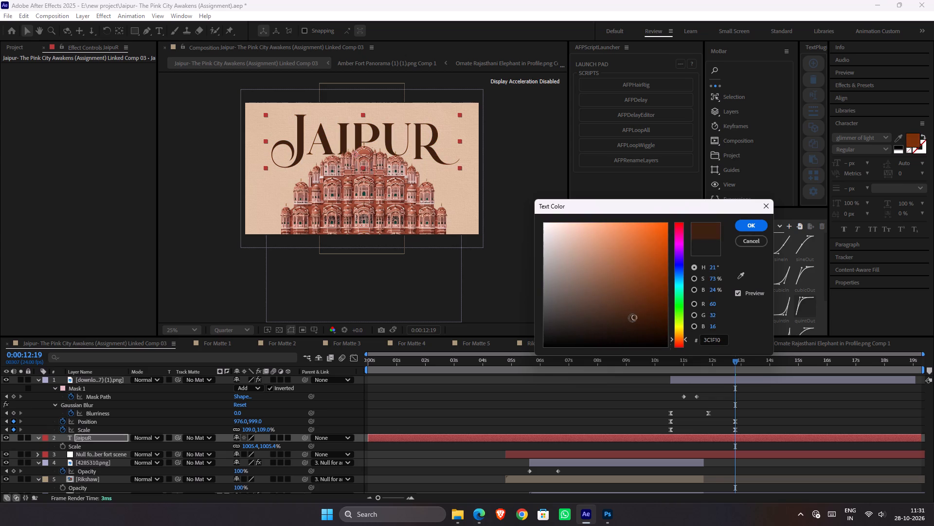
drag(632, 318, 650, 308)
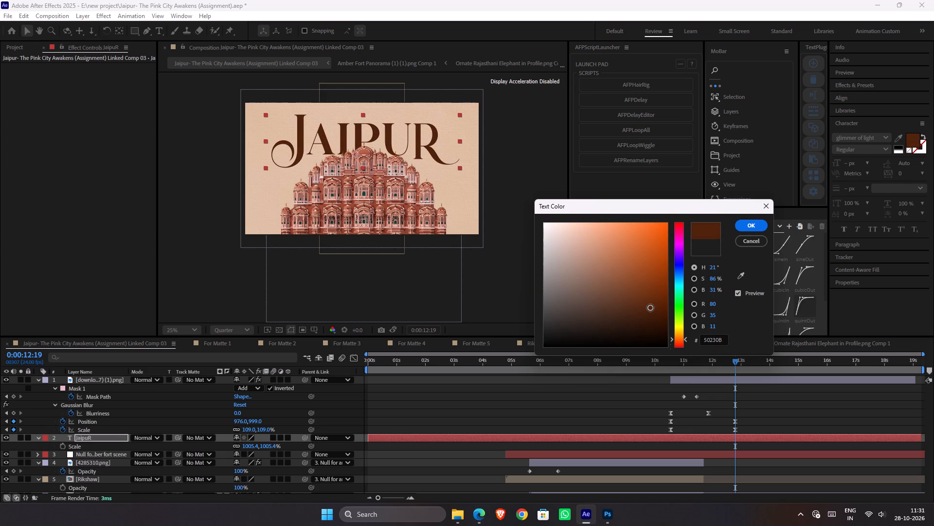
drag(650, 308, 646, 303)
drag(646, 303, 618, 318)
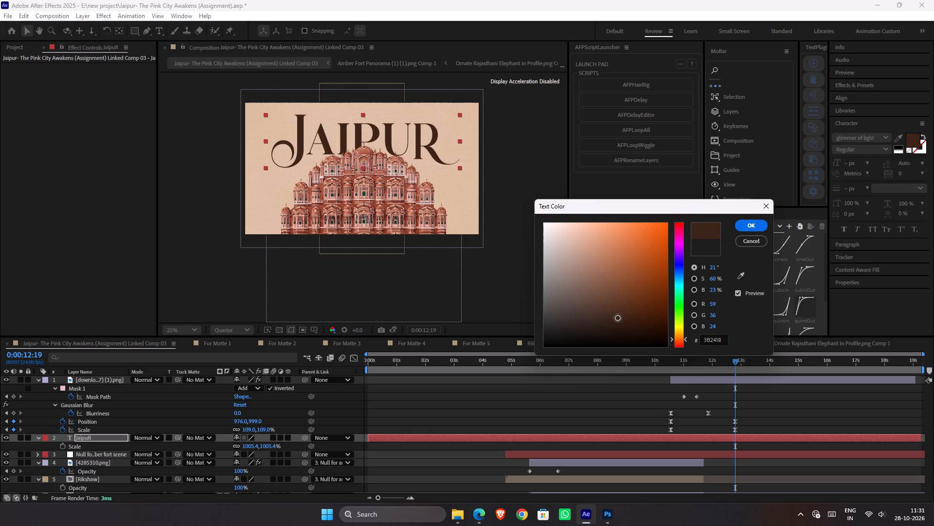
drag(618, 318, 599, 292)
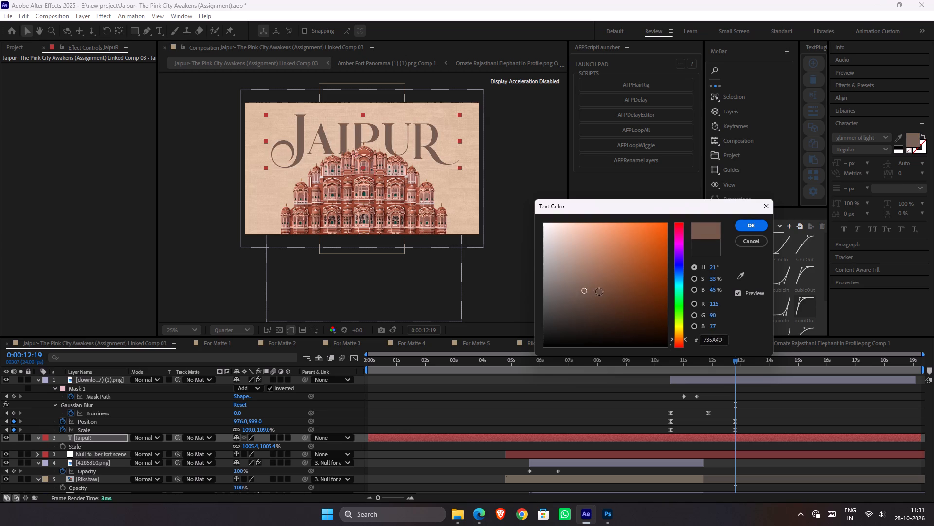
drag(599, 292, 636, 293)
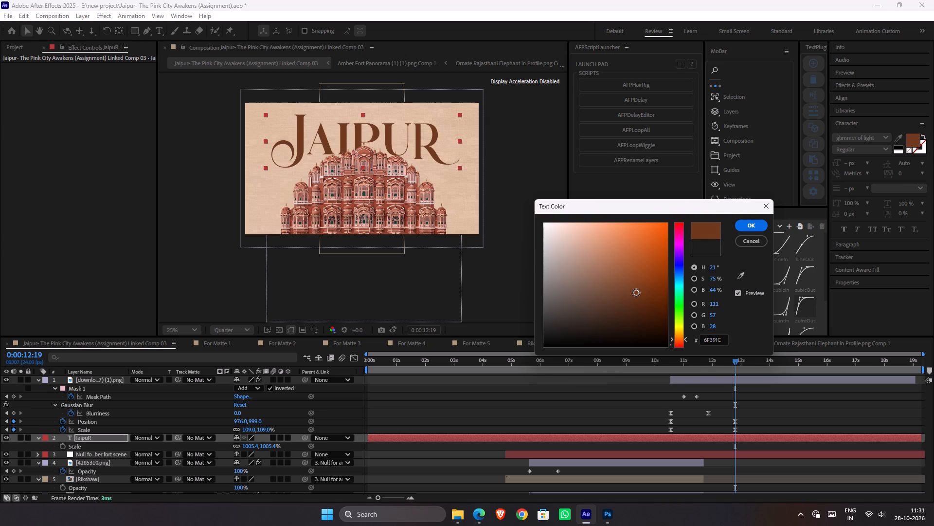
drag(636, 293, 637, 292)
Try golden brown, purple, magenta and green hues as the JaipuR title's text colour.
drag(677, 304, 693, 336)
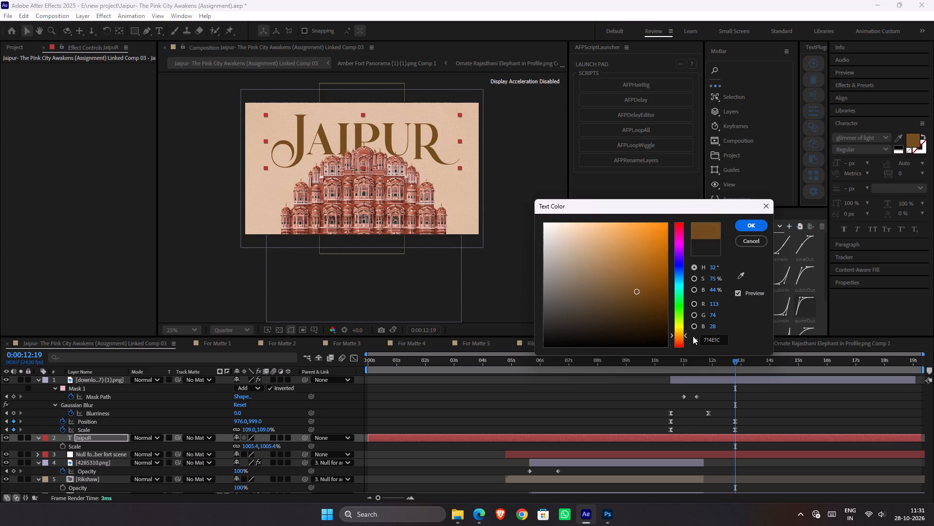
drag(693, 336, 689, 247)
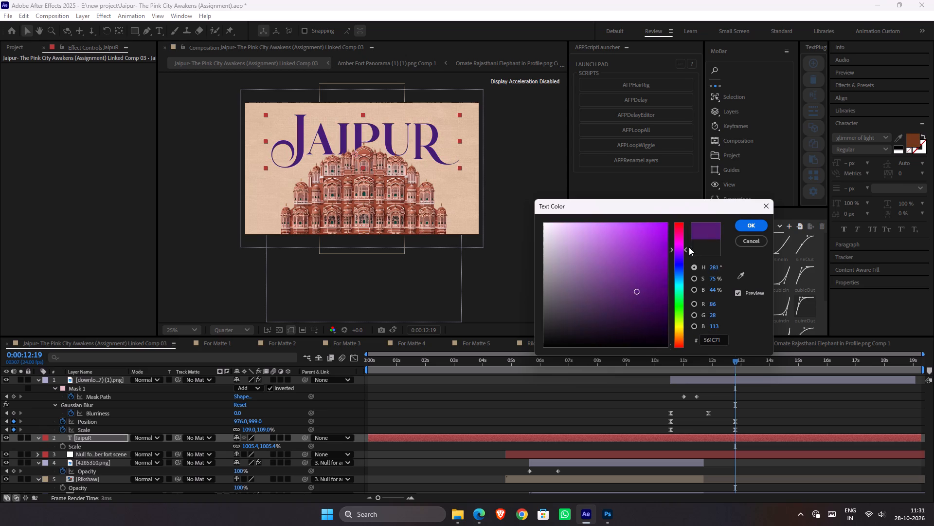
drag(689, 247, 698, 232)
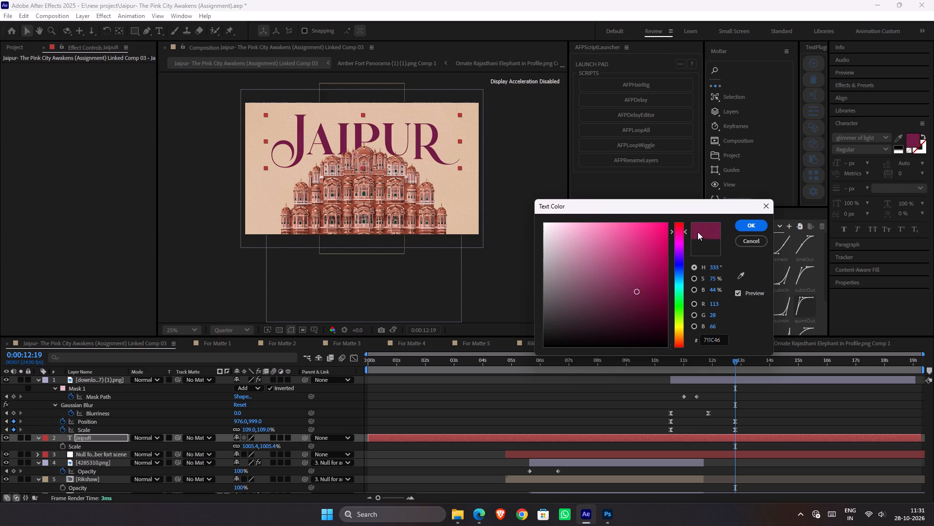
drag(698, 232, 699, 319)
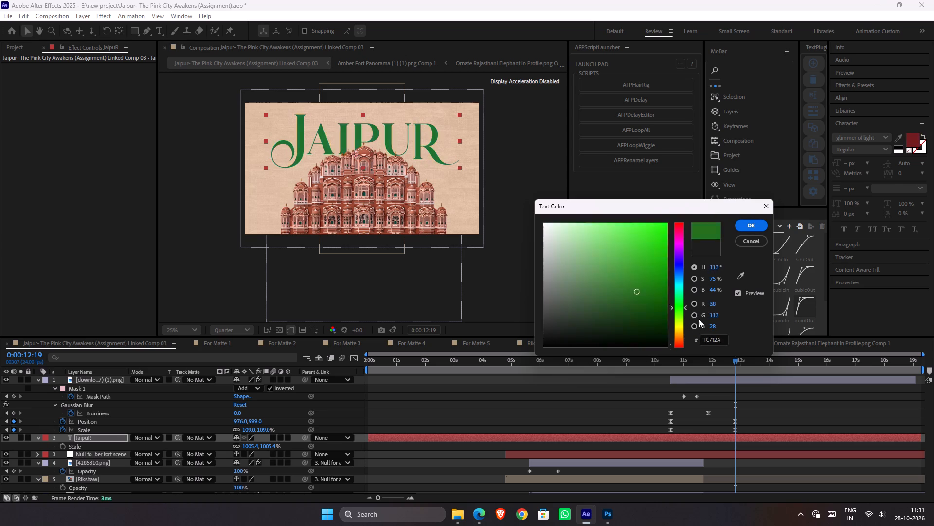
Set the JaipuR title's text colour to dark red 621B1B and save the project.
drag(699, 319, 708, 378)
drag(639, 296, 644, 308)
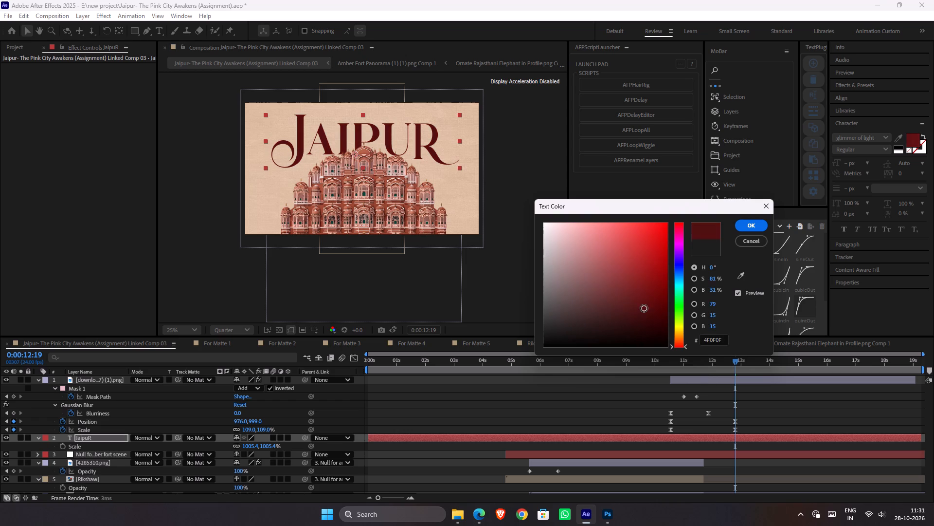
drag(644, 308, 634, 299)
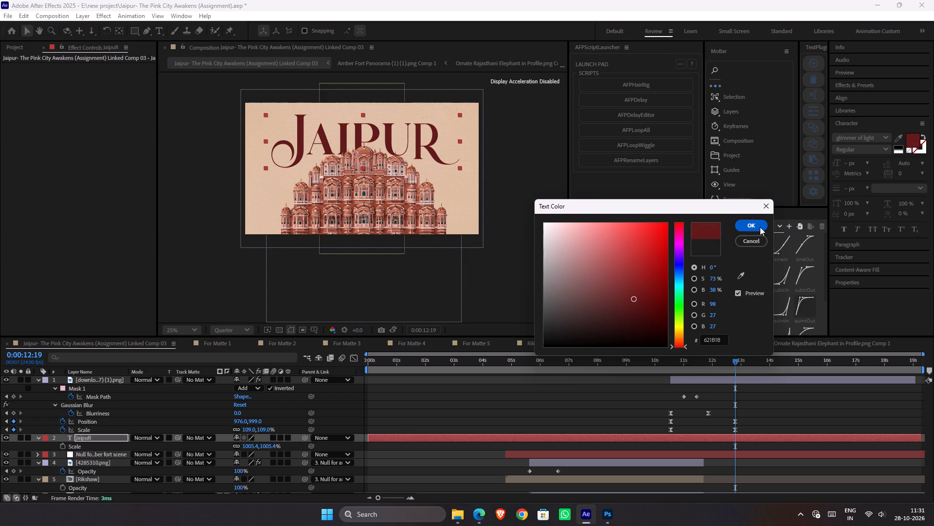
click(752, 227)
key(ctrl+s)
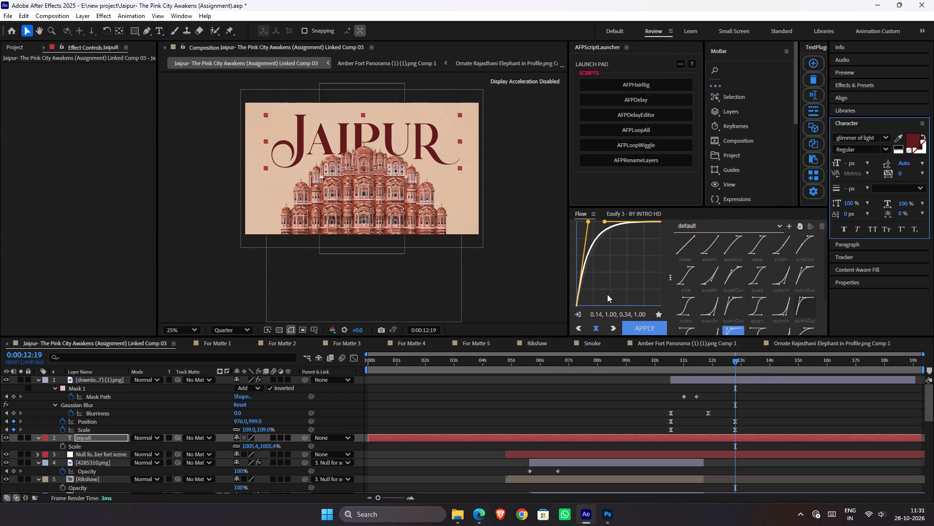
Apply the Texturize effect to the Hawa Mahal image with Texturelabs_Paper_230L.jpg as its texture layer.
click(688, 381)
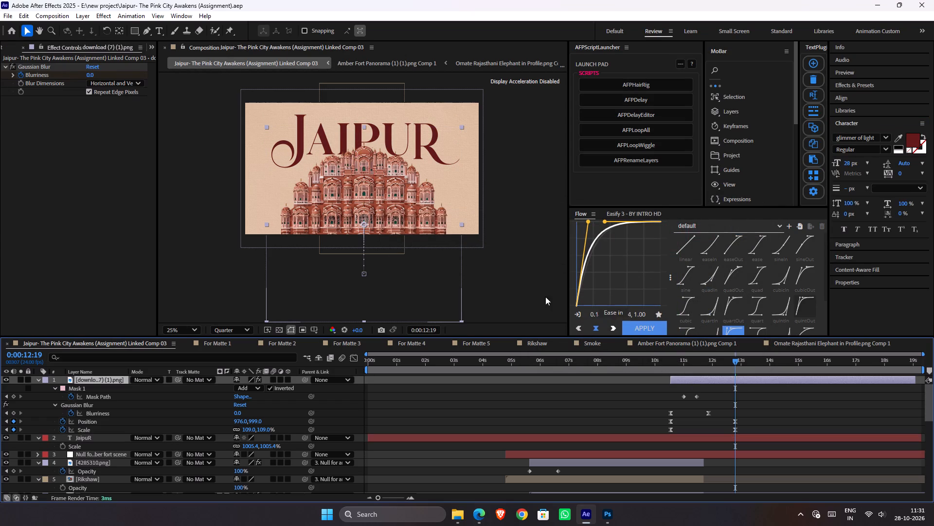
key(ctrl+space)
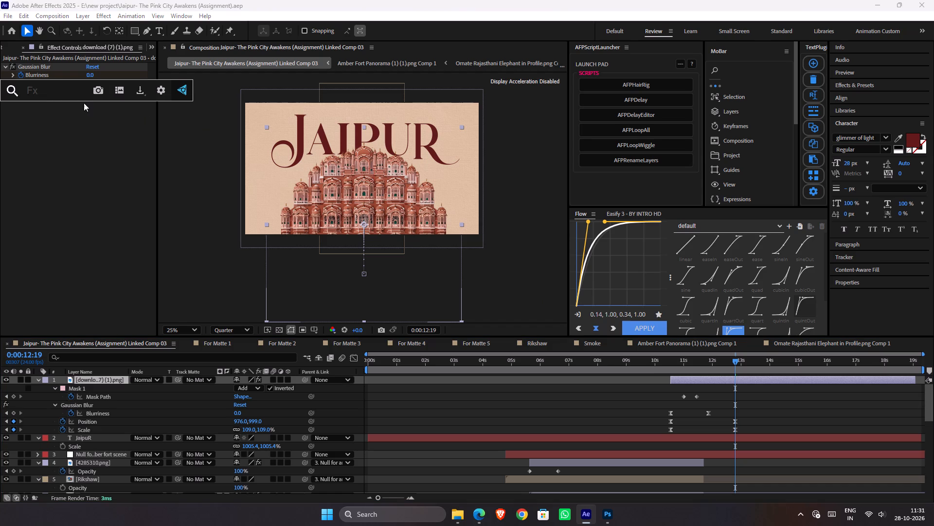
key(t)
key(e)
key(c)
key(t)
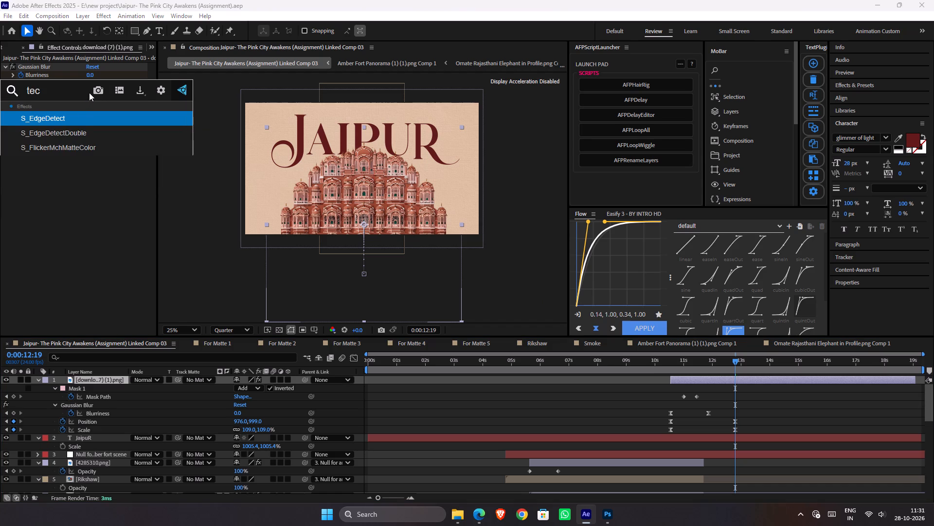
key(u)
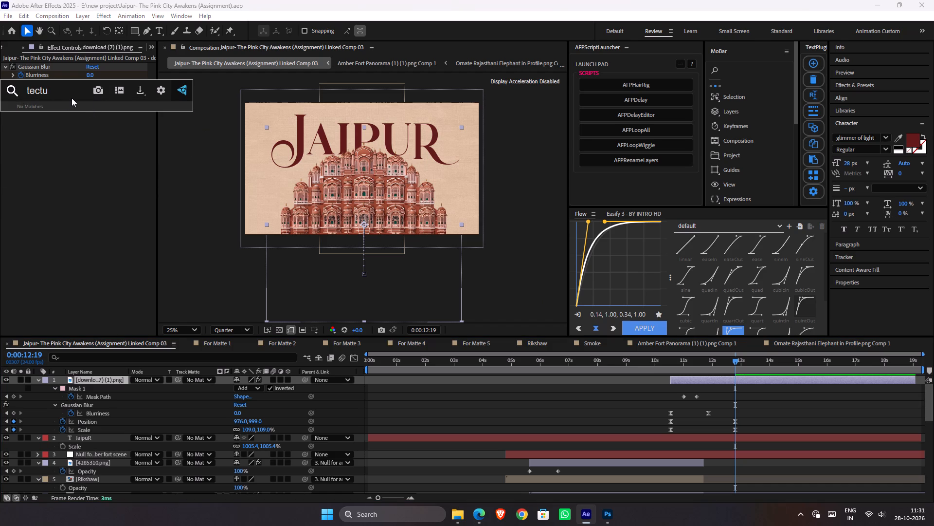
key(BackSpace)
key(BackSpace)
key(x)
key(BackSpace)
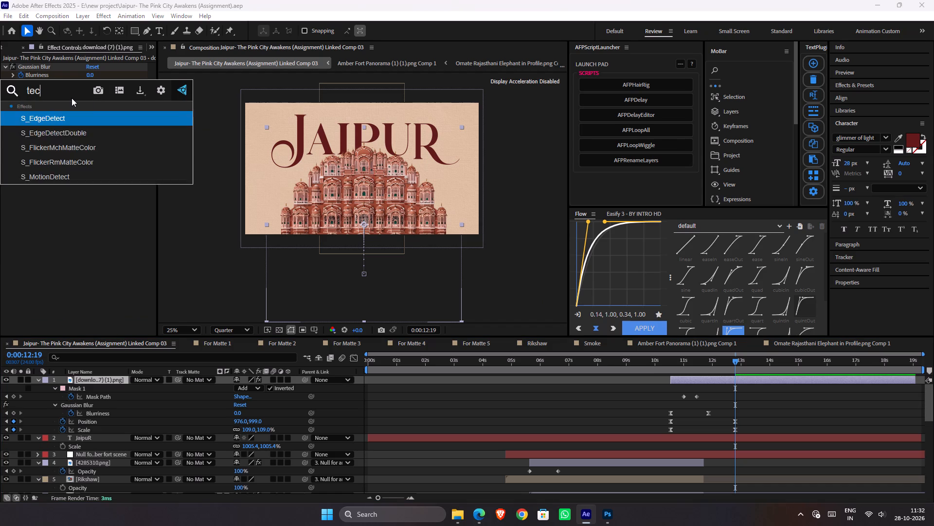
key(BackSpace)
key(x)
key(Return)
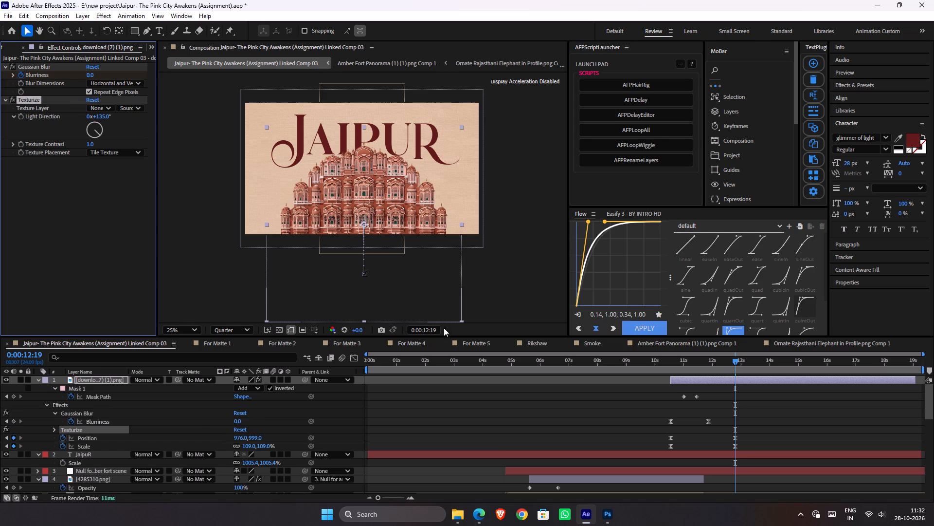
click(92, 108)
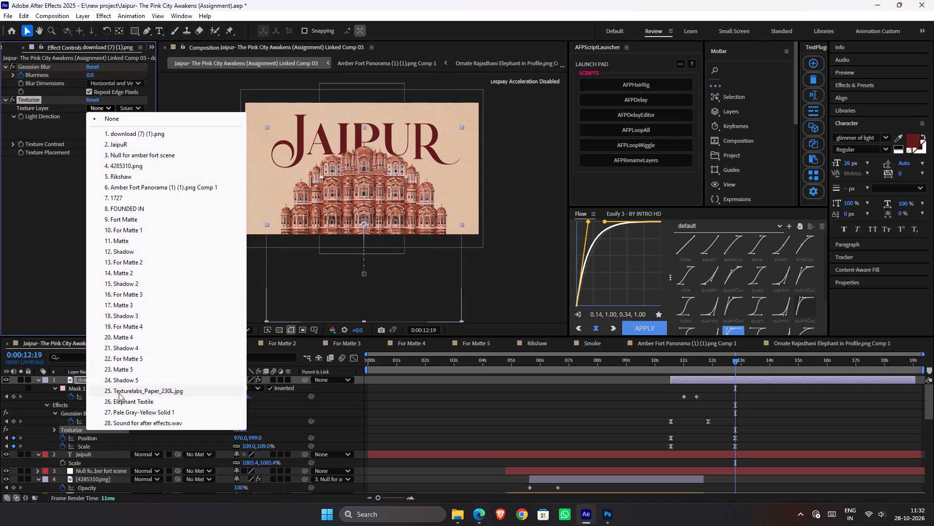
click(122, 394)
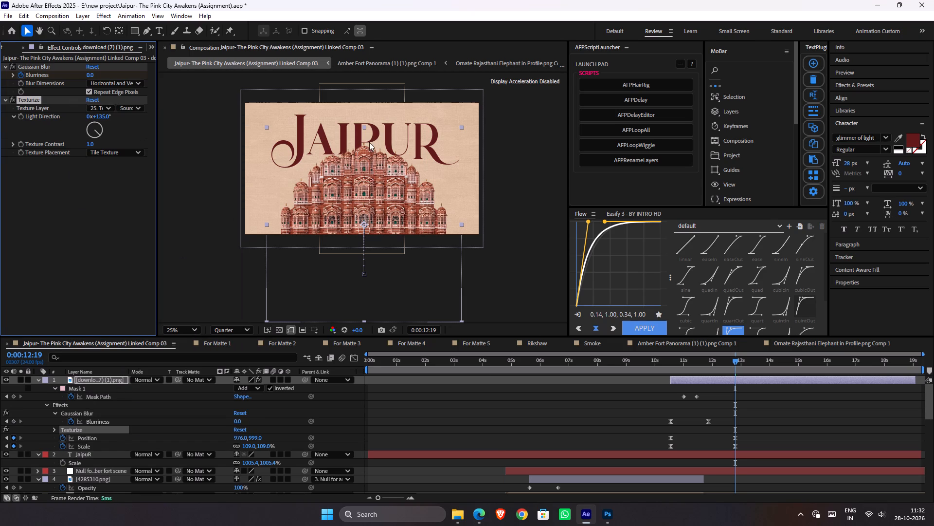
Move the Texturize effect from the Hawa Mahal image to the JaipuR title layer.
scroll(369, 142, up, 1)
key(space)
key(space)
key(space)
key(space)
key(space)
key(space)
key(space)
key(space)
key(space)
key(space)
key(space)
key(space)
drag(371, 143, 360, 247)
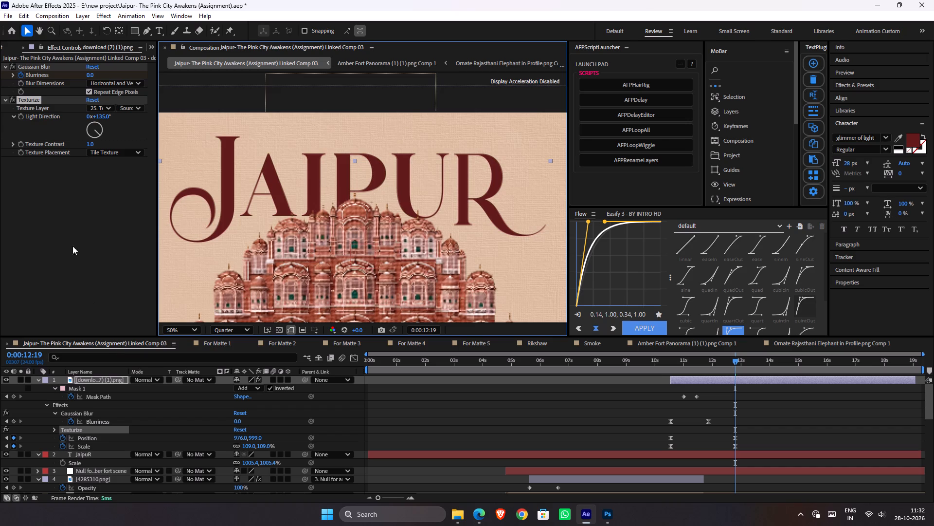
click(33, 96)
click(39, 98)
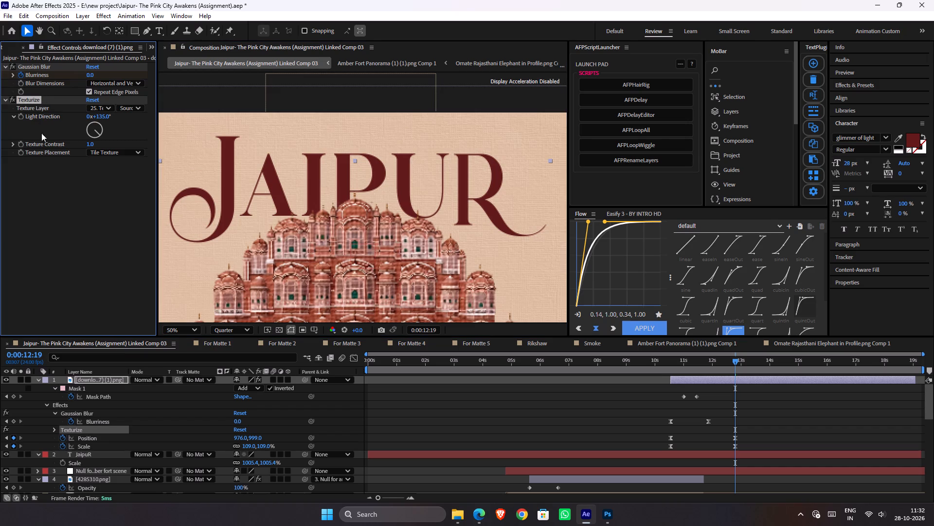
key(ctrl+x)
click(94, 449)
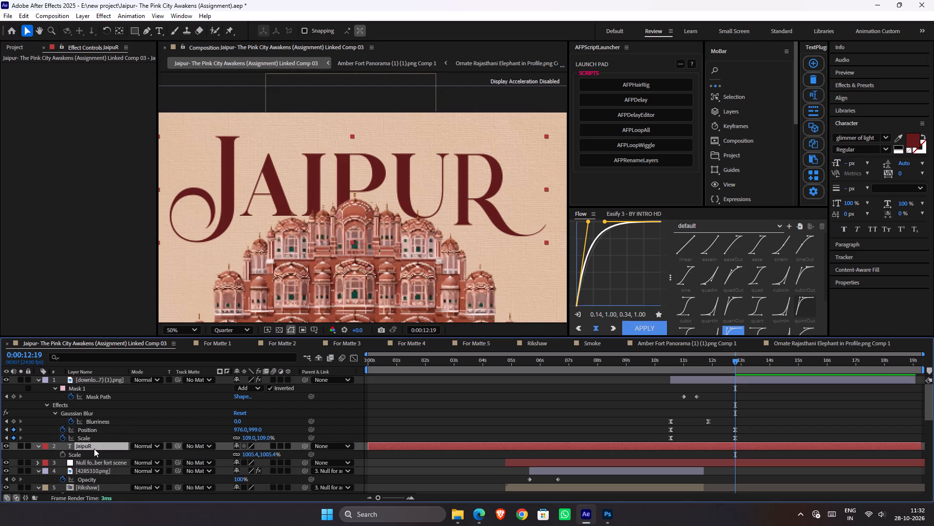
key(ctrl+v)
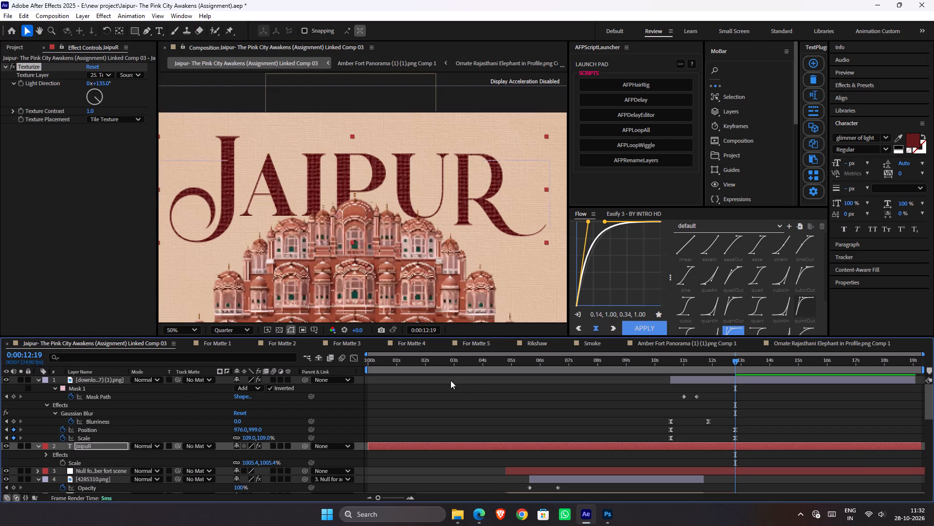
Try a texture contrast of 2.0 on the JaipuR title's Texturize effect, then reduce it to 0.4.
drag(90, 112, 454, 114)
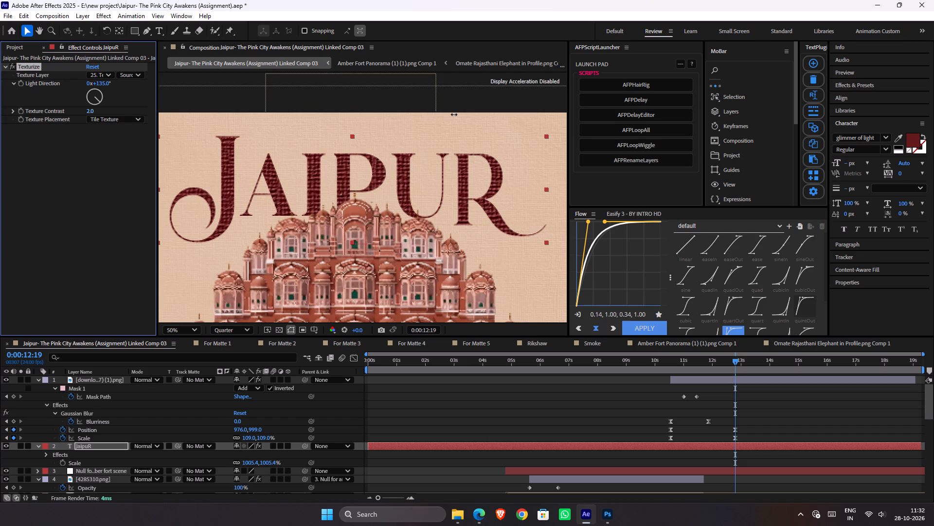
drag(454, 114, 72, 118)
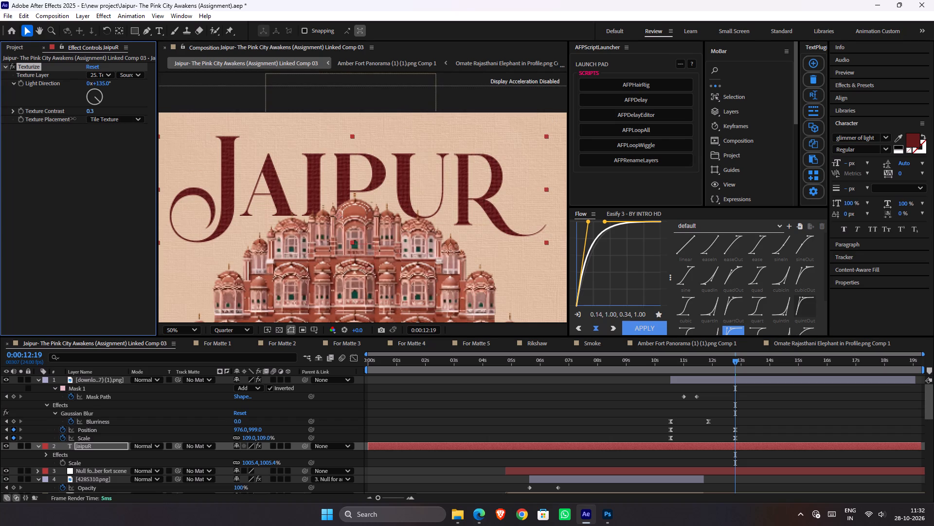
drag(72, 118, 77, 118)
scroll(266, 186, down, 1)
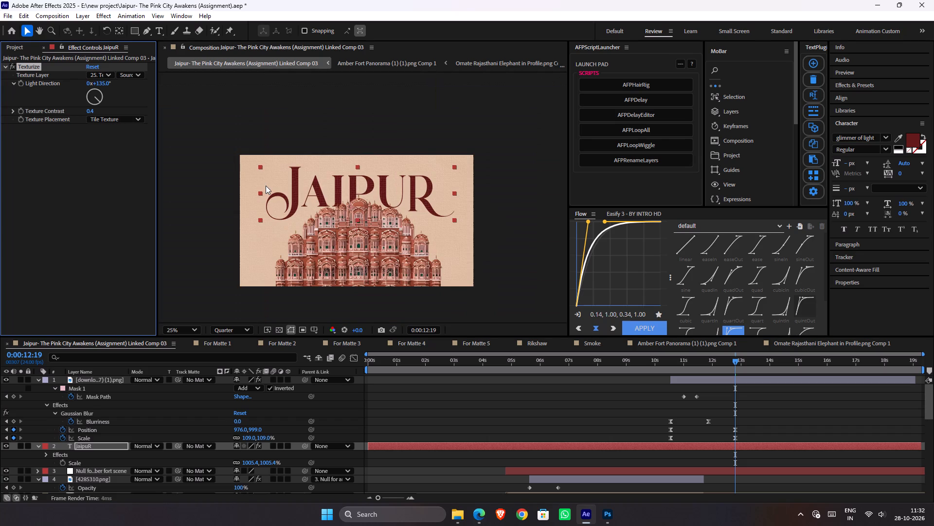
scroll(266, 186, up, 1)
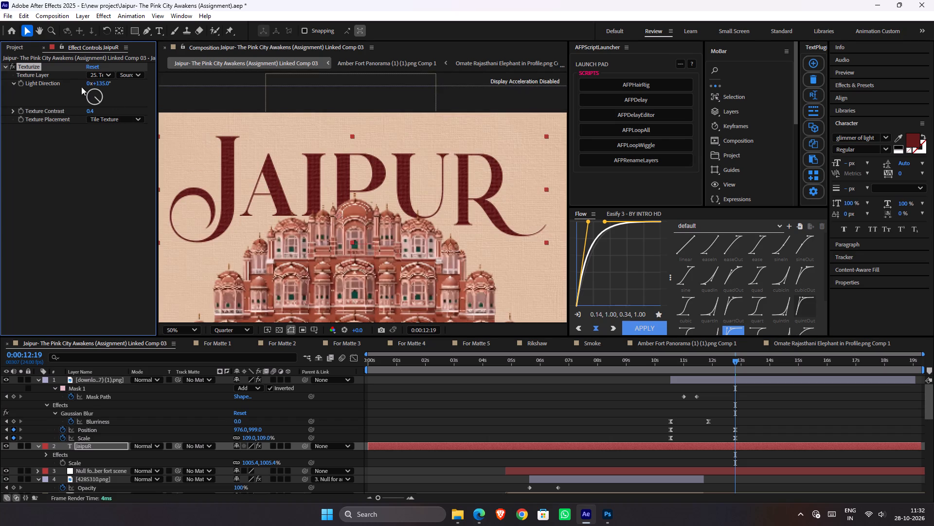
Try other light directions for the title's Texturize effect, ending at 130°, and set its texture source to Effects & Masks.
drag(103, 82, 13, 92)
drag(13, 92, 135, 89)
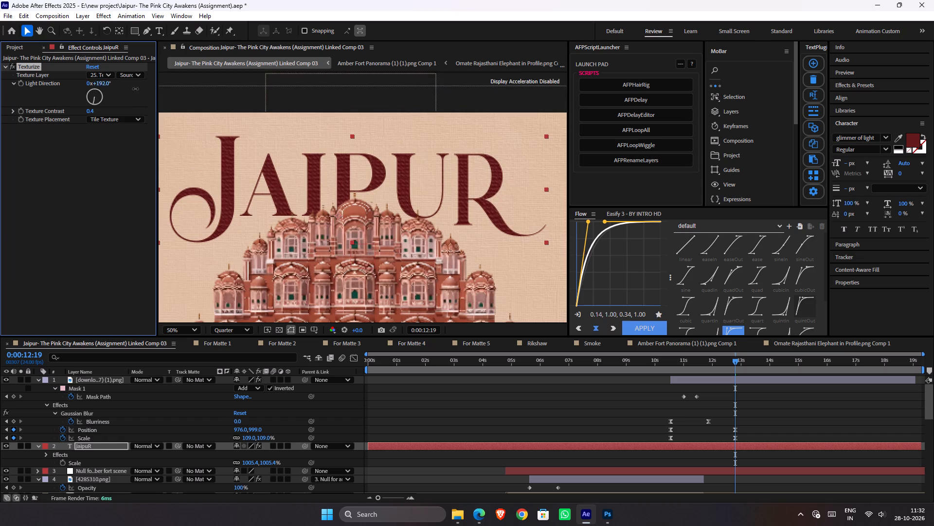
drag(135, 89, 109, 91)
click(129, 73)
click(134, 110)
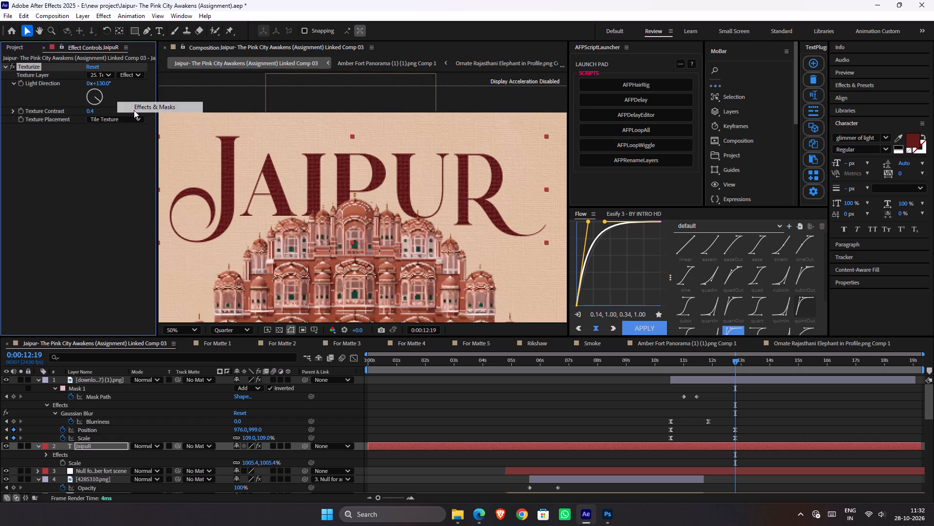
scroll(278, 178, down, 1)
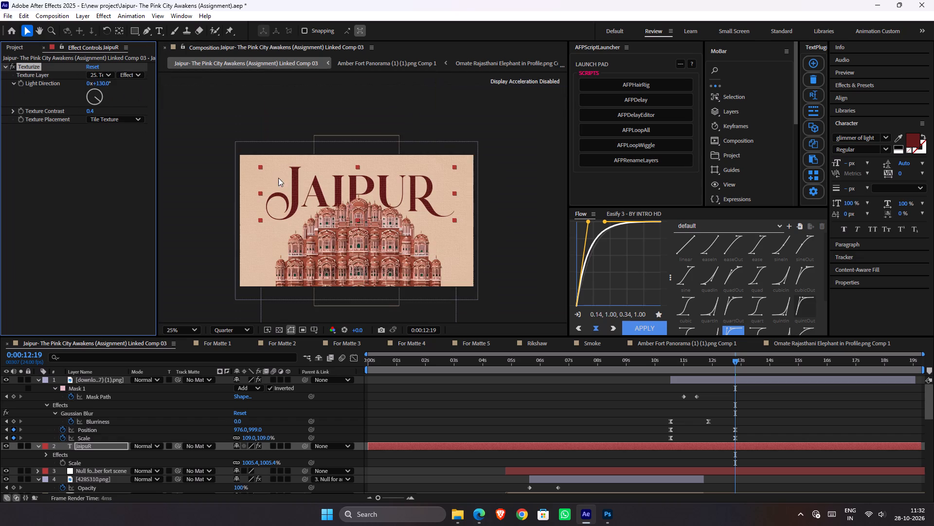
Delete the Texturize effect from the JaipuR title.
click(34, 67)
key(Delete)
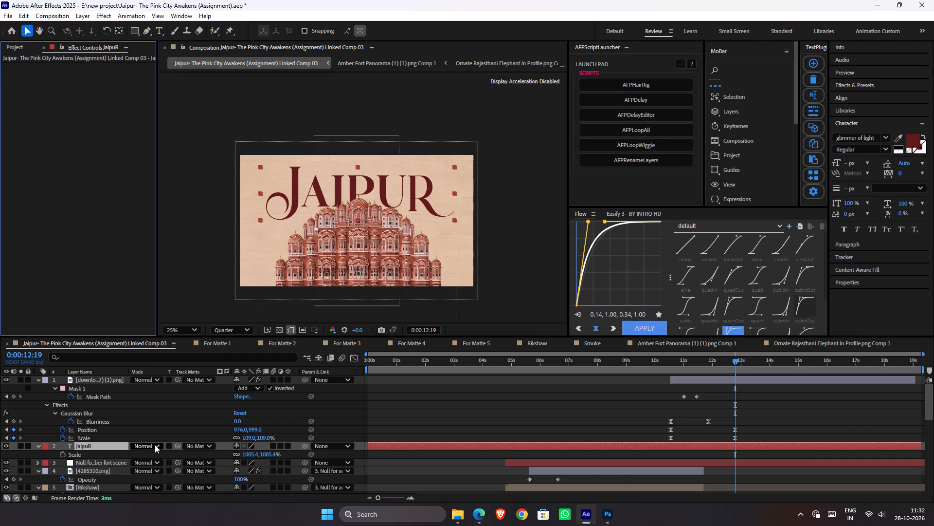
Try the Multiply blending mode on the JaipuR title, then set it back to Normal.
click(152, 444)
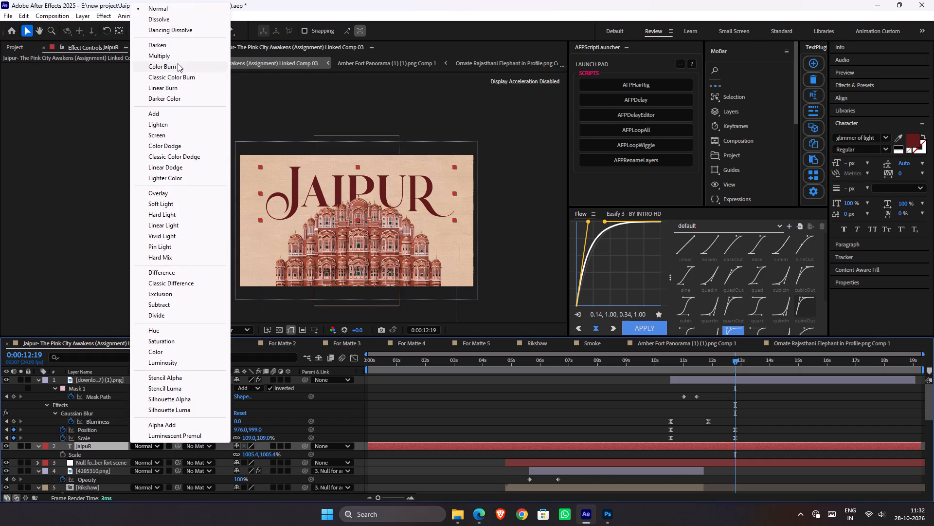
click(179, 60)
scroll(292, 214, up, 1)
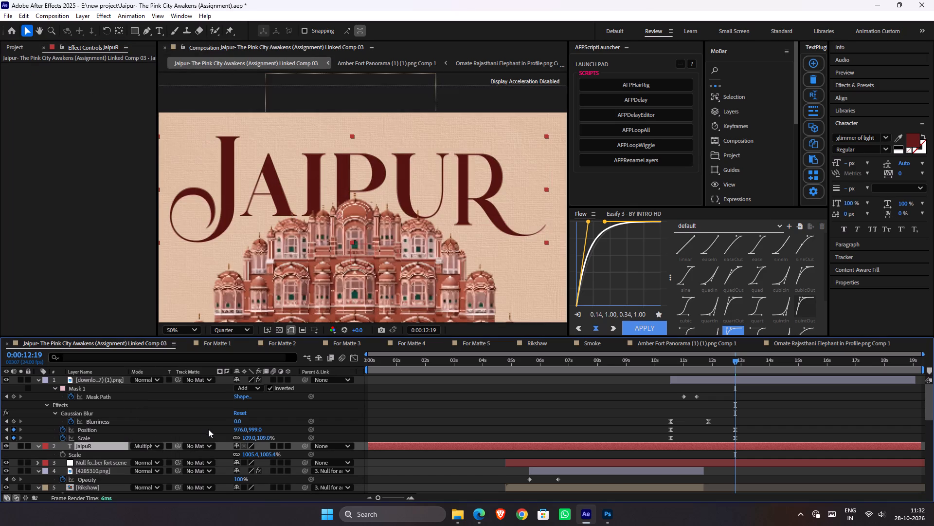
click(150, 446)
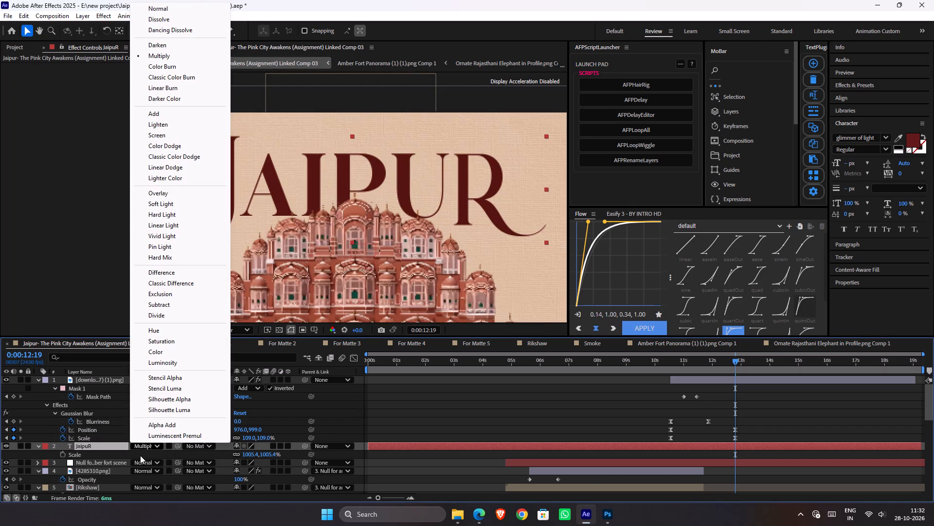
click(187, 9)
Apply a Displacement Map effect to the JaipuR title, using Texturelabs_Paper_230L.jpg as map layer with Effects & Masks as its source.
key(ctrl+space)
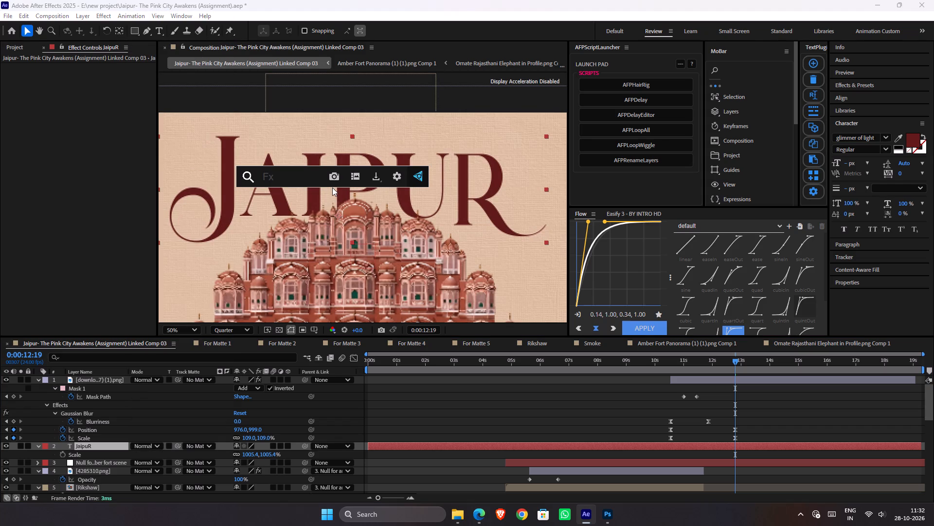
text(dis)
key(Return)
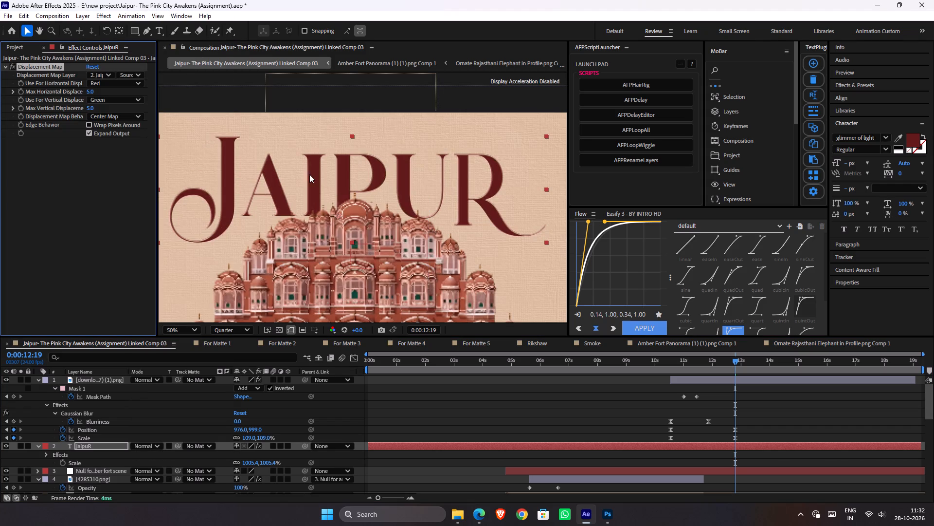
click(101, 75)
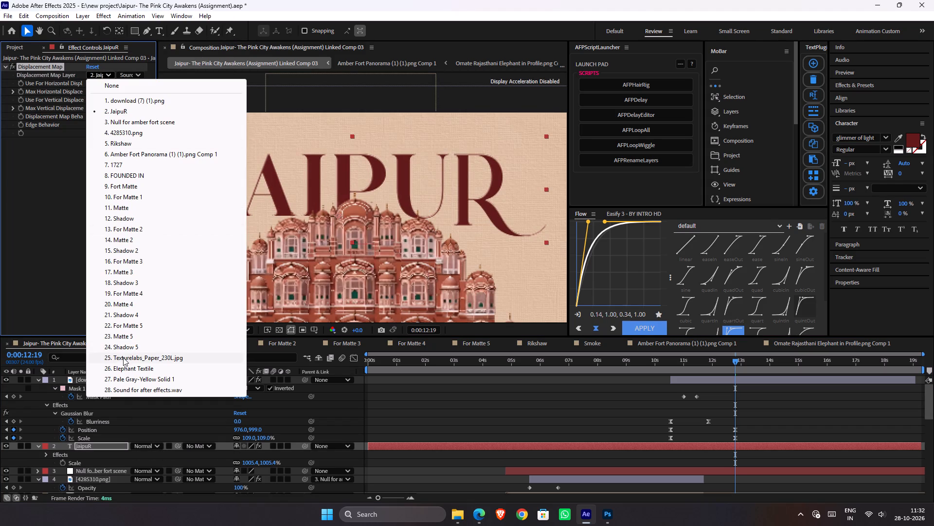
click(126, 360)
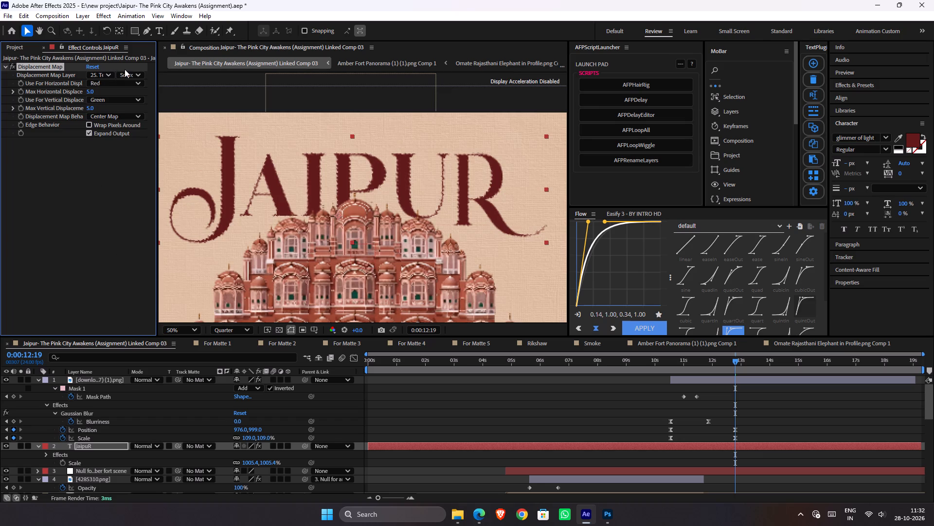
click(128, 77)
click(131, 109)
Set the Displacement Map's maximum horizontal displacement to 2.0, maximum vertical to -2.0, and map behavior to Stretch Map to Fit.
drag(89, 89, 103, 89)
drag(103, 89, 308, 87)
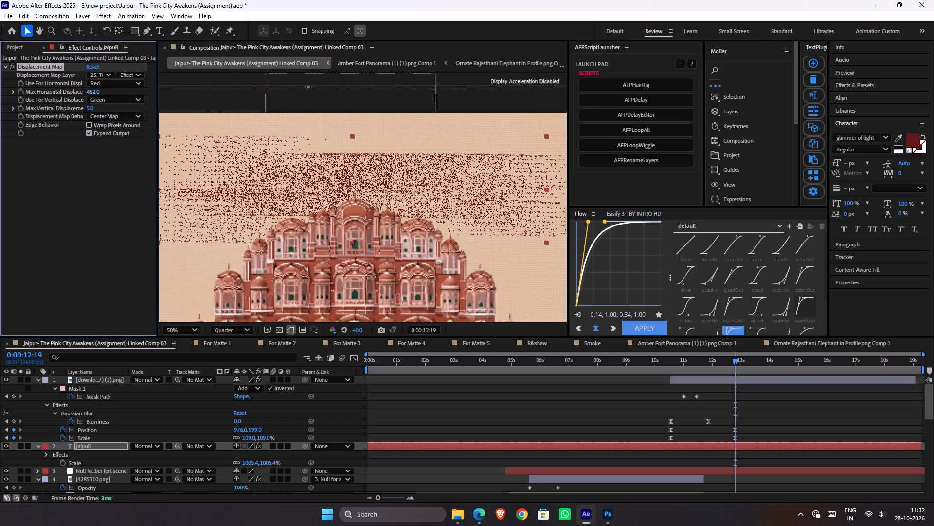
drag(308, 87, 108, 112)
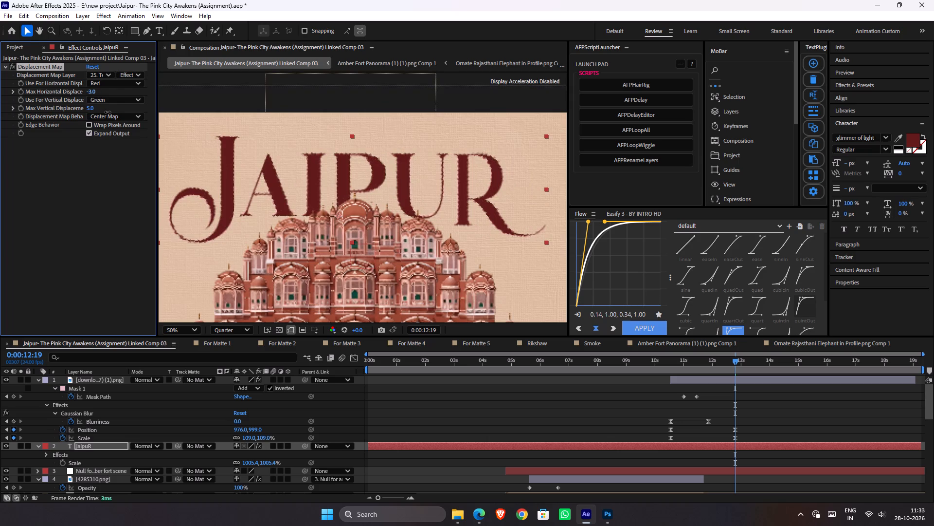
drag(108, 112, 110, 112)
click(89, 108)
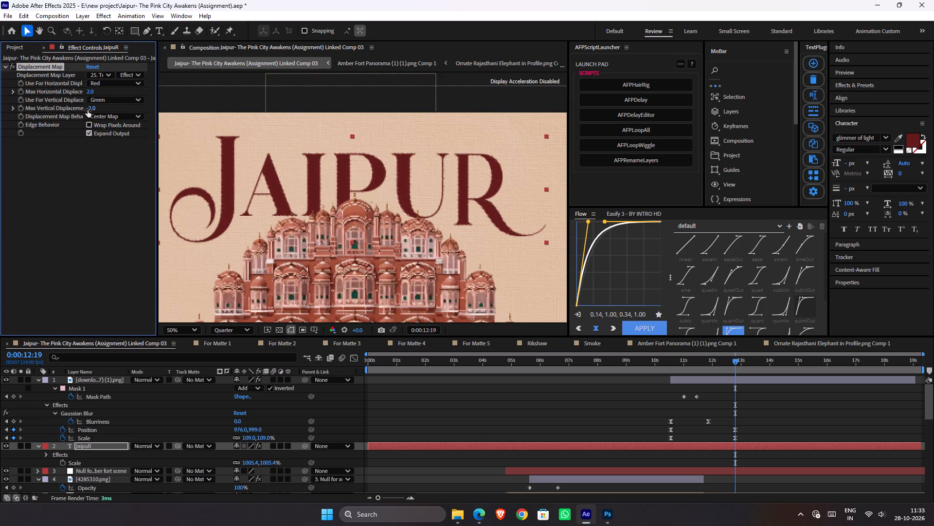
click(128, 117)
click(129, 135)
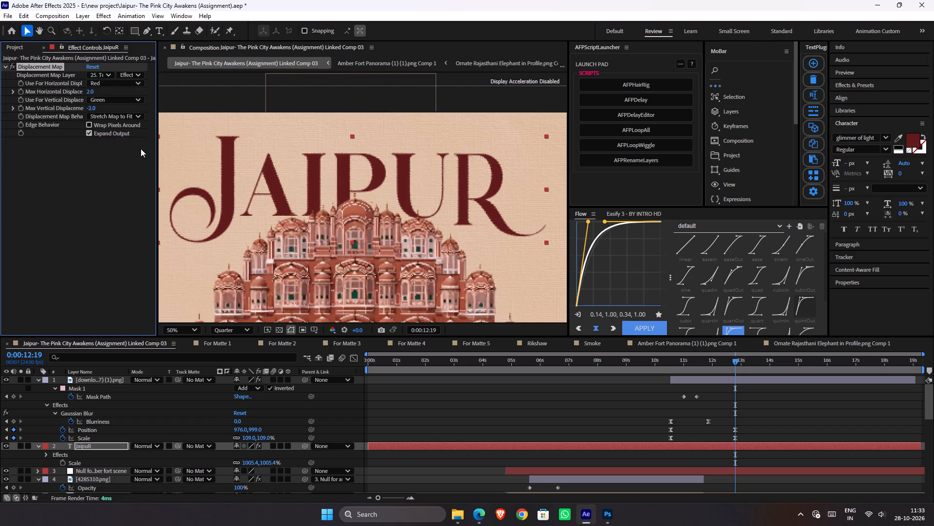
Set the composition preview resolution to Full and save the project.
click(231, 332)
click(232, 358)
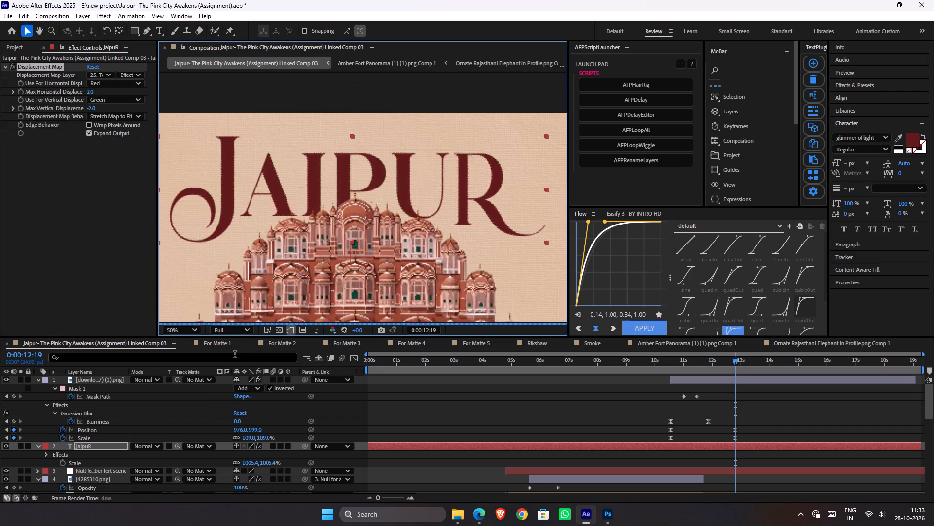
key(ctrl+s)
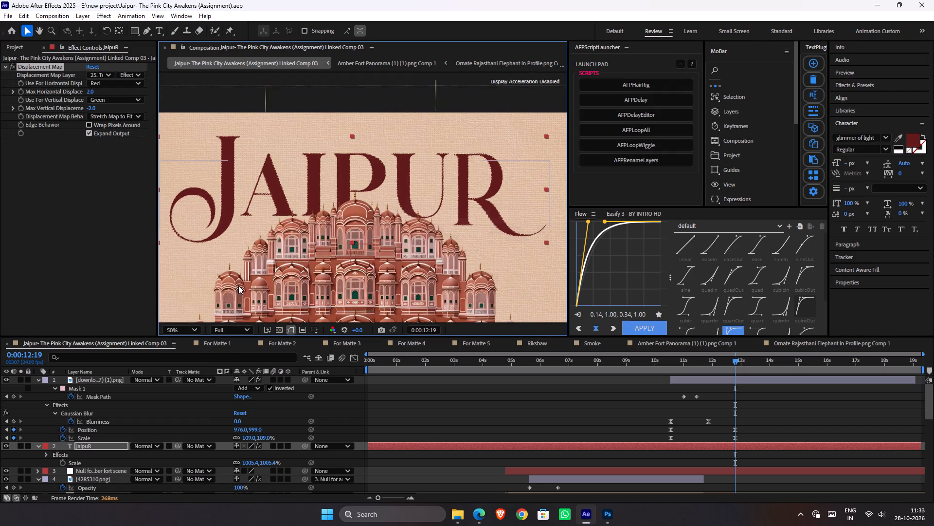
Examine the JaipuR title's displaced edges against the paper texture, both up close and in the full frame.
scroll(321, 209, up, 1)
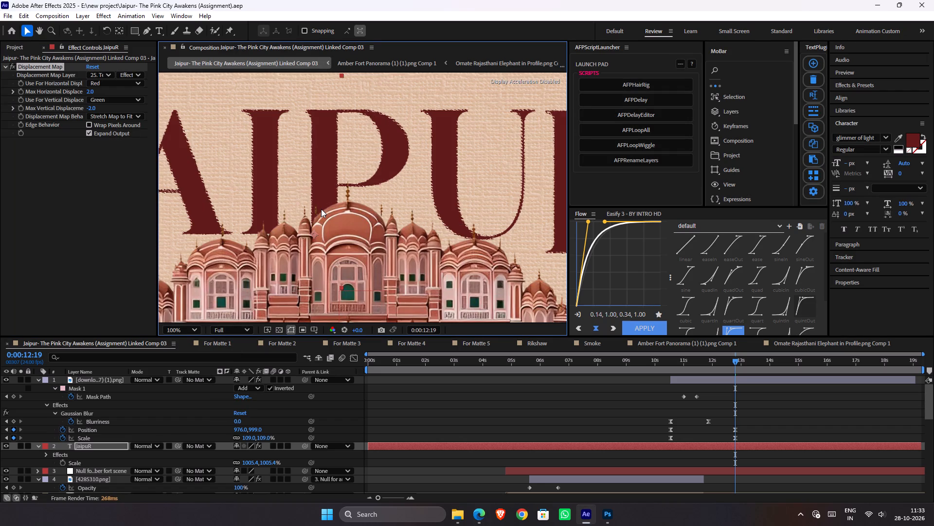
scroll(321, 209, down, 2)
scroll(321, 209, up, 1)
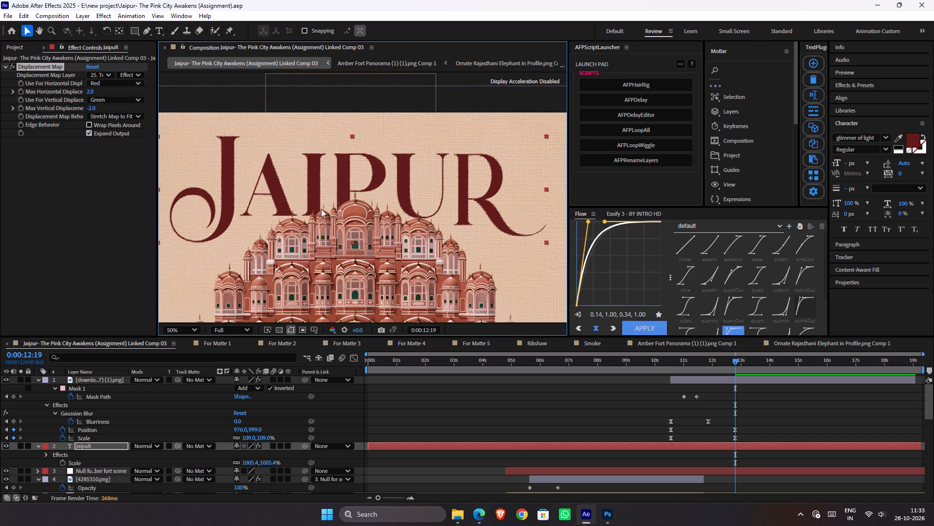
scroll(321, 209, up, 1)
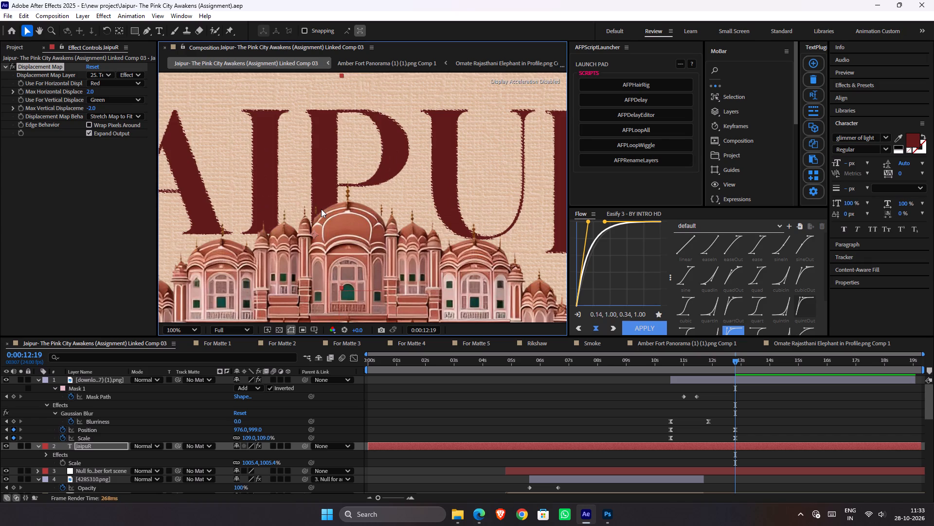
scroll(321, 209, down, 2)
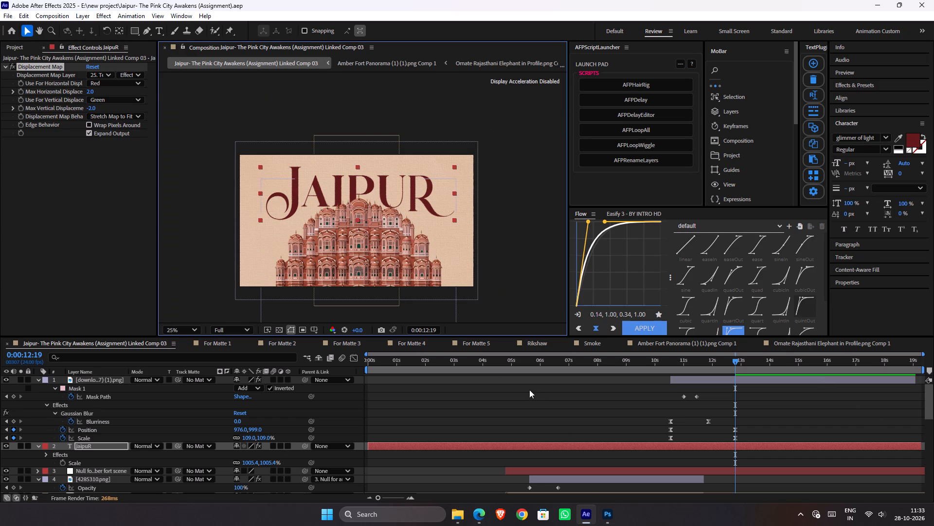
Scale the JaipuR title down to 598.4% and move it up clear of the Hawa Mahal building.
click(717, 375)
click(718, 378)
click(703, 448)
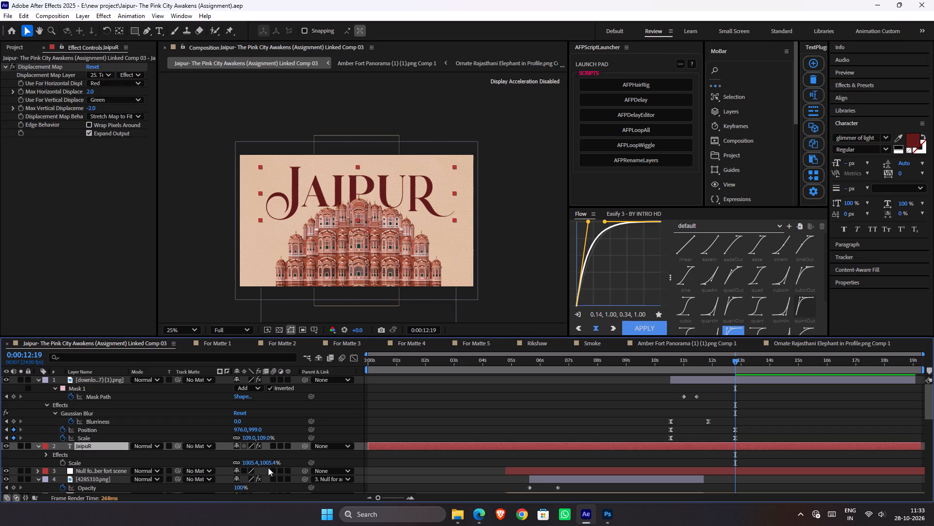
drag(266, 465, 182, 466)
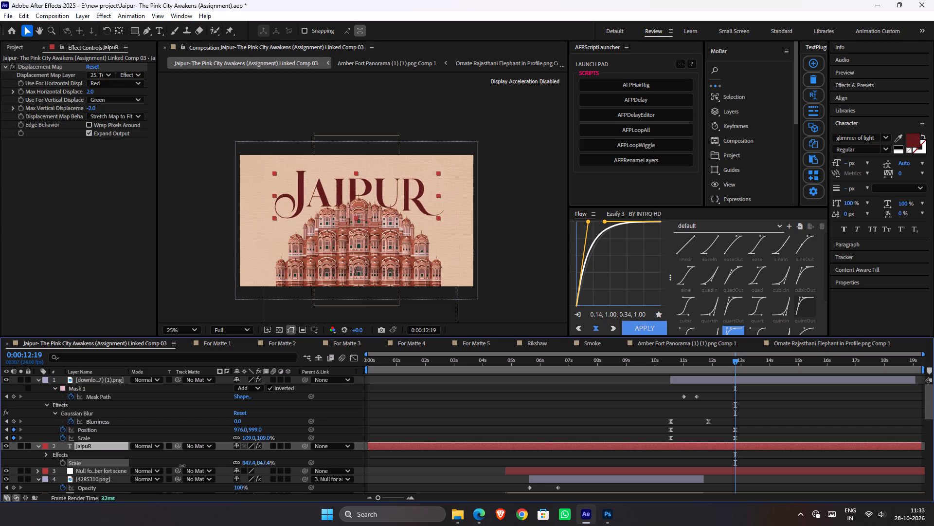
drag(182, 466, 69, 466)
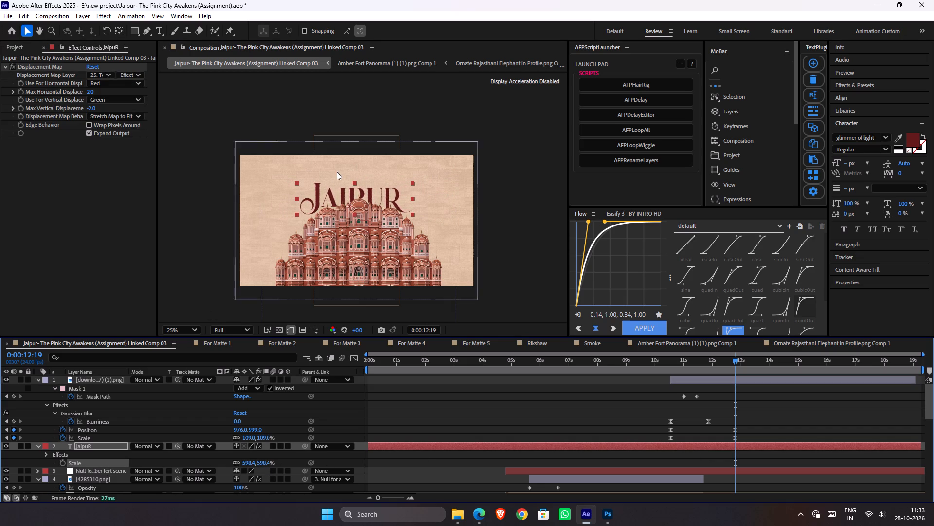
drag(386, 198, 390, 177)
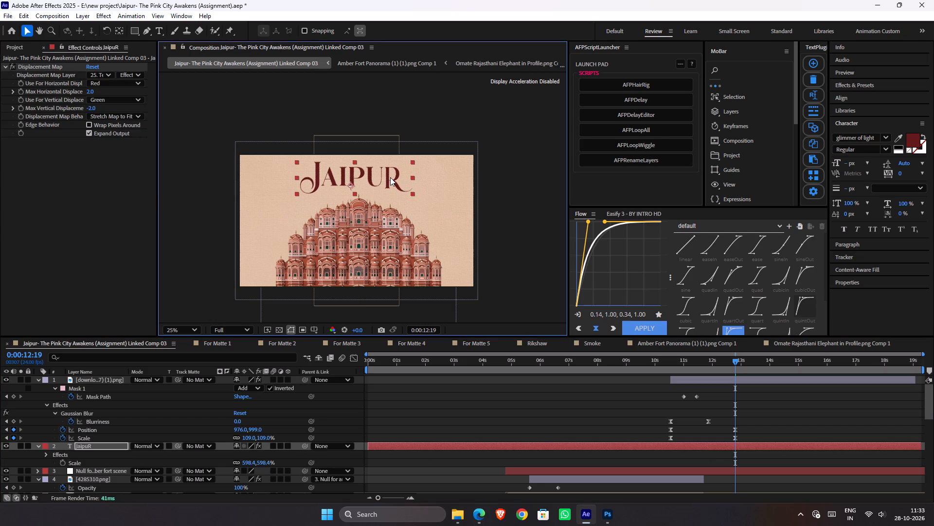
Centre the JaipuR title's anchor point on the text, align the title horizontally to the composition centre, and save the project.
click(862, 97)
click(856, 125)
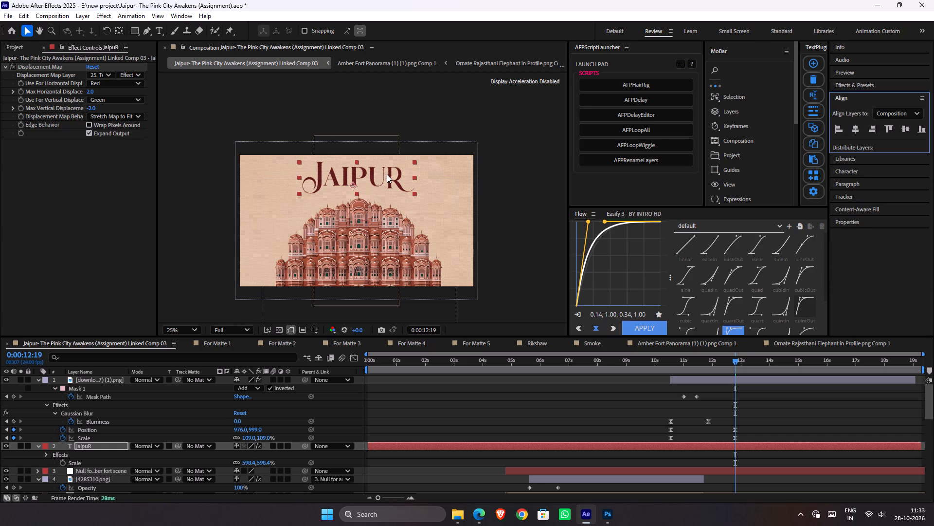
key(ctrl+alt+Home)
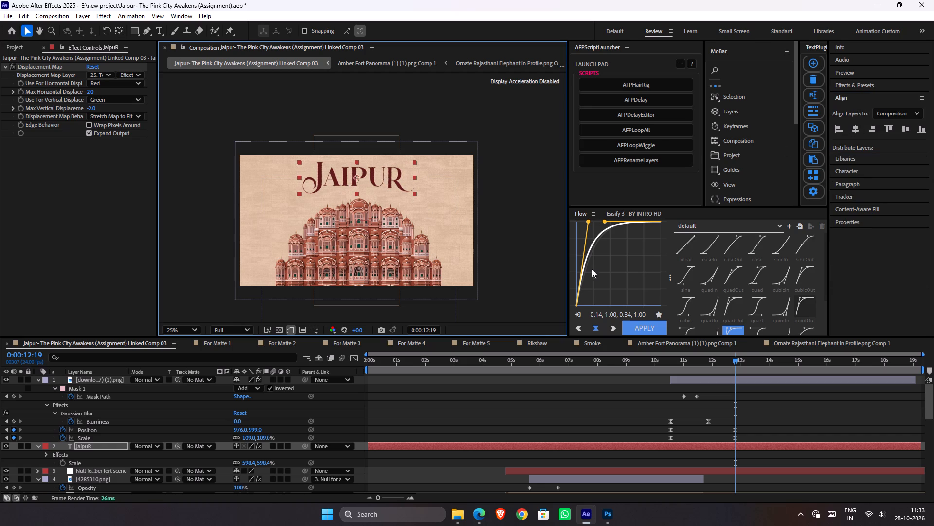
click(857, 130)
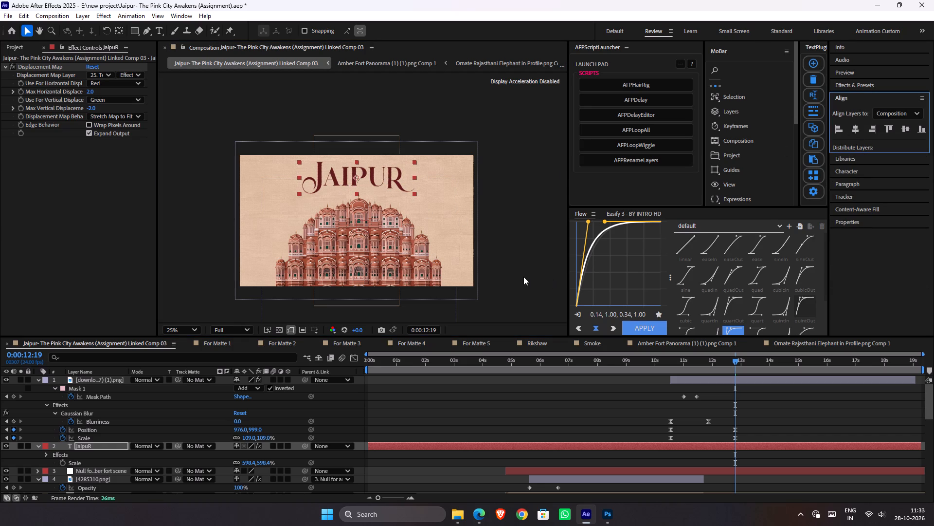
key(ctrl+s)
Lower the JaipuR title so its bottom edge tucks behind the building's top, and enlarge it to 719.2%.
drag(376, 172, 376, 178)
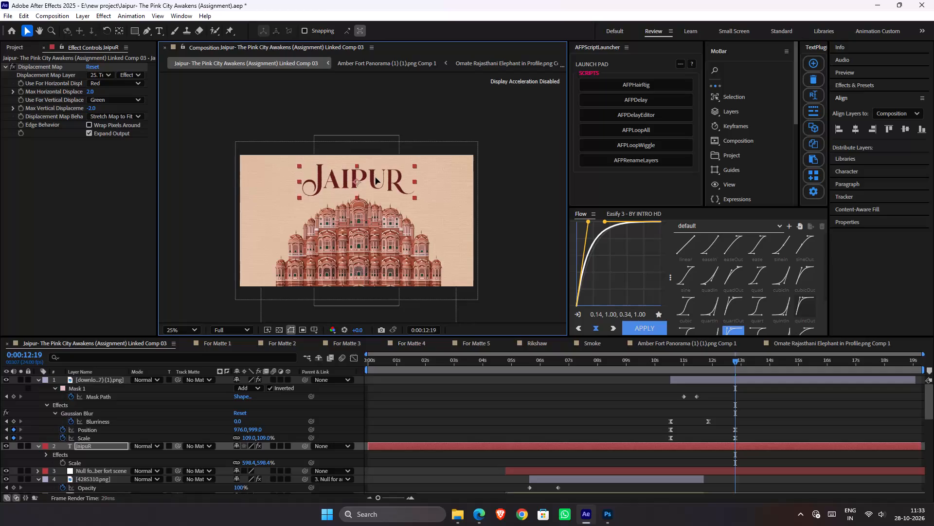
drag(376, 178, 381, 226)
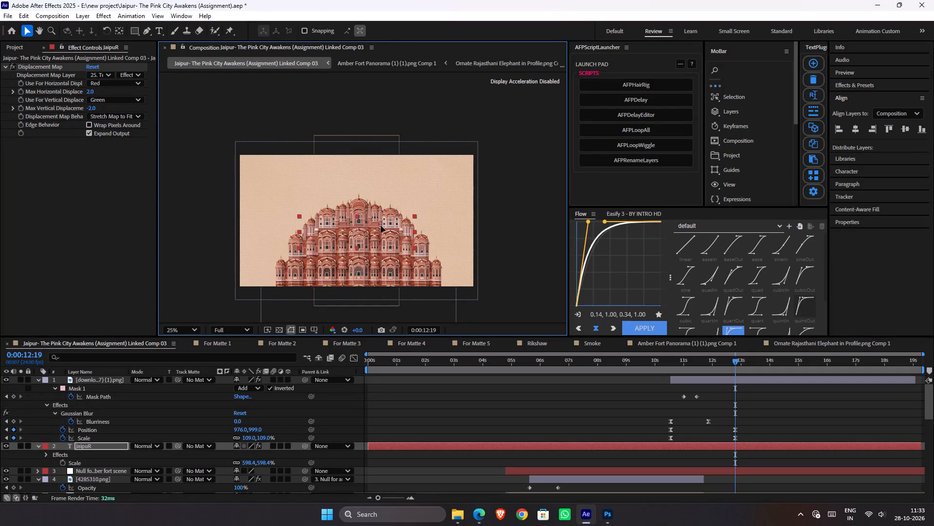
drag(381, 226, 385, 183)
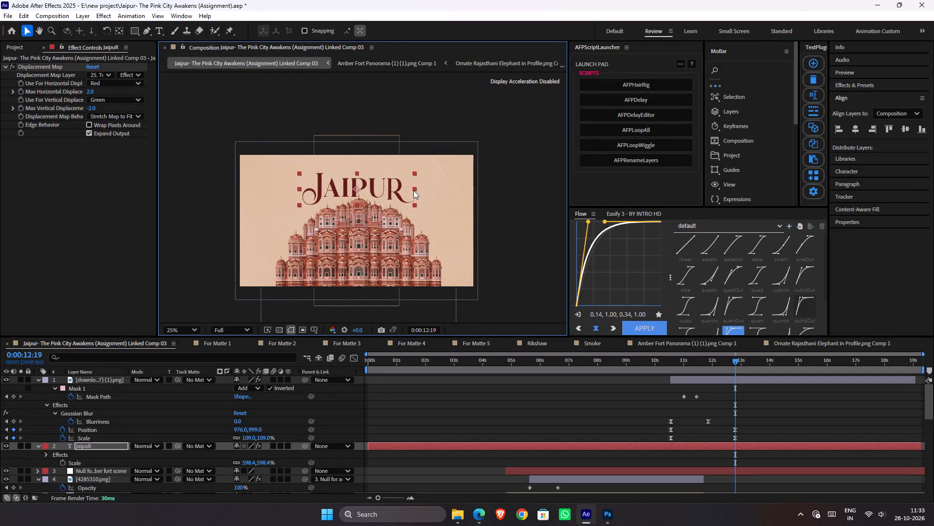
drag(414, 189, 422, 189)
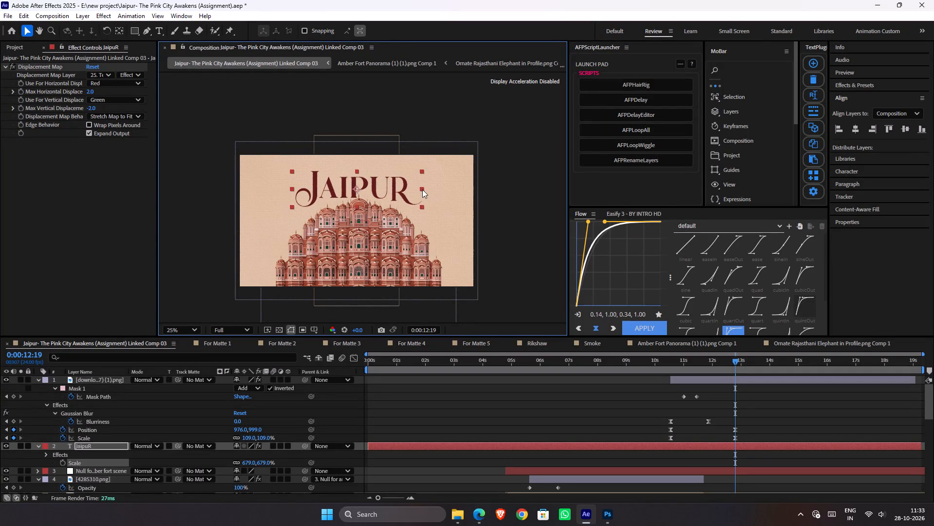
drag(422, 189, 426, 189)
drag(388, 185, 389, 189)
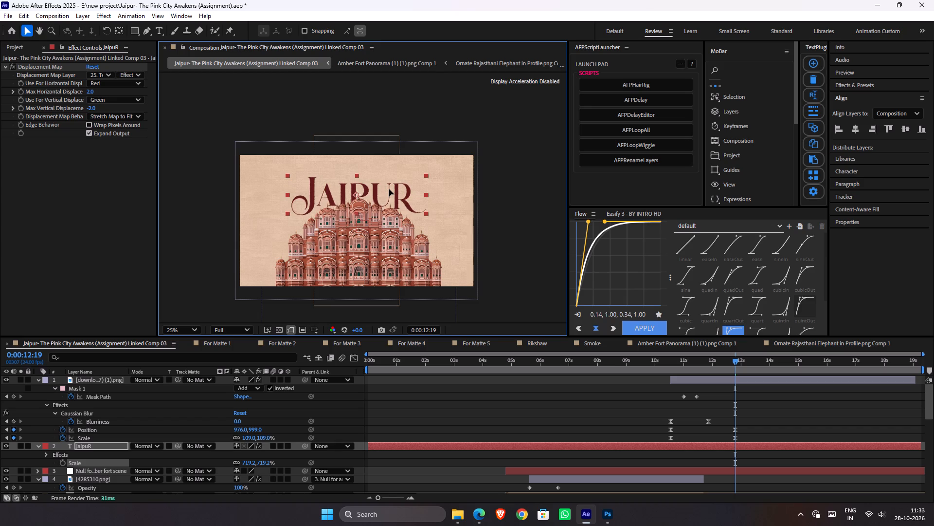
drag(389, 189, 390, 189)
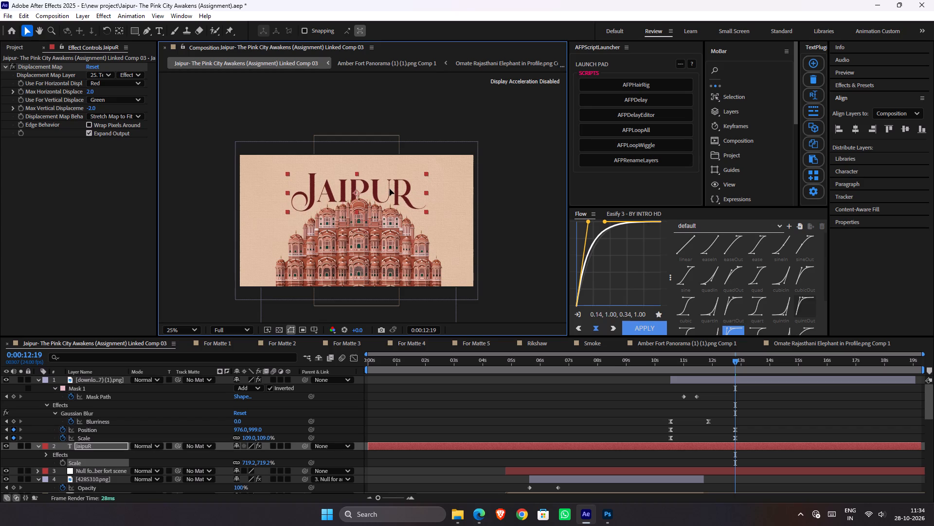
drag(390, 189, 391, 191)
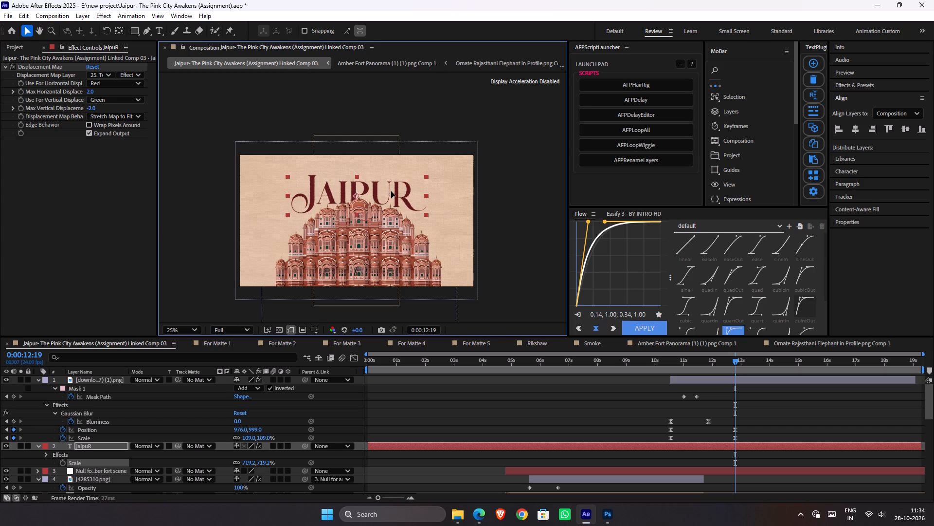
drag(391, 191, 392, 191)
Try the JaipuR title at larger scales up to 1152.2%, then settle on 704.1% and nudge it slightly upward.
drag(425, 194, 468, 200)
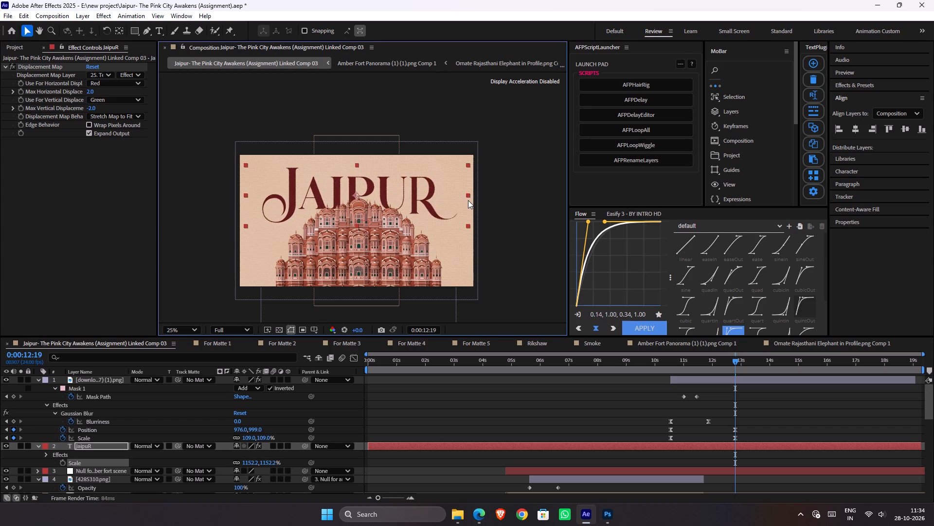
drag(468, 200, 432, 202)
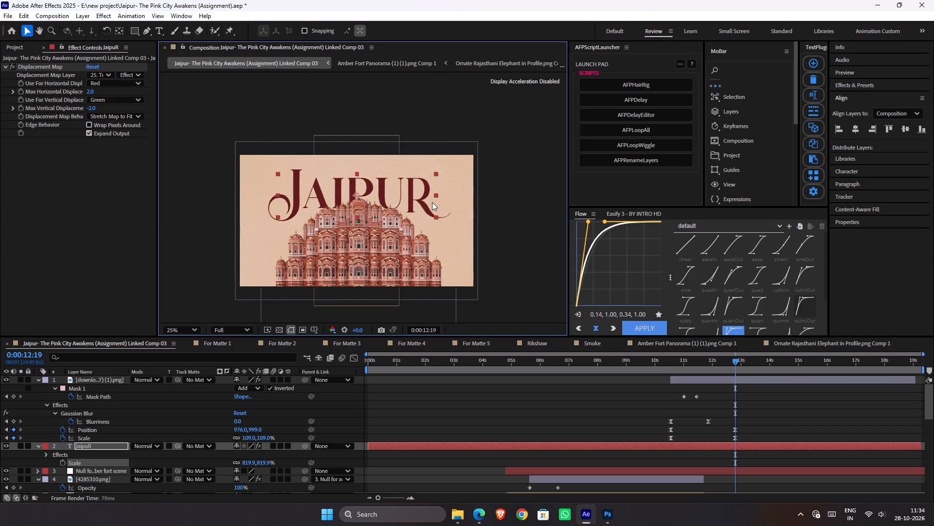
drag(432, 202, 424, 202)
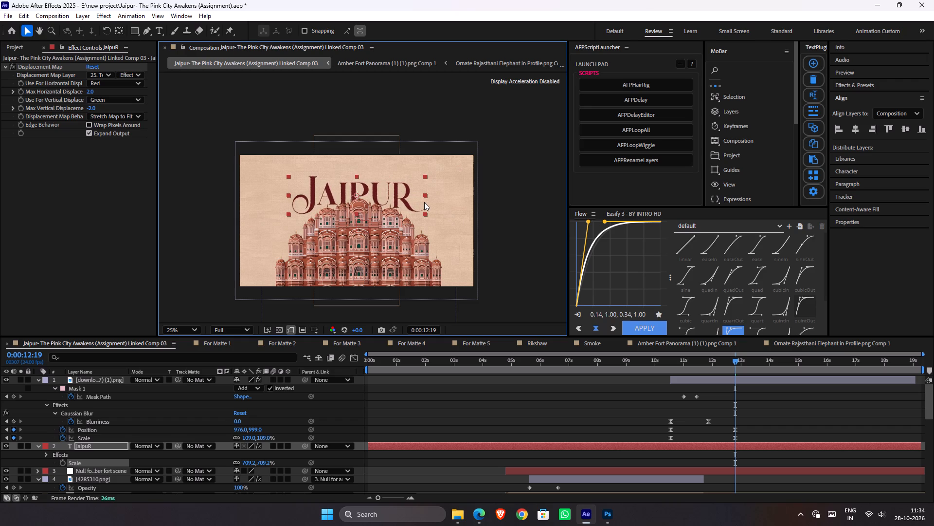
drag(424, 202, 424, 202)
click(386, 197)
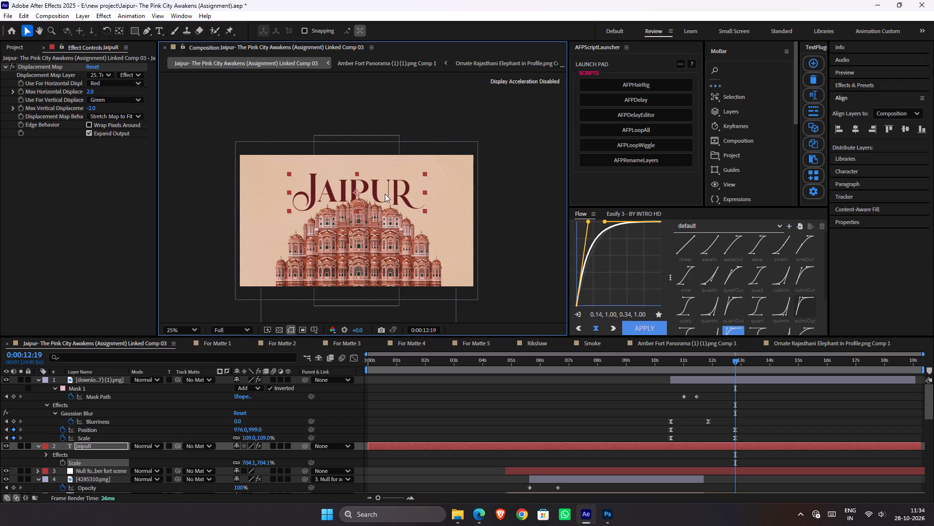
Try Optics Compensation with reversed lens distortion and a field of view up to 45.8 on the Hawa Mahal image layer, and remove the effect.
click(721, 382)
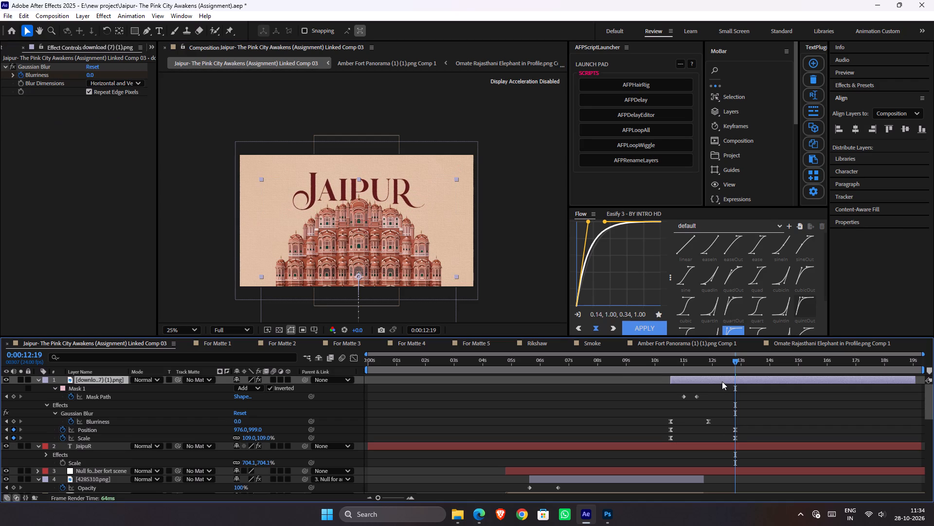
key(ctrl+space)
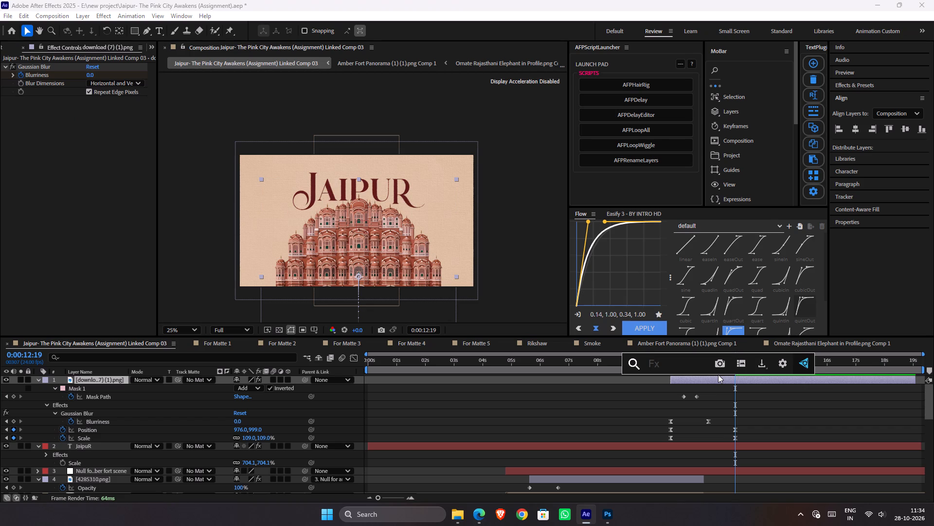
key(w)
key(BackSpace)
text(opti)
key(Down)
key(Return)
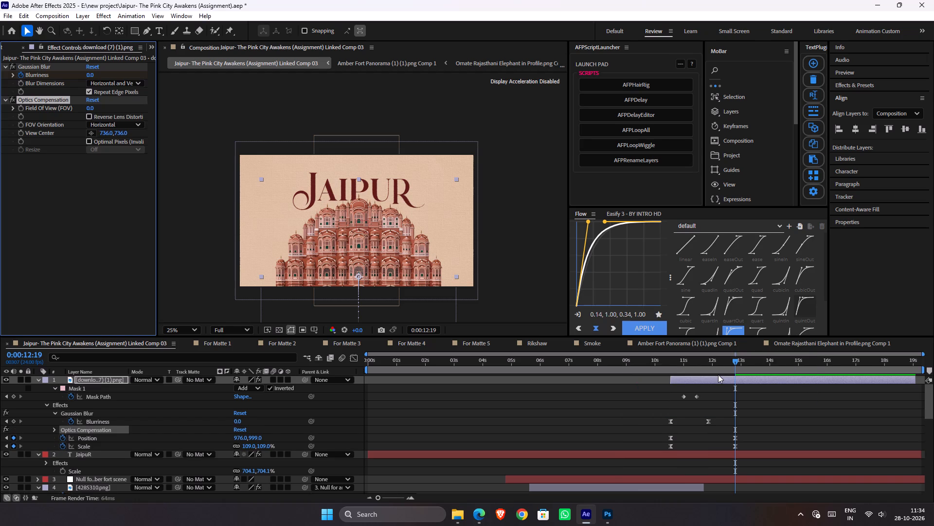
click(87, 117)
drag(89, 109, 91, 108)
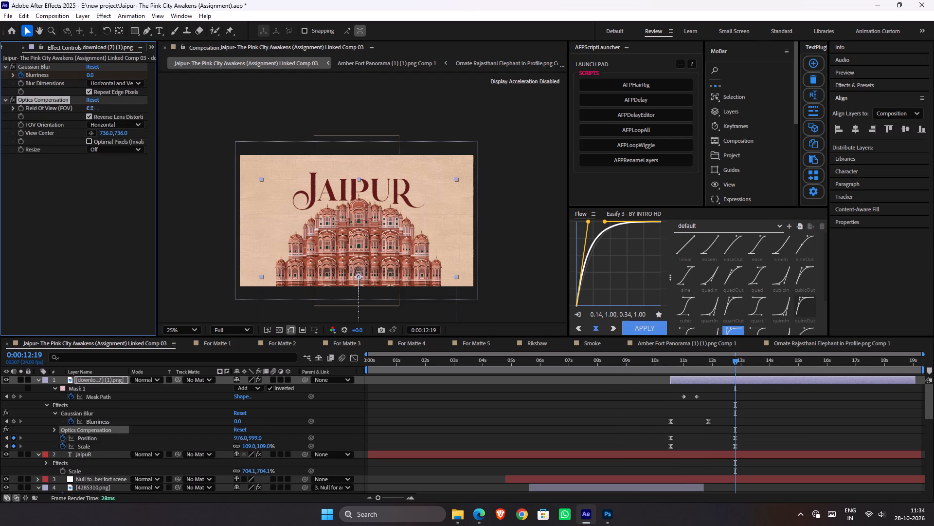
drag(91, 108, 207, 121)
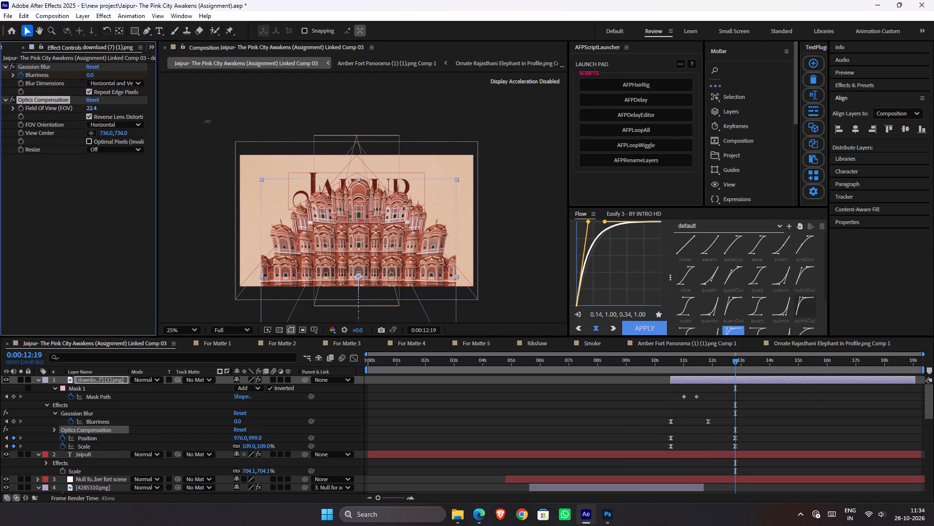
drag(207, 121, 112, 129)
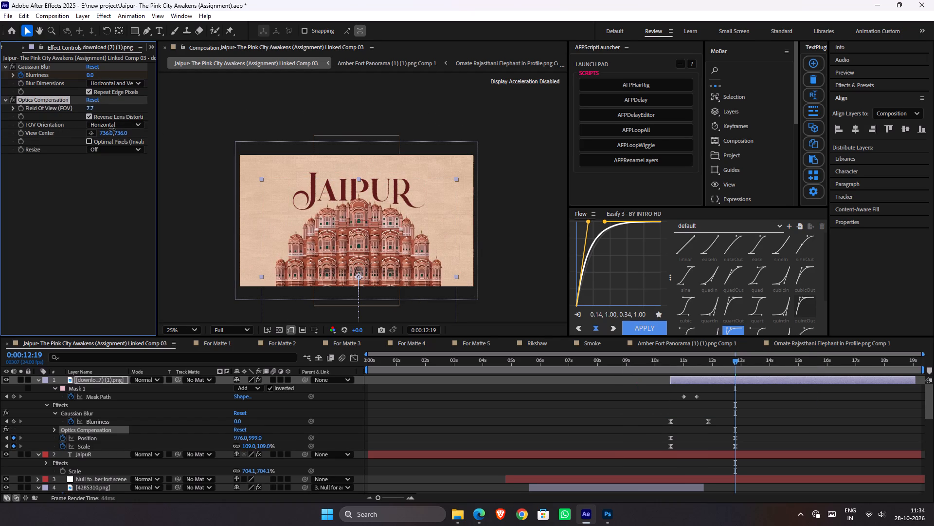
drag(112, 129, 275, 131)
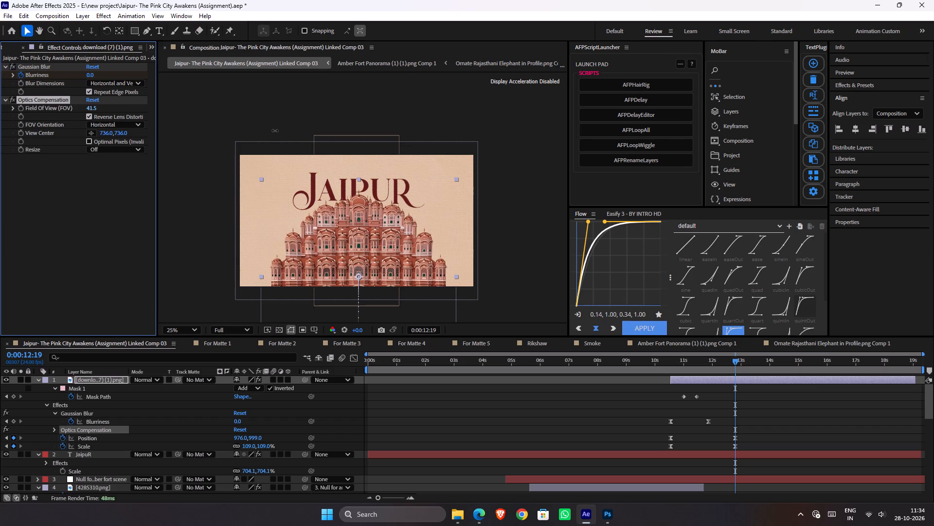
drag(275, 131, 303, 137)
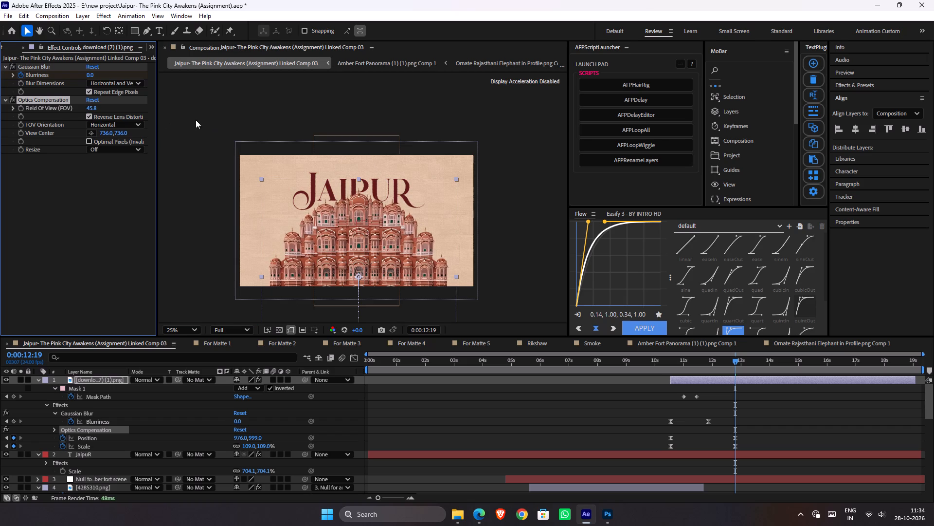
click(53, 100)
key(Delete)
Apply the Warp effect to the Hawa Mahal image layer.
key(ctrl+space)
text(wa)
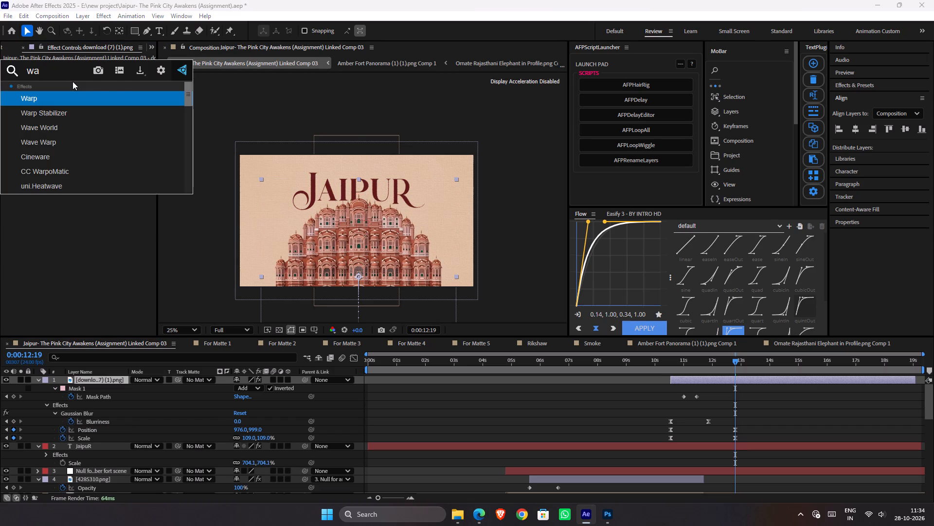
key(Return)
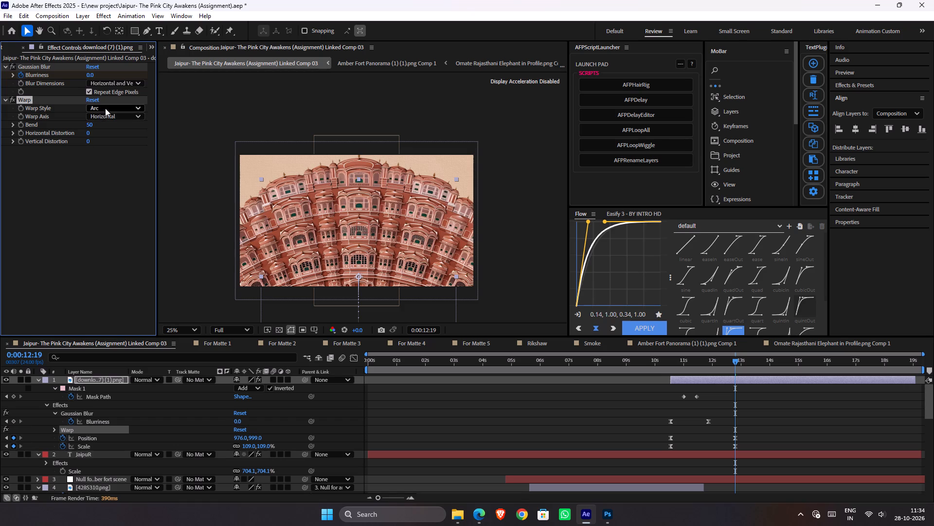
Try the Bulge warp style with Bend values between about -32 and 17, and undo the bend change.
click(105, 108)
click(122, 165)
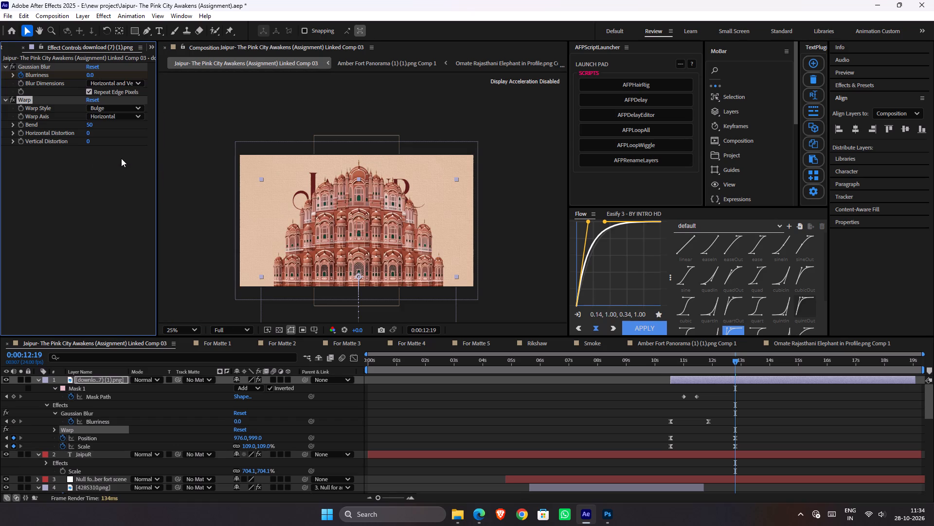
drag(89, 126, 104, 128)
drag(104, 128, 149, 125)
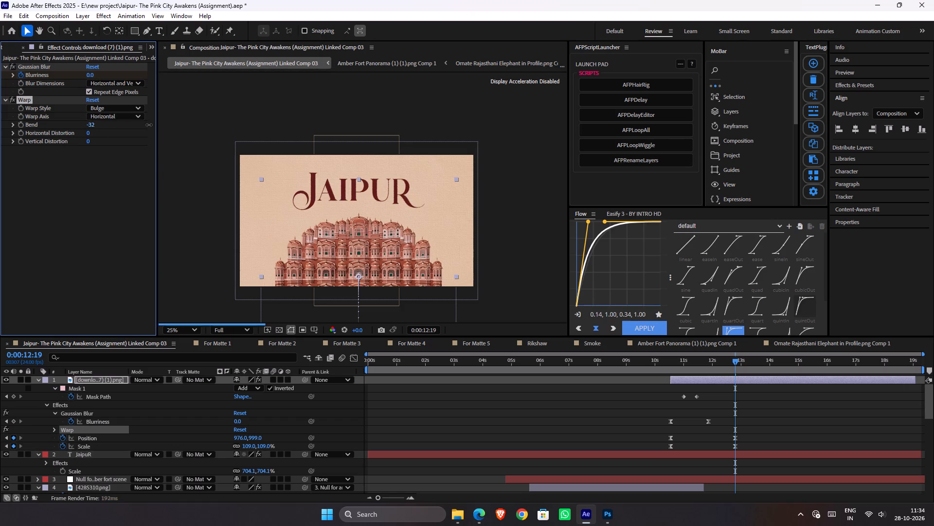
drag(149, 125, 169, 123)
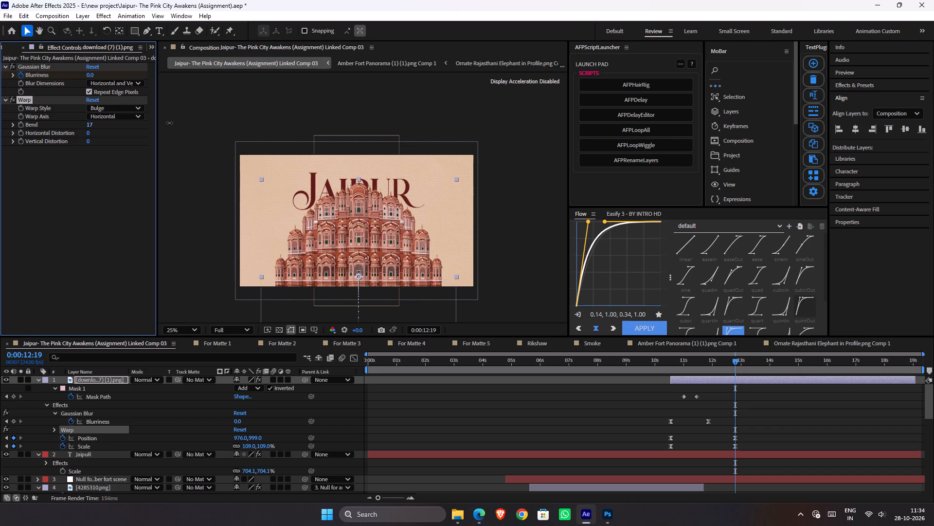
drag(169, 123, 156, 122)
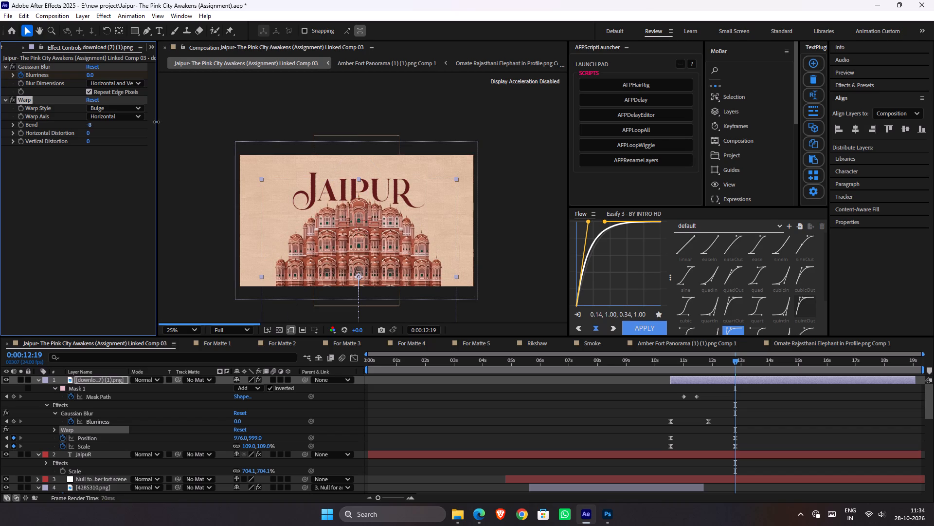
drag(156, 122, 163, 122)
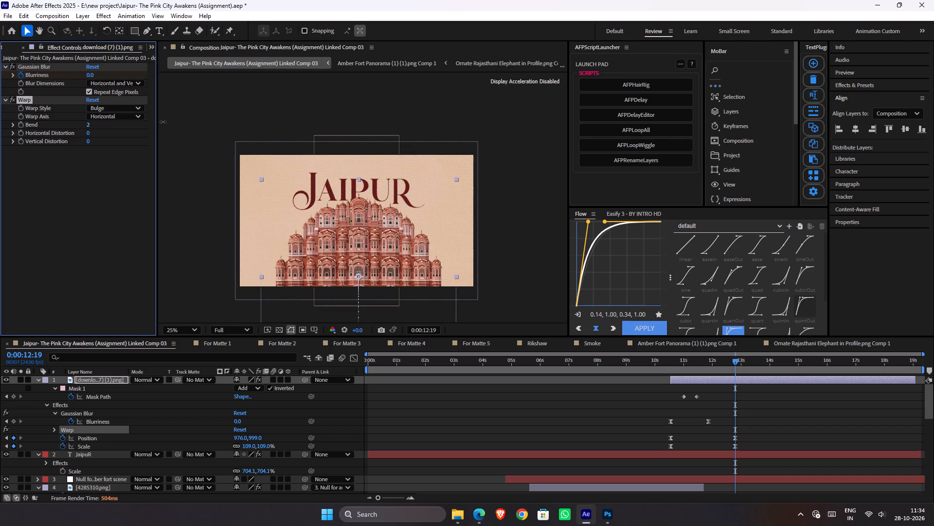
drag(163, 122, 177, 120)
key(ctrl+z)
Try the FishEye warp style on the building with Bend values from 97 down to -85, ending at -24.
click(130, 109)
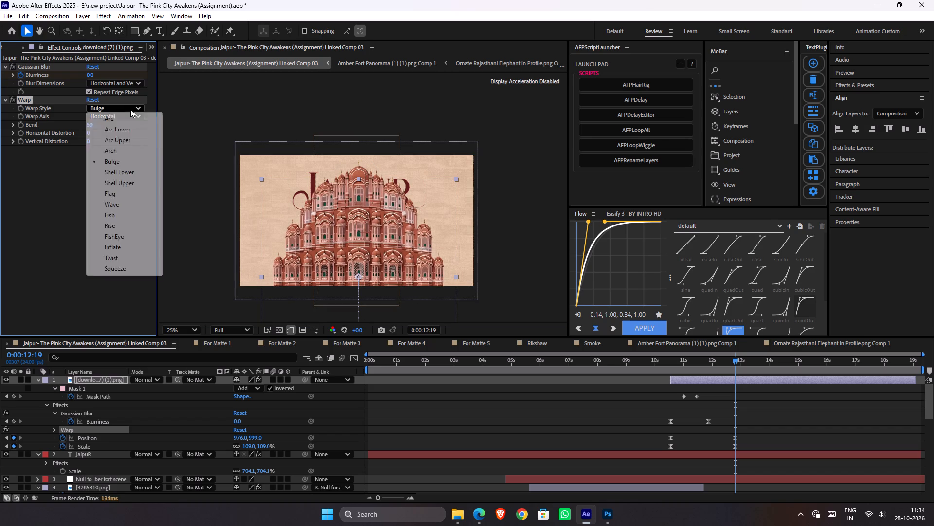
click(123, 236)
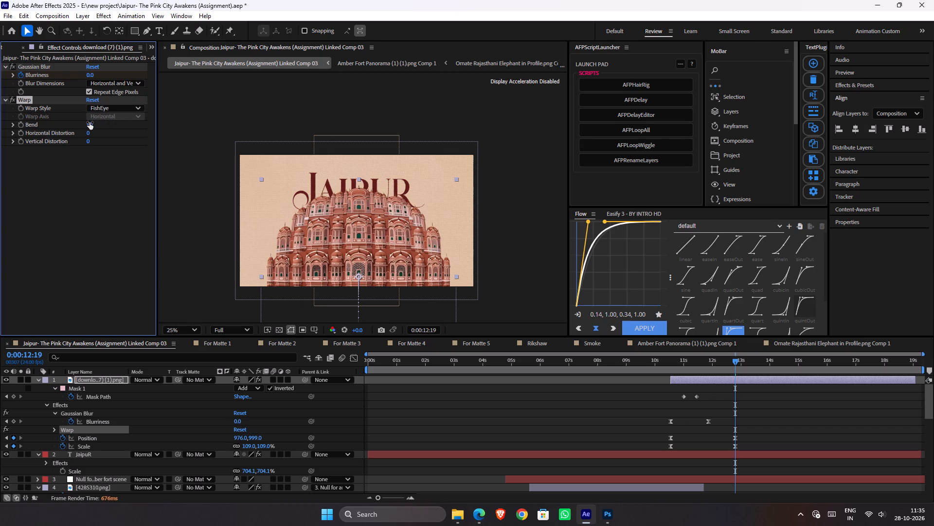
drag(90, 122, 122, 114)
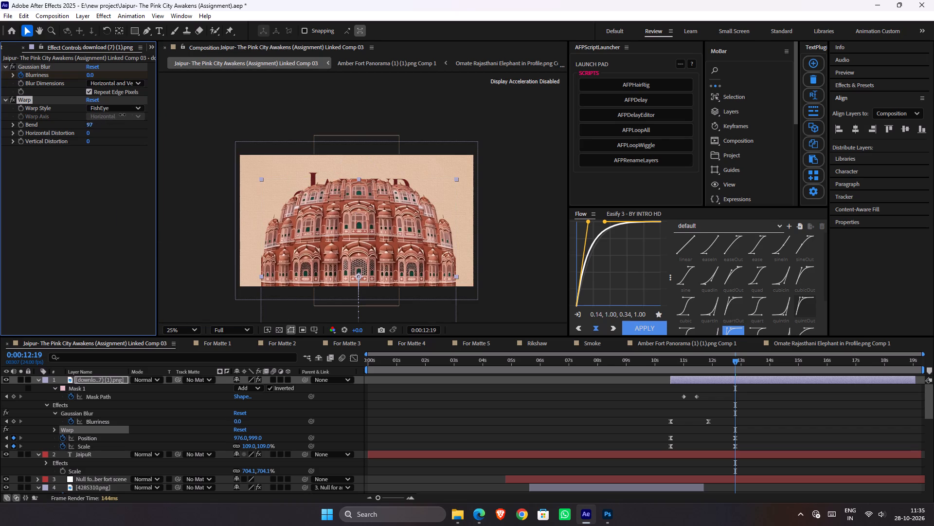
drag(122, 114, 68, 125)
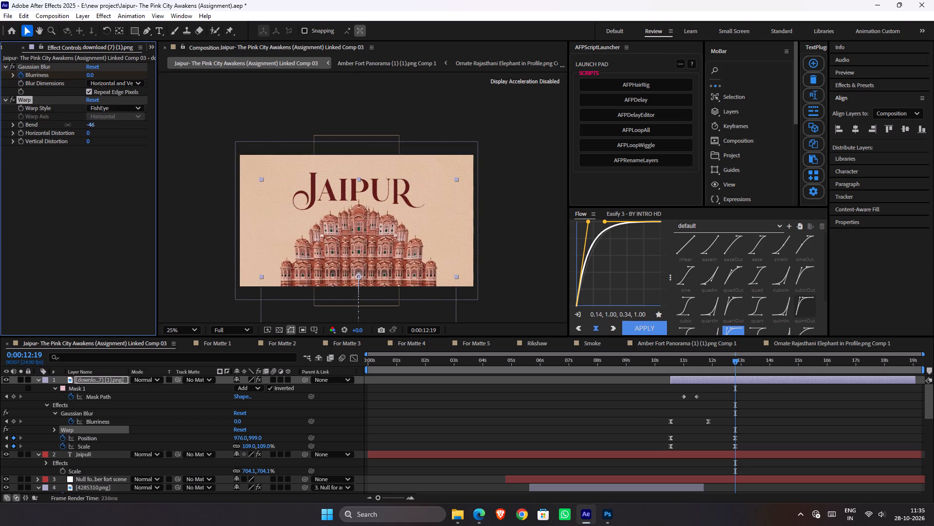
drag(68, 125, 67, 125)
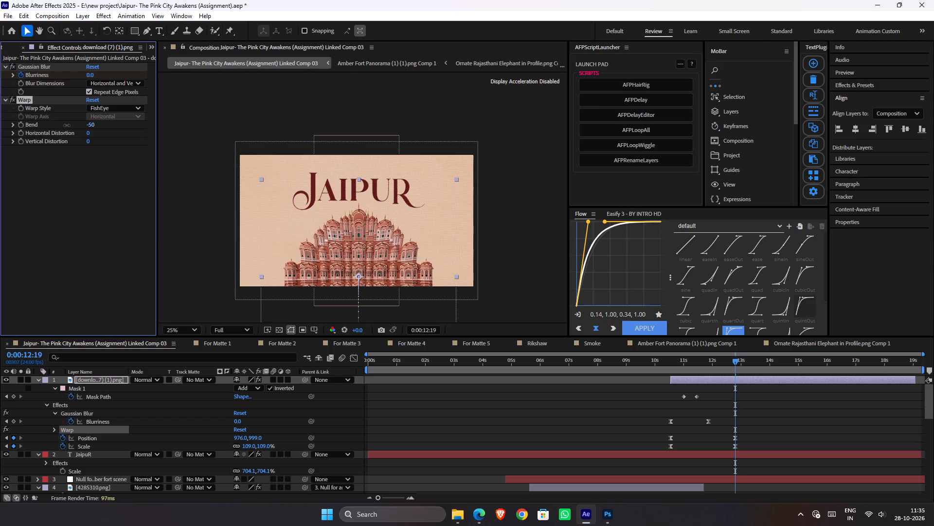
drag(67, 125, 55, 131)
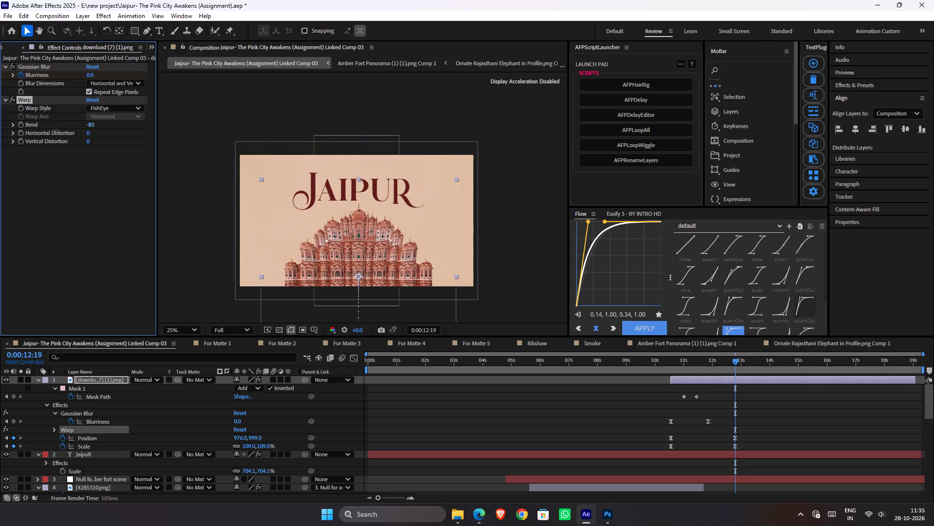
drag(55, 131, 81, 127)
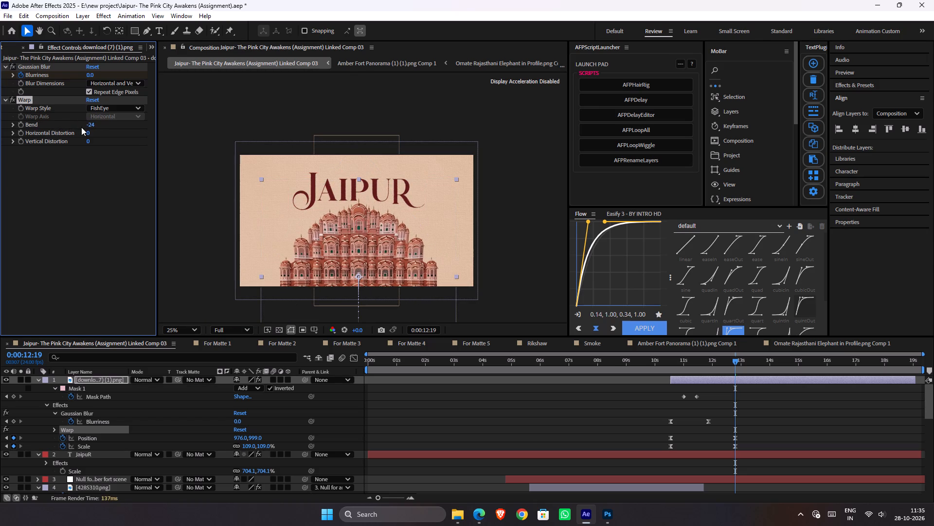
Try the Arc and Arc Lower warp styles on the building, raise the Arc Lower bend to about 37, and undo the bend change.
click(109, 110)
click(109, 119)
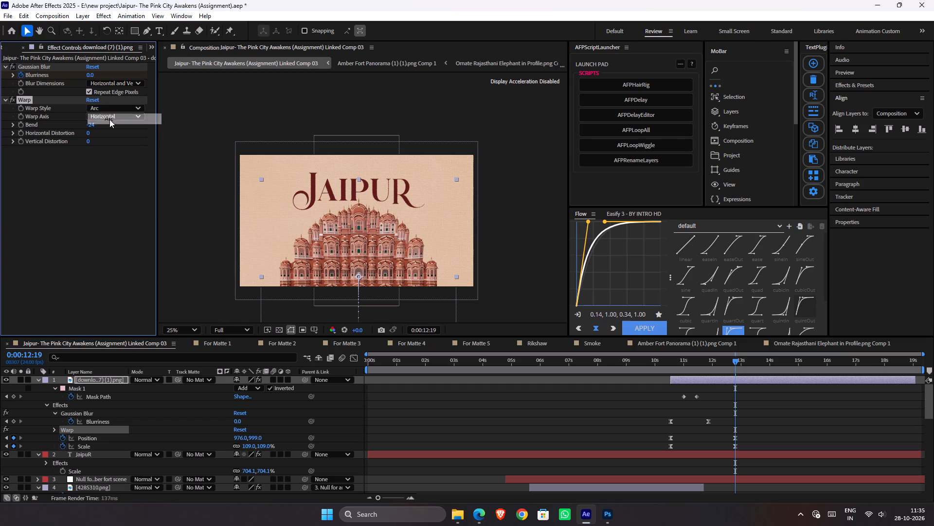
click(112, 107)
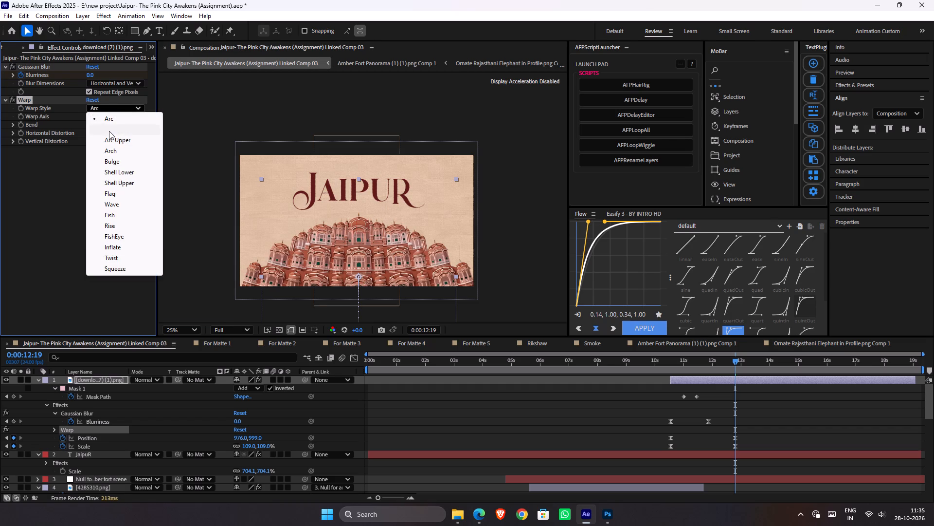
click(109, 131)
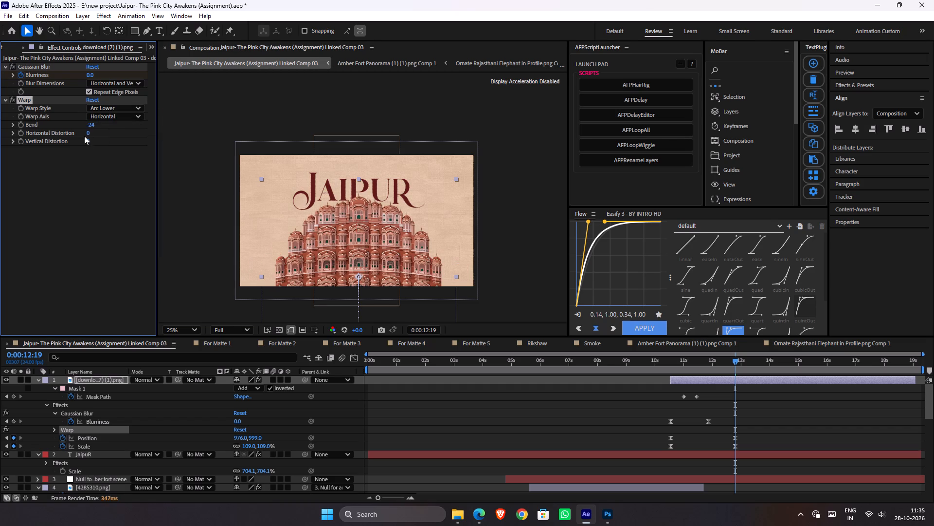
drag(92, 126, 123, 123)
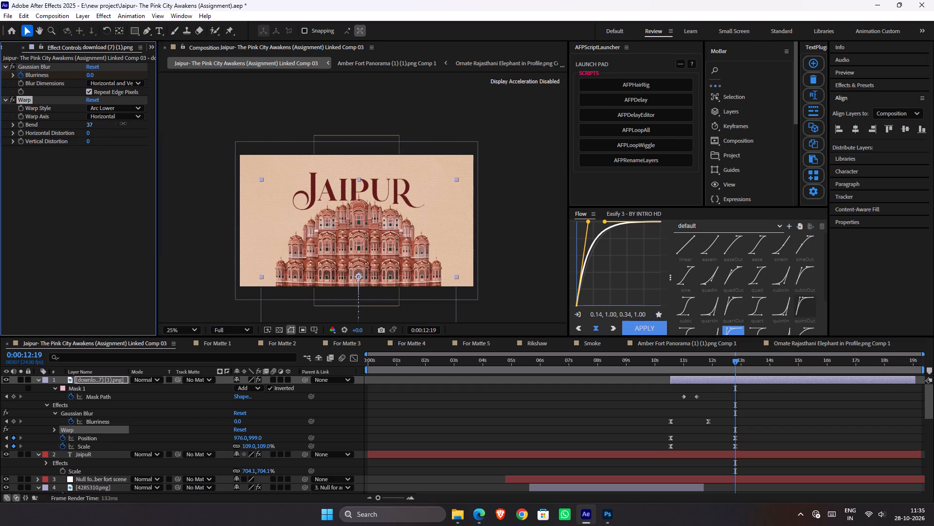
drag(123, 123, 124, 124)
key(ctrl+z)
Set the building's warp style to Arc Upper with a Bend of 30.
click(125, 111)
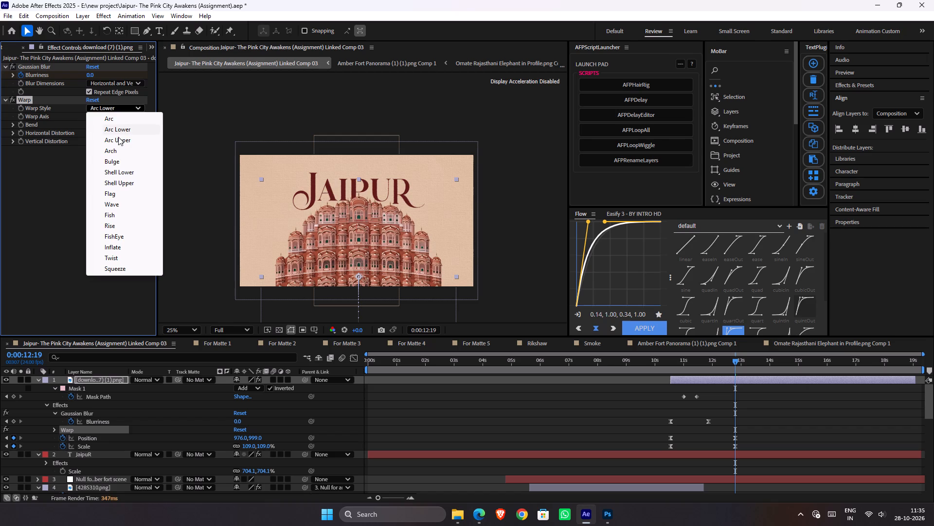
click(119, 136)
drag(90, 128, 121, 127)
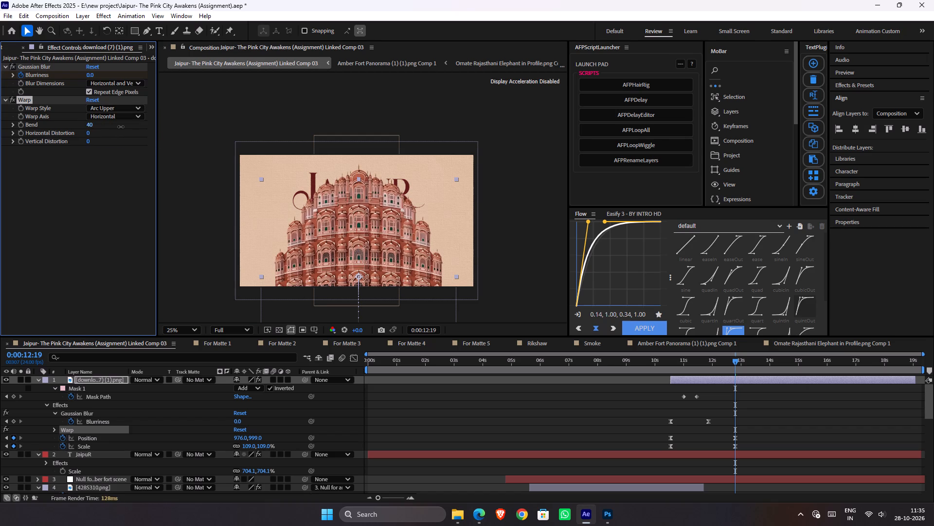
drag(121, 127, 116, 128)
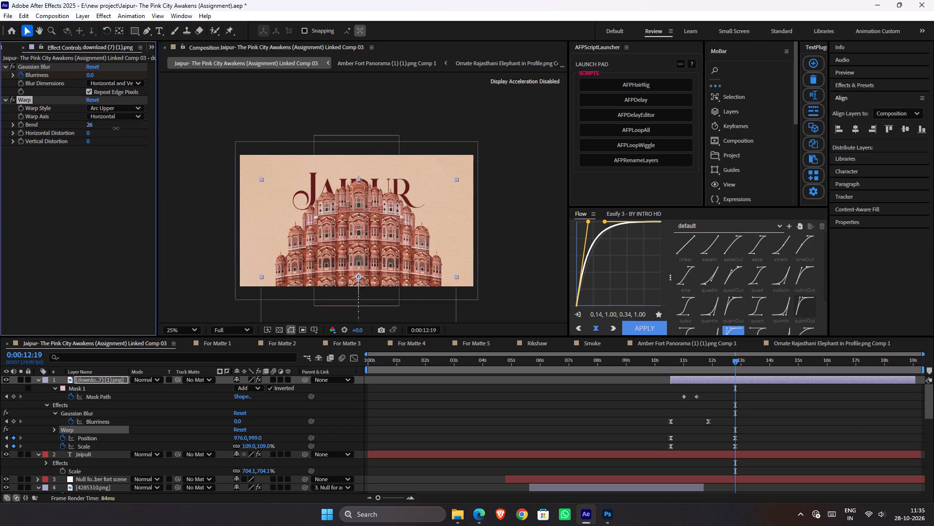
drag(116, 128, 118, 129)
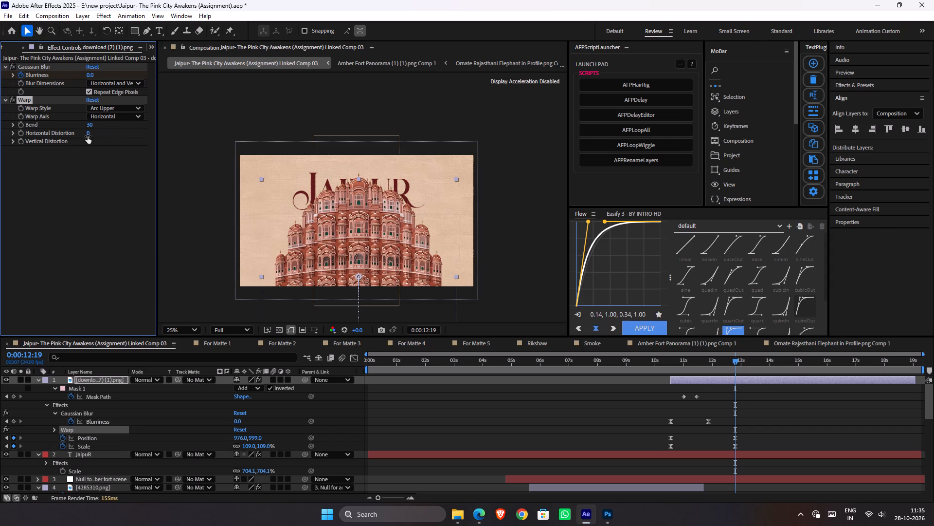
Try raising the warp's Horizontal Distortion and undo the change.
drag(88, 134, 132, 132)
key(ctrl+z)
Set the building warp's Vertical Distortion to 35, trying values up to 64 on the way.
drag(89, 143, 96, 143)
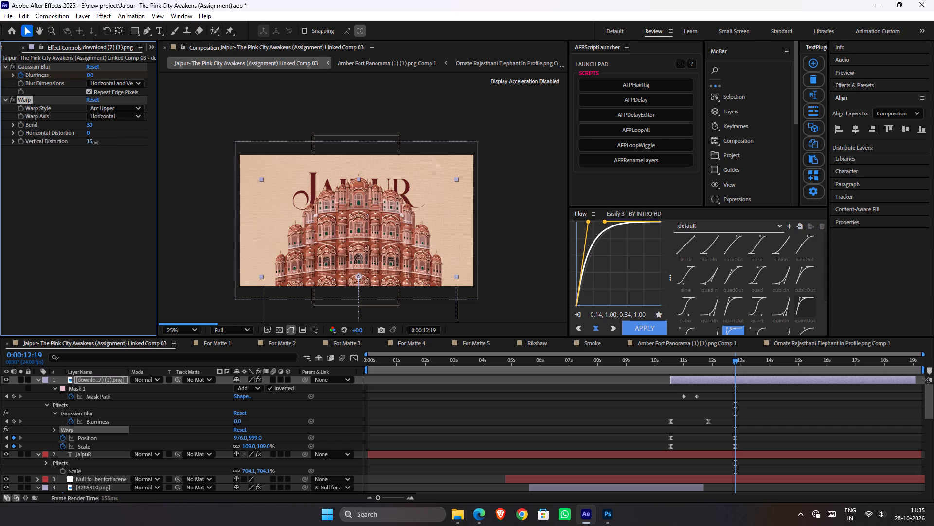
drag(96, 143, 116, 139)
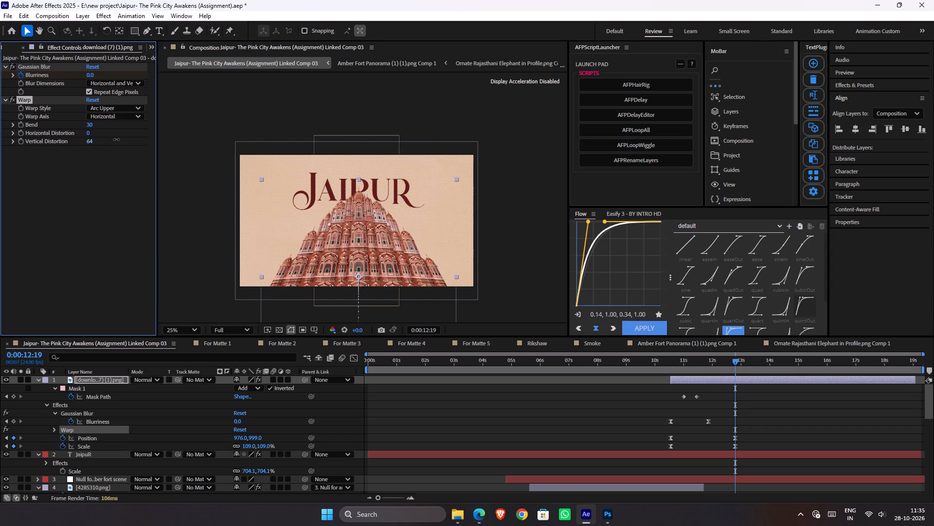
drag(116, 139, 108, 139)
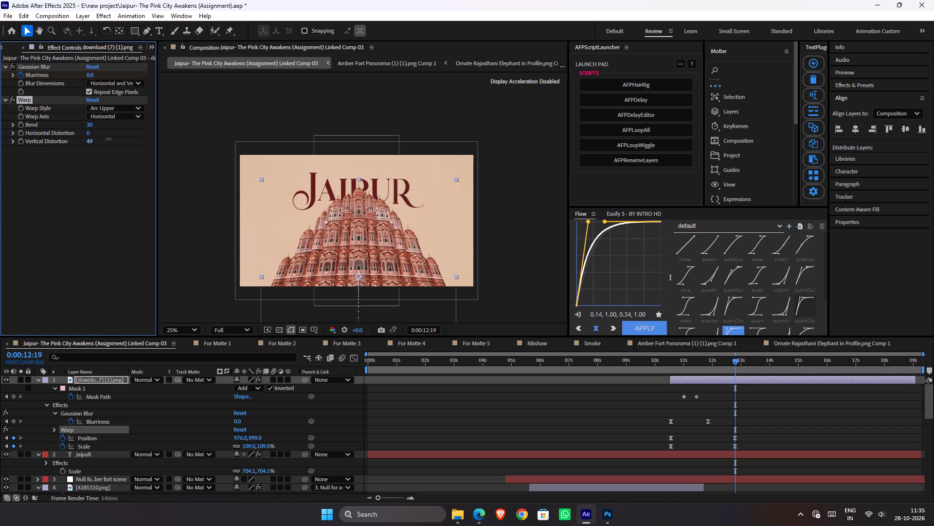
drag(108, 139, 102, 139)
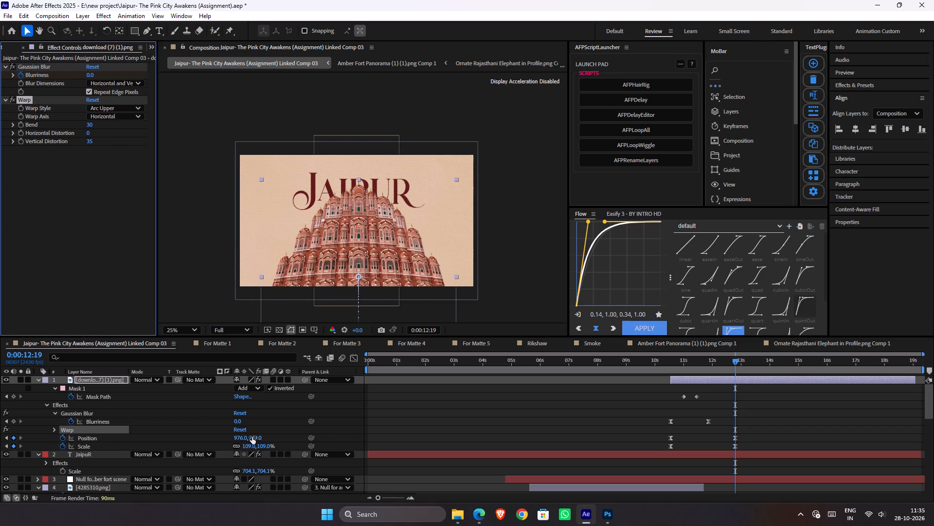
Lower the building's end Position keyframe at 0:00:12:19 to a vertical value of 1089.
drag(253, 437, 318, 429)
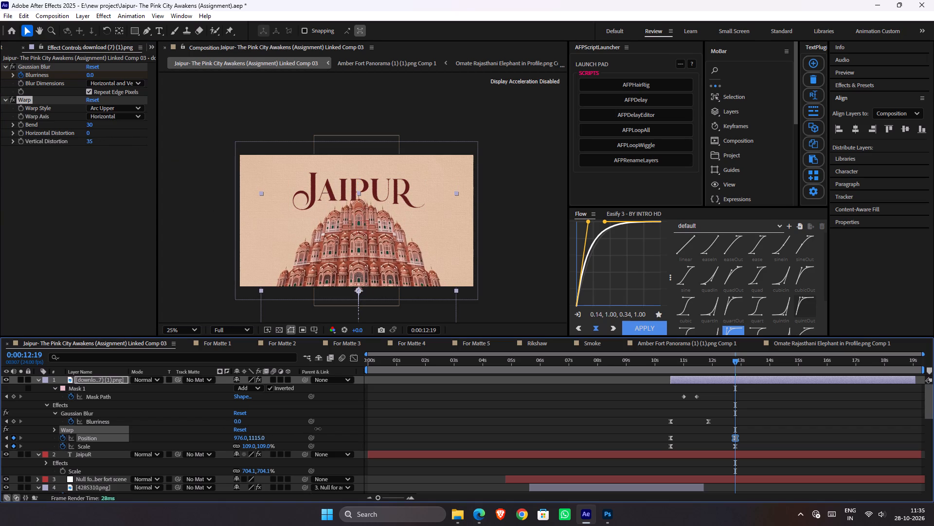
drag(318, 429, 307, 427)
Set the composition preview resolution to Quarter at 0:00:10:13 and save the project.
drag(688, 365, 670, 363)
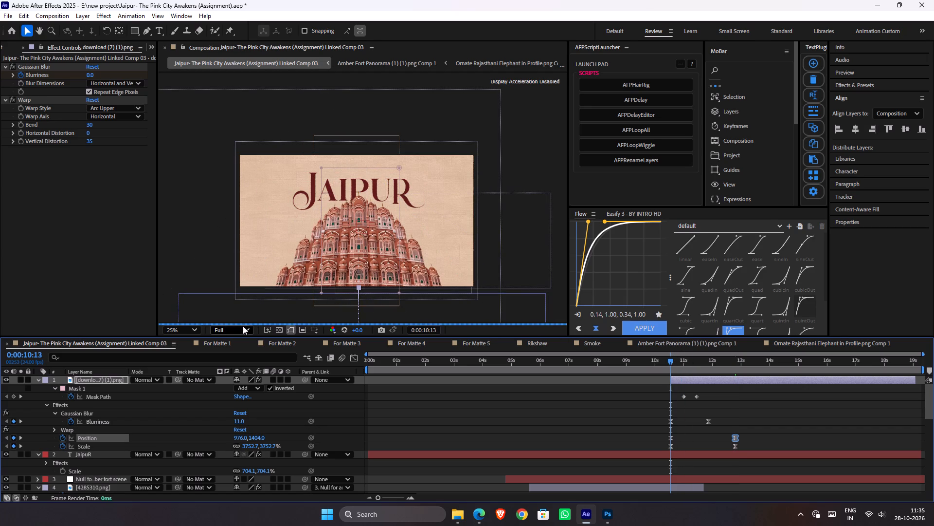
click(242, 326)
click(234, 392)
click(585, 411)
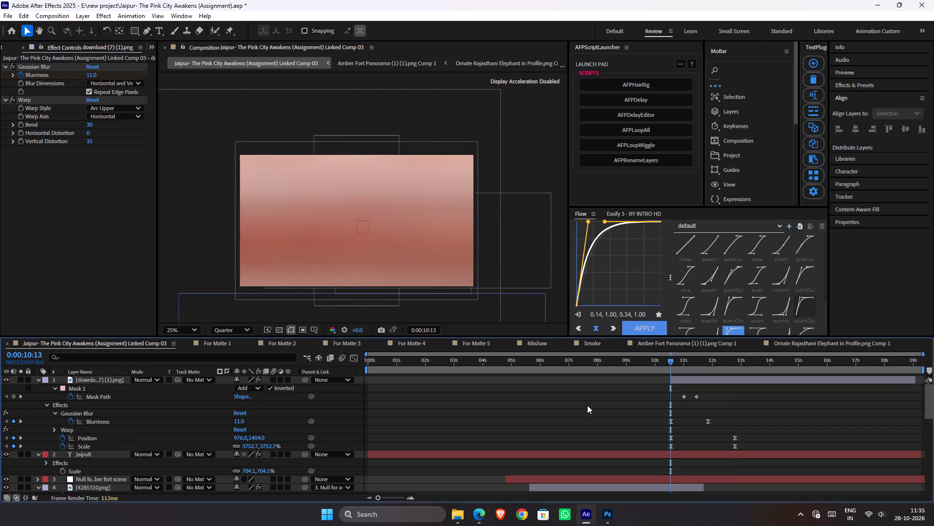
key(ctrl+s)
Play back the building's zoom-out entrance with the new warp and position.
click(637, 400)
key(space)
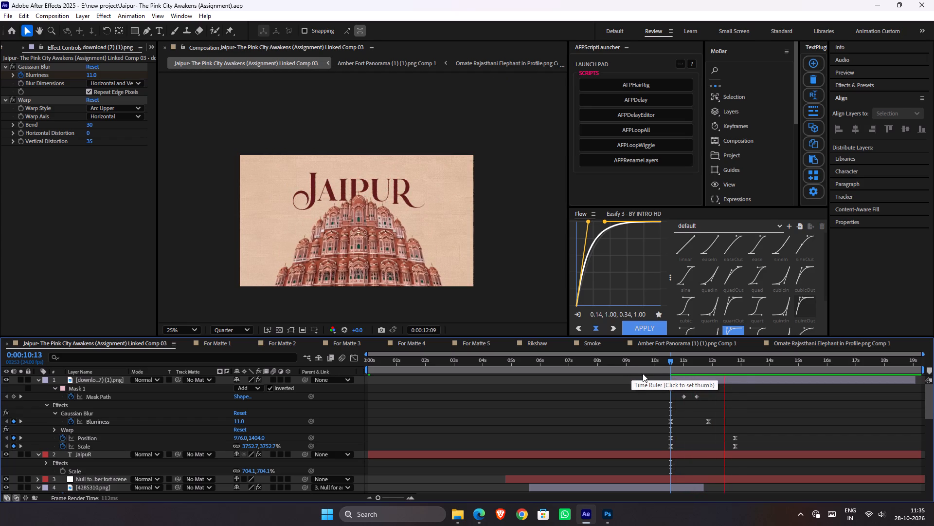
key(space)
click(663, 362)
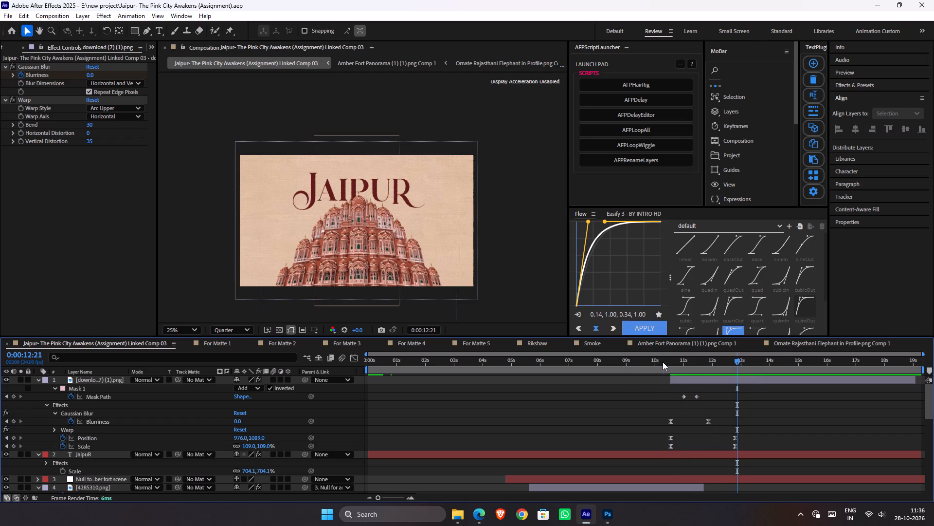
key(space)
key(space)
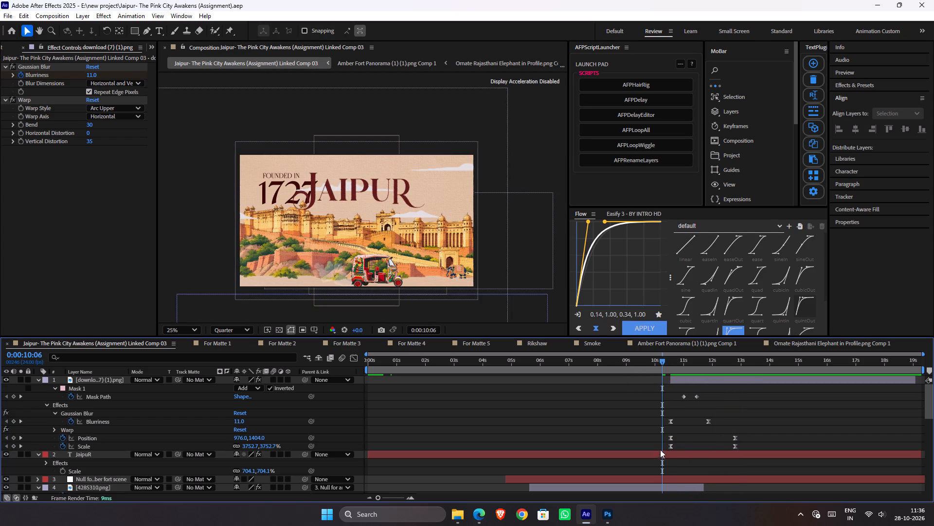
Shift the JaipuR title layer in time so it starts at about 11 s, while the building covers the frame.
drag(656, 454, 916, 480)
drag(656, 457, 671, 456)
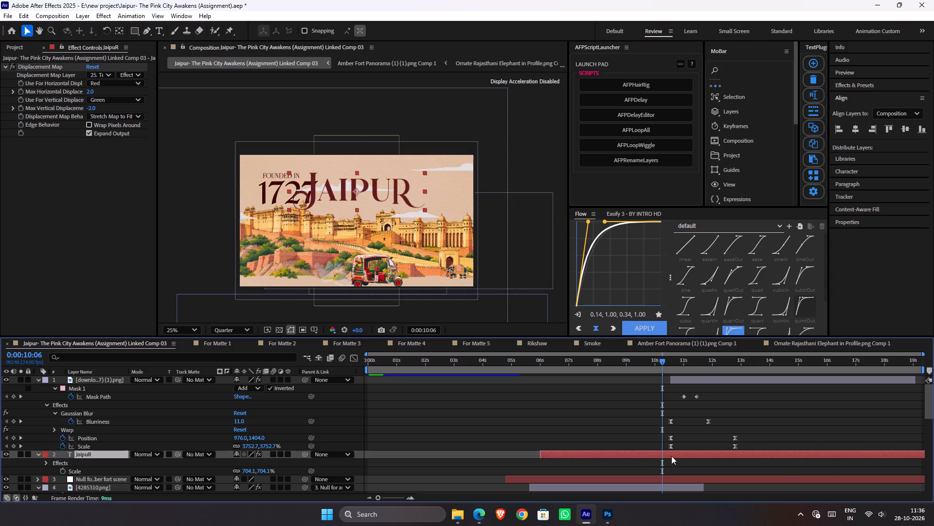
drag(671, 456, 805, 454)
Play back the Hawa Mahal scene with the delayed JaipuR title and save the project.
key(space)
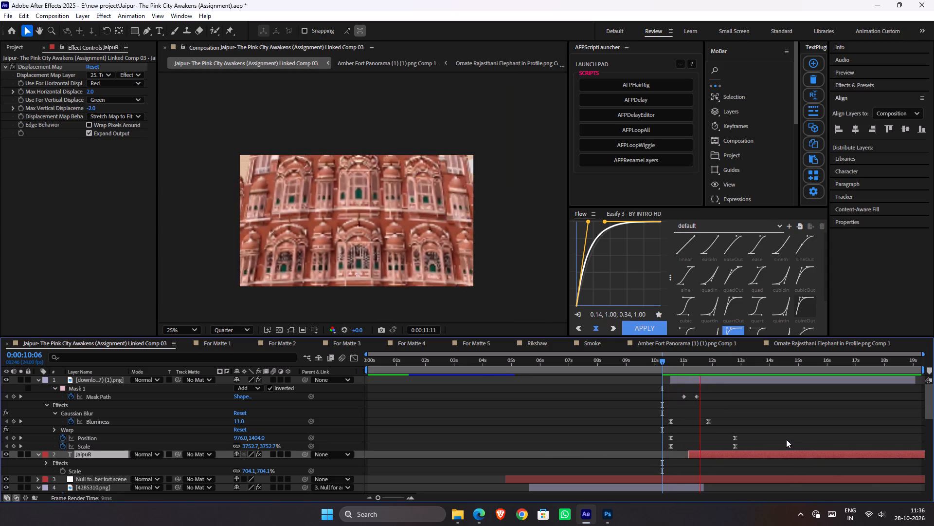
key(space)
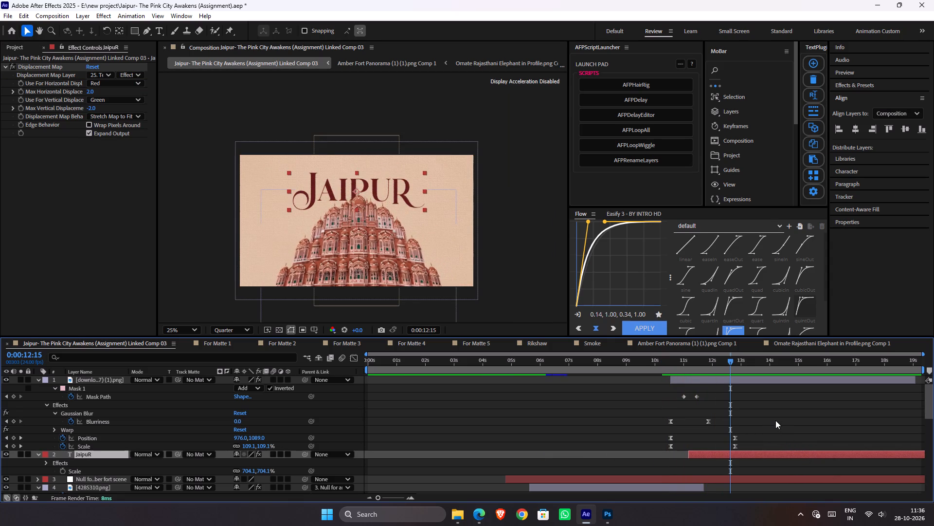
key(space)
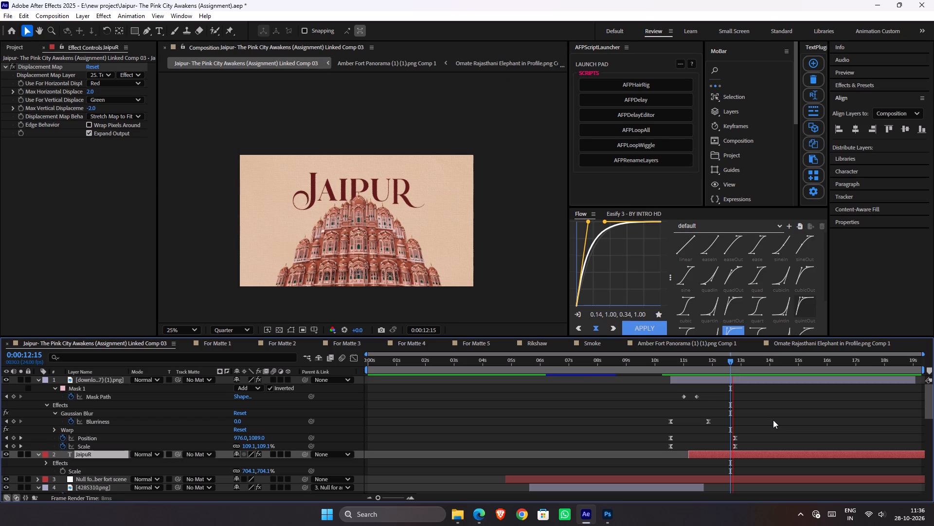
key(space)
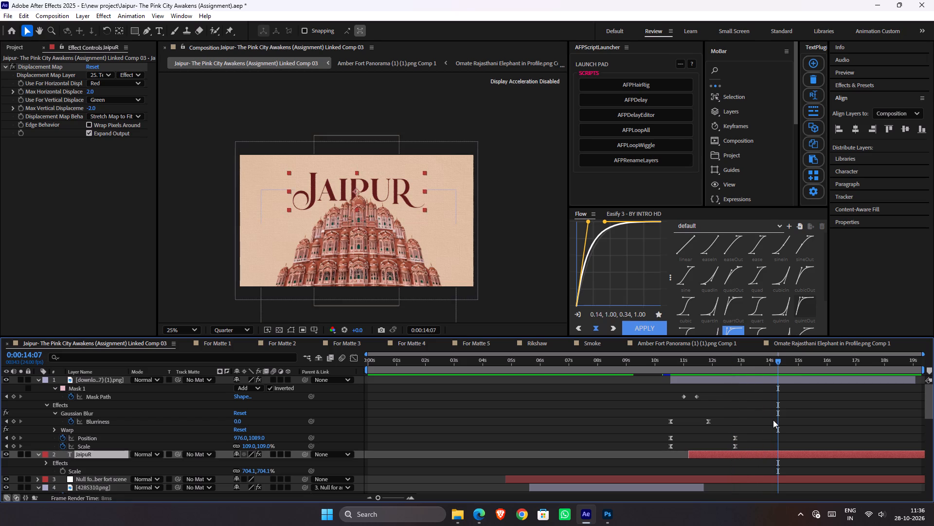
key(ctrl+s)
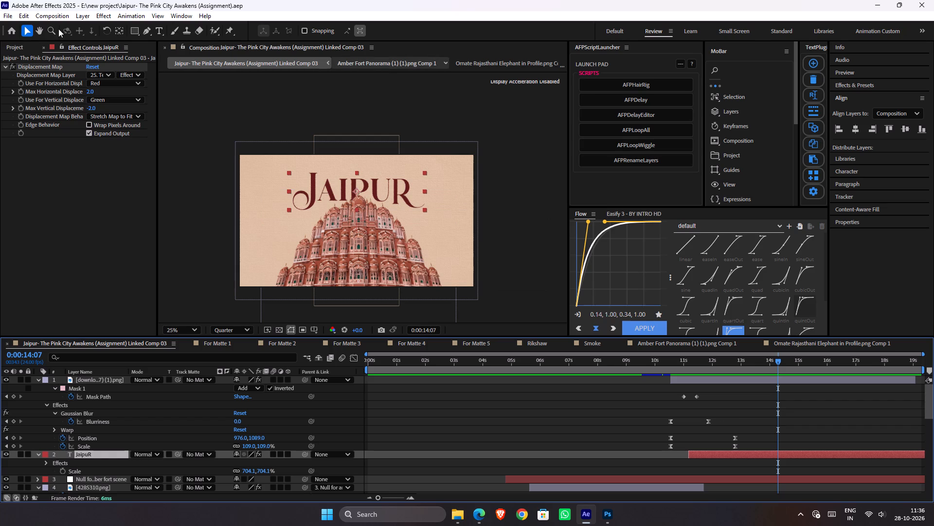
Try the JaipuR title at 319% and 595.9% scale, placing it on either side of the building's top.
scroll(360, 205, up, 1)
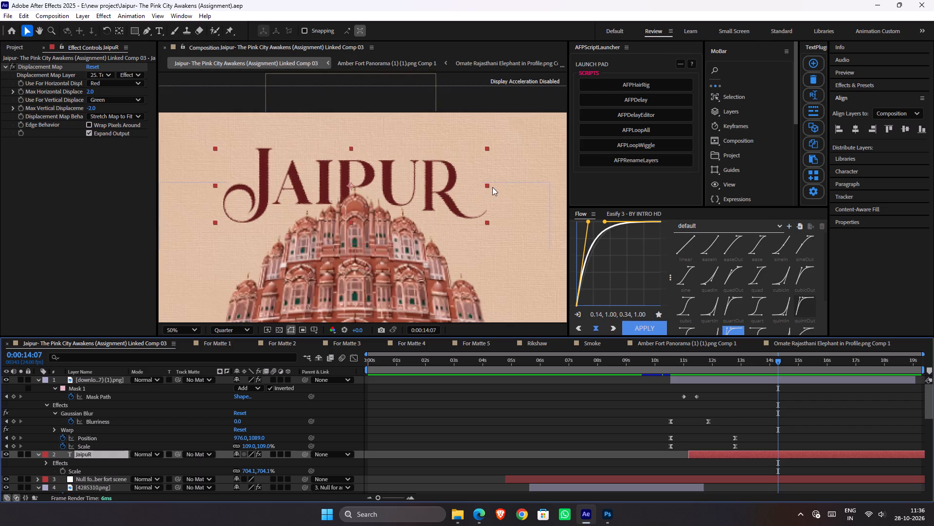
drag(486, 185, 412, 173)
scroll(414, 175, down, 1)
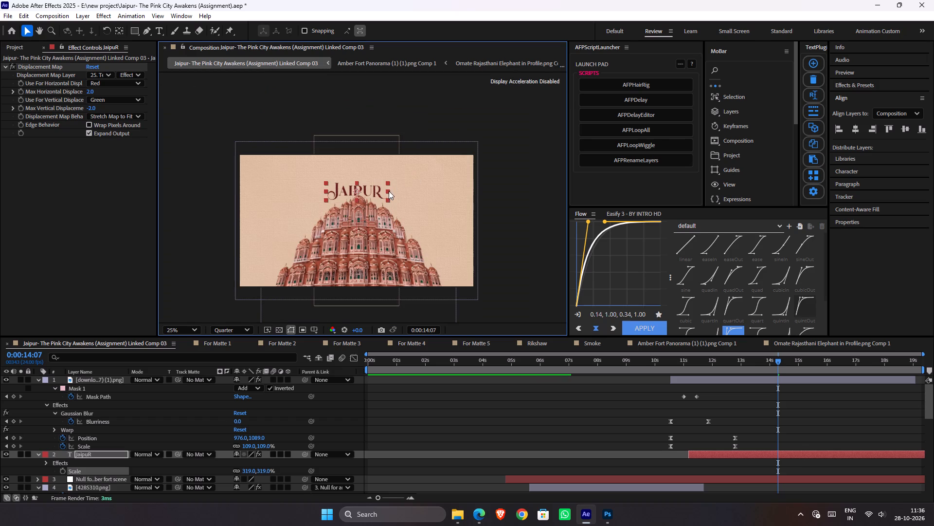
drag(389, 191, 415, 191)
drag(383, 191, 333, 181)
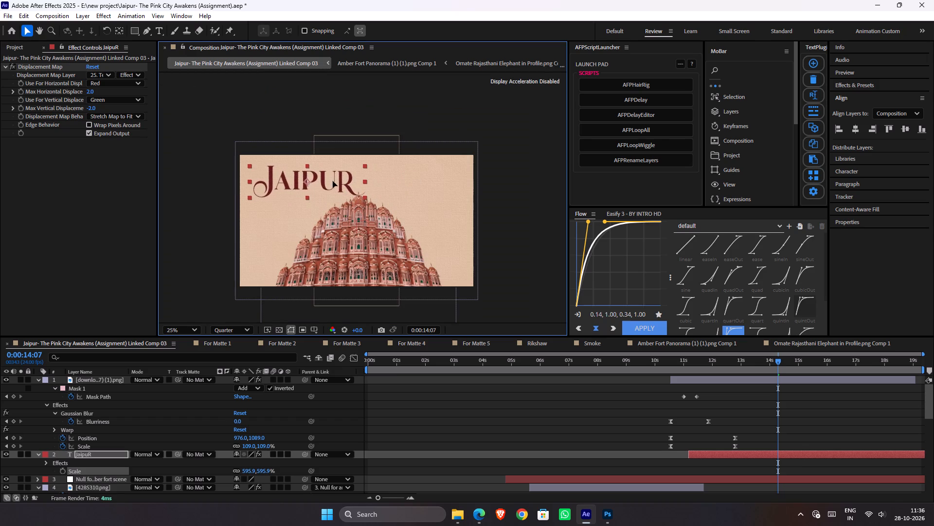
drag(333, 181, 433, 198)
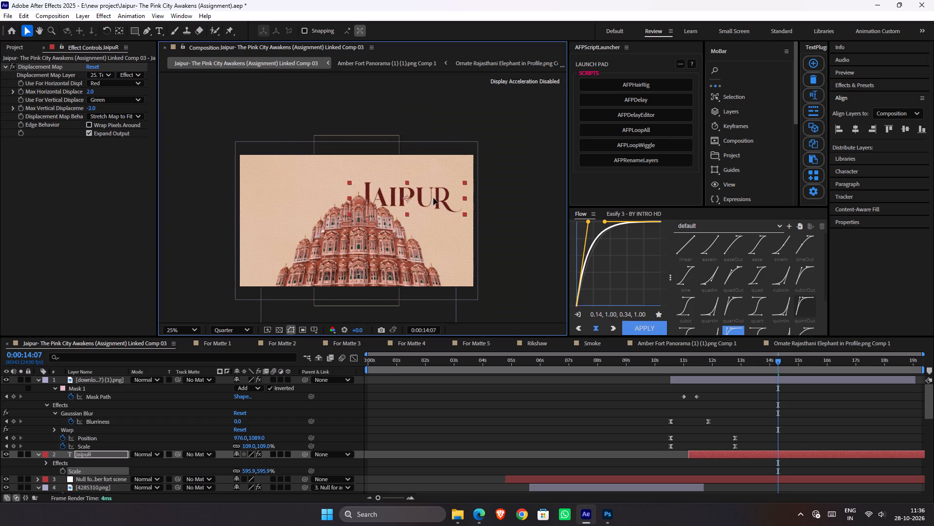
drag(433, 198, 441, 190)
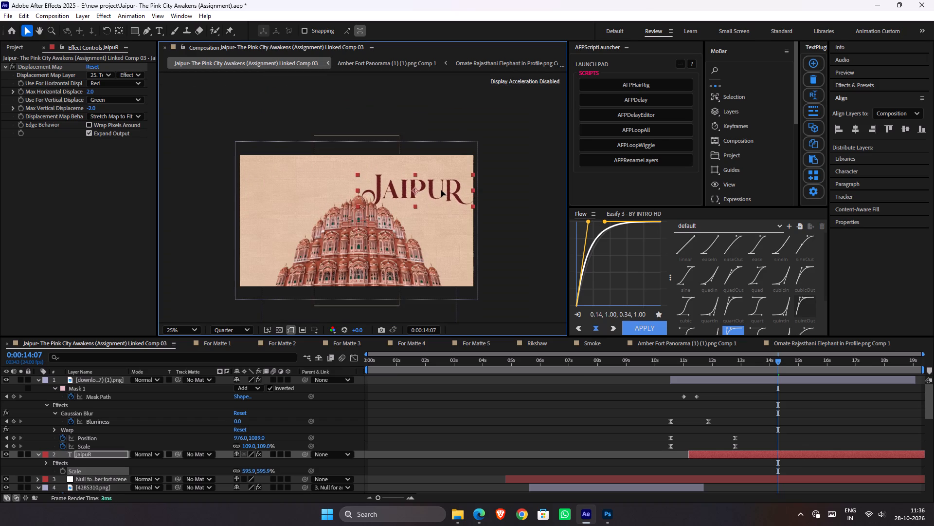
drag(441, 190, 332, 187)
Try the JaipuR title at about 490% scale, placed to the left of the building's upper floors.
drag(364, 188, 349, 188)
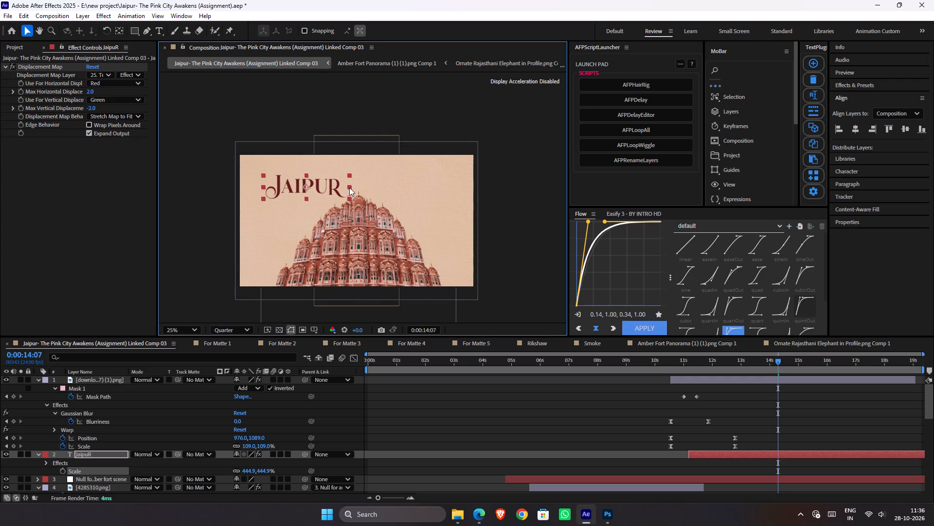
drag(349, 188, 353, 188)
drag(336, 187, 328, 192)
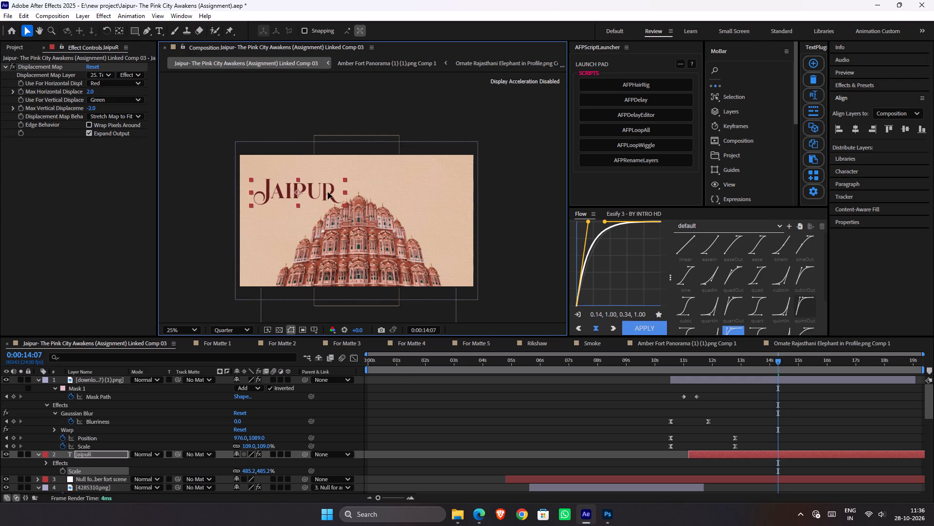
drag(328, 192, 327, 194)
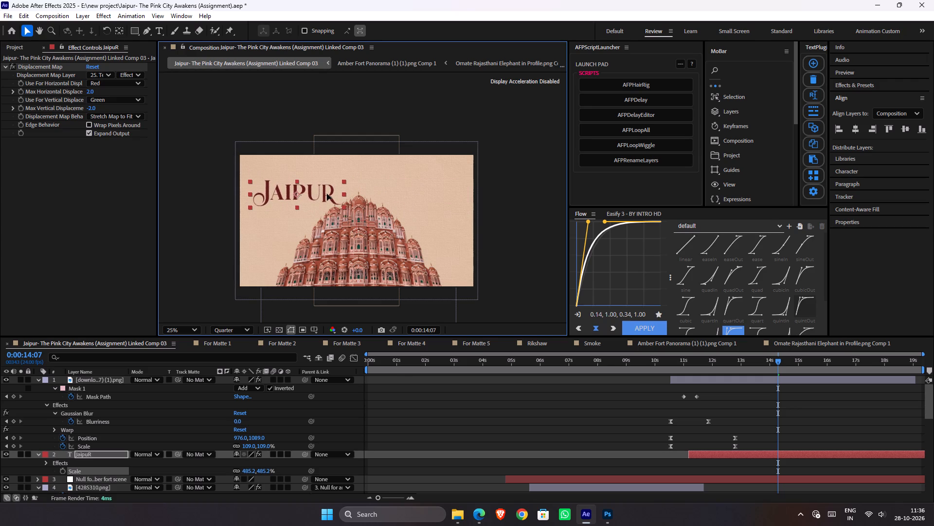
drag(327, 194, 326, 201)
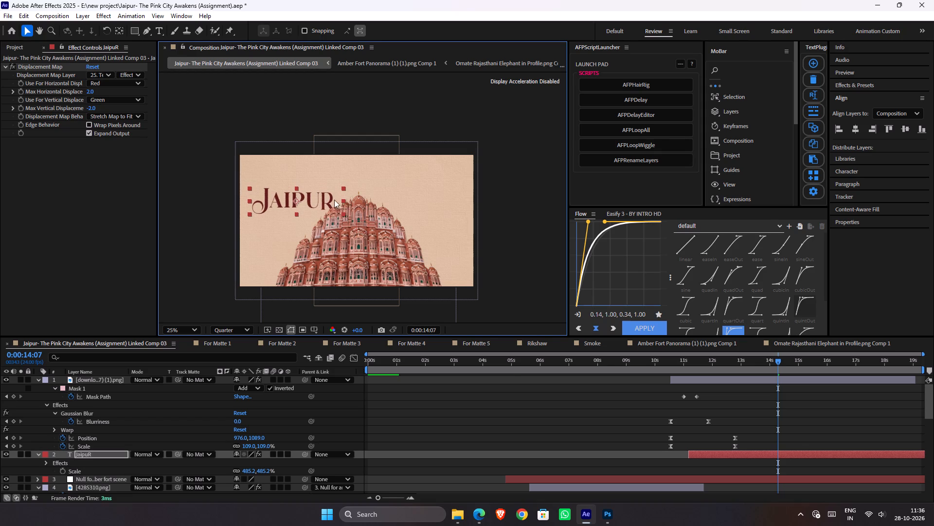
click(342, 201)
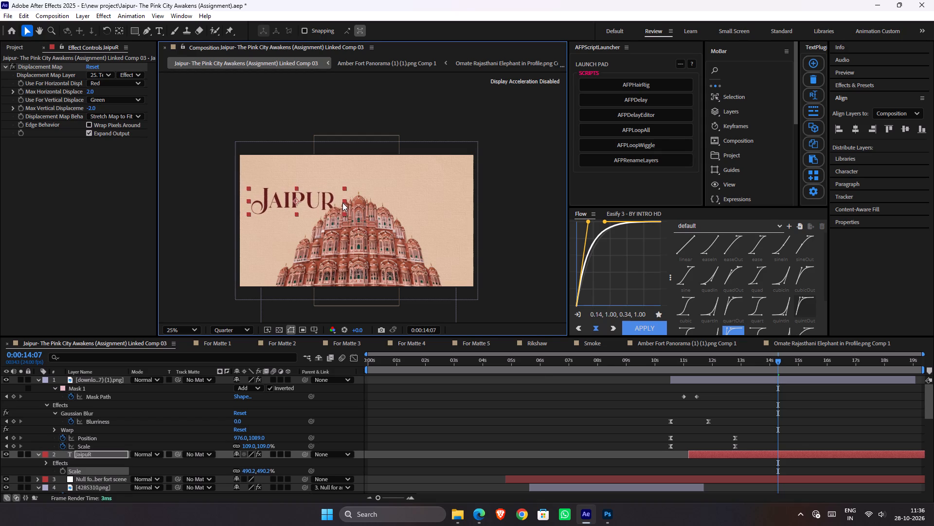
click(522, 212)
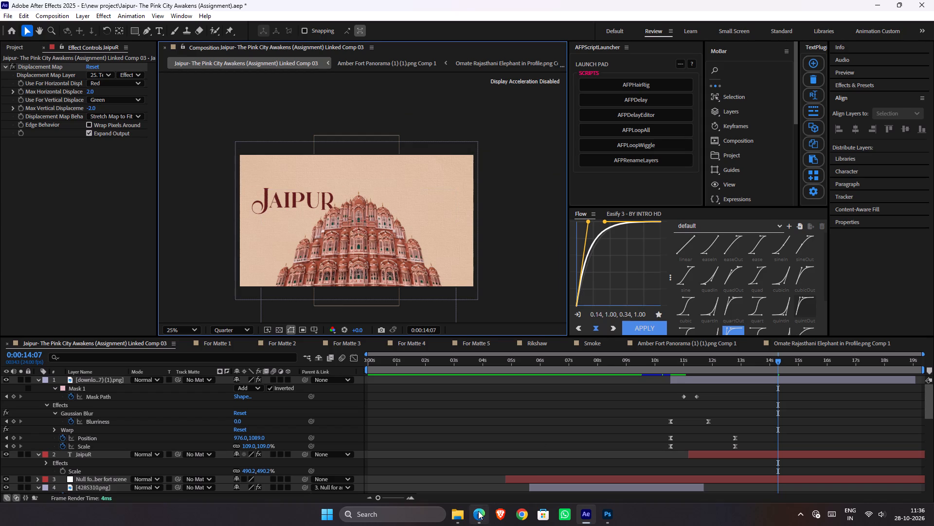
Enlarge the JaipuR title to 822.4%, place it at the frame's upper left partly behind the building's top, and save the project.
click(306, 203)
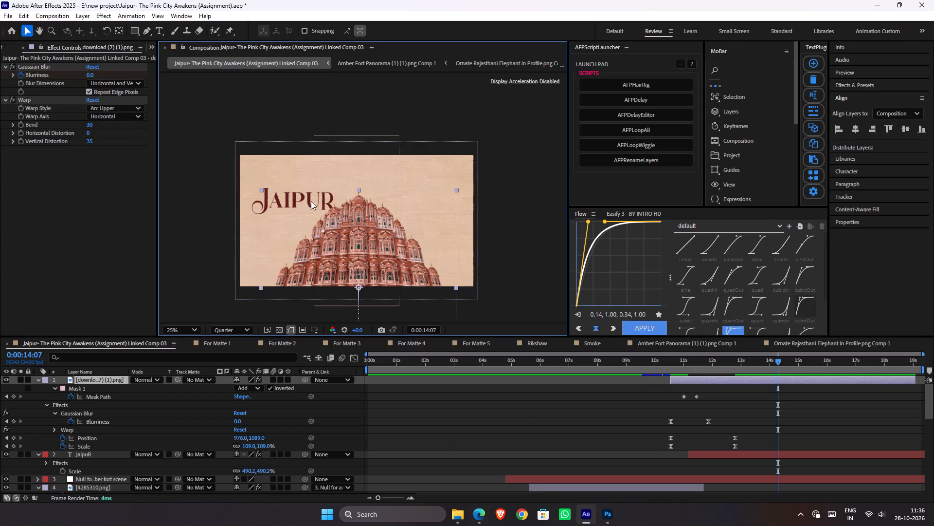
click(726, 454)
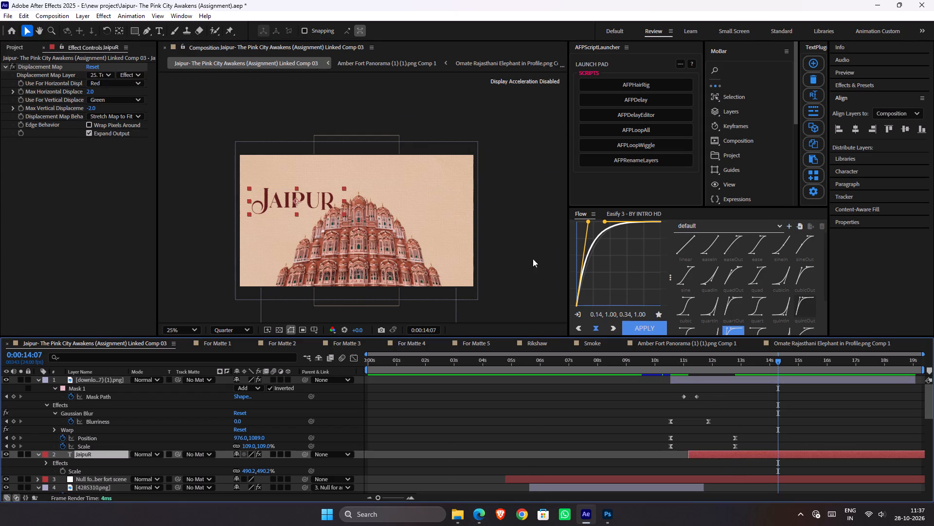
drag(308, 198, 308, 180)
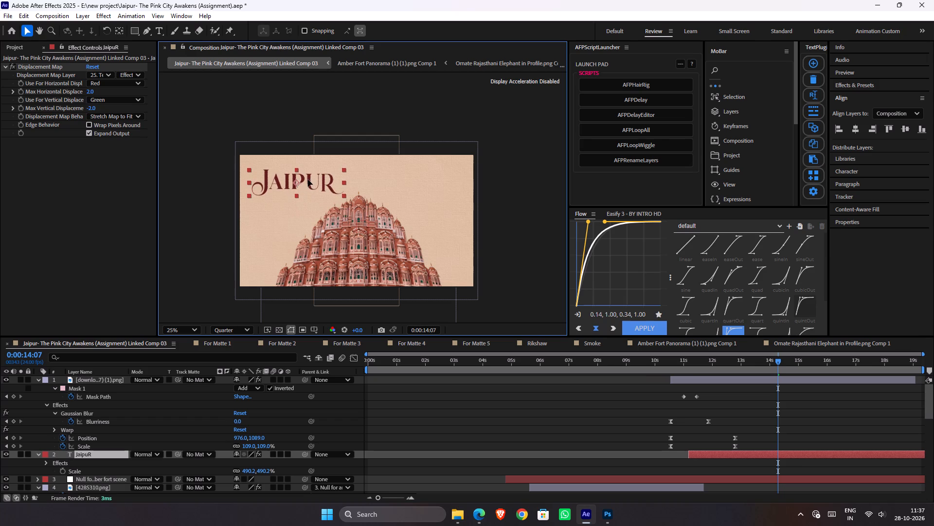
drag(308, 180, 308, 181)
drag(344, 183, 376, 197)
drag(335, 189, 357, 199)
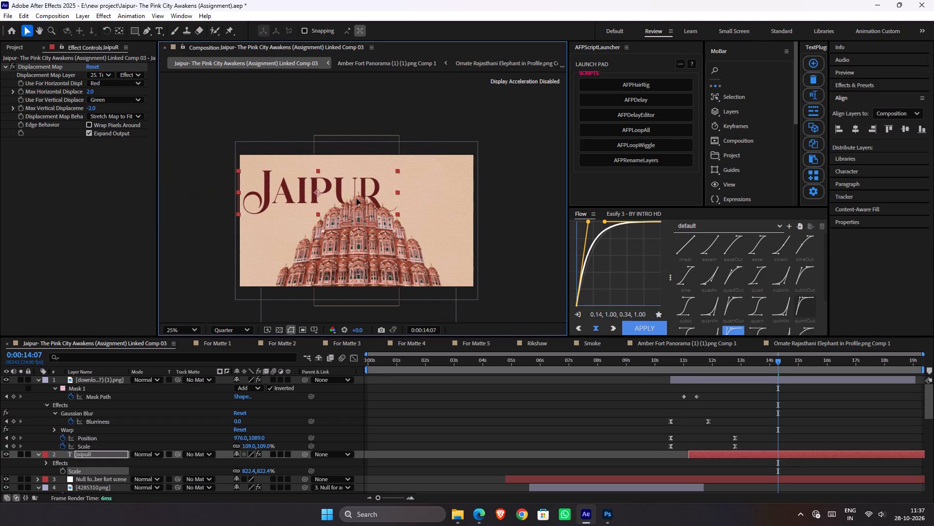
drag(357, 199, 356, 195)
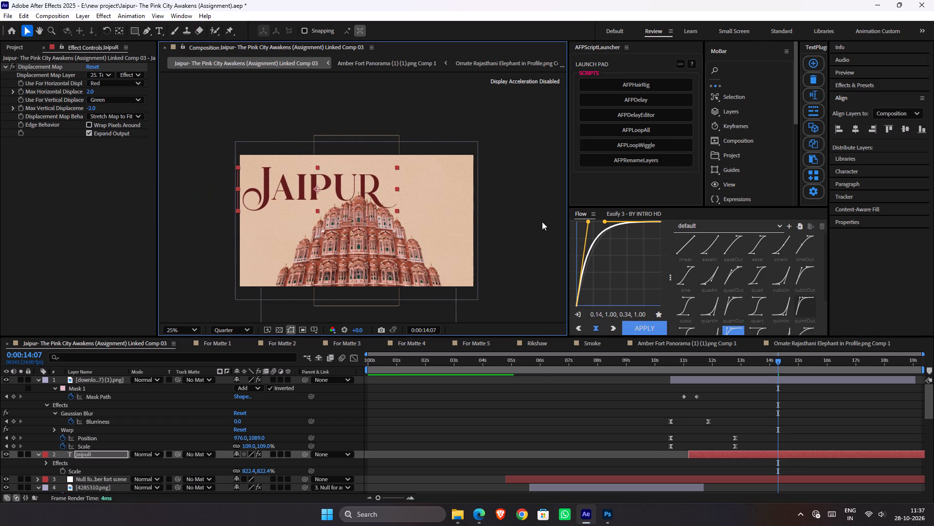
click(543, 222)
key(ctrl+s)
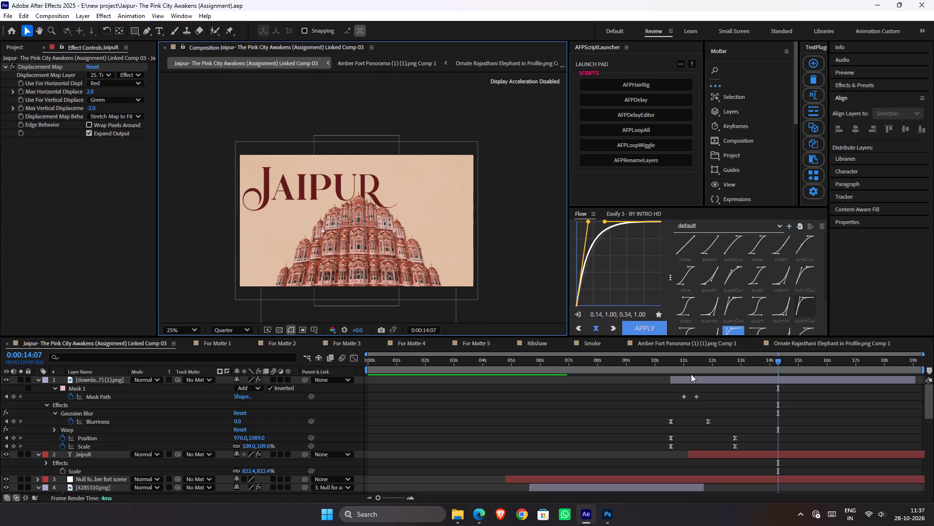
Open the JaipuR title's text colour and try several brown and orange-brown shades, including AF653C and 9D5934.
click(704, 455)
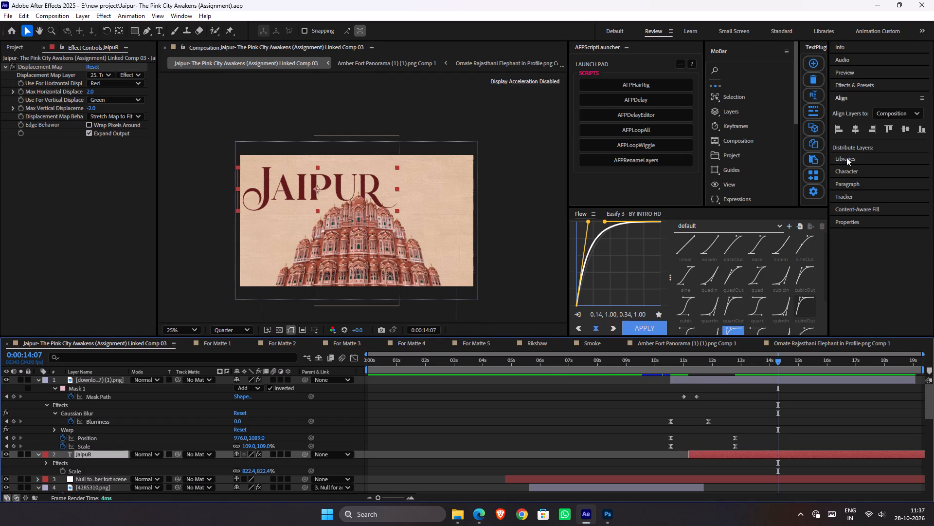
click(857, 177)
click(861, 174)
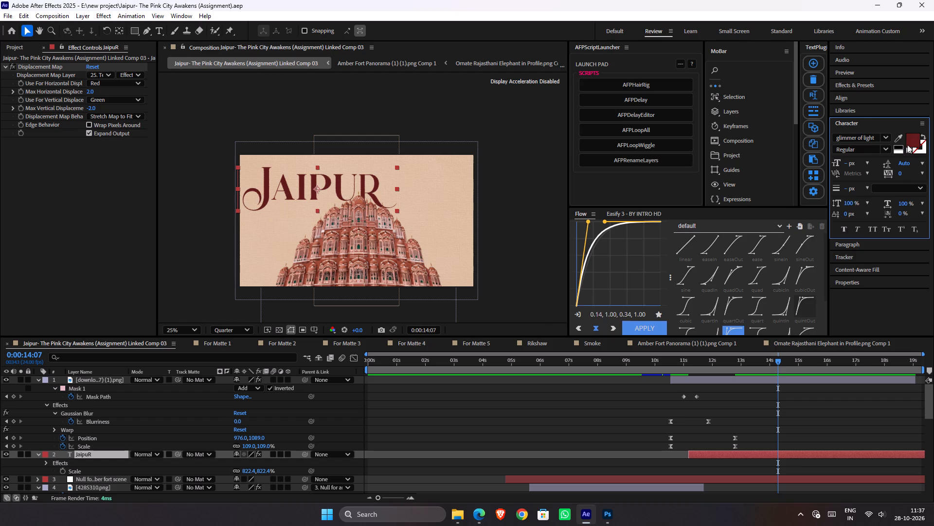
click(909, 143)
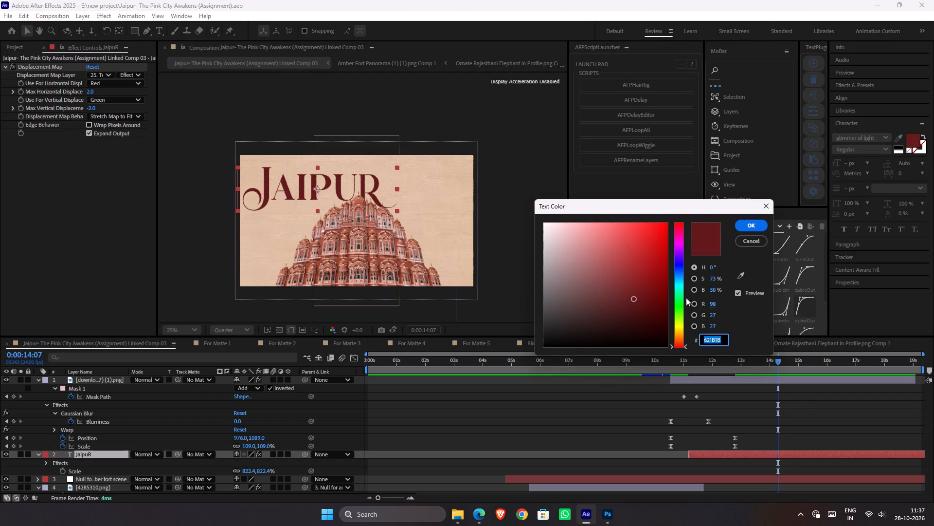
drag(682, 301, 680, 339)
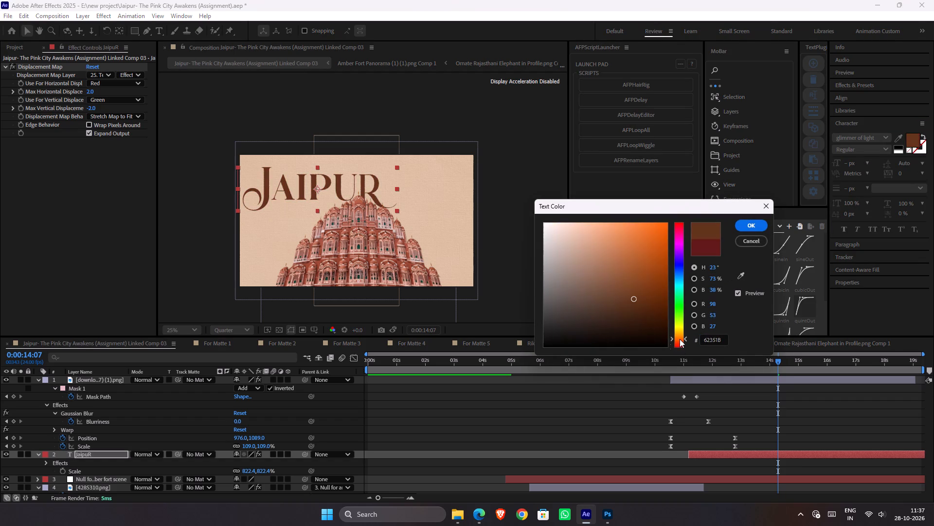
drag(680, 339, 682, 339)
drag(682, 339, 683, 339)
drag(639, 314, 632, 269)
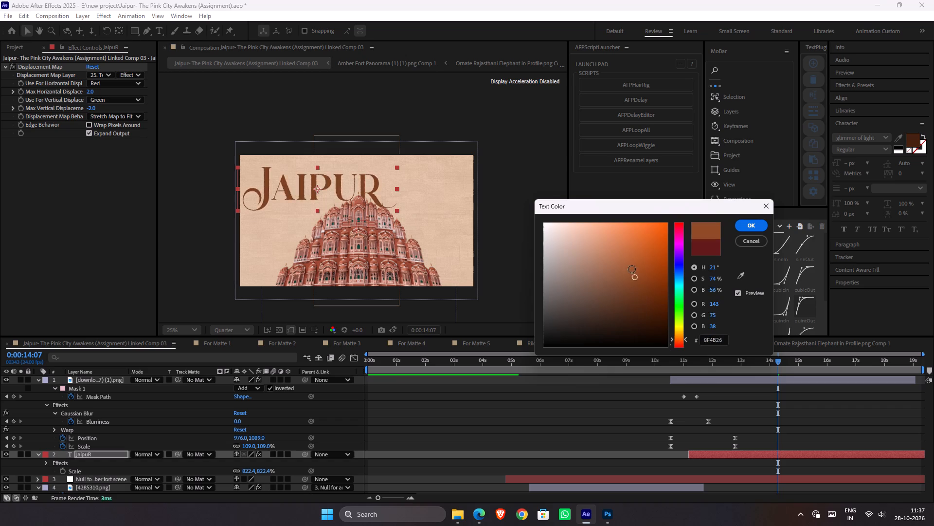
drag(632, 269, 625, 262)
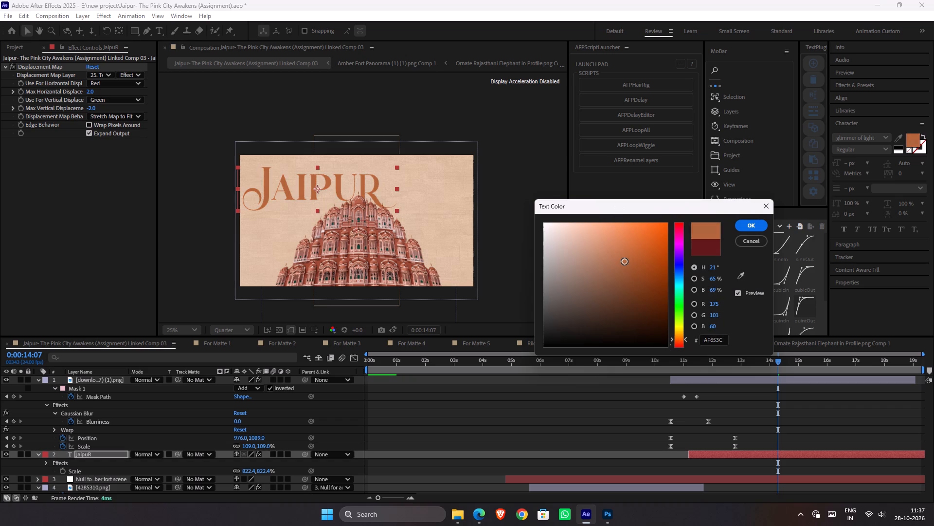
drag(625, 262, 626, 270)
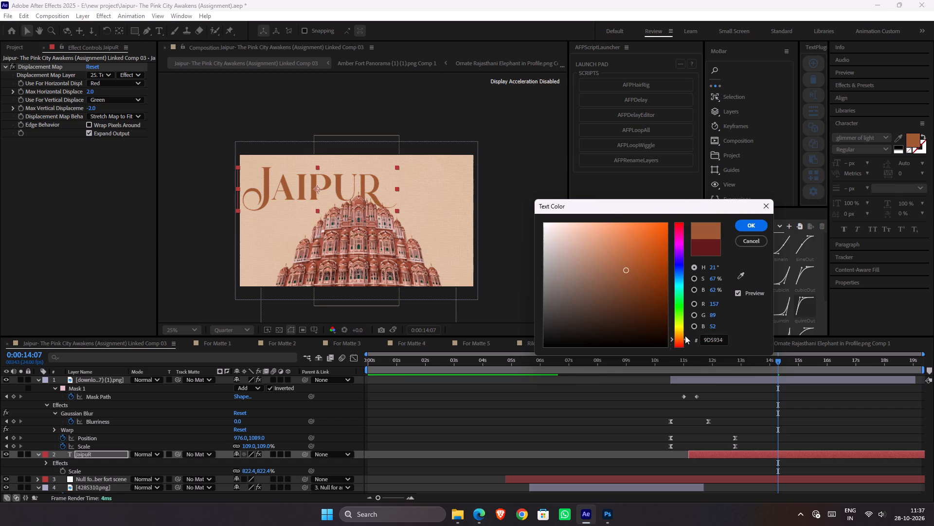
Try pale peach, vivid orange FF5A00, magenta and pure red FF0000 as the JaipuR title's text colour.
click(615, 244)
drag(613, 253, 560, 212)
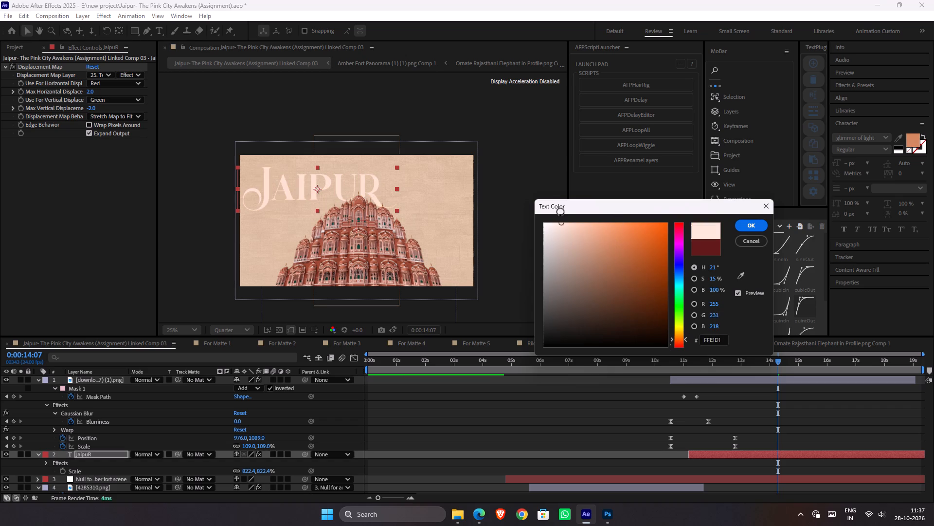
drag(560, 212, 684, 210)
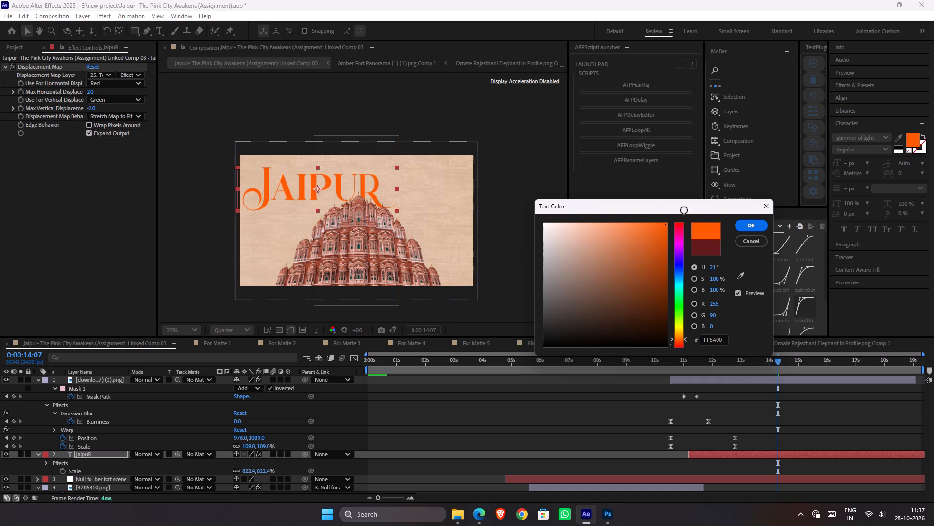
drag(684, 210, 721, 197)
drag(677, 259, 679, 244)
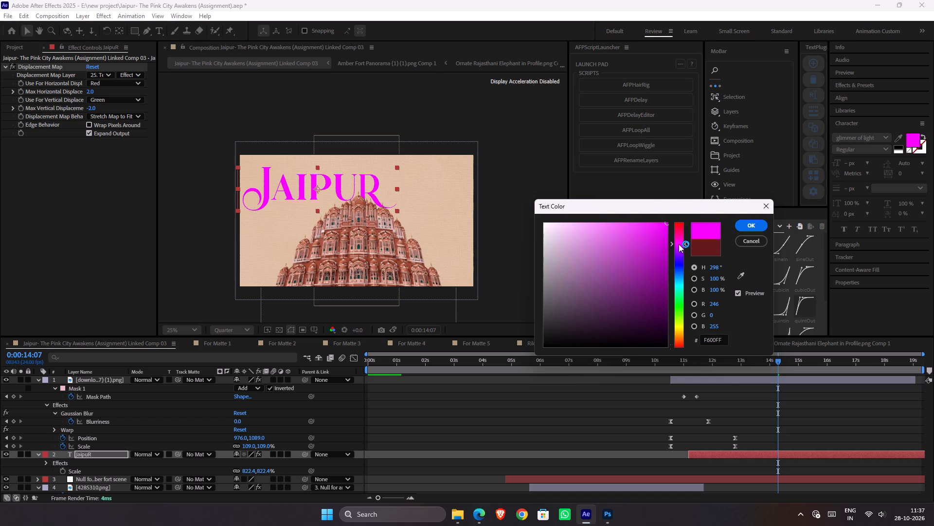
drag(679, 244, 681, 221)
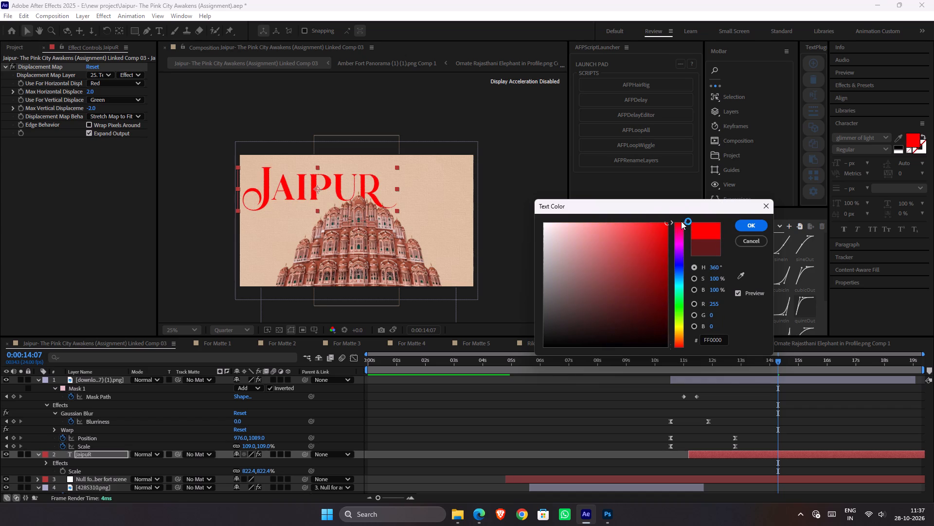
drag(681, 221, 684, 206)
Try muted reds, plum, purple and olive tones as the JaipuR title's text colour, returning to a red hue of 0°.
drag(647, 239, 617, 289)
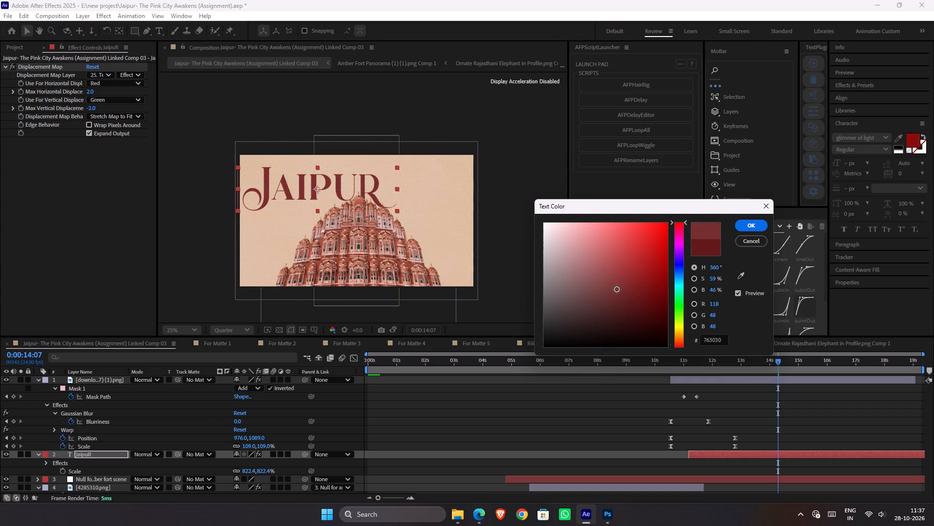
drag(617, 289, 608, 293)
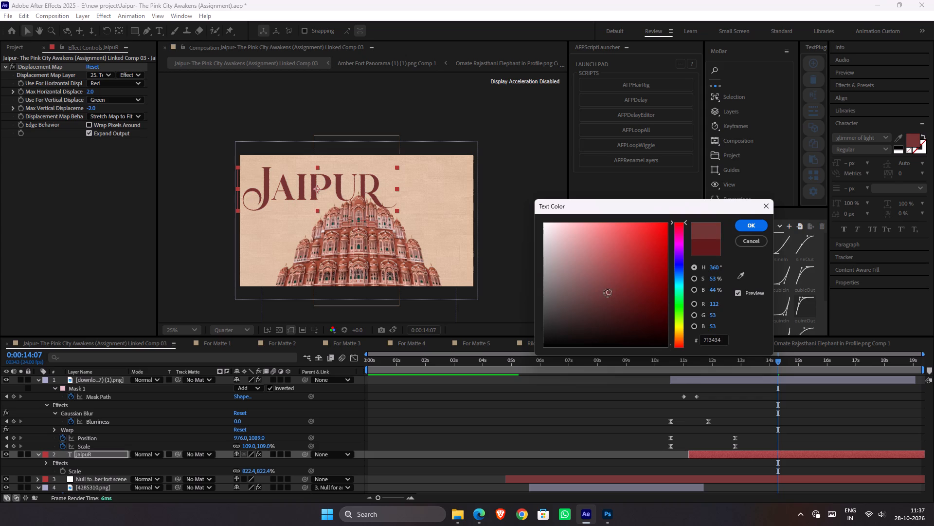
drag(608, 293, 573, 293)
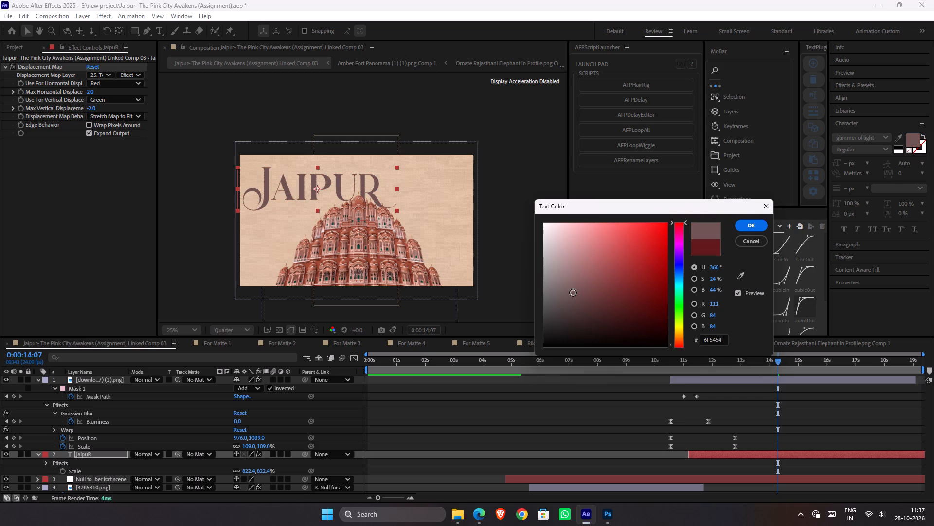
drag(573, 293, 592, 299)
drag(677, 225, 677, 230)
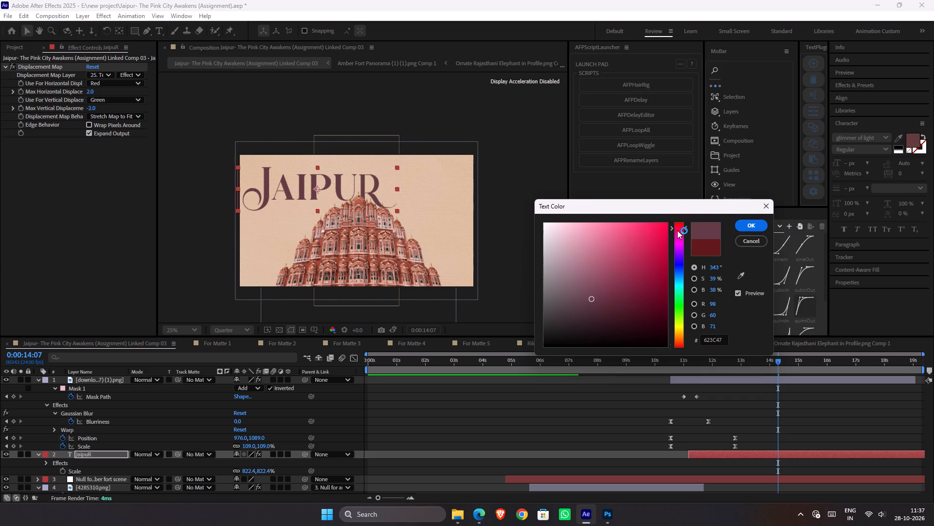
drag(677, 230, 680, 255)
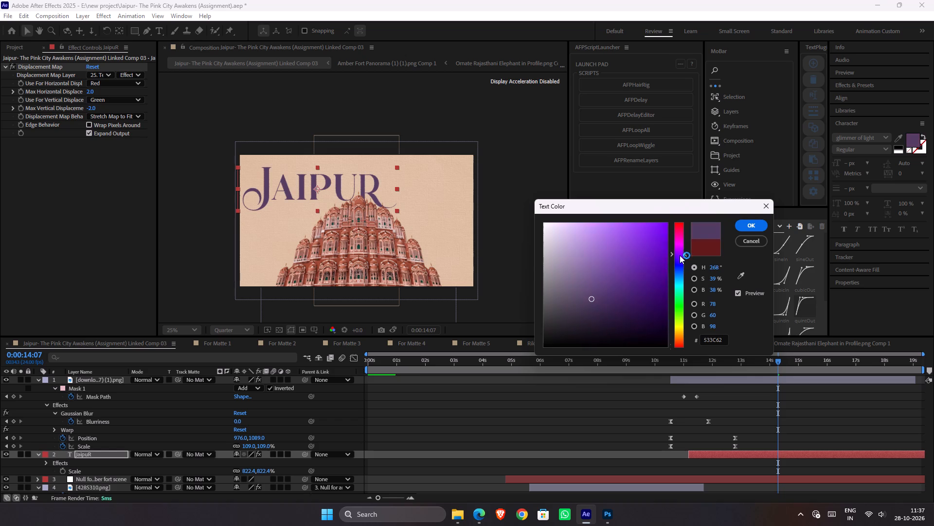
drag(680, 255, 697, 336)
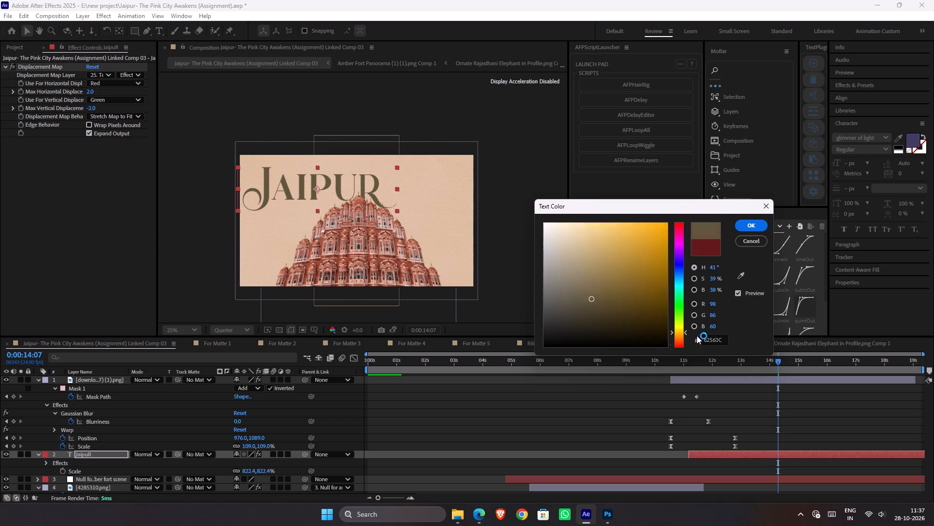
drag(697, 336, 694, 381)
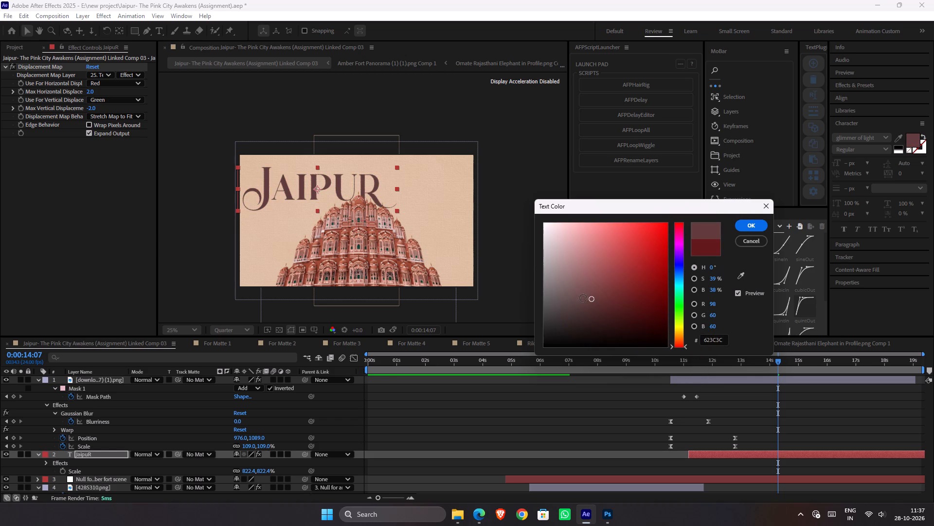
Compare darker and lighter muted reds and set the JaipuR title's text colour to a desaturated dark reddish brown.
drag(593, 300, 616, 299)
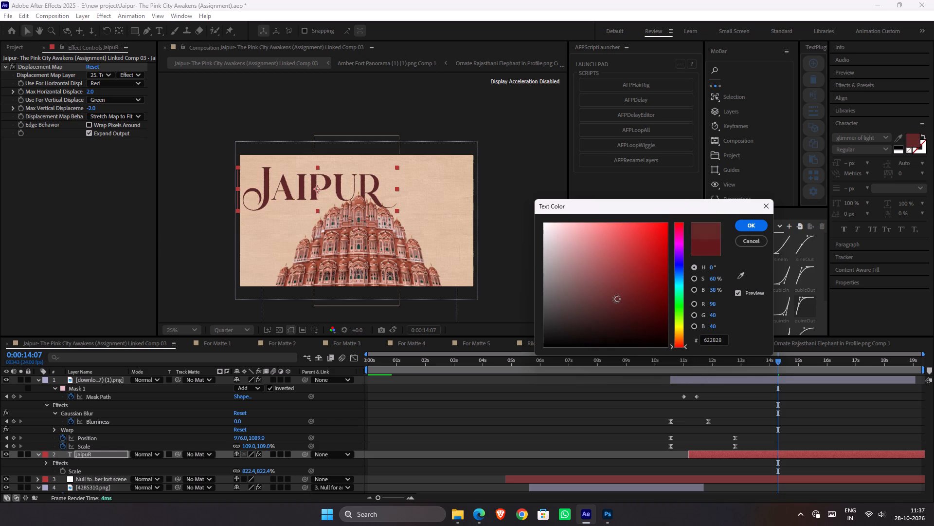
drag(616, 299, 592, 288)
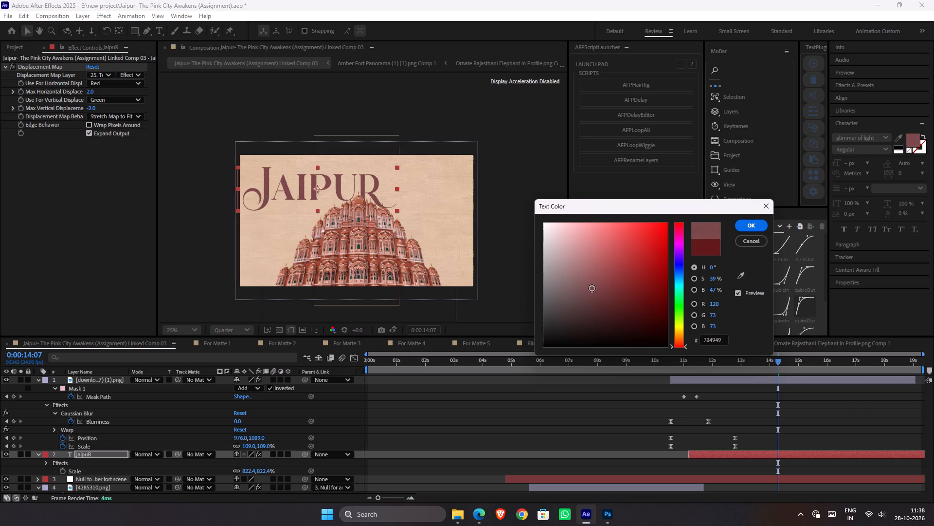
drag(592, 288, 601, 289)
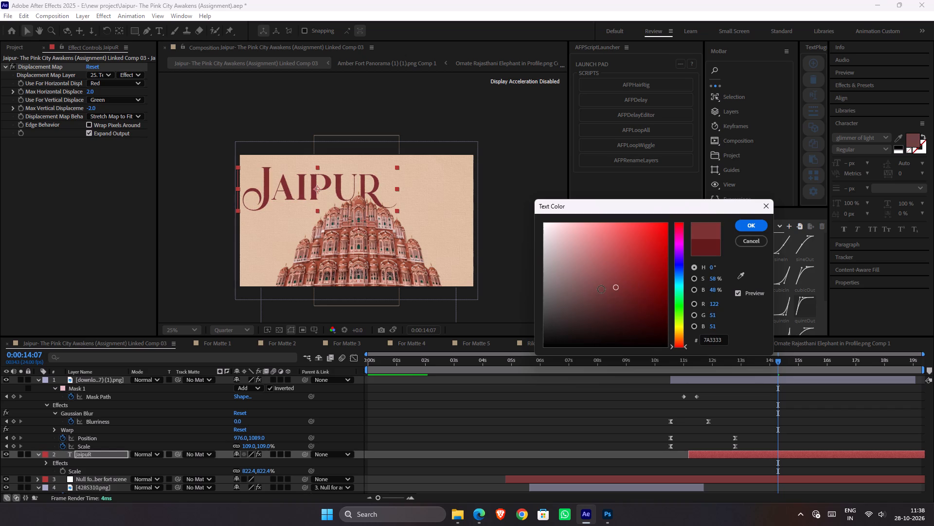
drag(601, 289, 606, 286)
drag(606, 286, 576, 306)
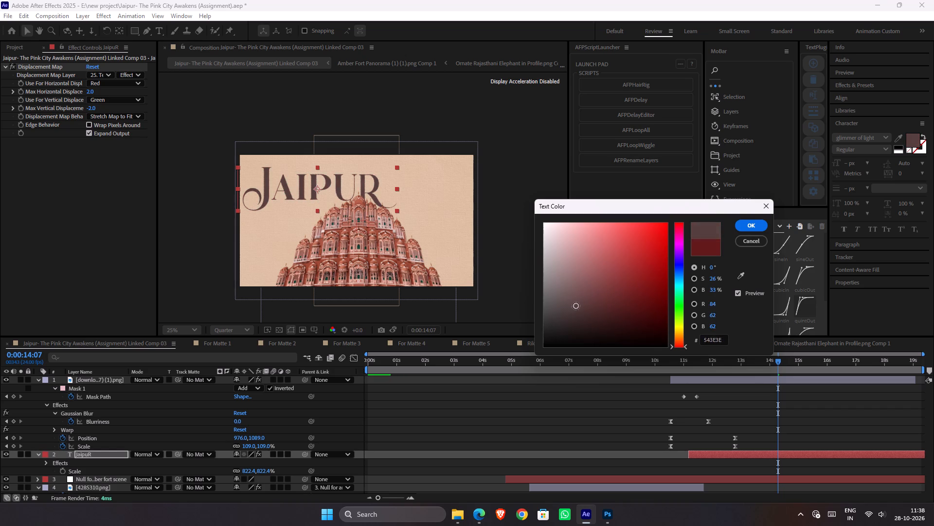
drag(576, 306, 616, 297)
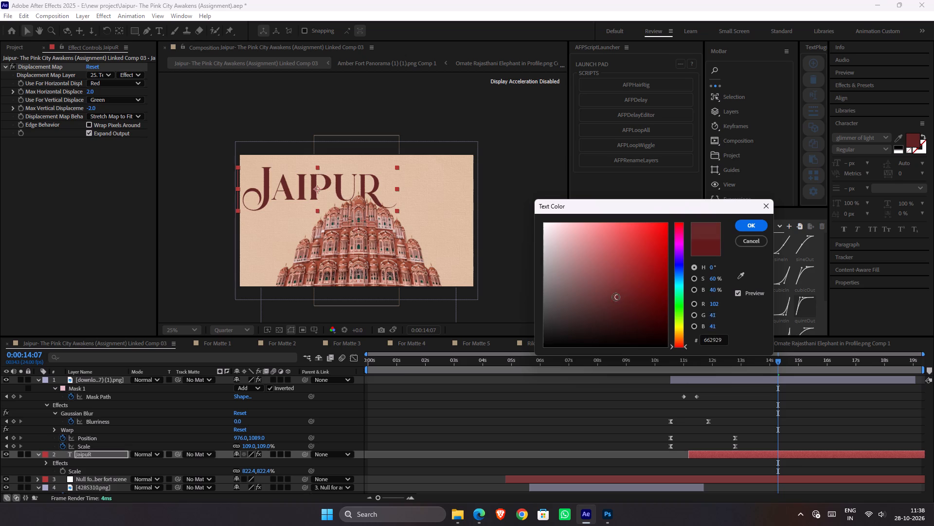
drag(616, 297, 579, 301)
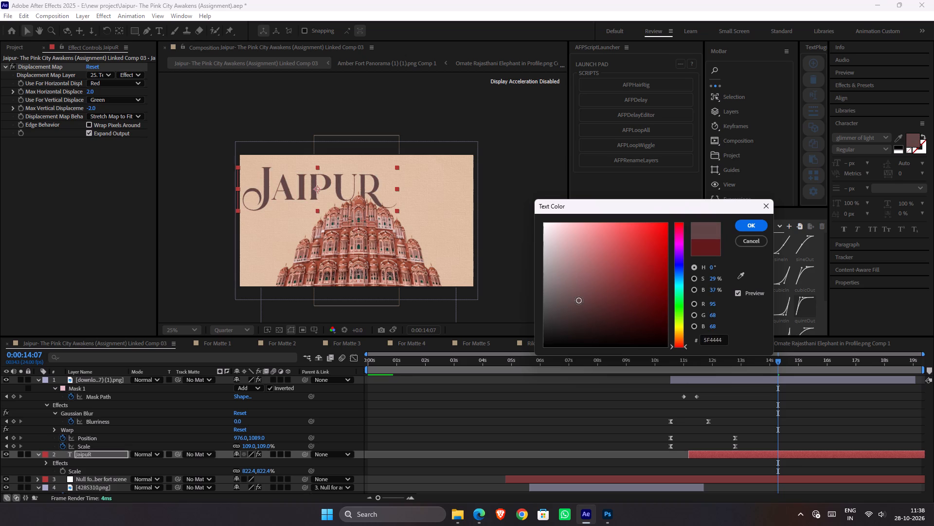
drag(579, 301, 588, 293)
drag(588, 293, 587, 306)
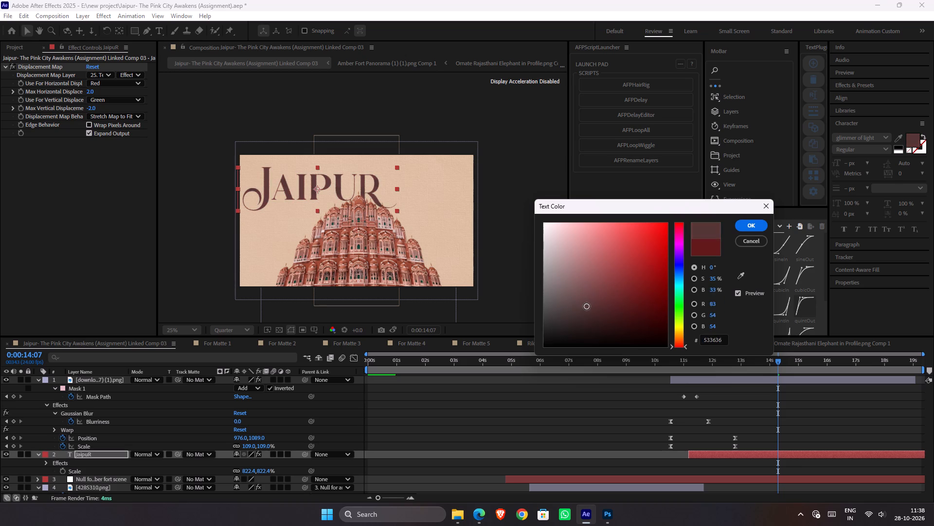
drag(587, 306, 588, 298)
click(753, 225)
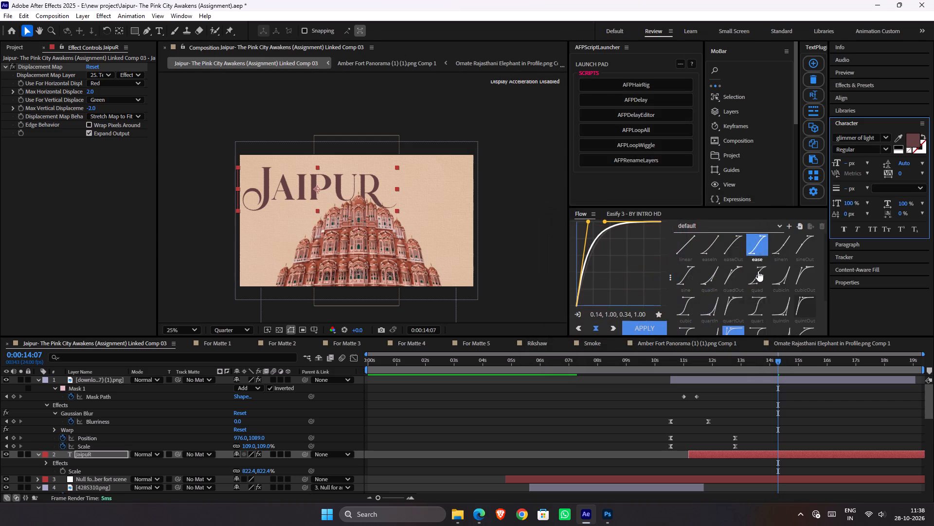
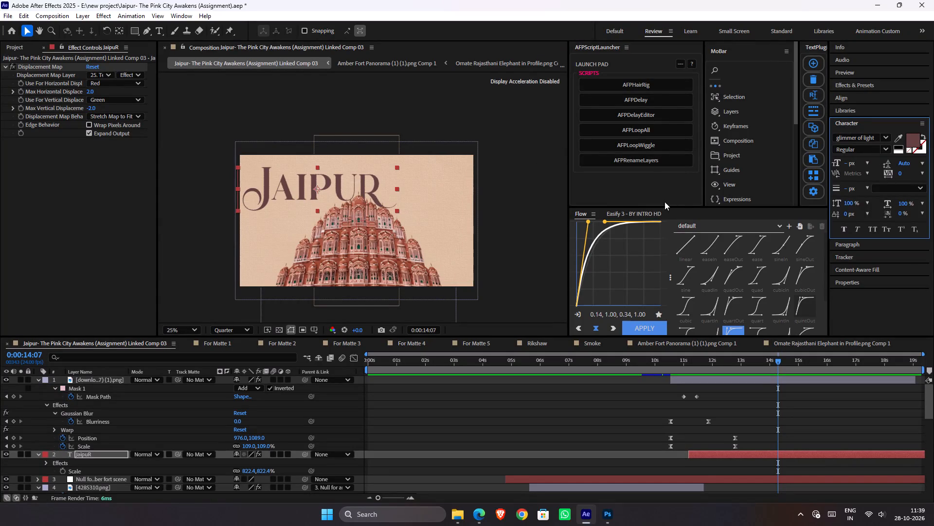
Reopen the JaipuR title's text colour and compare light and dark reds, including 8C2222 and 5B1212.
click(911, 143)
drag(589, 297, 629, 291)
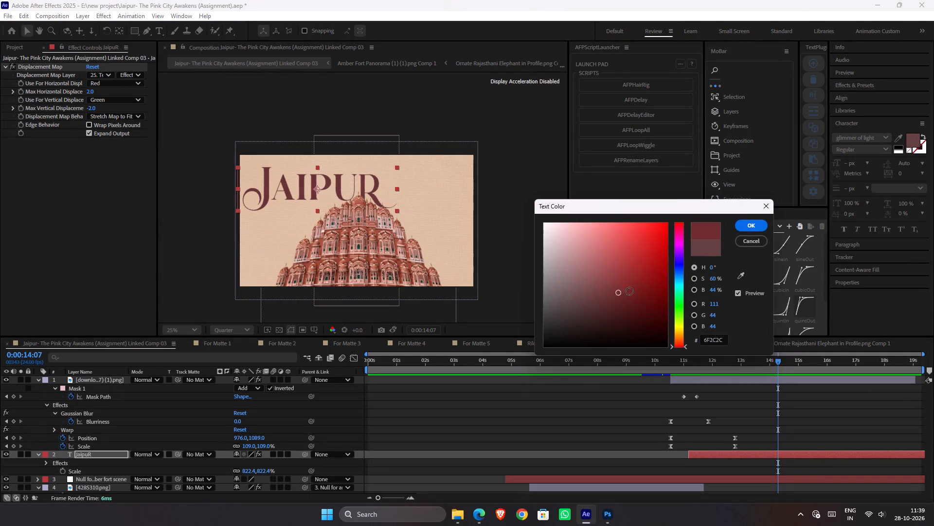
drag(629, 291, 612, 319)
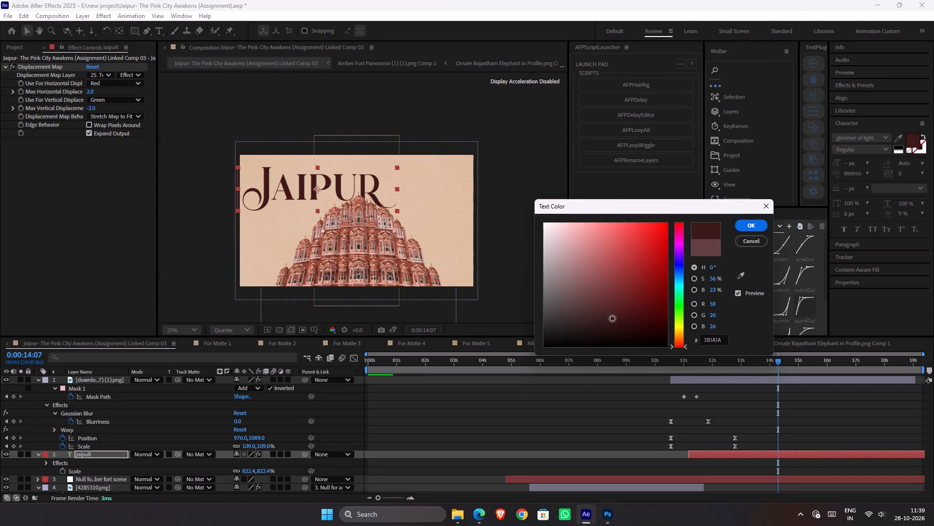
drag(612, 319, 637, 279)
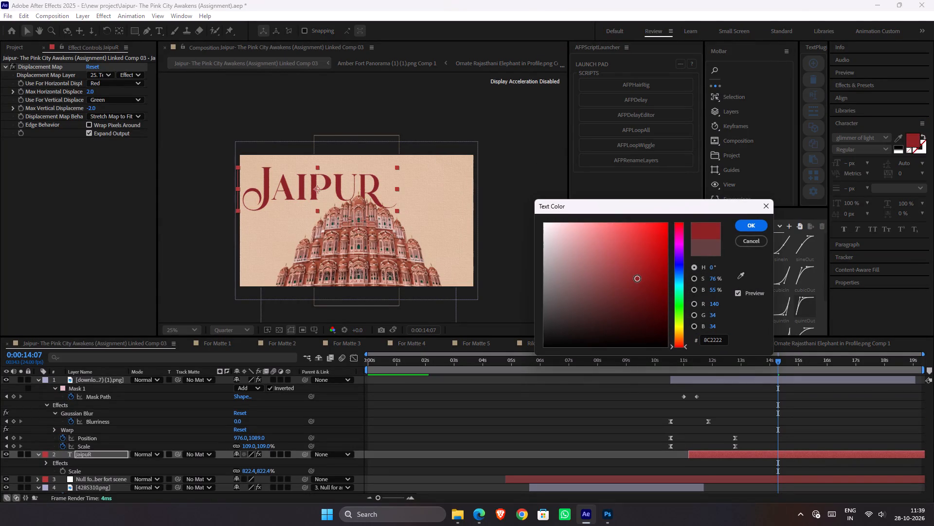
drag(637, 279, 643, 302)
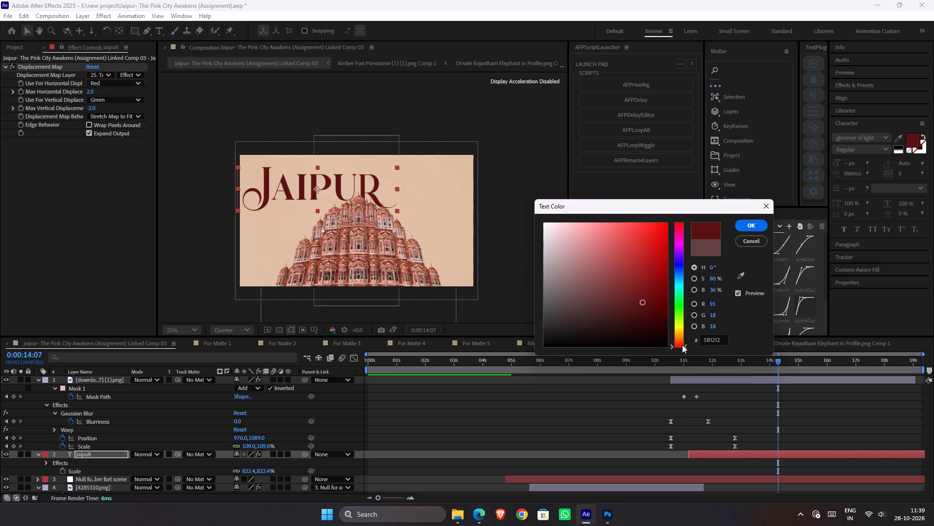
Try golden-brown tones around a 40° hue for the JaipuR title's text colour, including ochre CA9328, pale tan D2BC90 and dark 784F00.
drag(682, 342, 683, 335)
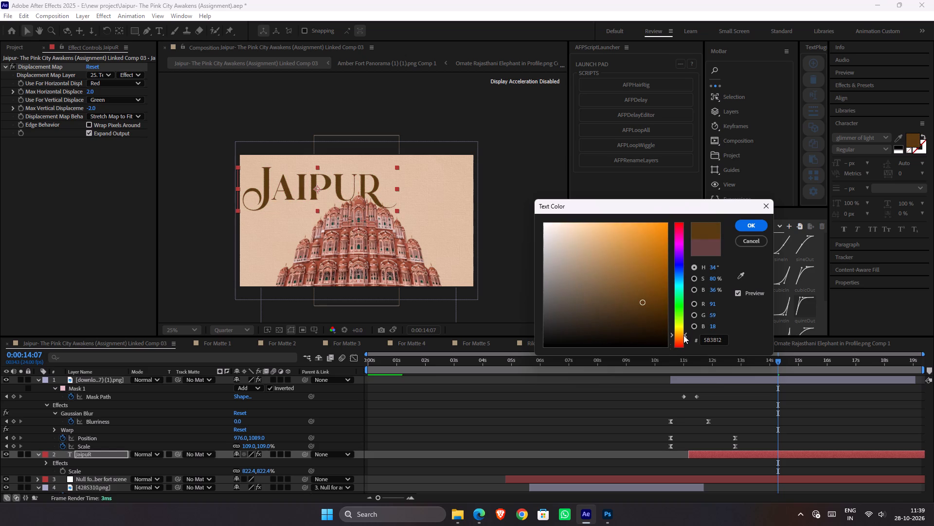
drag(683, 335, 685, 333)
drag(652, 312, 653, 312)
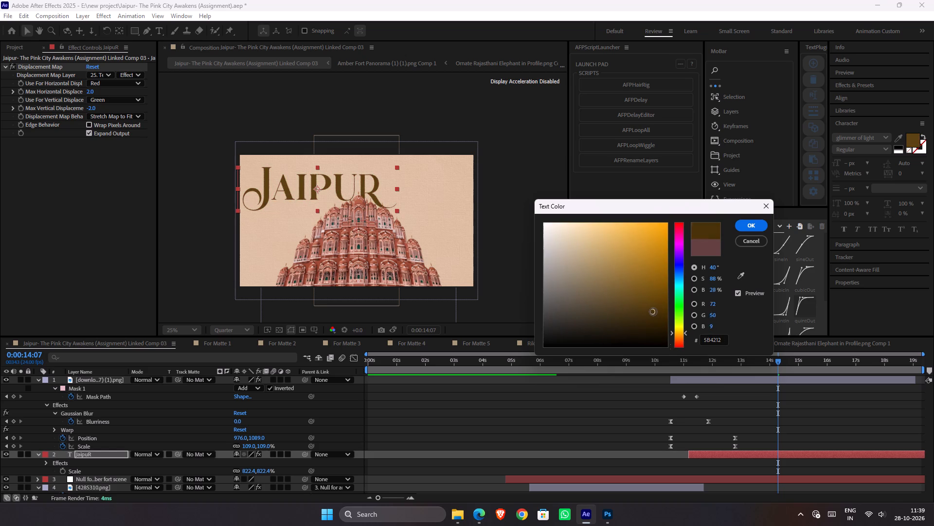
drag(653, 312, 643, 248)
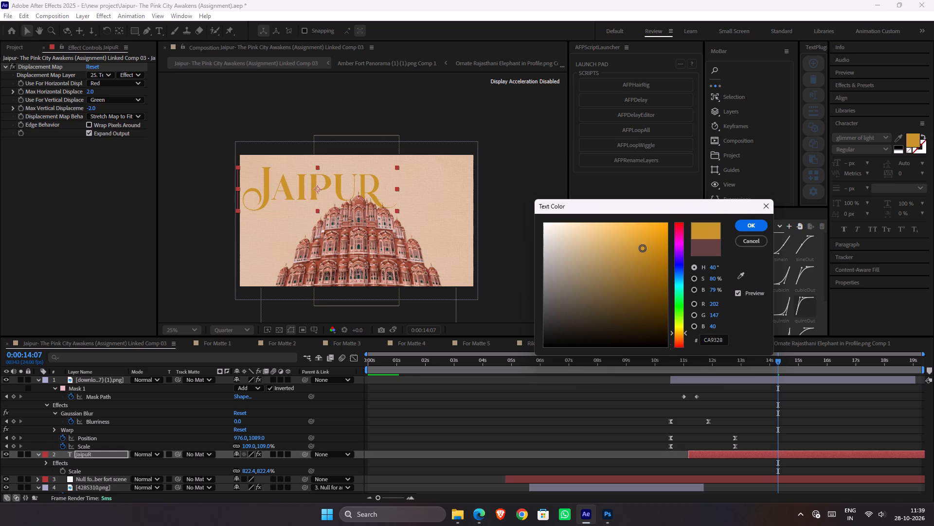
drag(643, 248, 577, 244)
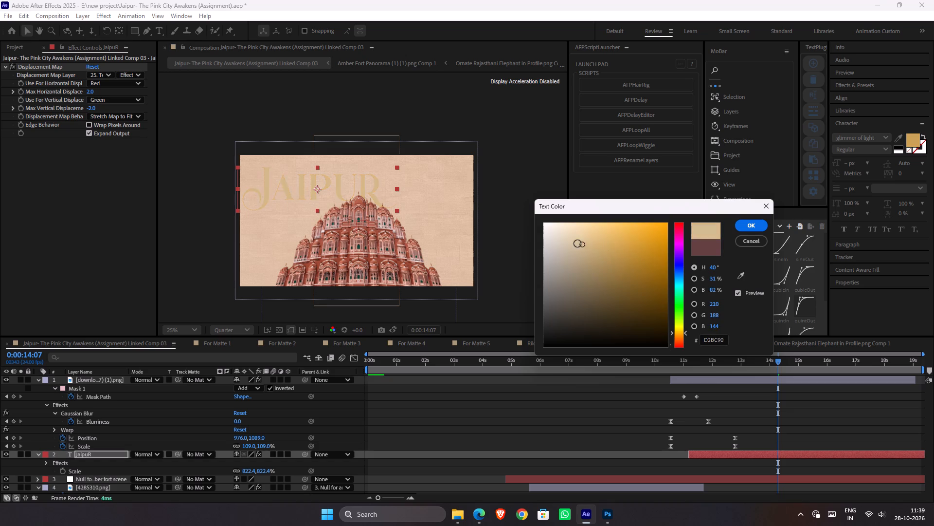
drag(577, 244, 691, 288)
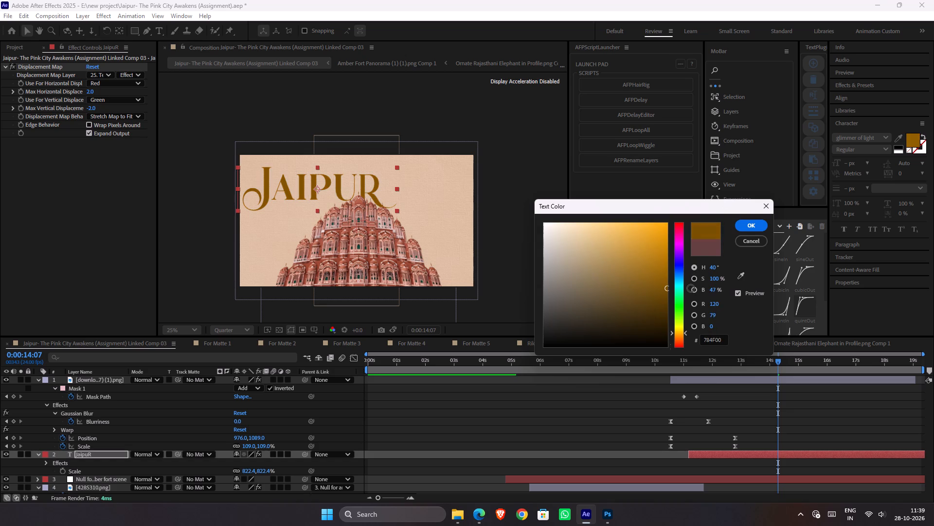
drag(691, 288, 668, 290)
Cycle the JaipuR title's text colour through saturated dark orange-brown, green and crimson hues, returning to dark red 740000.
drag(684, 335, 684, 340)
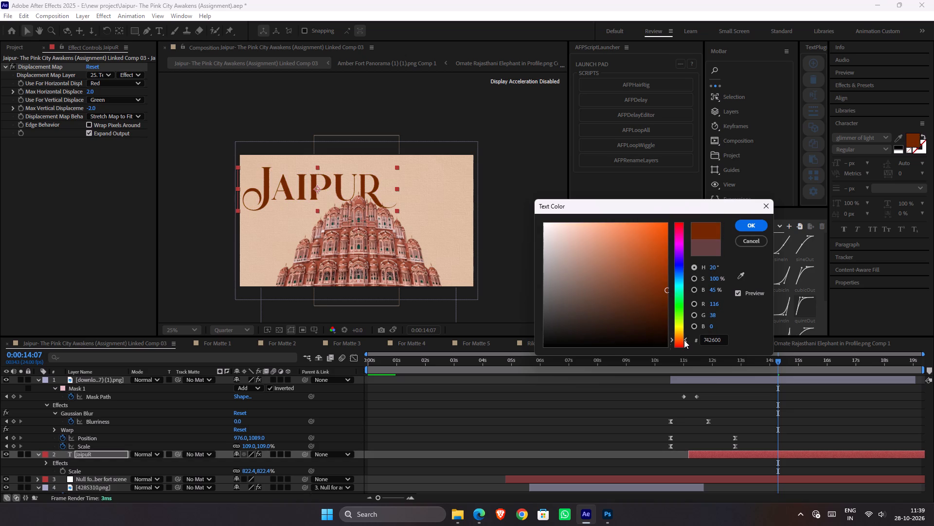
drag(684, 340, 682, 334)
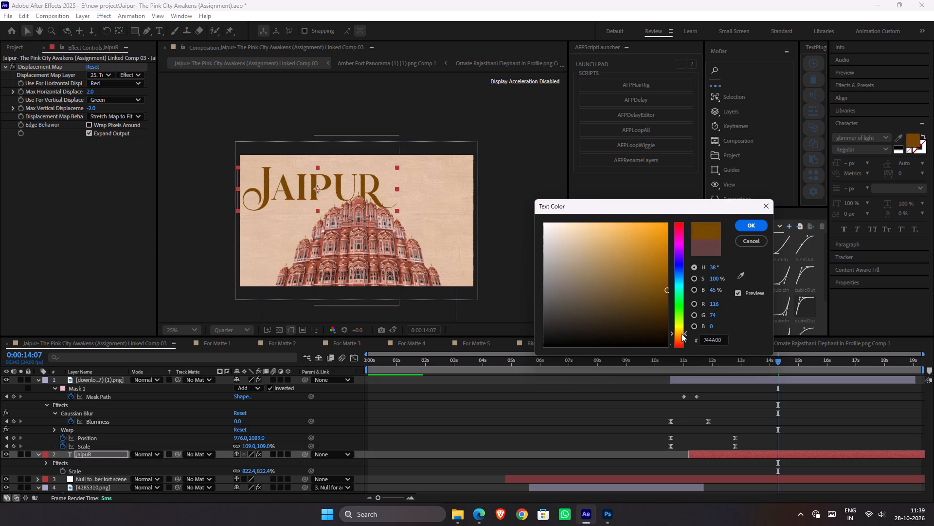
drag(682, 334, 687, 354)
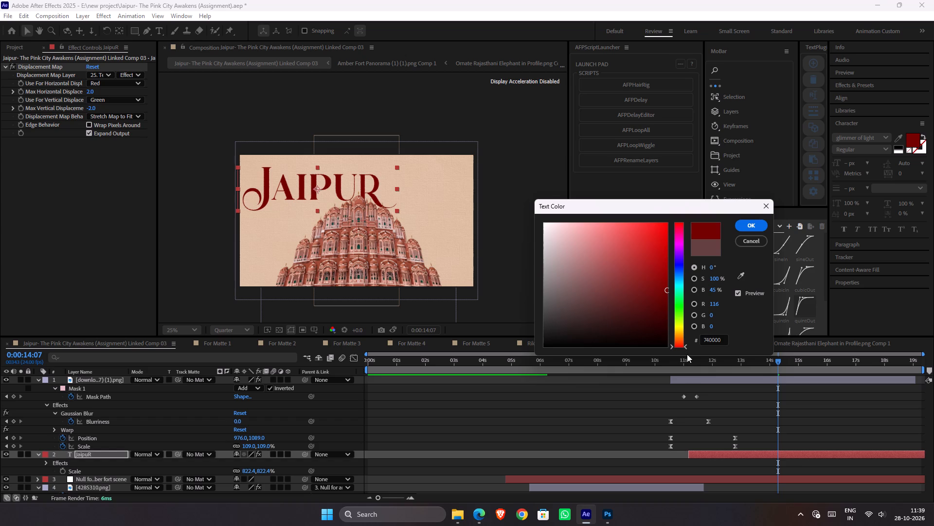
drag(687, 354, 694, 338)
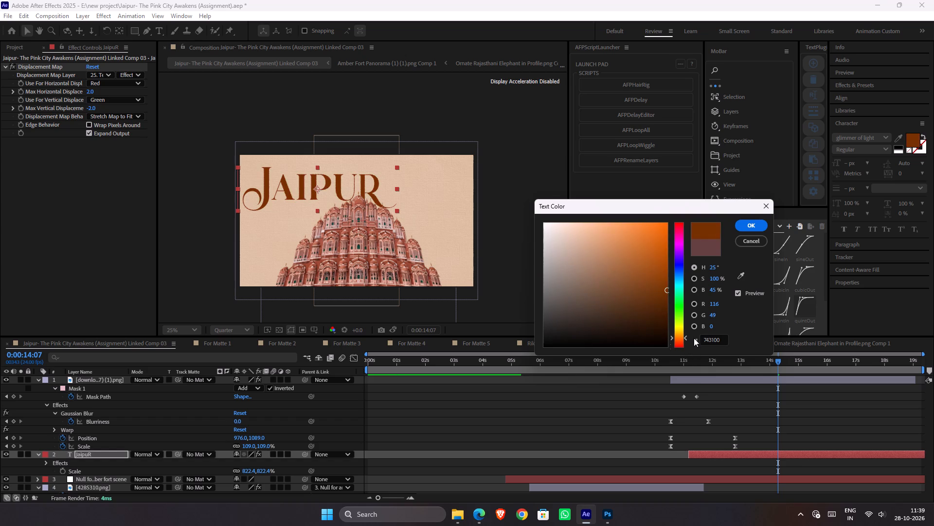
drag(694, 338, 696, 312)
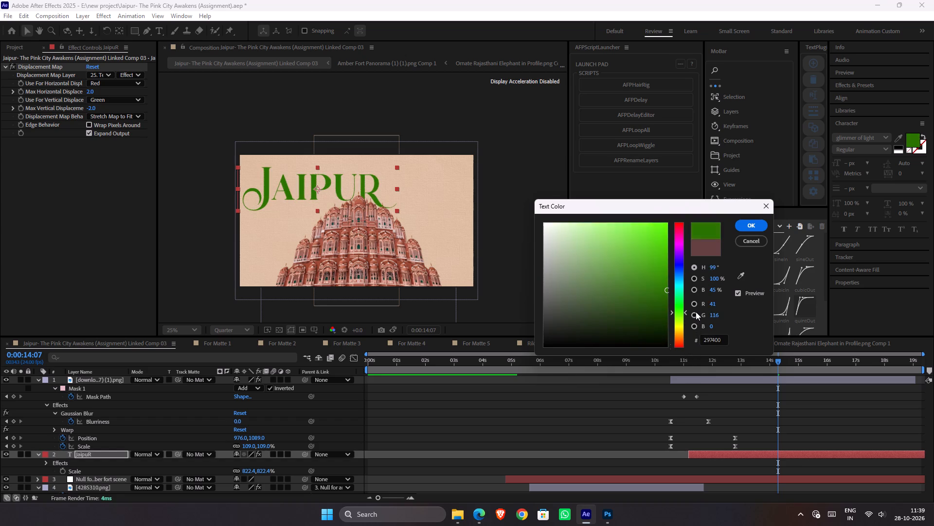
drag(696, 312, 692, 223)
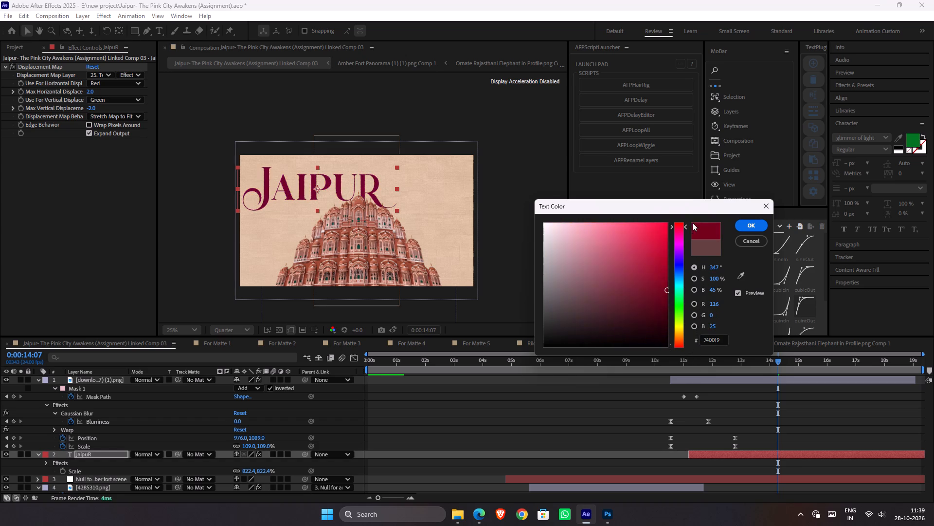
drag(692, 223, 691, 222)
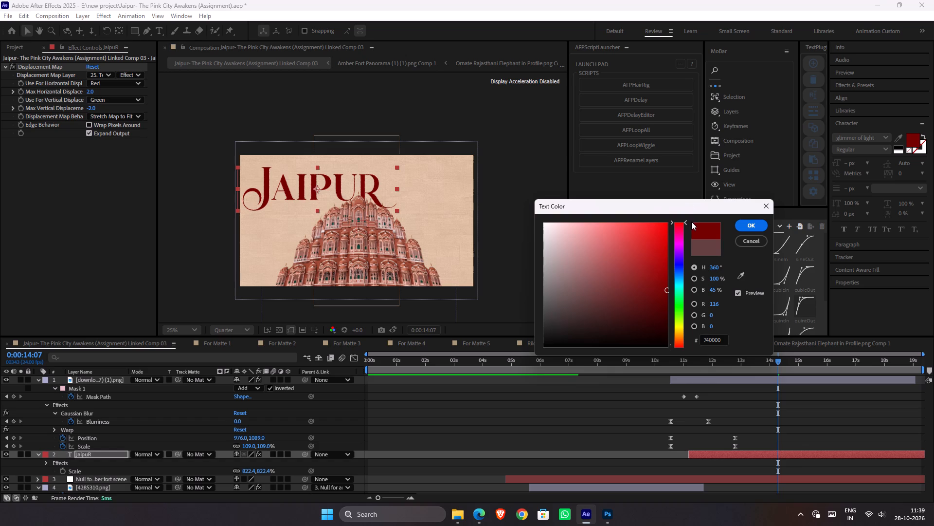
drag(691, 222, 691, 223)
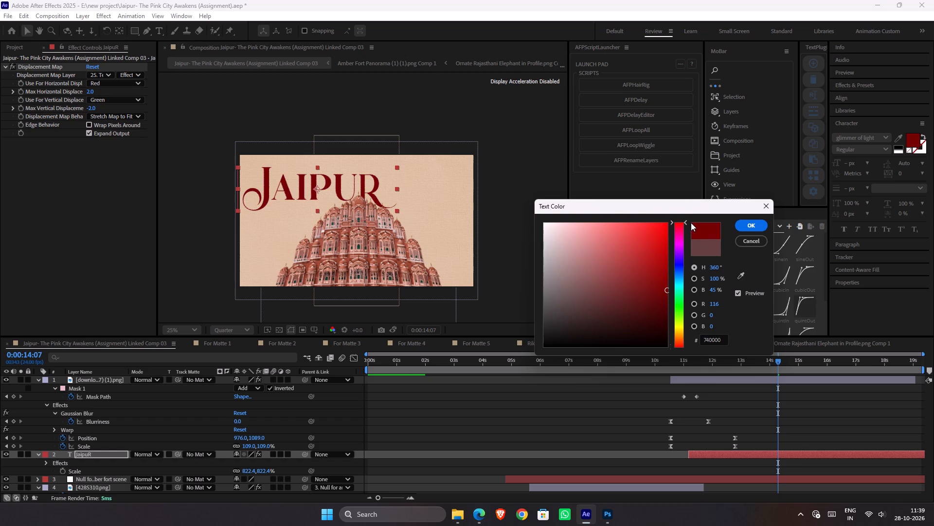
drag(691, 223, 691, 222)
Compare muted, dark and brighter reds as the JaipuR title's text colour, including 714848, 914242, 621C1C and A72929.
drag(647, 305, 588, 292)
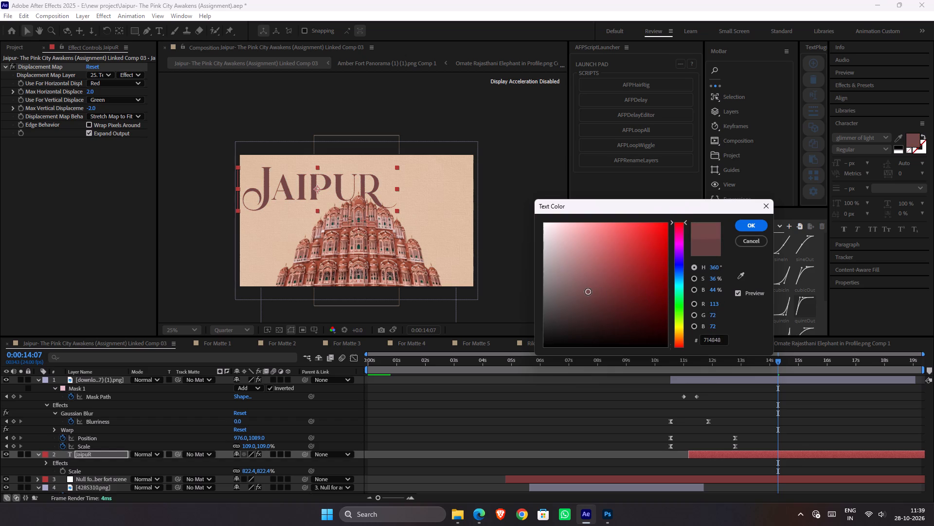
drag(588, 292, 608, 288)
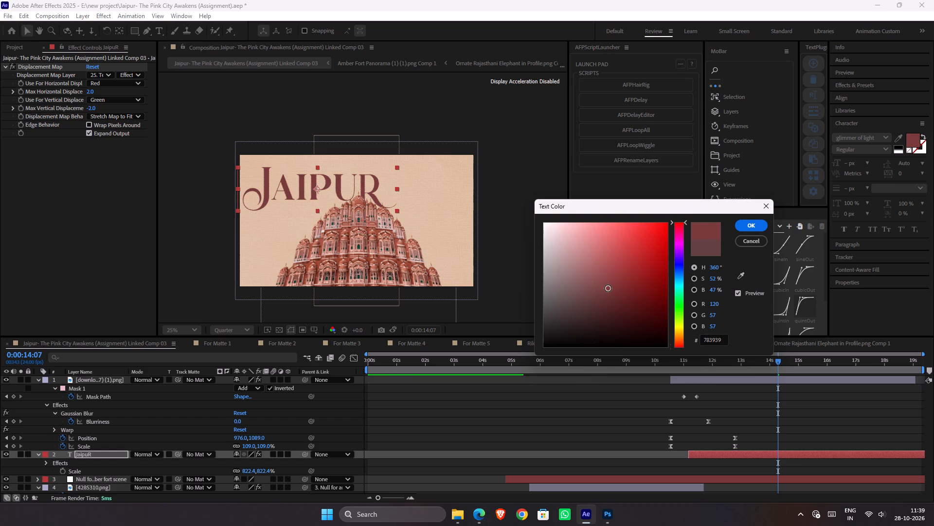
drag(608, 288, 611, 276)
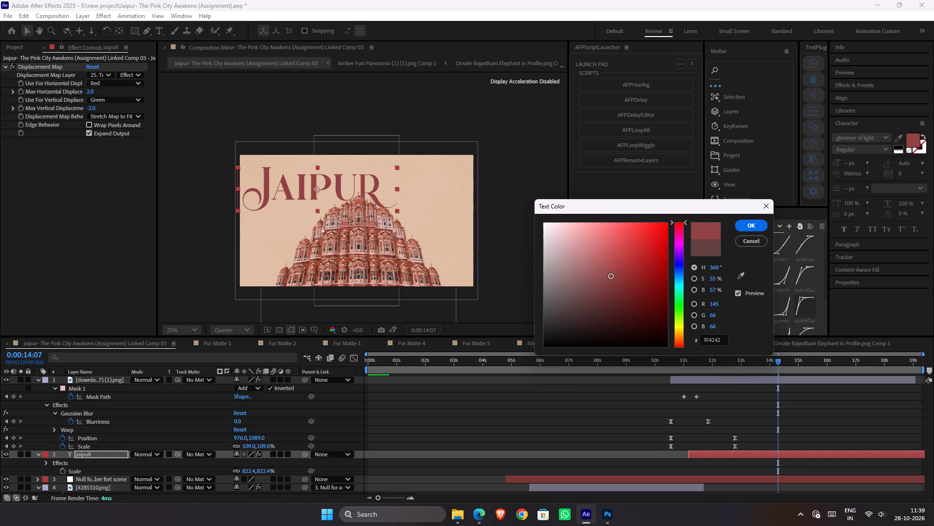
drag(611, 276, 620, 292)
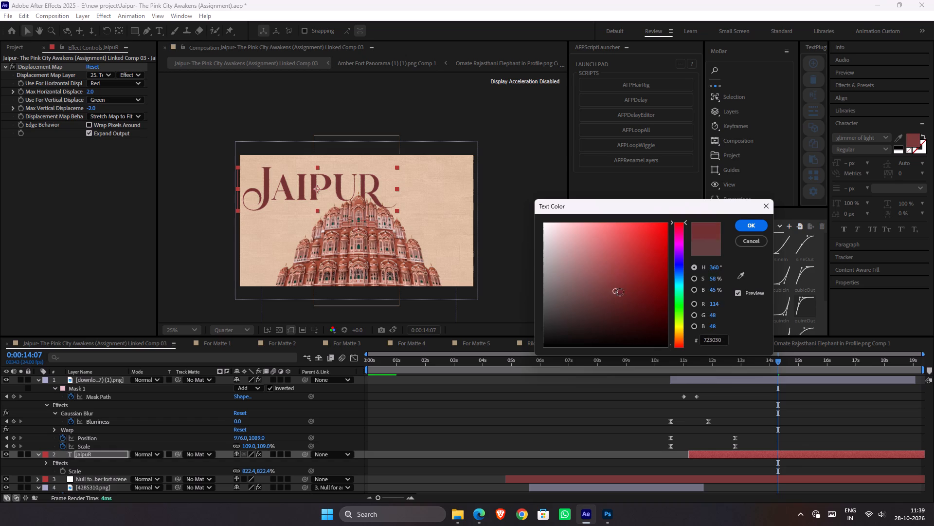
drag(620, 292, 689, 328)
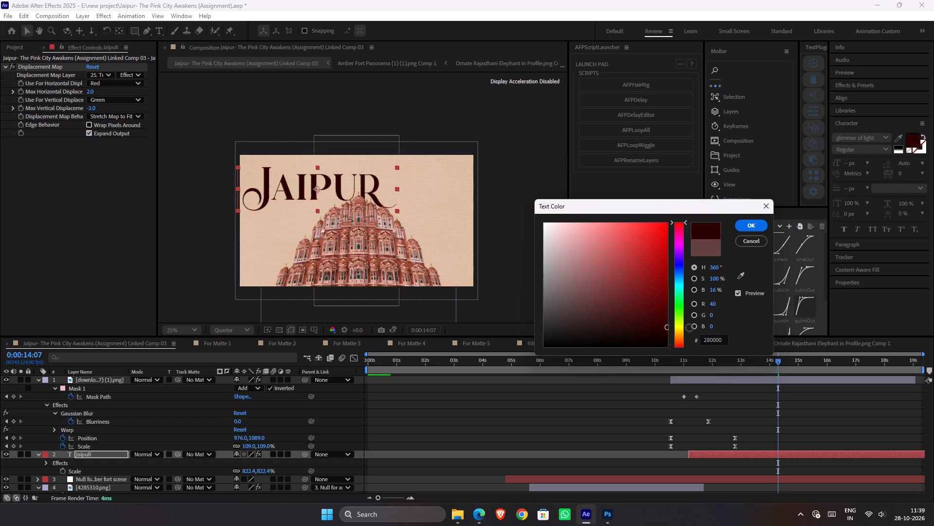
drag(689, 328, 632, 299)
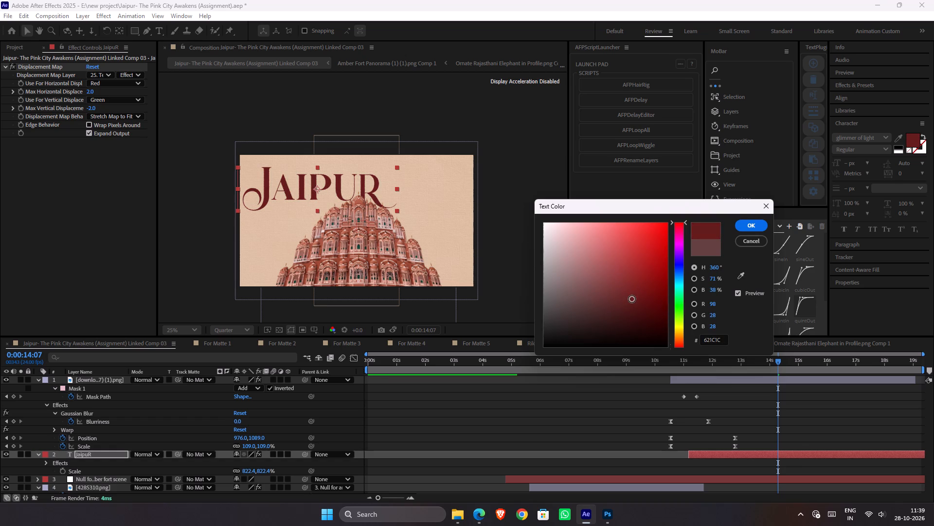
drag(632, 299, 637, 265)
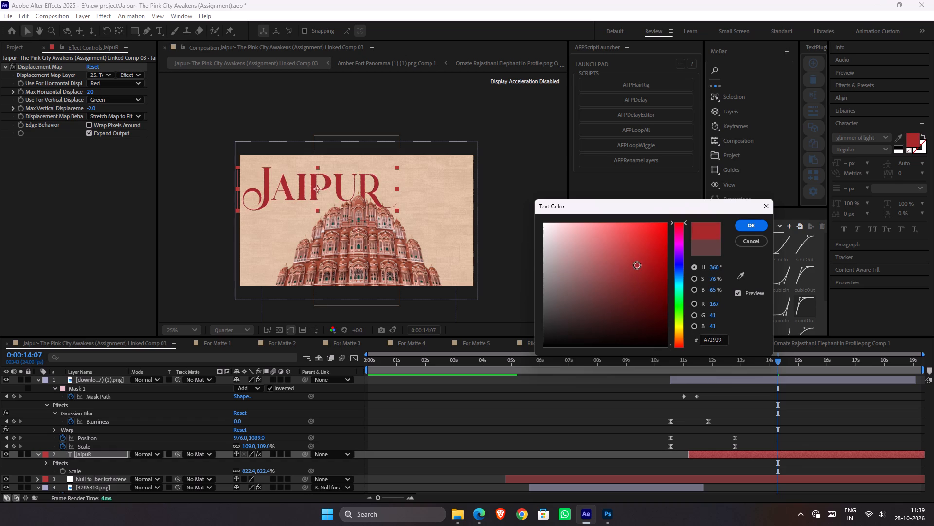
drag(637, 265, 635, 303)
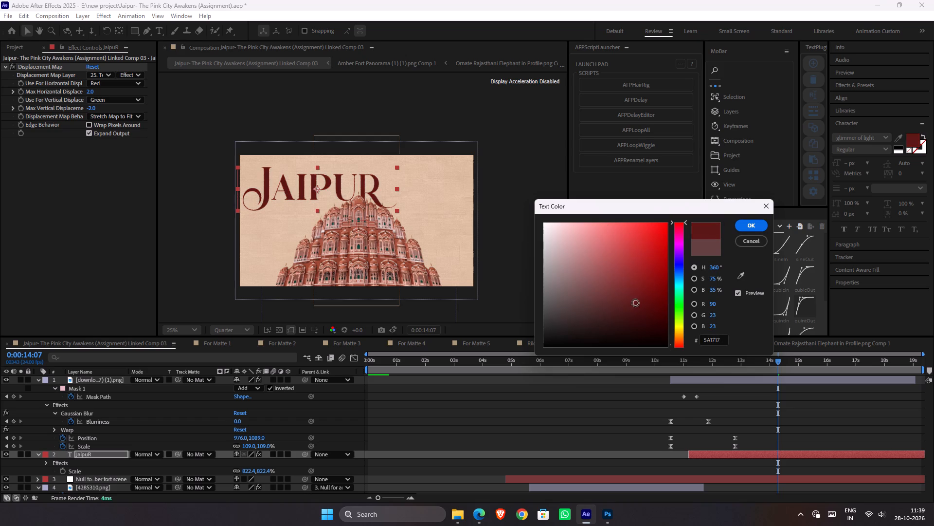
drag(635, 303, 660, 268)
Shift the JaipuR title's text colour to an orange hue of 24° and apply a muted medium brown.
drag(673, 306, 675, 311)
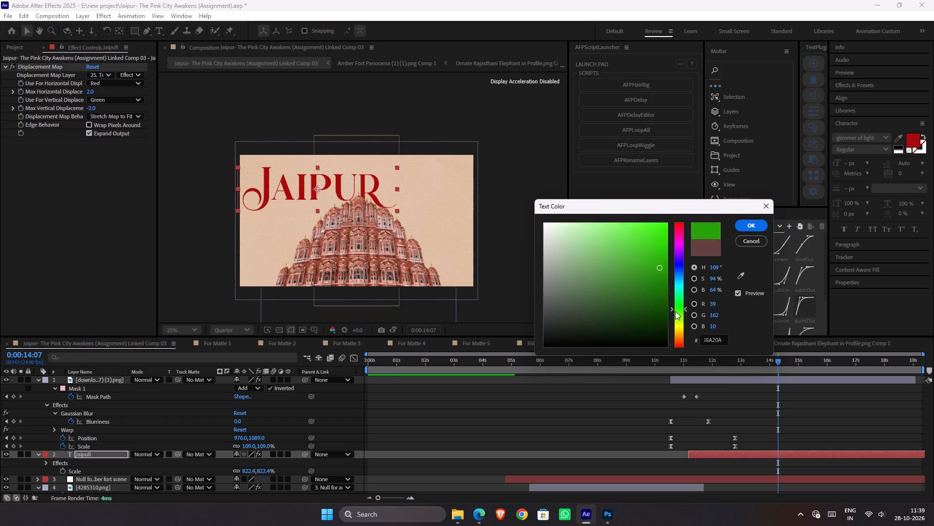
drag(675, 311, 687, 347)
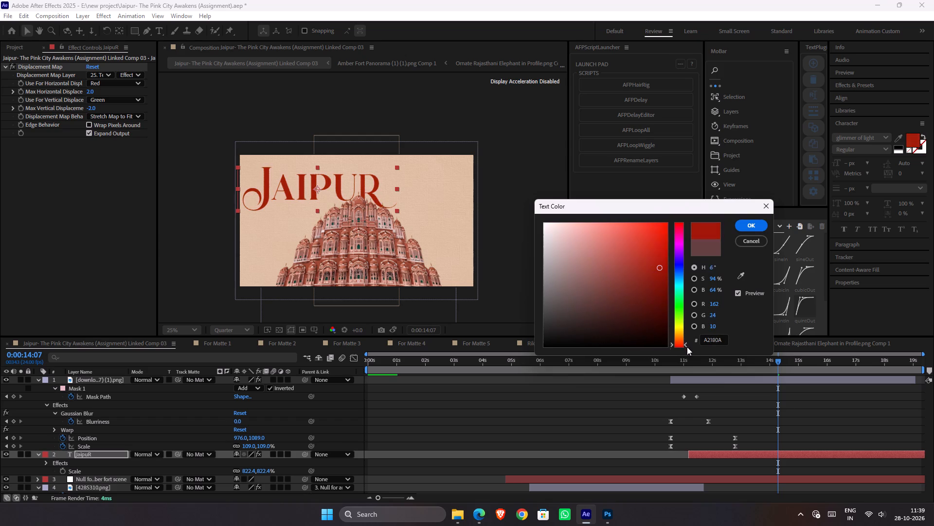
drag(687, 347, 685, 332)
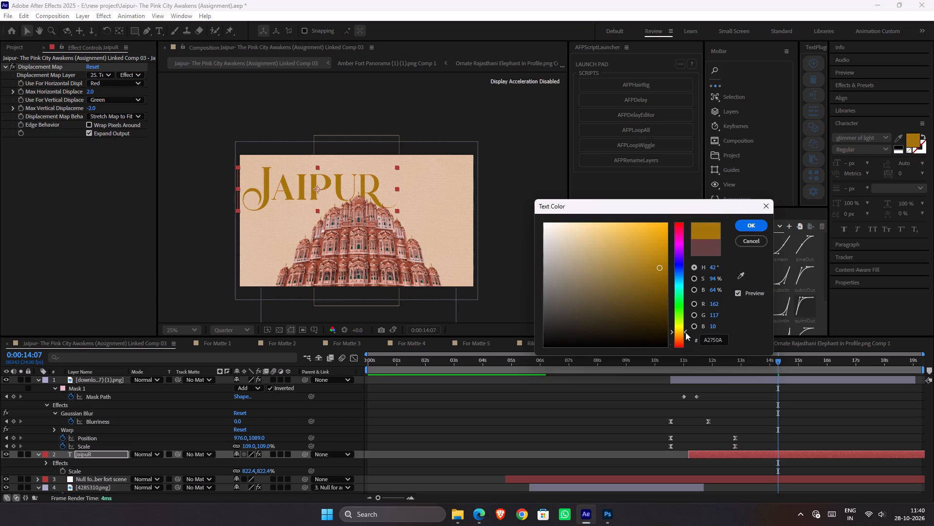
drag(685, 332, 689, 341)
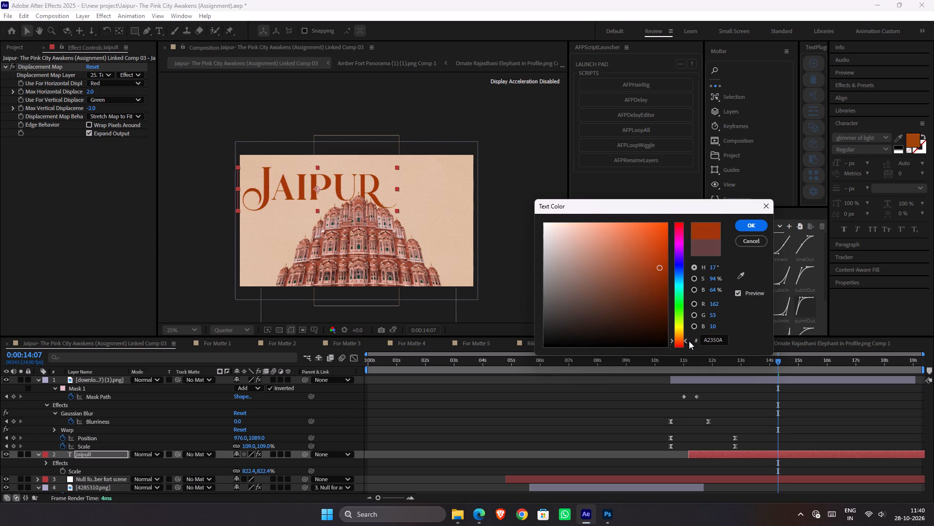
drag(689, 341, 691, 338)
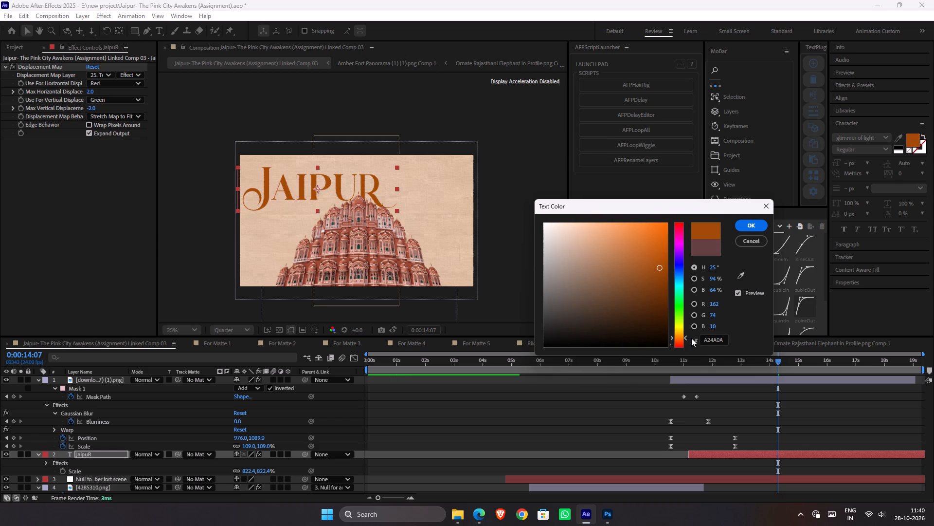
drag(691, 338, 691, 338)
drag(656, 279, 634, 289)
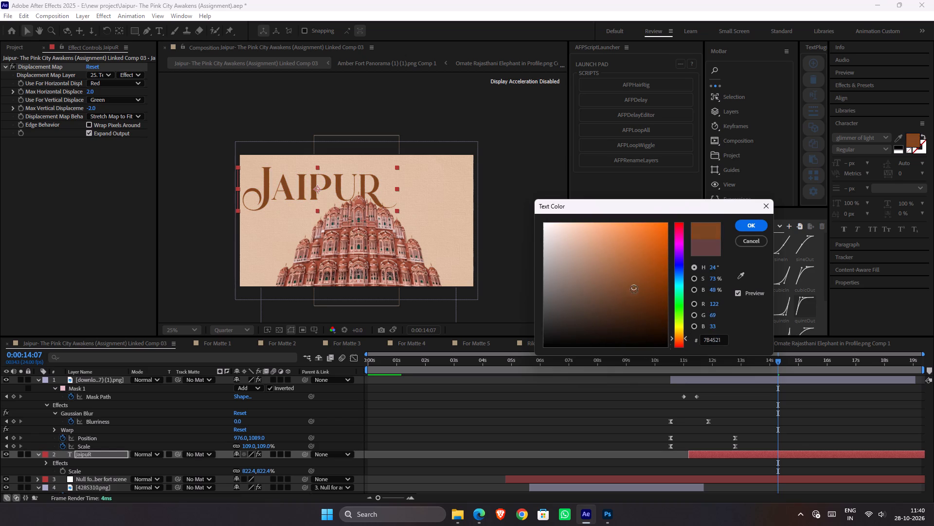
drag(634, 289, 622, 293)
drag(622, 293, 623, 285)
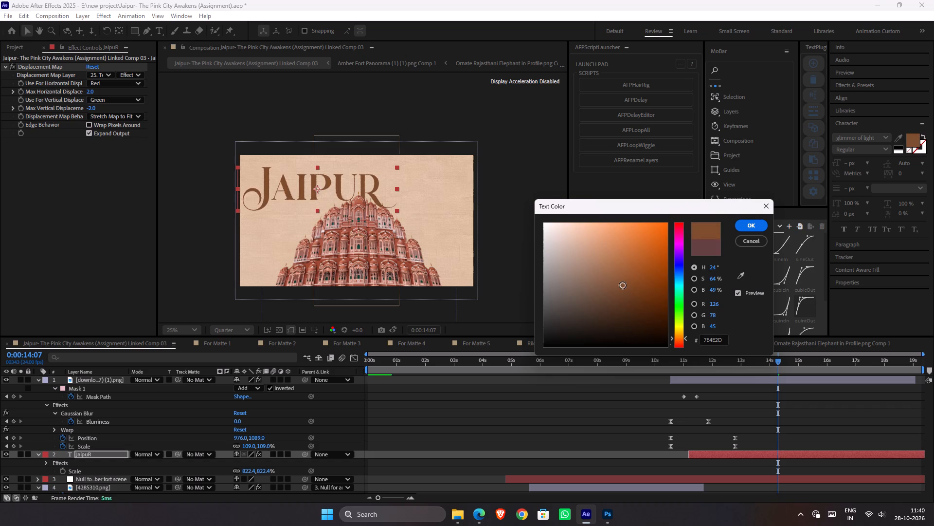
drag(623, 285, 606, 287)
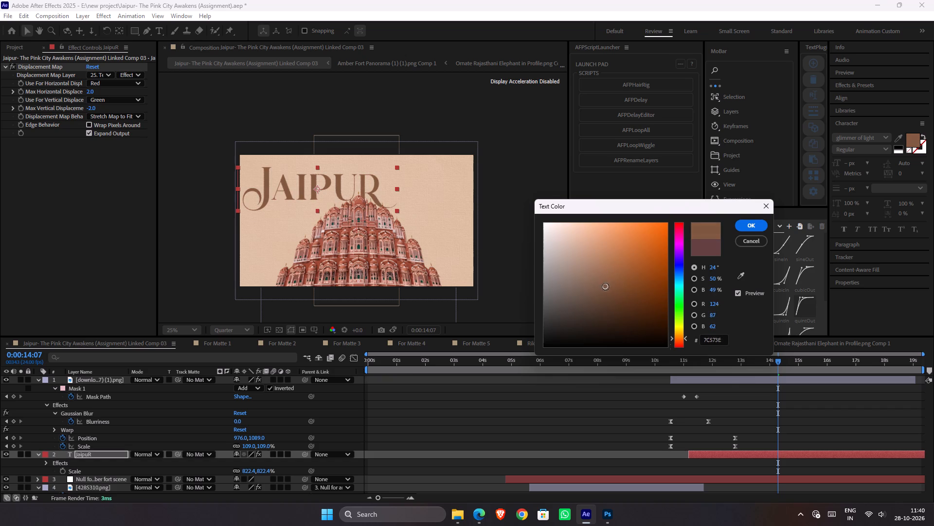
drag(606, 287, 614, 289)
click(741, 223)
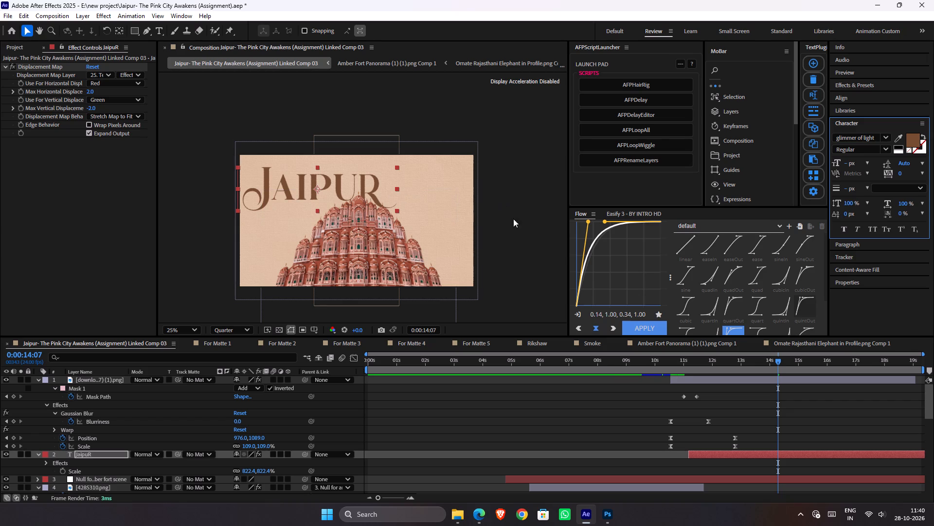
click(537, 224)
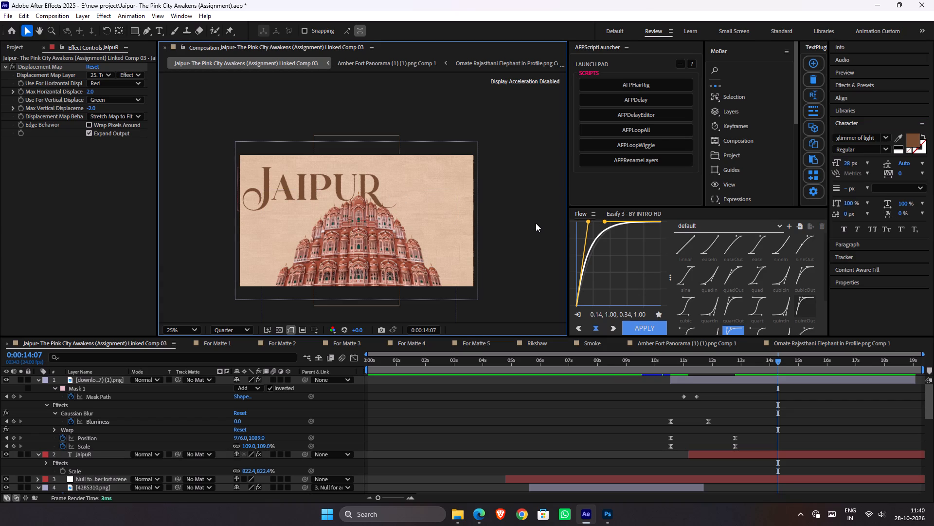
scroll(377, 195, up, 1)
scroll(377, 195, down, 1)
In the fort scene, recolour the 1727 and FOUNDED IN text layers together to a lighter muted dark red, 581E1E.
drag(693, 366, 642, 364)
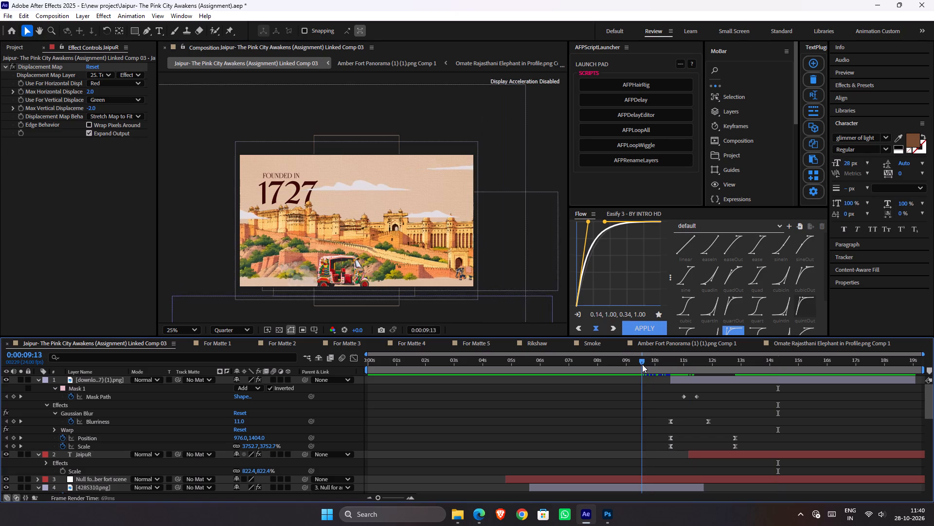
drag(642, 364, 640, 365)
scroll(629, 464, down, 2)
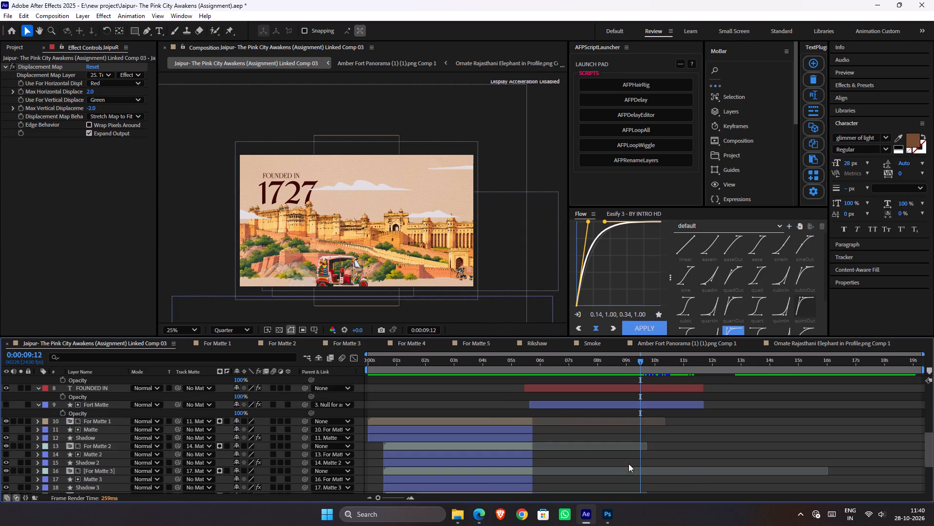
scroll(628, 464, up, 1)
click(626, 454)
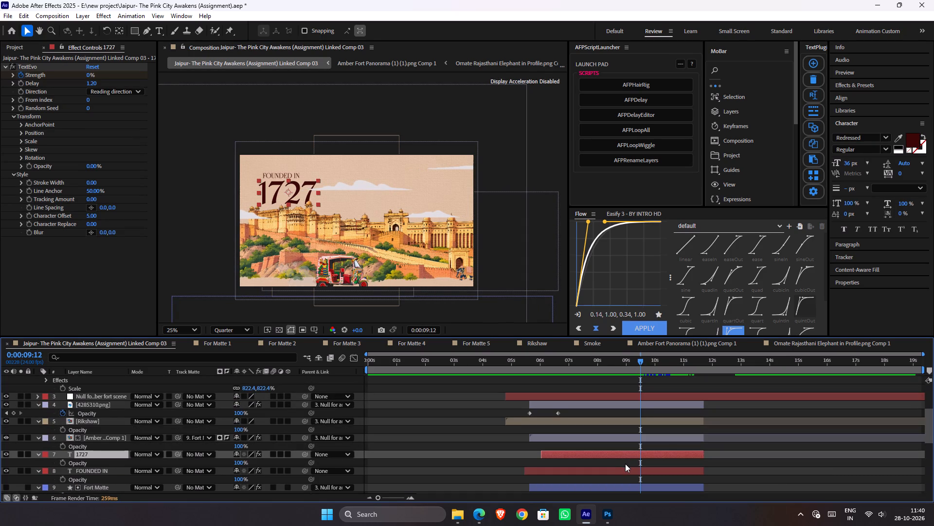
ctrl+click(627, 466)
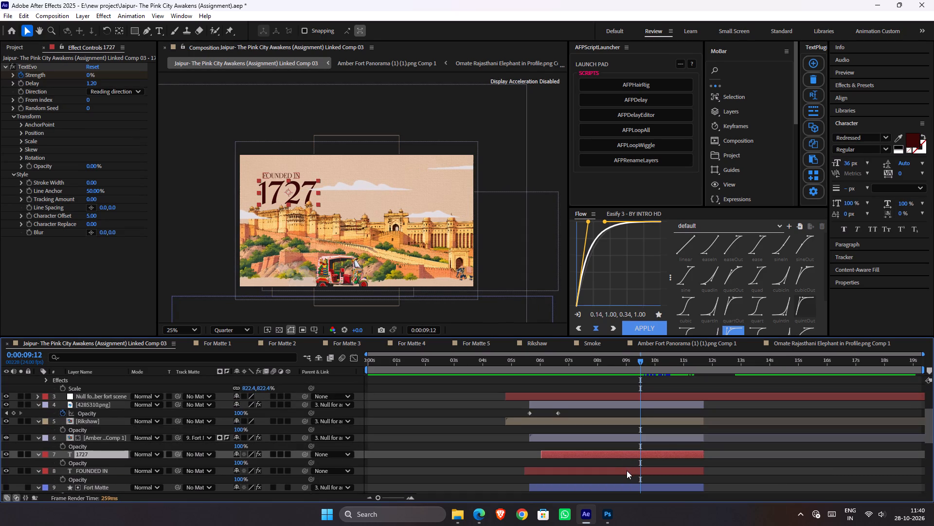
ctrl+click(627, 470)
click(911, 142)
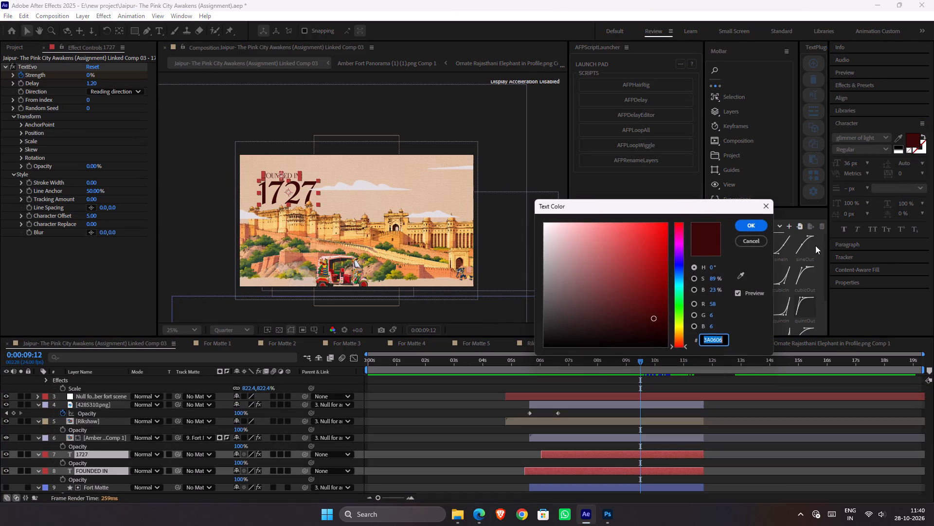
drag(651, 320, 629, 301)
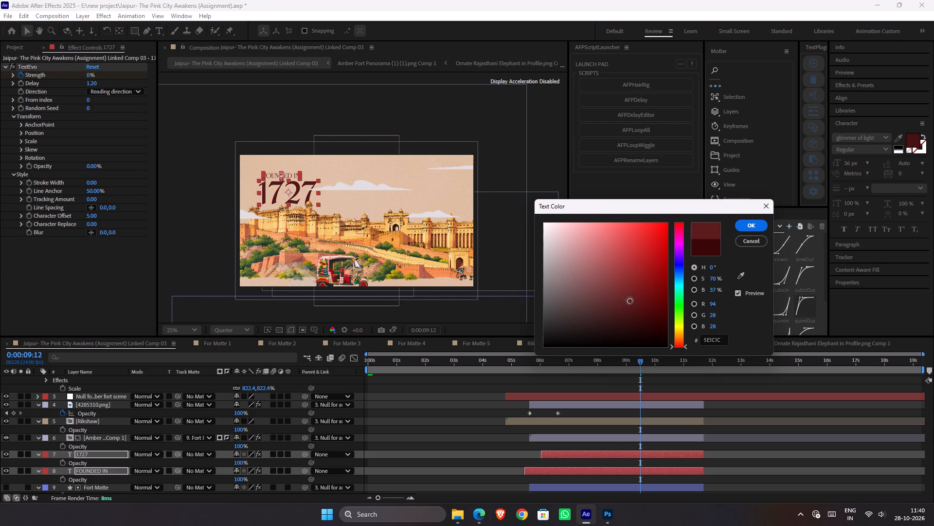
drag(629, 301, 629, 293)
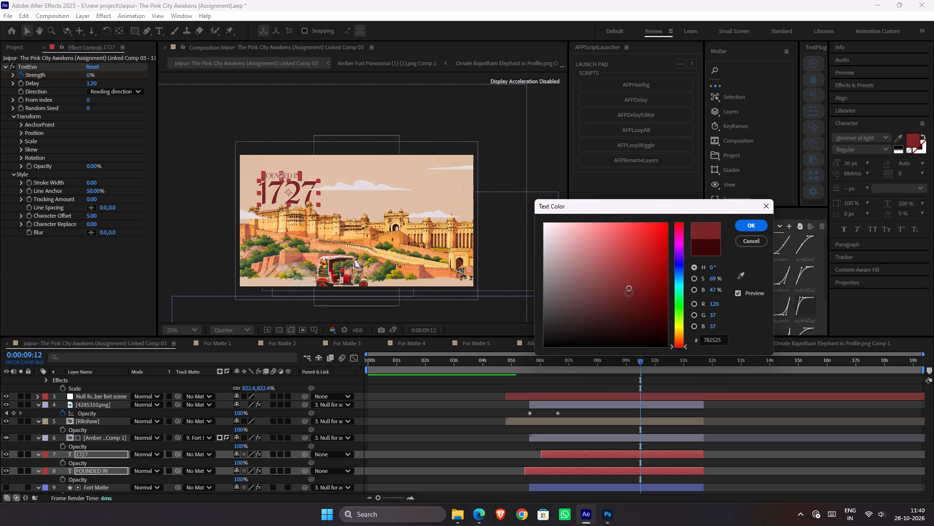
drag(629, 293, 628, 298)
drag(628, 298, 625, 304)
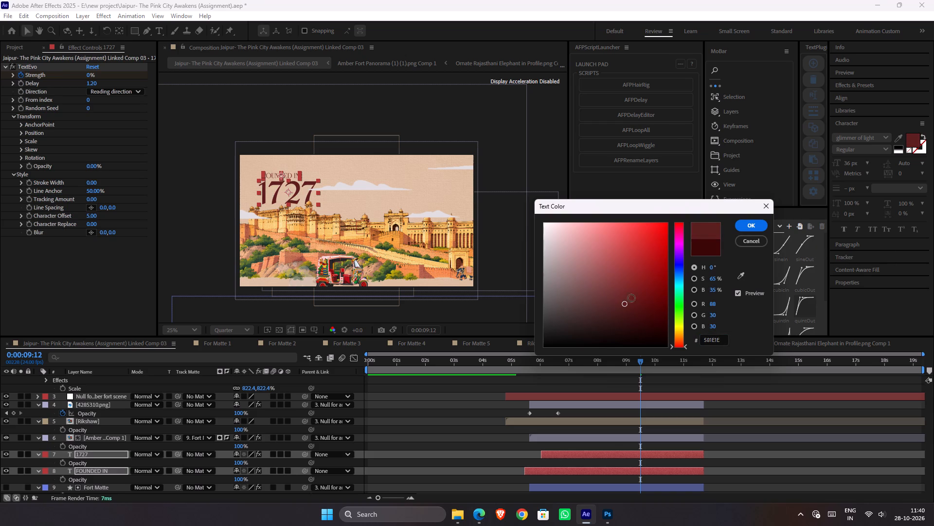
click(743, 225)
click(765, 411)
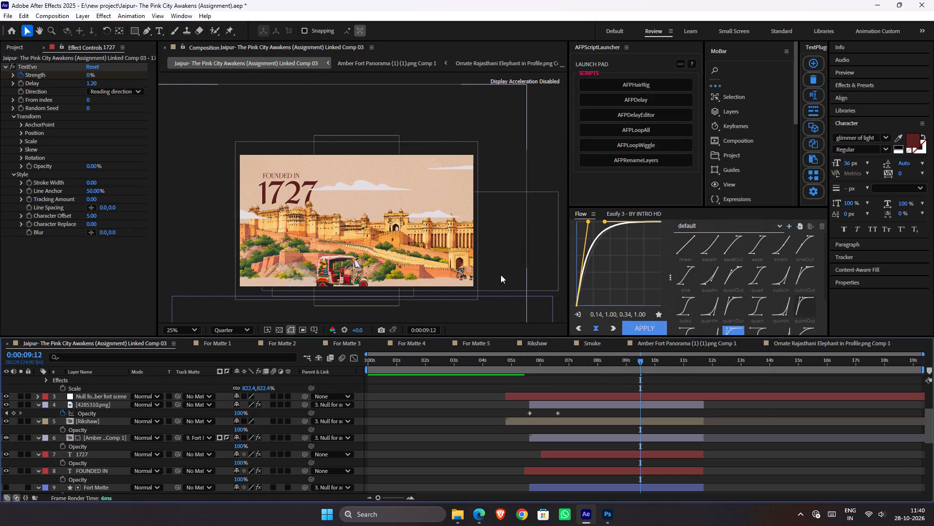
Preview the transition from the fort scene into the Hawa Mahal scene and save the project.
key(space)
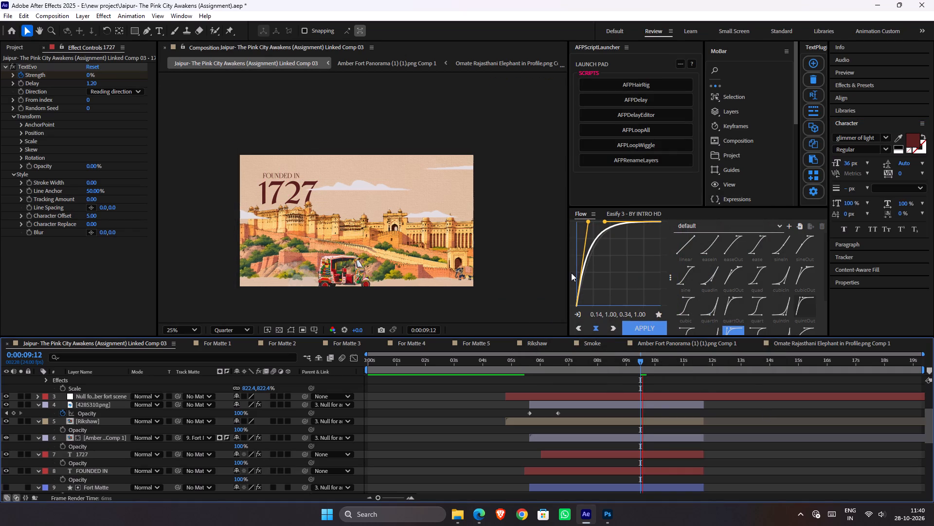
key(ctrl+s)
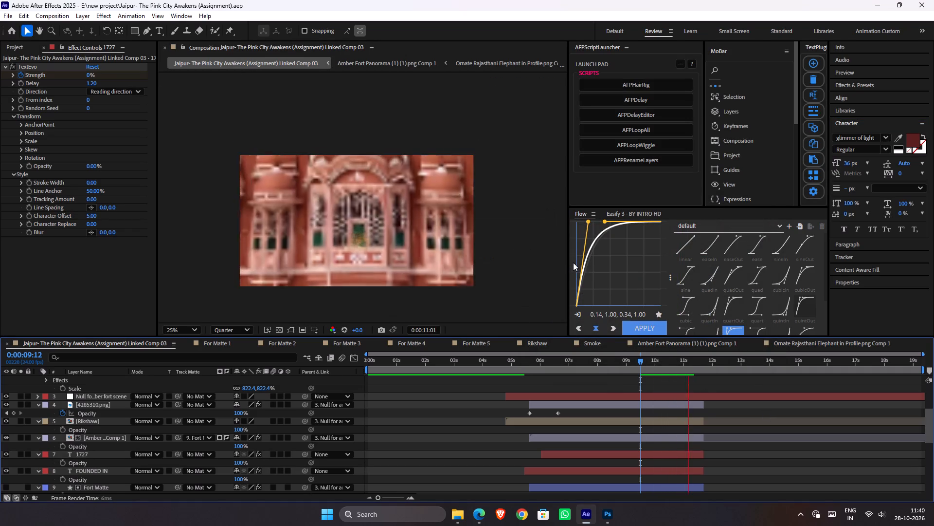
key(space)
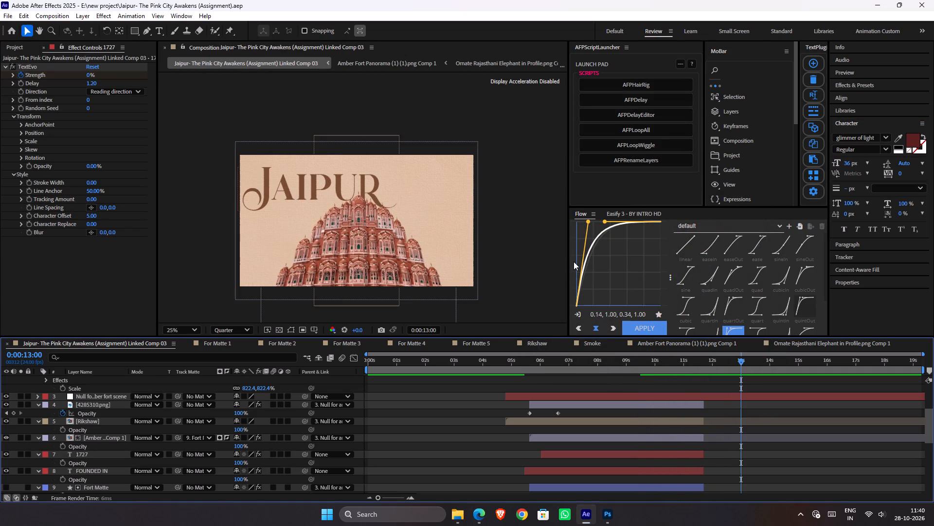
Replay the Hawa Mahal zoom-out and JaipuR title reveal from about 0:00:10:06.
scroll(722, 401, up, 2)
drag(702, 359, 662, 359)
key(space)
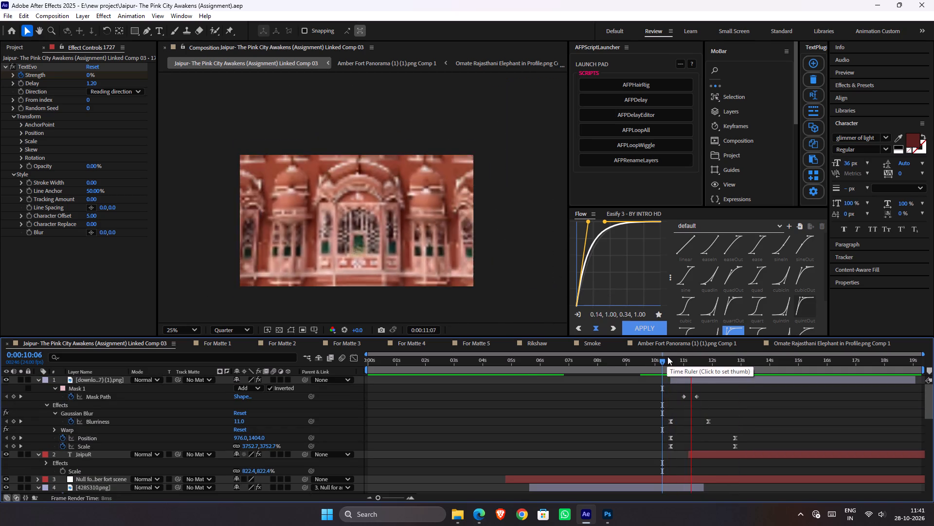
key(space)
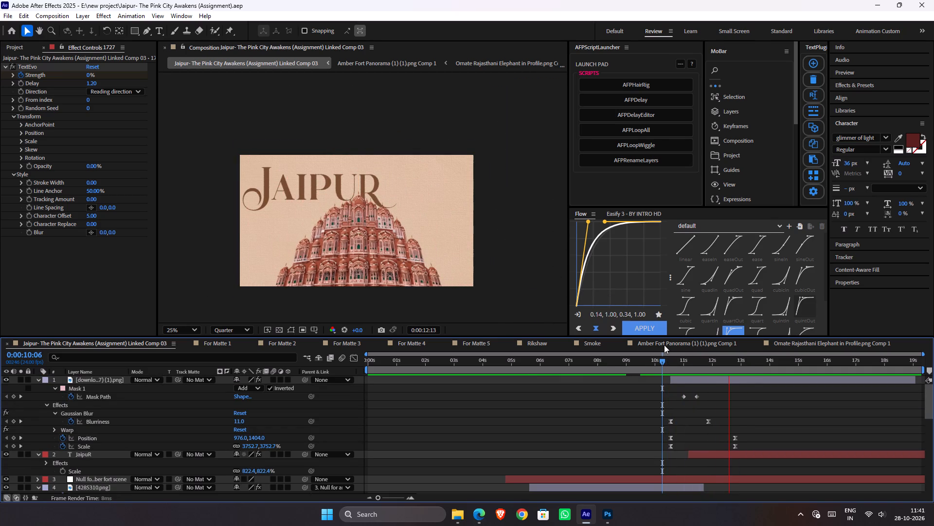
Try bright orange, yellow, red and pink for the JaipuR title's text colour, settling on a darker, more golden muted brown.
click(773, 454)
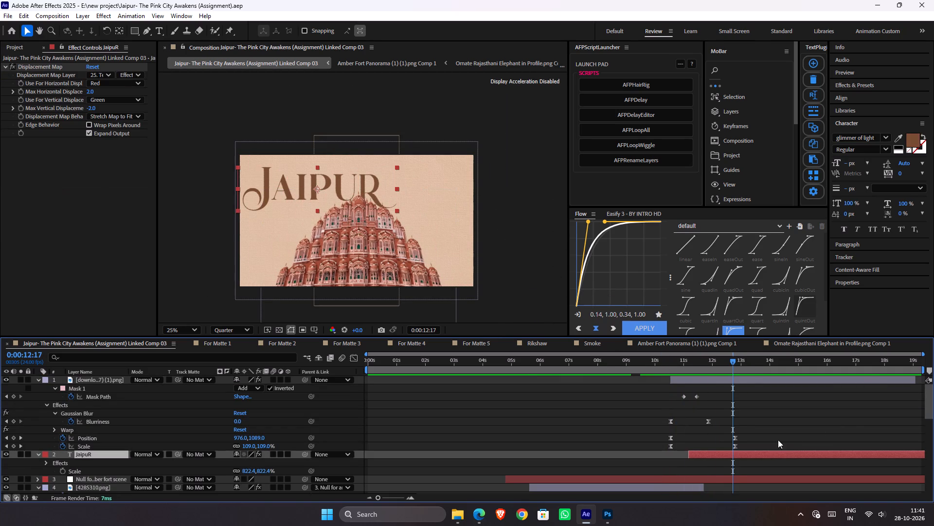
click(908, 142)
drag(655, 240, 654, 240)
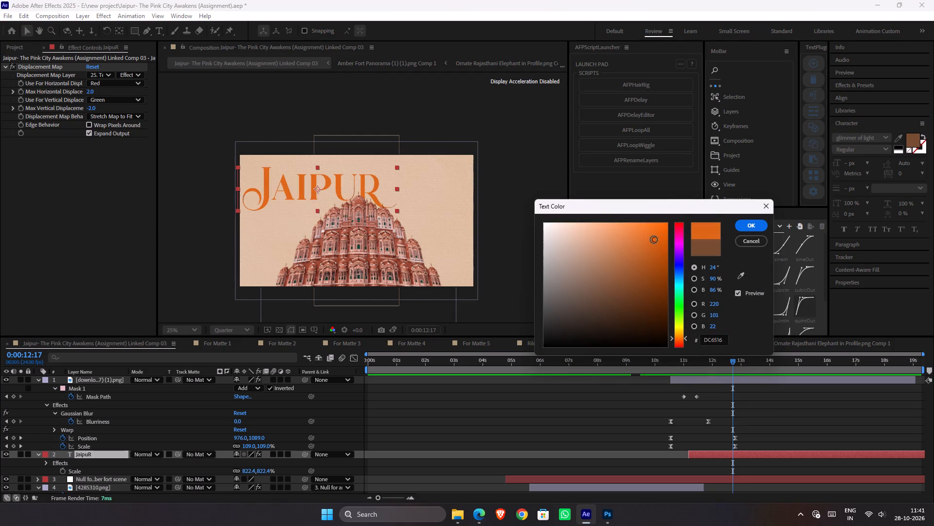
drag(654, 240, 676, 197)
drag(681, 301, 681, 334)
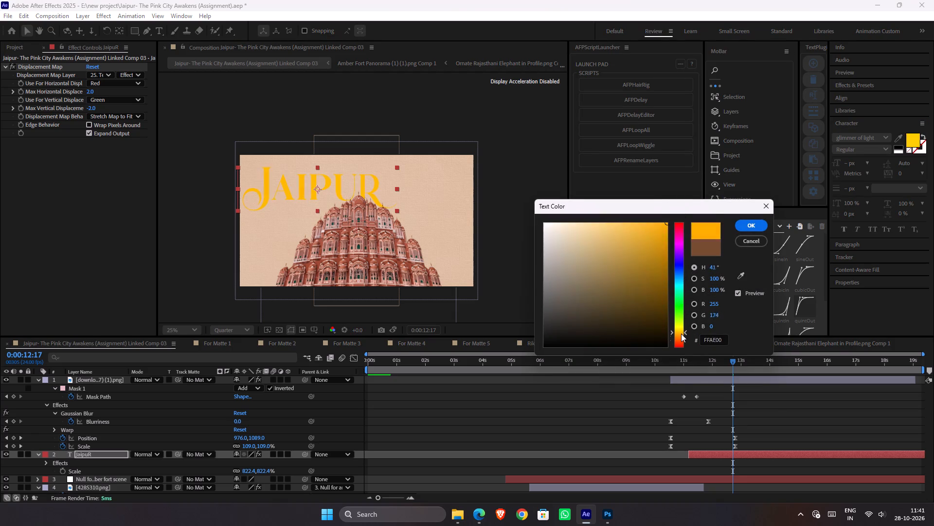
drag(681, 334, 683, 344)
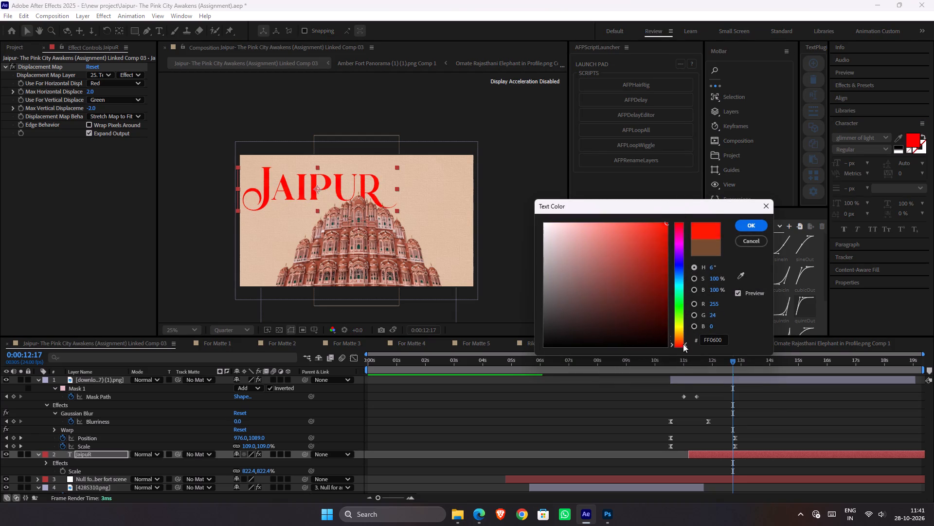
drag(683, 344, 702, 228)
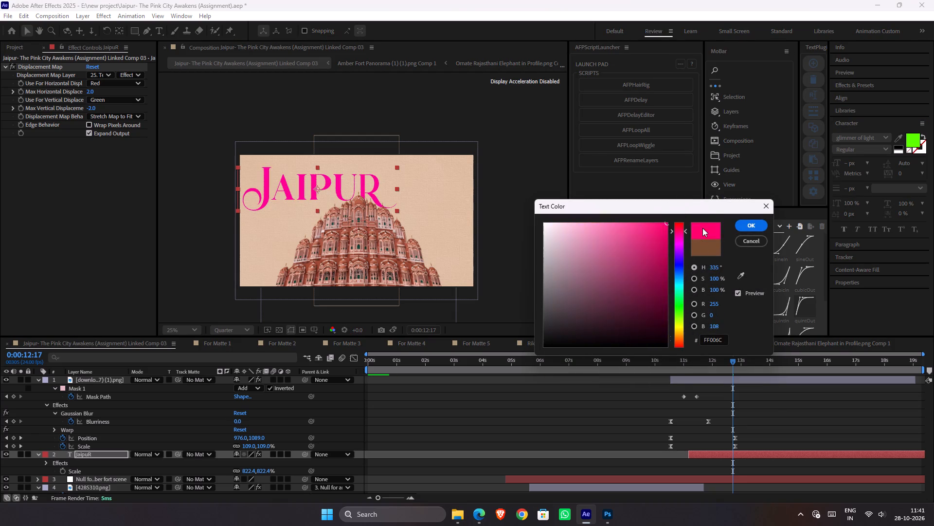
drag(702, 228, 686, 338)
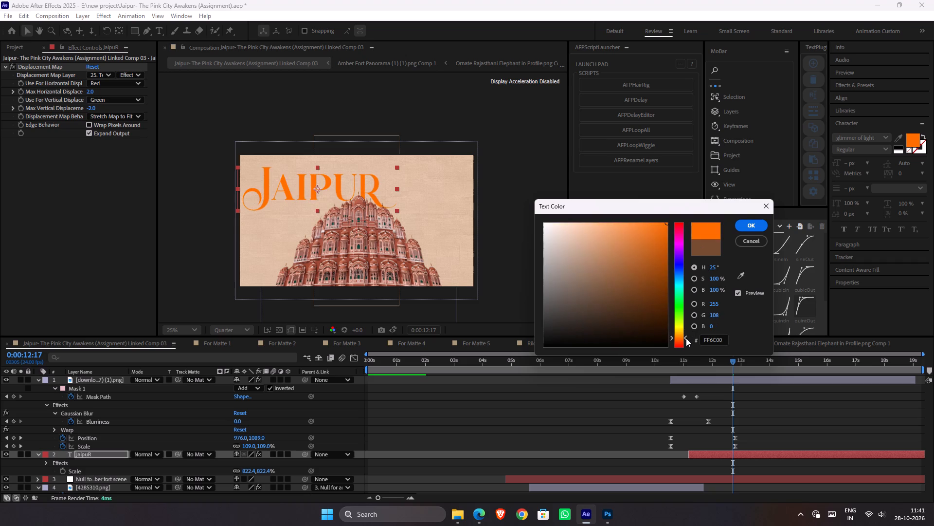
drag(686, 338, 685, 337)
drag(637, 270, 626, 294)
click(748, 227)
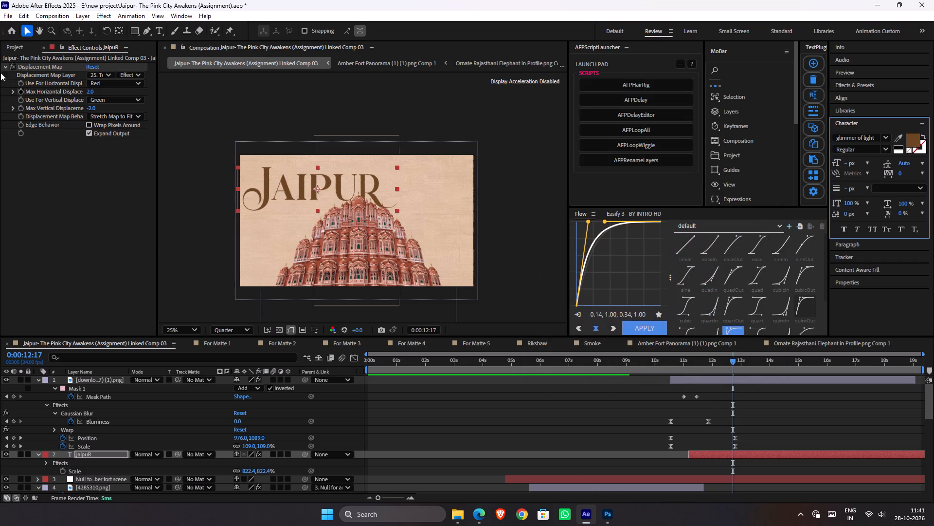
Compare the JaipuR title with its Displacement Map effect switched off and on.
click(12, 65)
click(12, 65)
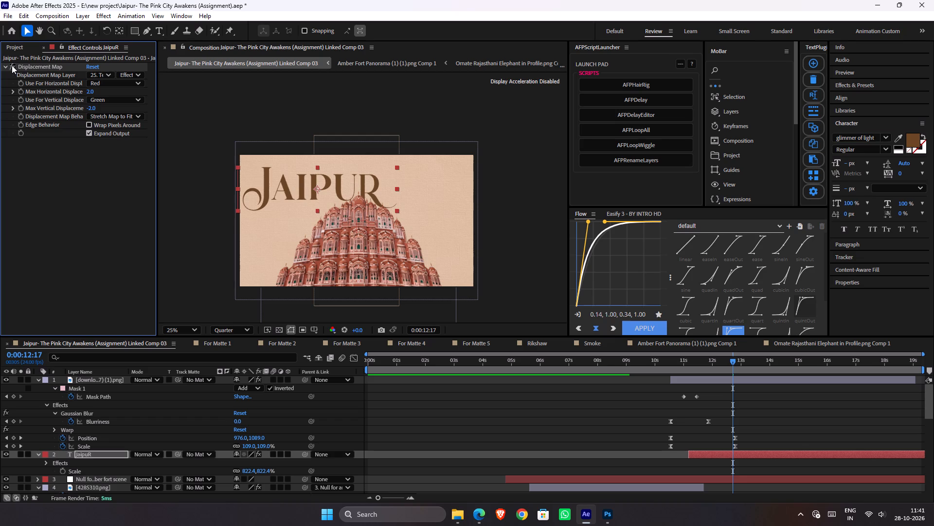
click(12, 65)
click(12, 65)
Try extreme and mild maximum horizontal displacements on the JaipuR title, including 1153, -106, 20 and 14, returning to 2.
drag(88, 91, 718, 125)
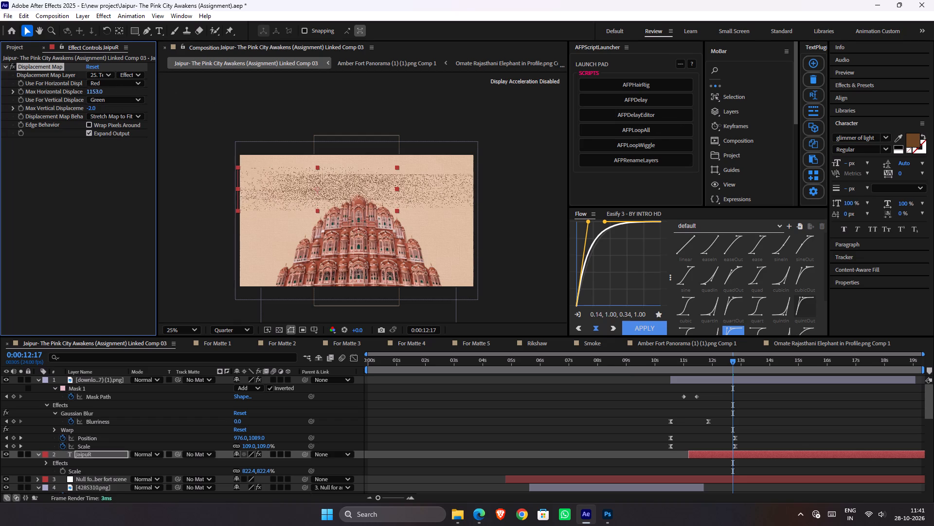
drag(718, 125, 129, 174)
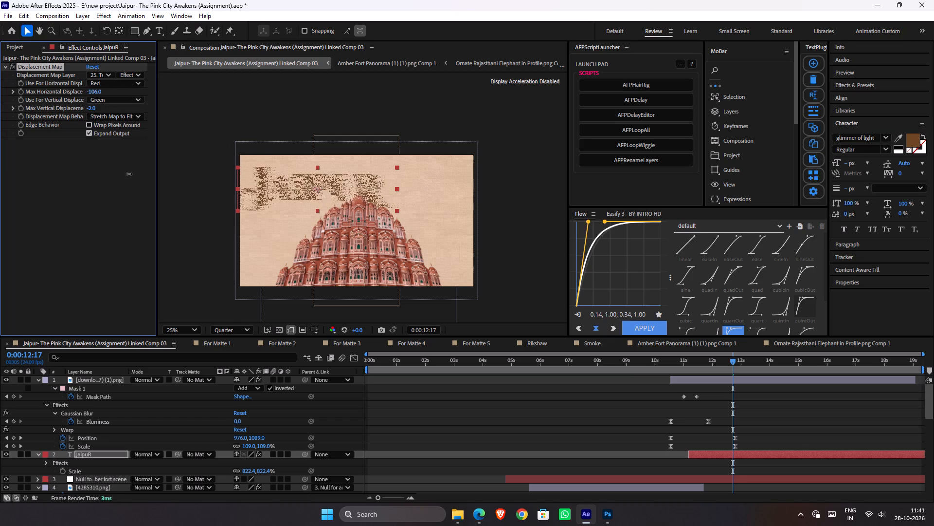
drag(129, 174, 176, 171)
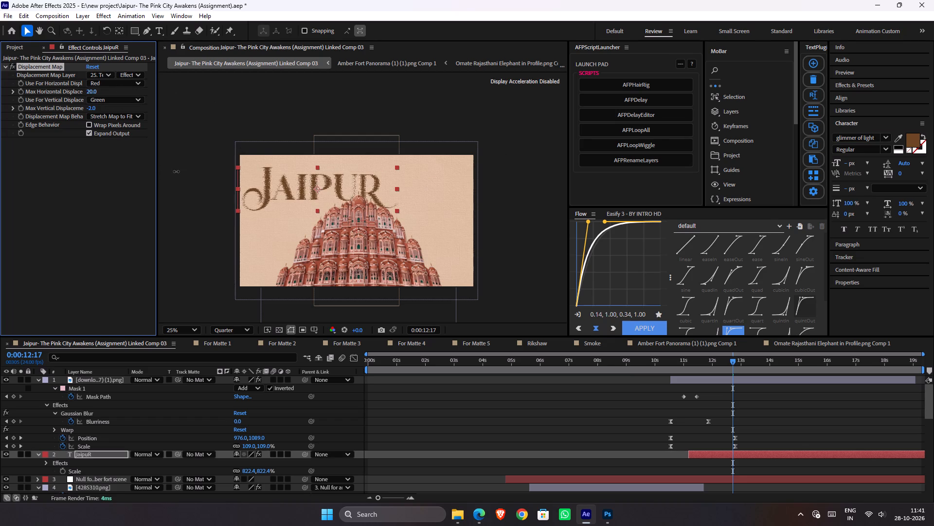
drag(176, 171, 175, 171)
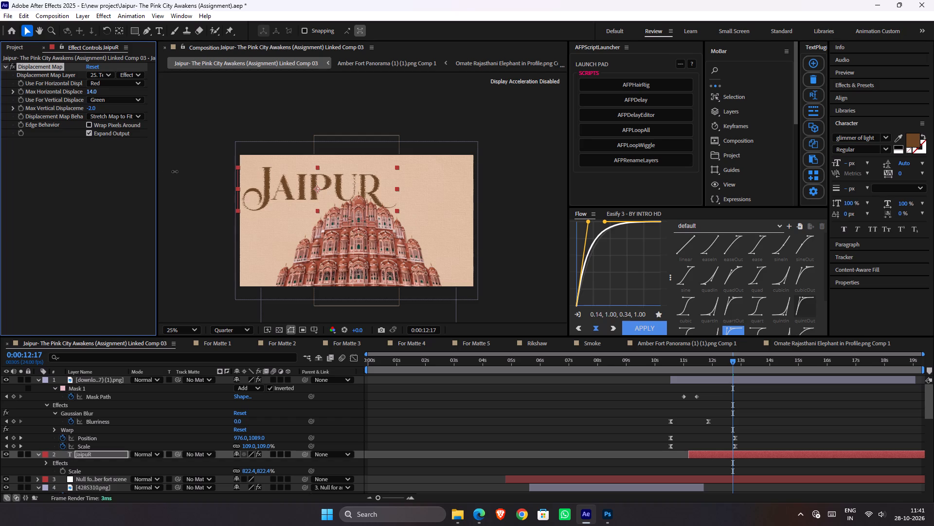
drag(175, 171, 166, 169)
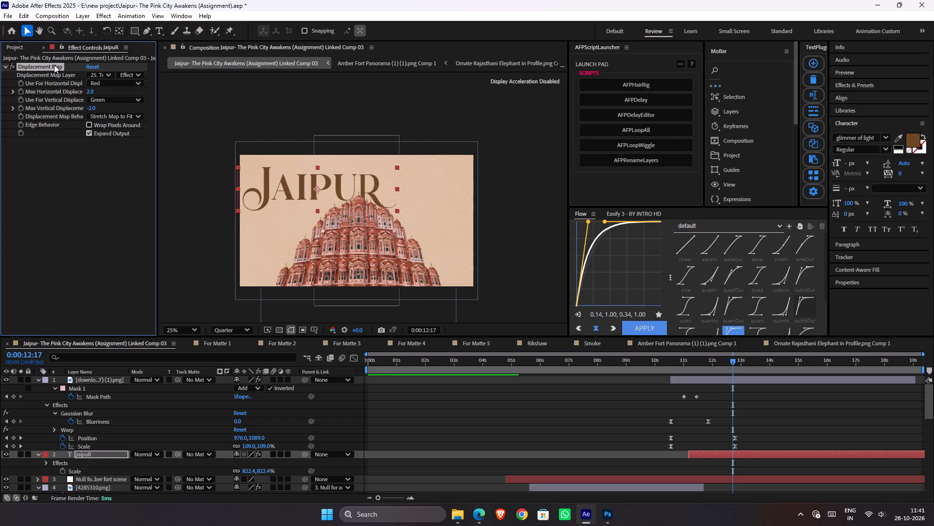
Delete the Displacement Map effect from the JaipuR title and inspect the lettering.
click(54, 65)
key(Delete)
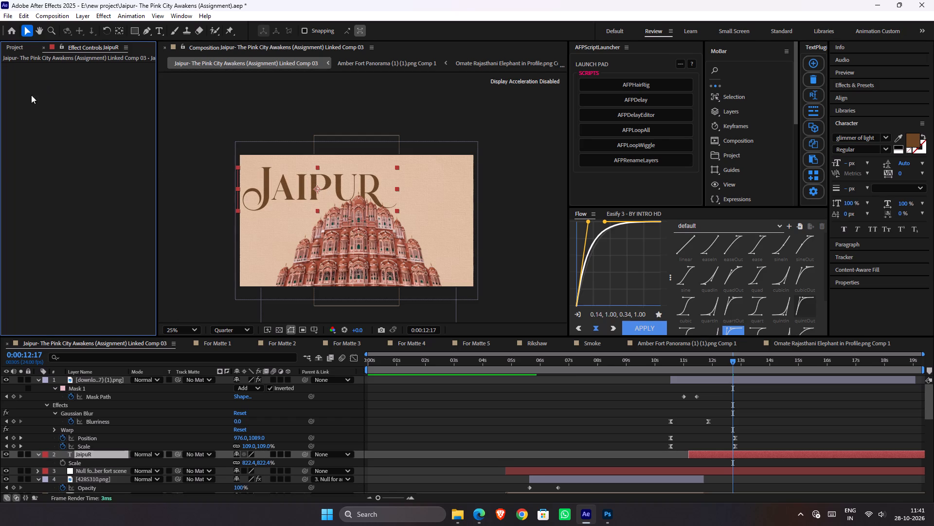
scroll(281, 219, up, 1)
scroll(281, 219, down, 1)
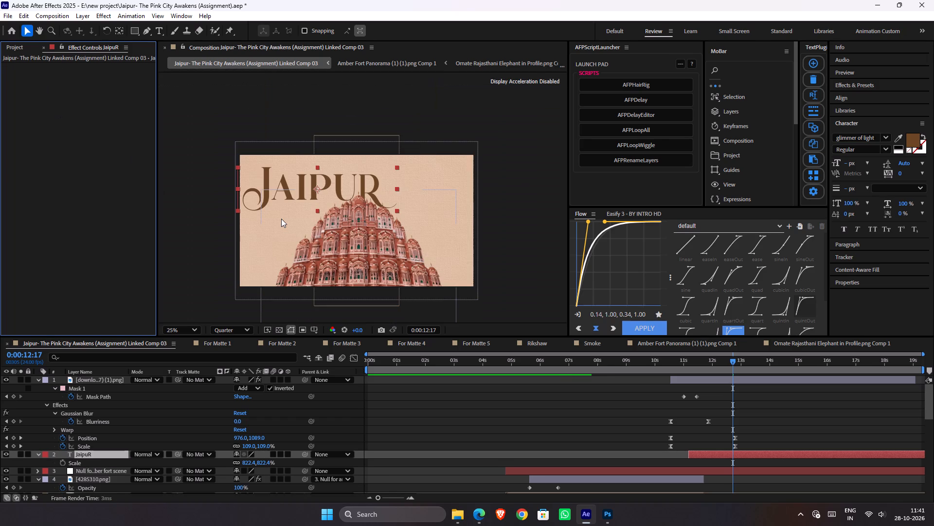
Set the JaipuR text layer's blending mode to Color Dodge.
click(705, 384)
click(710, 454)
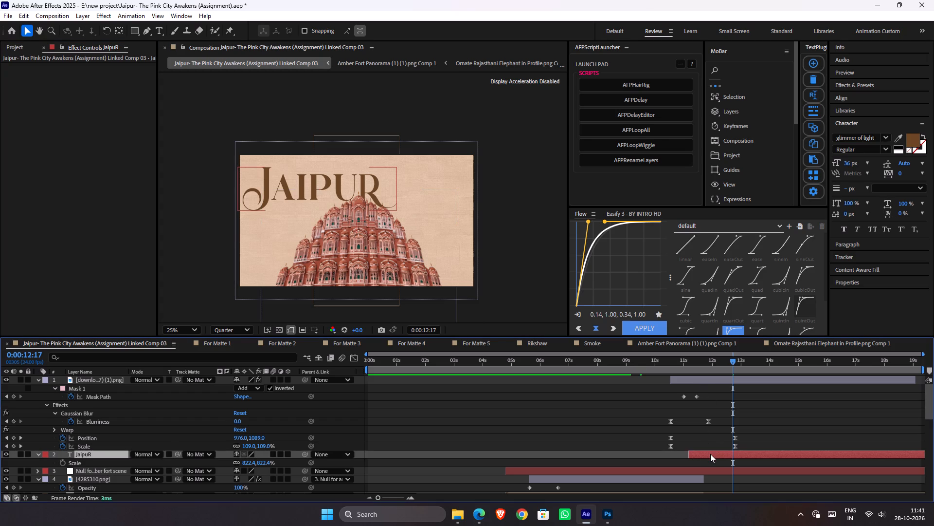
click(134, 455)
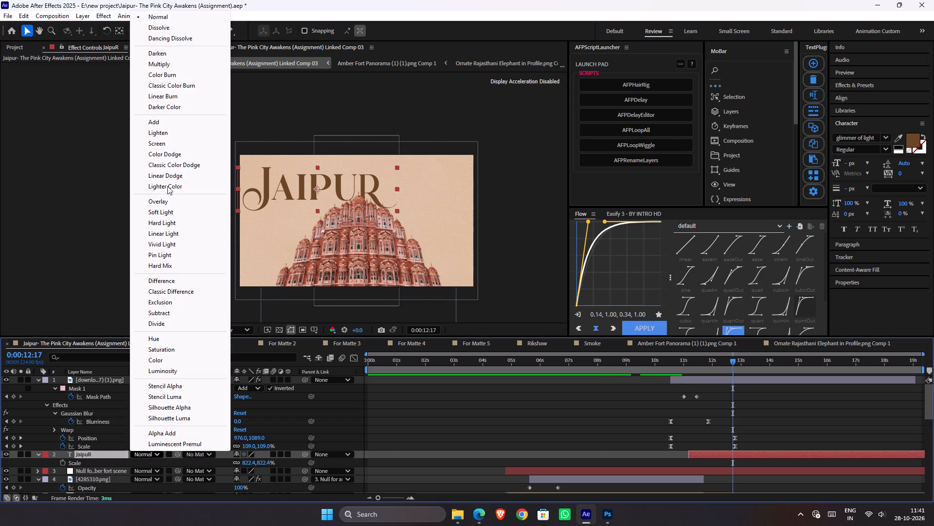
click(187, 153)
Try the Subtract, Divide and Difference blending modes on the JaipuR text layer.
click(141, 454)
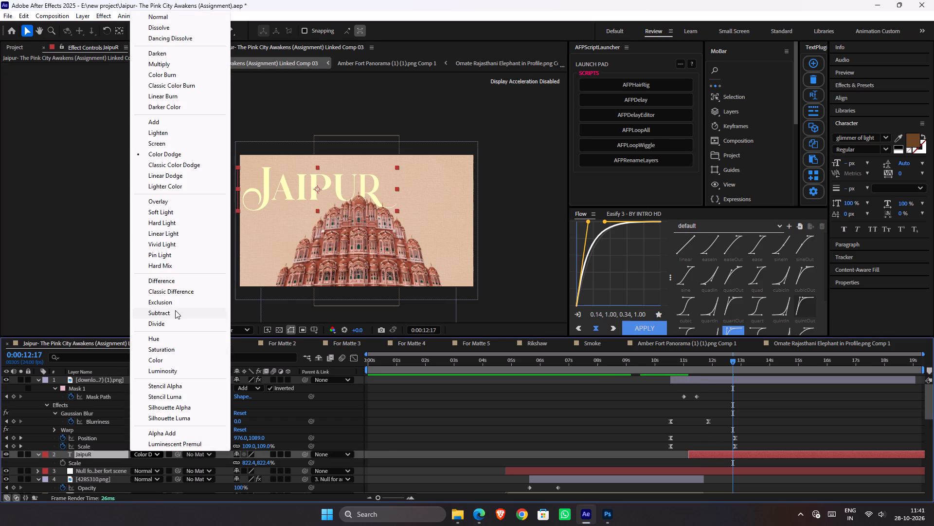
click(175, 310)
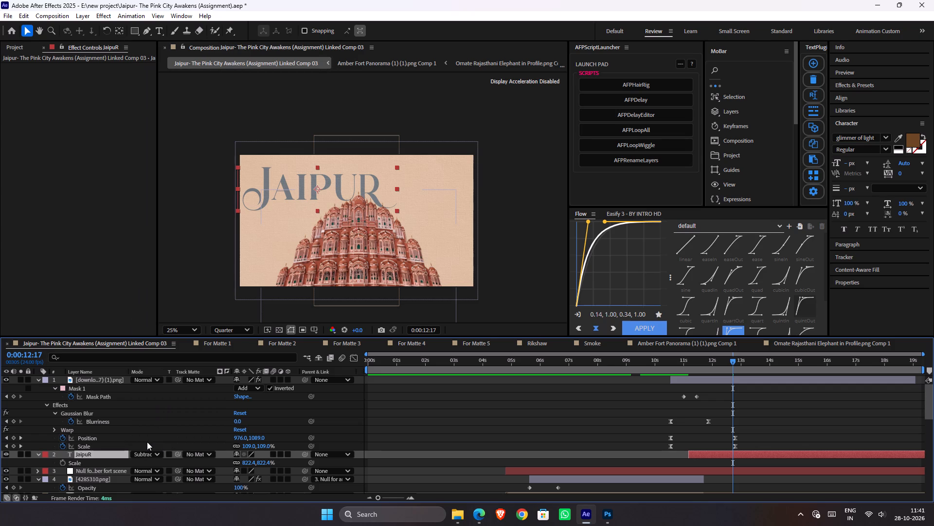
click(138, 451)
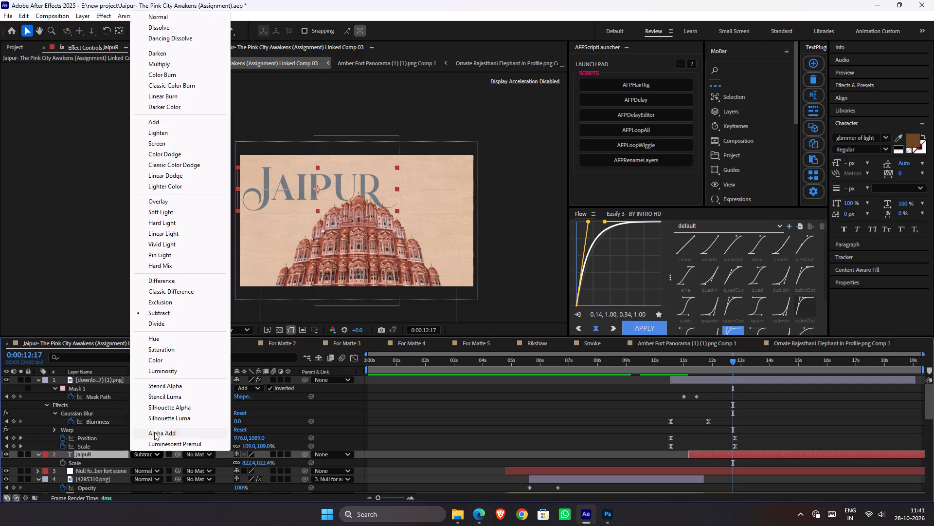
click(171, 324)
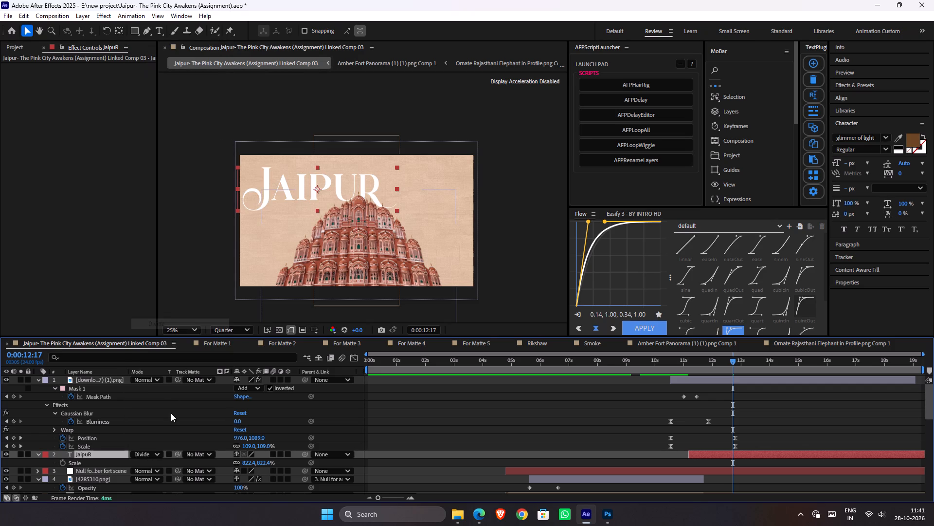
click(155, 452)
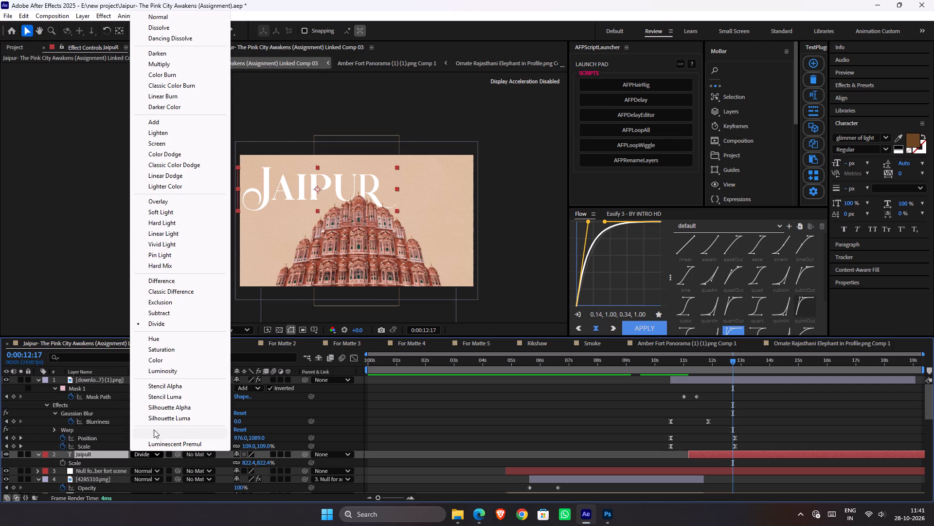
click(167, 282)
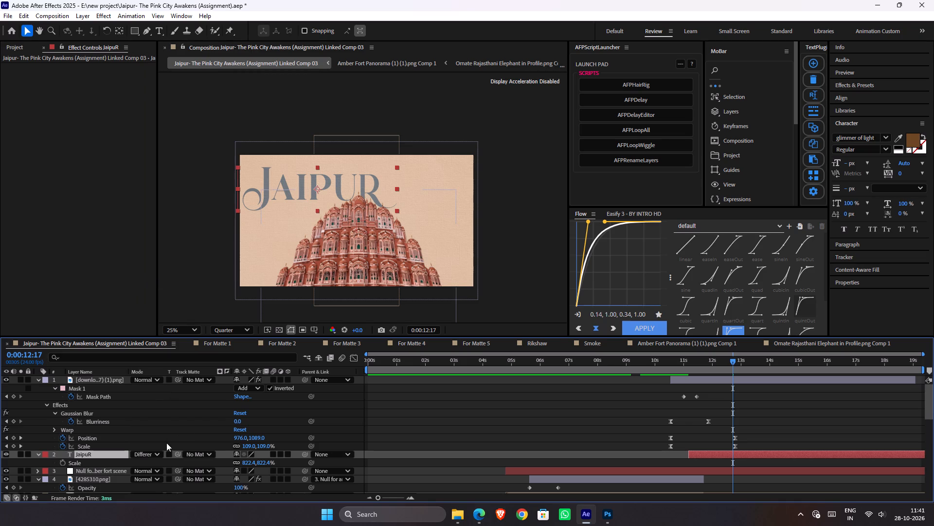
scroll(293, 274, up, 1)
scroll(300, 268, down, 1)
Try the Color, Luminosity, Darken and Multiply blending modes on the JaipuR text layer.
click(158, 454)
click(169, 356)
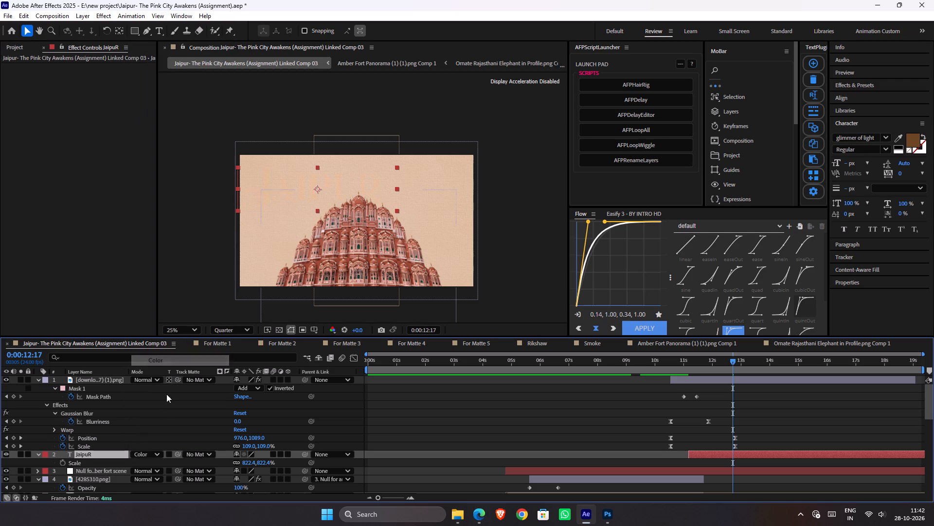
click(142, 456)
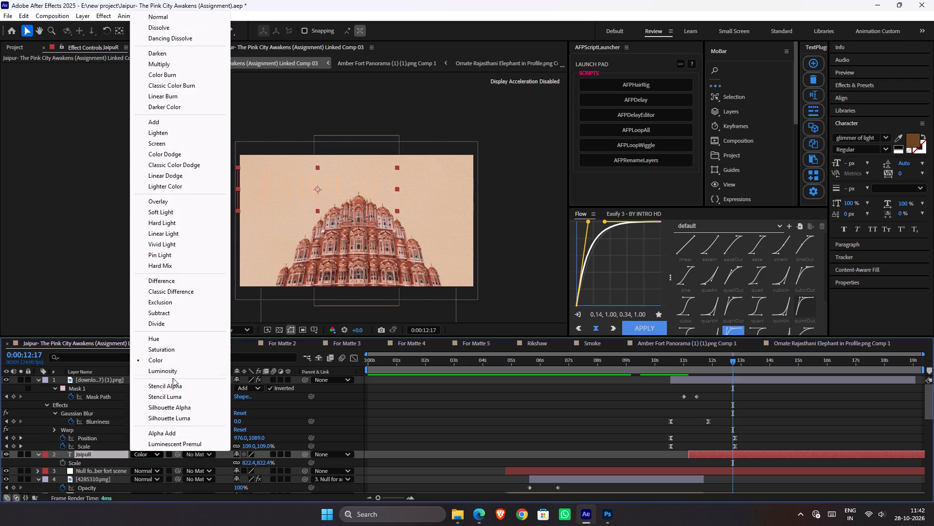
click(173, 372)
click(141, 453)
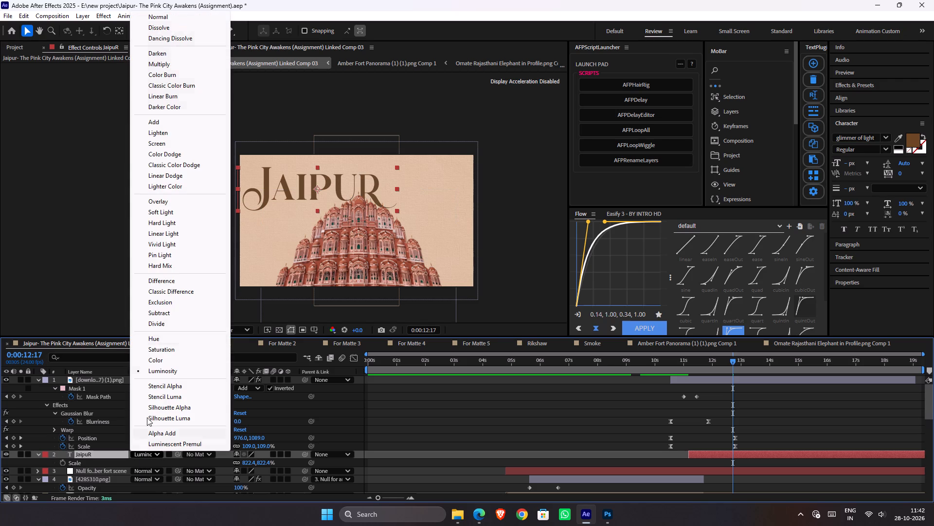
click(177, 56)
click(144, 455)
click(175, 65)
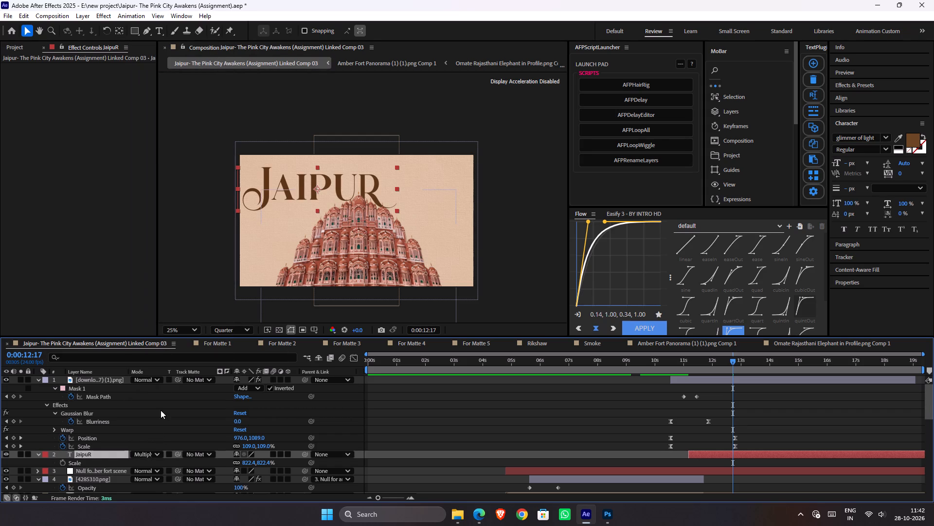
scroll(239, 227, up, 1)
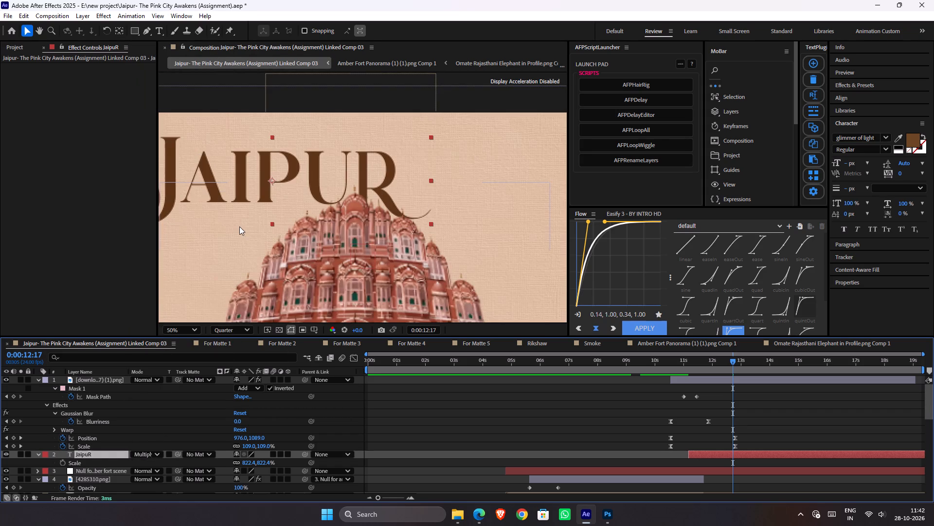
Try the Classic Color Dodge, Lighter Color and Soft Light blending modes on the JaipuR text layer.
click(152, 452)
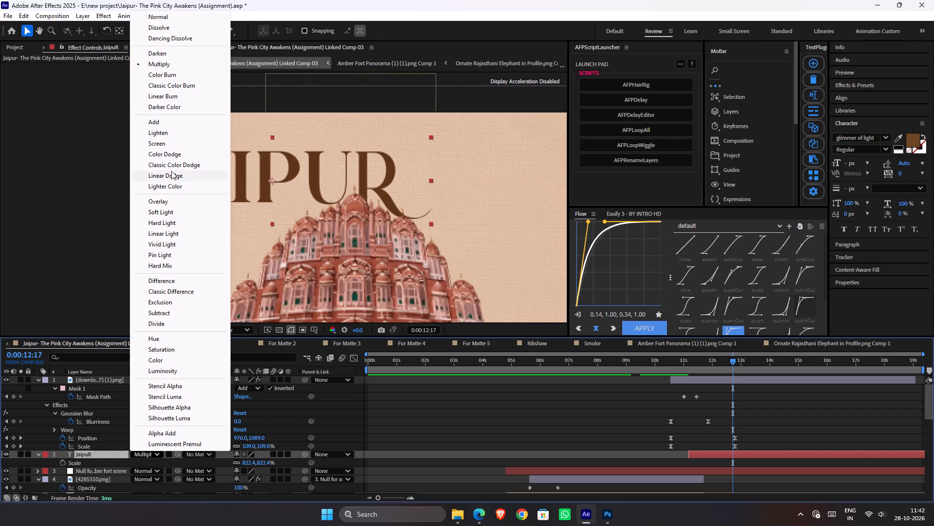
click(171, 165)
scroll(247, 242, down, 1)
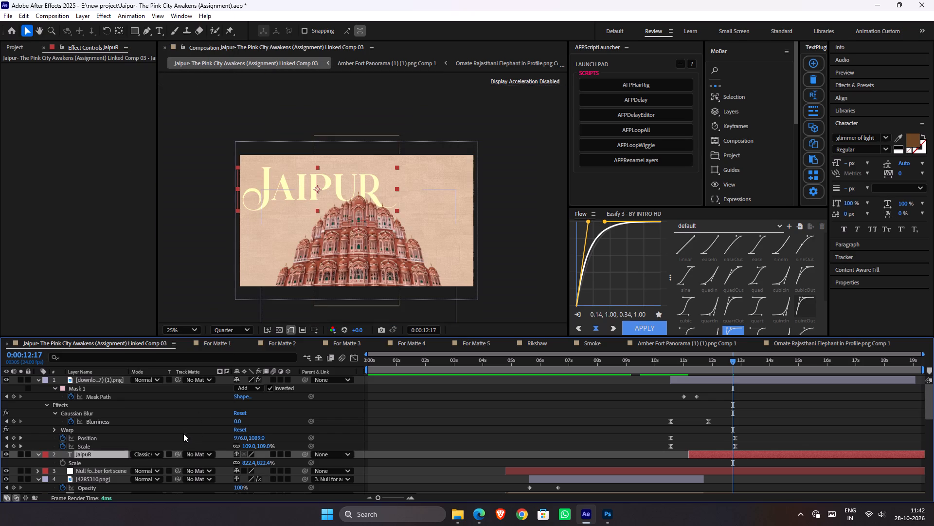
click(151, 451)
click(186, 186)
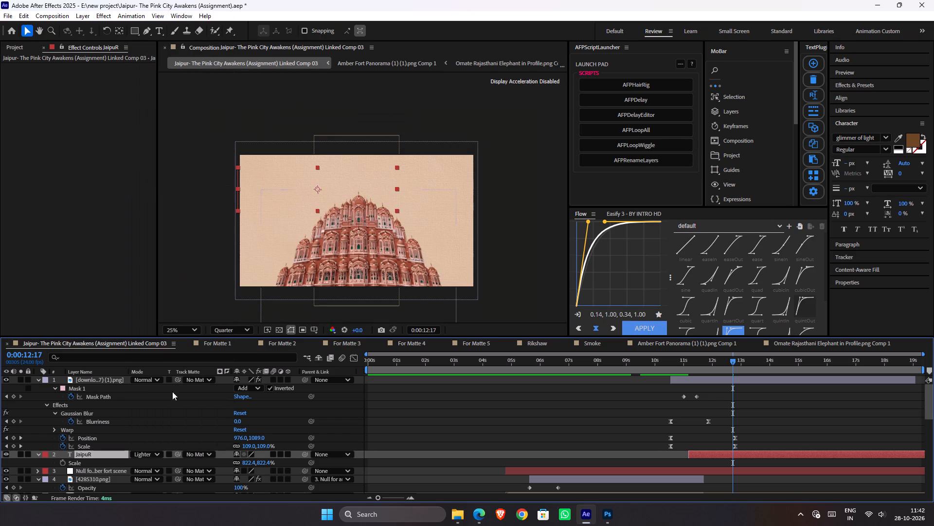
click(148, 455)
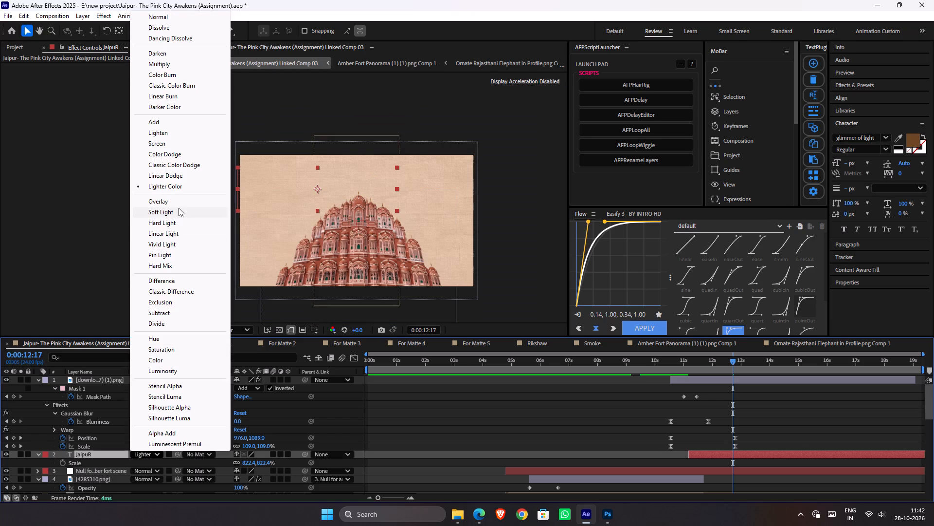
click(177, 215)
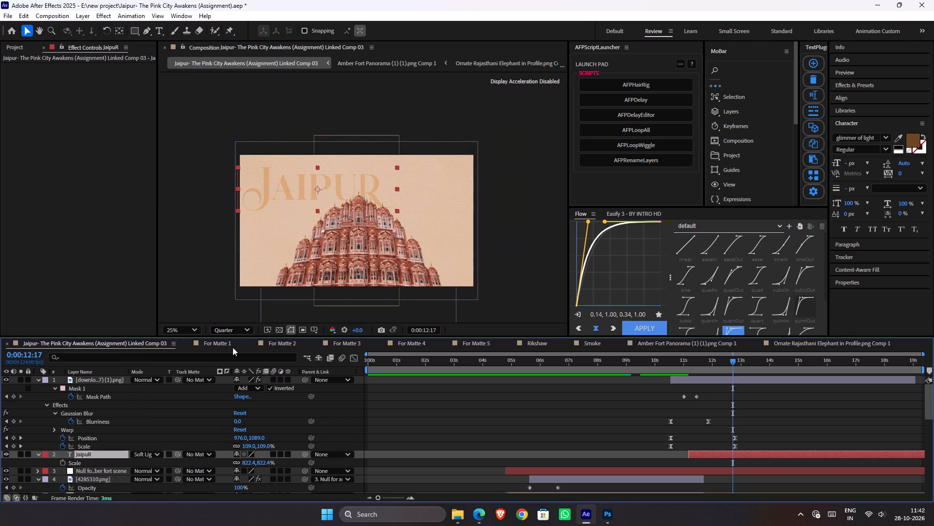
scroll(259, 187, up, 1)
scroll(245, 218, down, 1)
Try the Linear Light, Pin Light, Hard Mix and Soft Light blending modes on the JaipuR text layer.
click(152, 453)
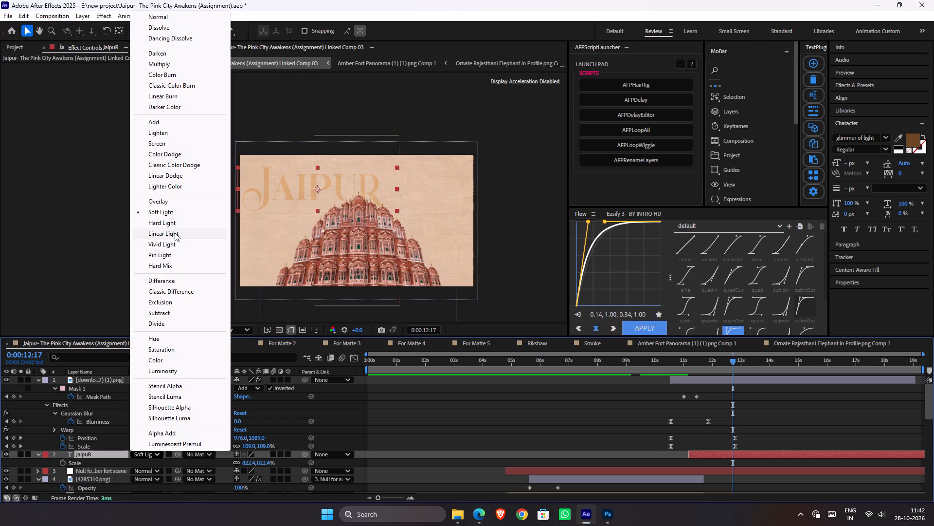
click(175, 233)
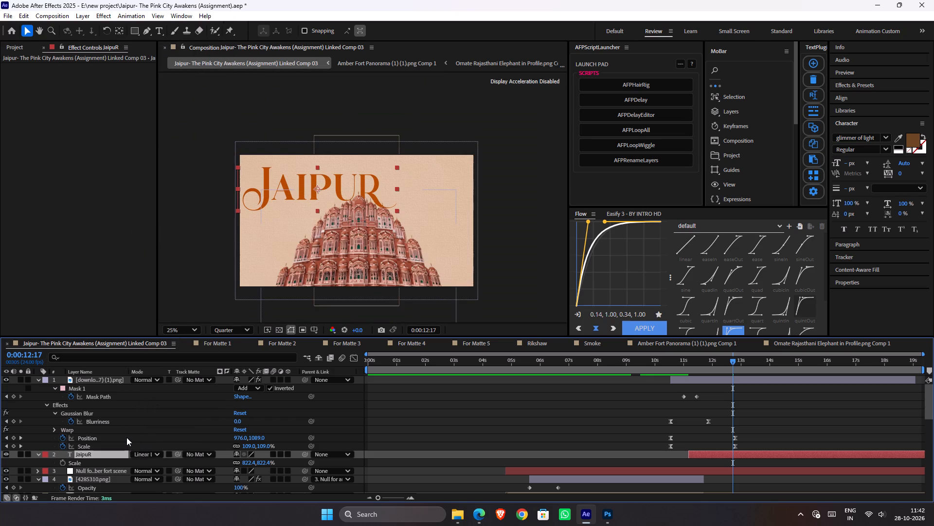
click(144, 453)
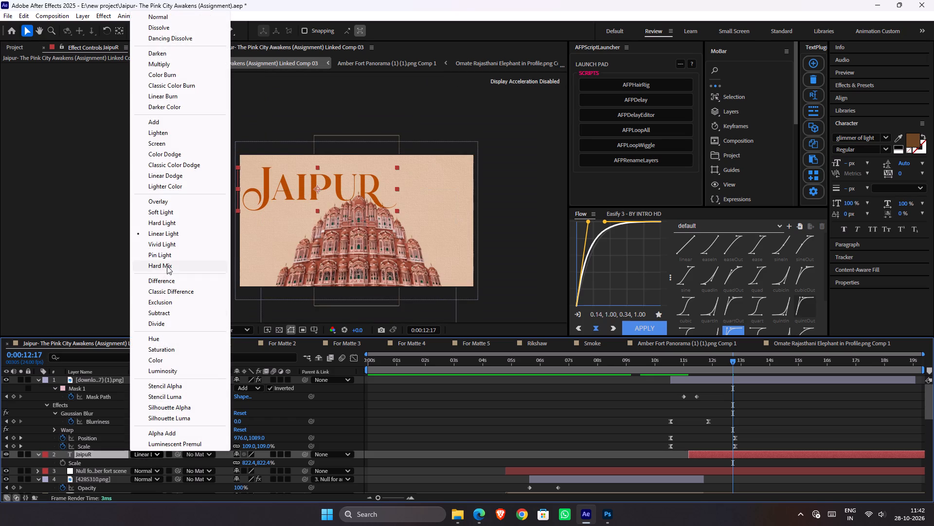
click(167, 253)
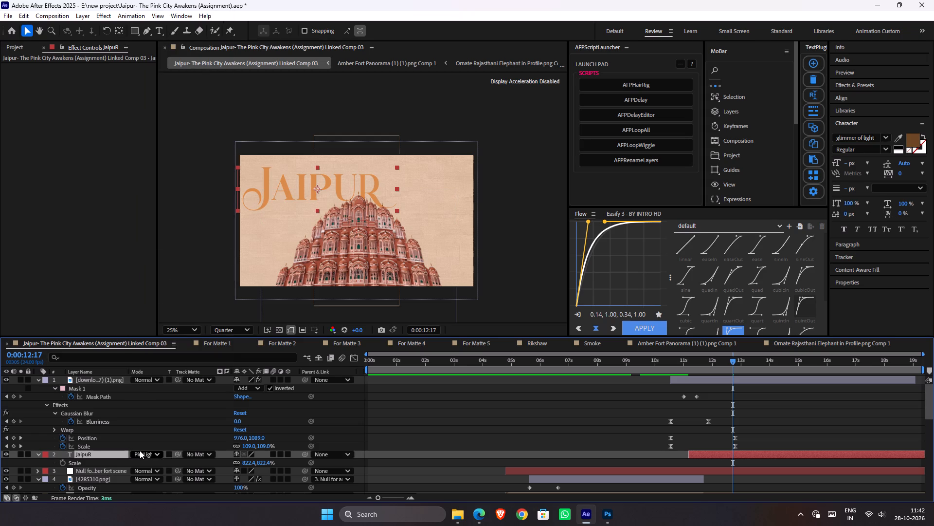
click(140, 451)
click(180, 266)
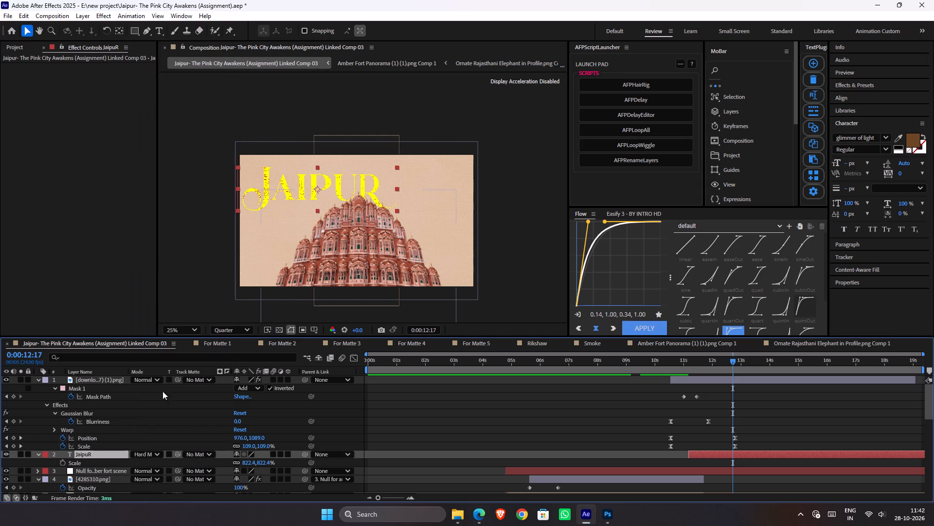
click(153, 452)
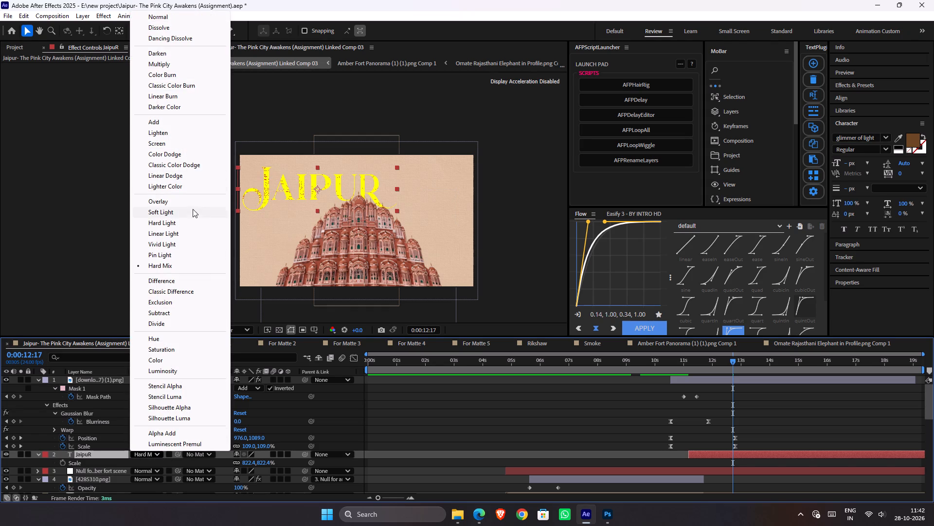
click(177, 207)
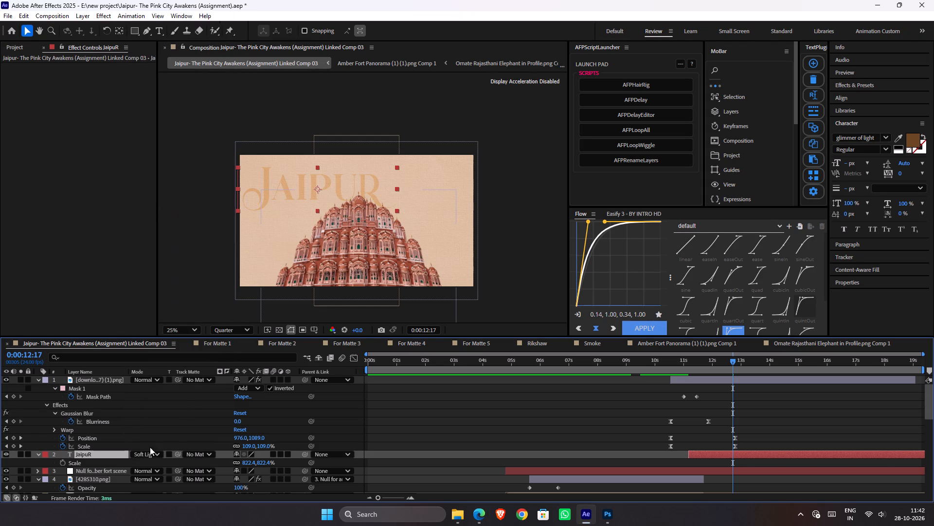
Set the JaipuR text layer's blending mode to Multiply, comparing it with Normal.
click(138, 452)
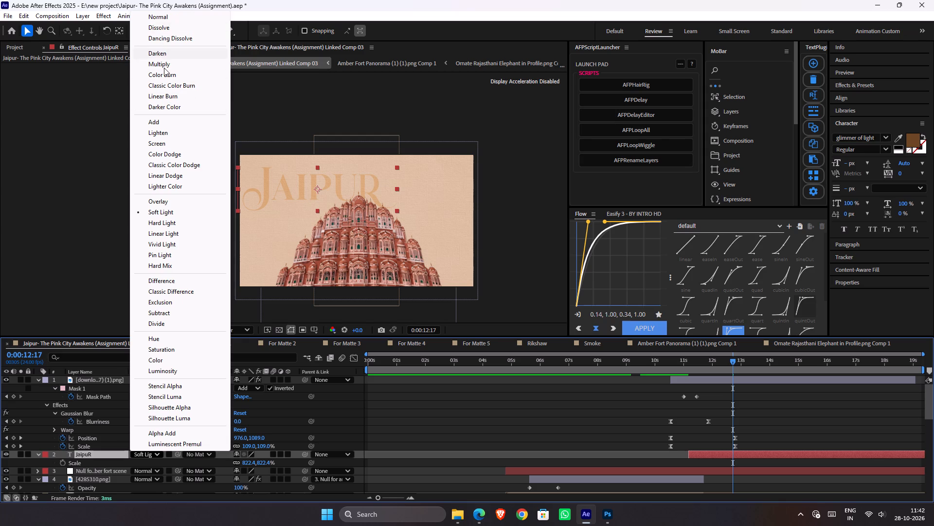
click(167, 62)
scroll(263, 177, up, 1)
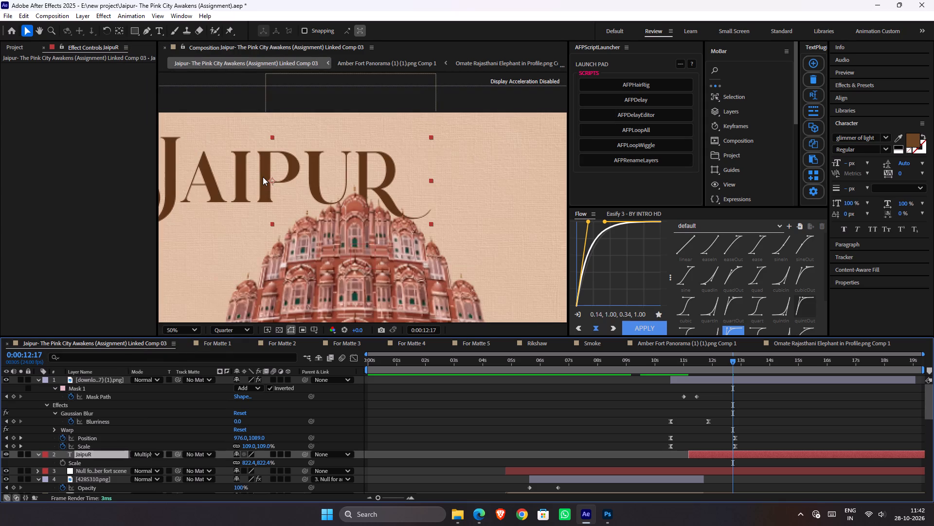
scroll(263, 177, up, 2)
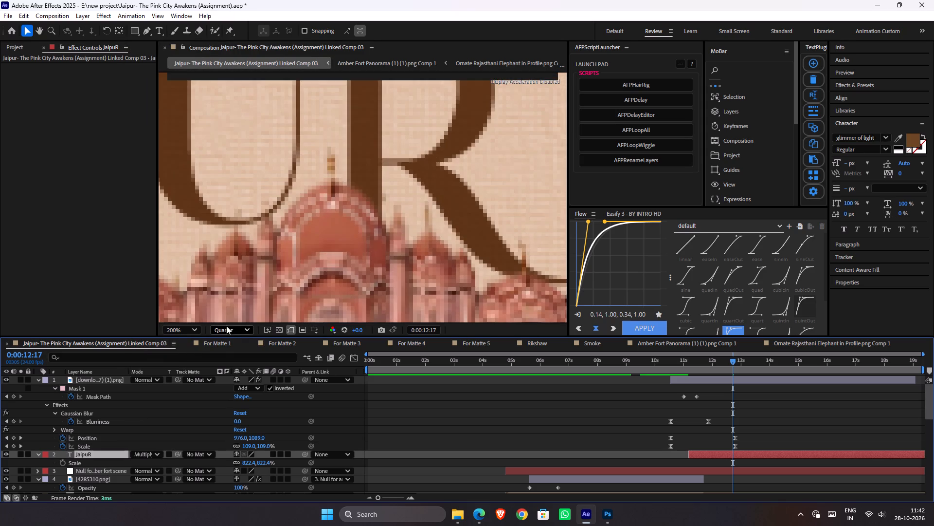
scroll(244, 259, down, 2)
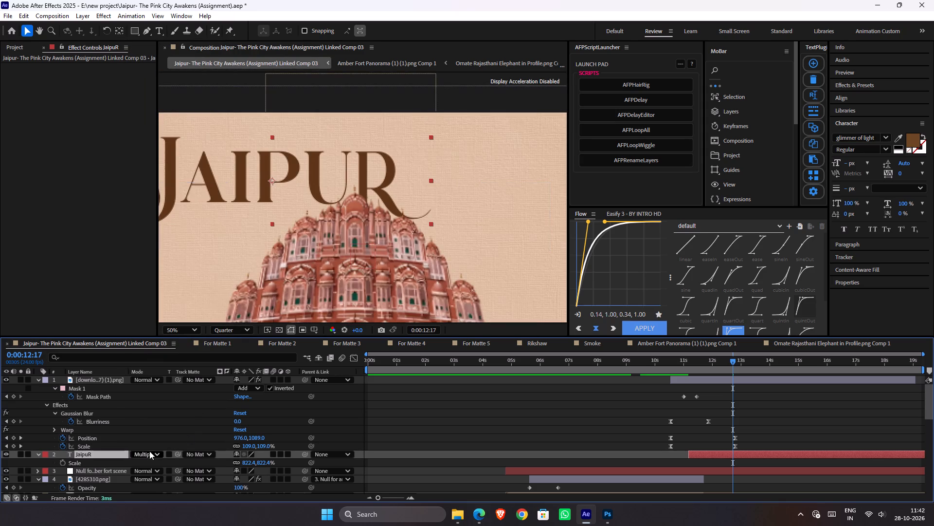
click(149, 451)
click(185, 18)
click(152, 454)
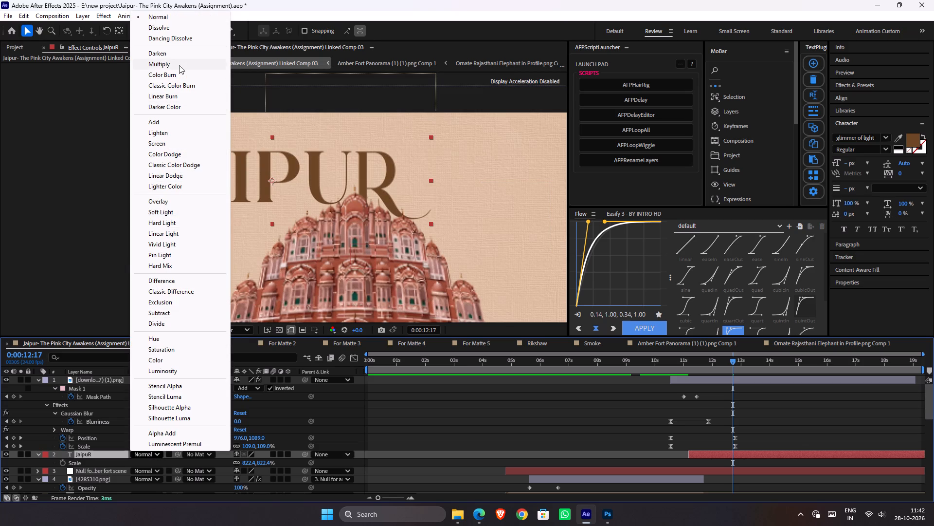
click(179, 65)
Set the composition preview resolution to Full and inspect the JaipuR lettering closely around the palace domes.
click(236, 331)
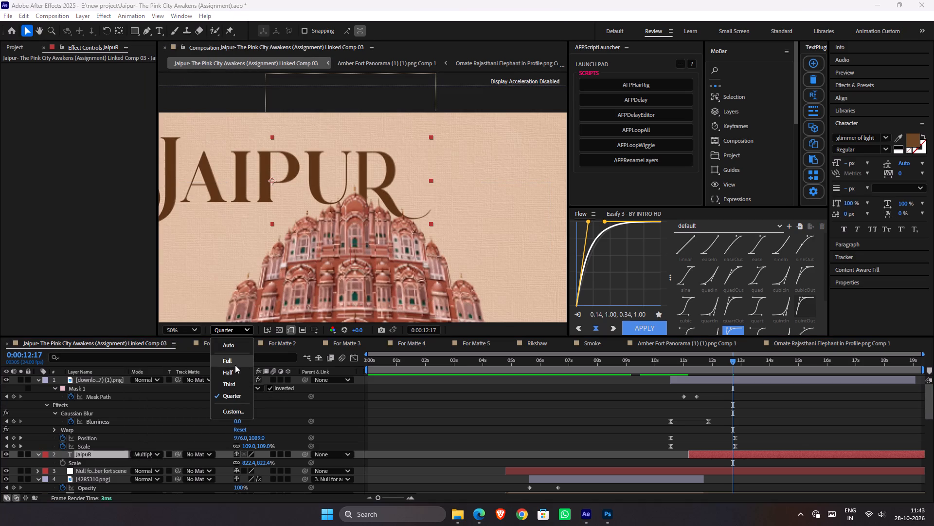
click(234, 365)
scroll(323, 163, up, 1)
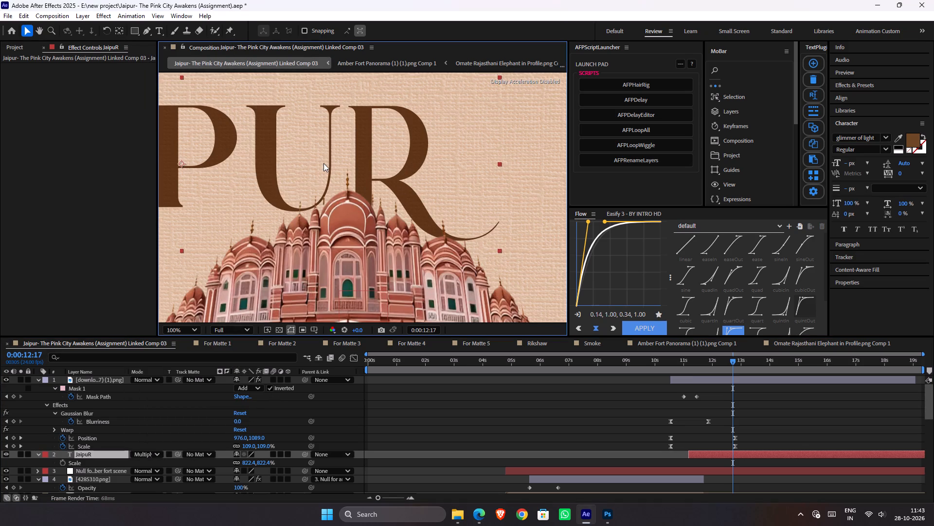
scroll(323, 160, up, 1)
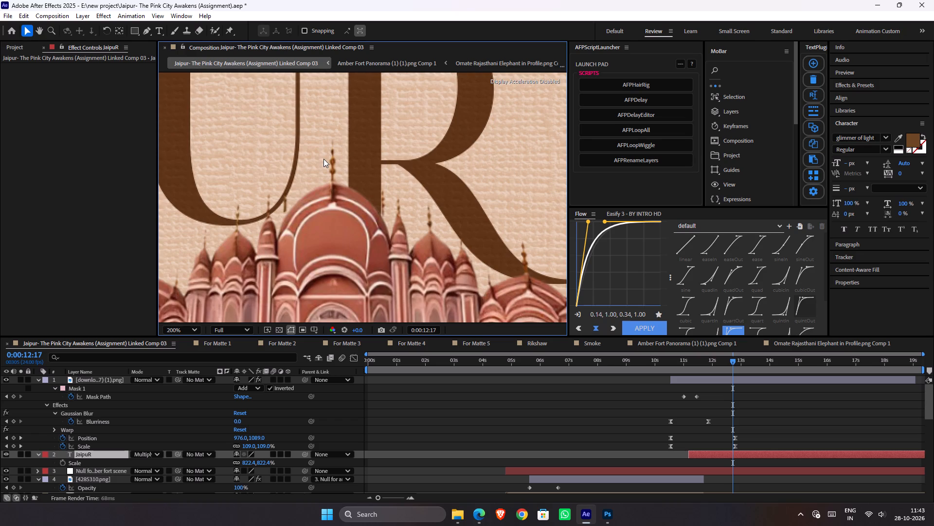
Apply the Texturize effect to the JaipuR text layer, using Texturelabs_Paper_230L.jpg as the texture layer.
scroll(323, 159, down, 2)
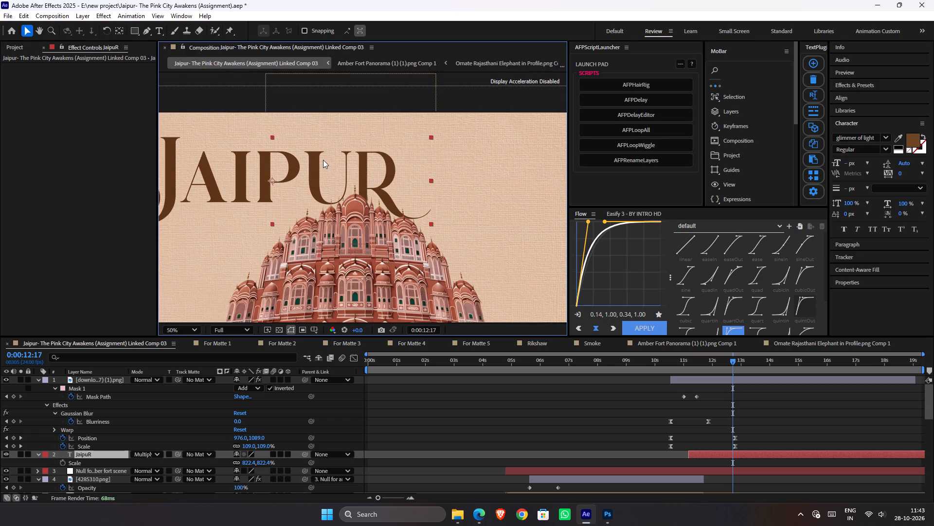
key(ctrl+space)
key(t)
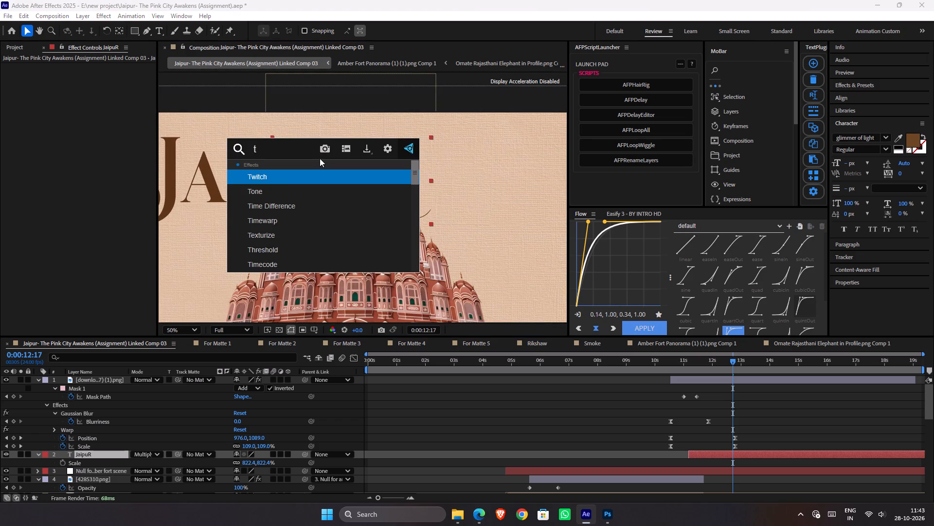
key(e)
click(274, 181)
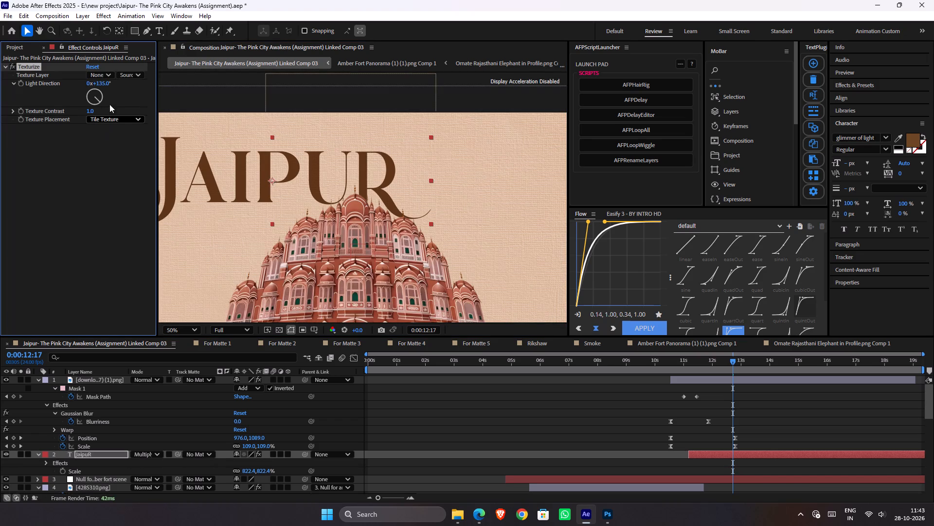
click(104, 75)
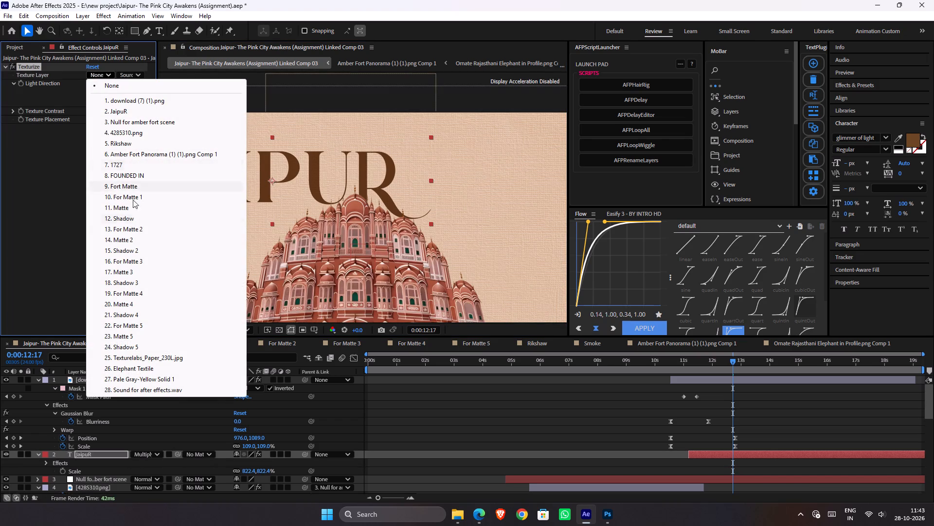
click(154, 354)
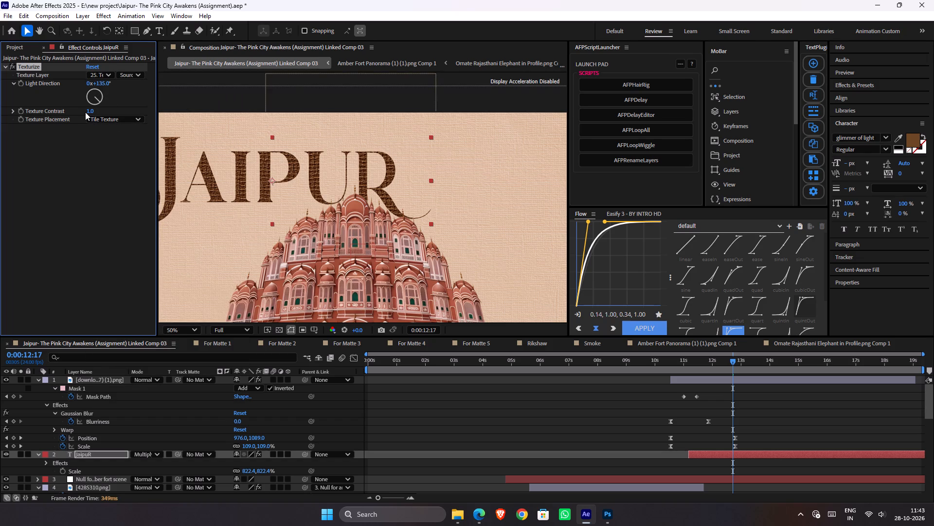
Set the Texturize effect's Texture Contrast to 0.1 on the JaipuR title and check the lettering.
drag(90, 112, 29, 122)
drag(29, 122, 8, 184)
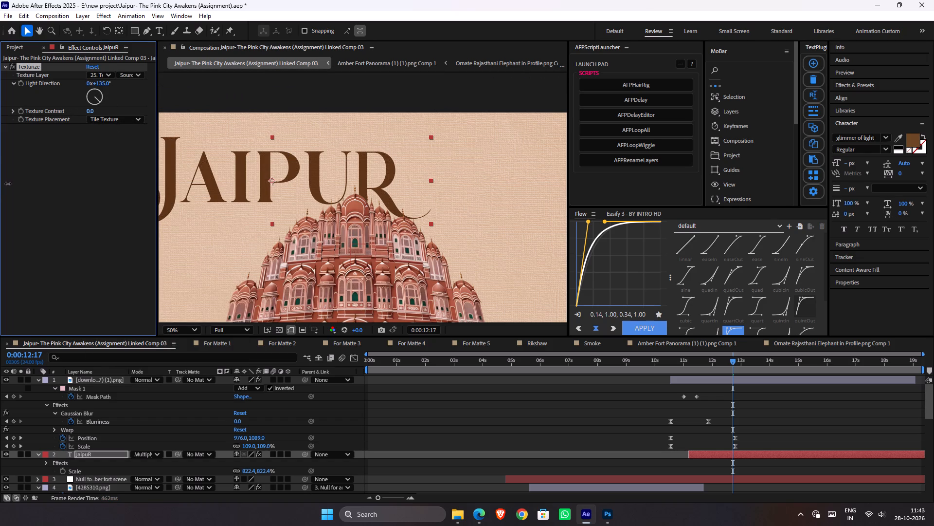
drag(8, 184, 44, 156)
drag(44, 156, 18, 163)
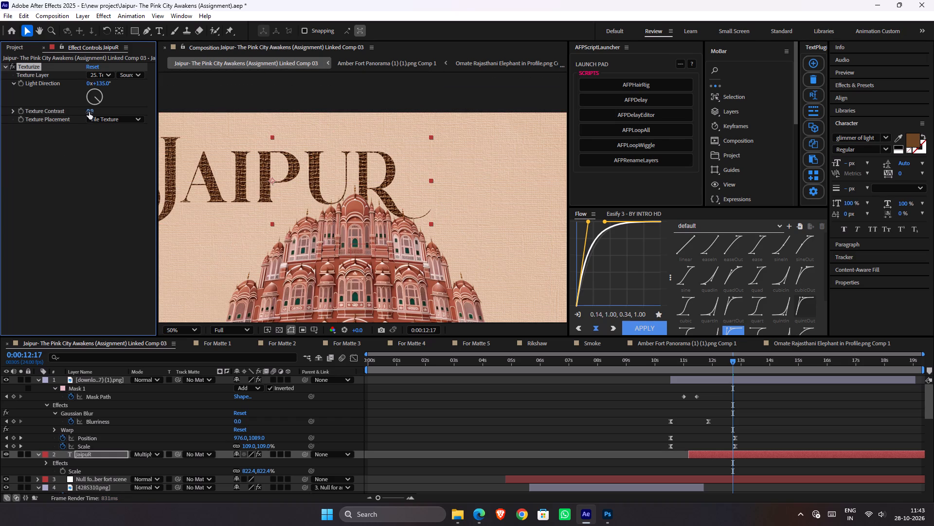
drag(90, 113, 85, 114)
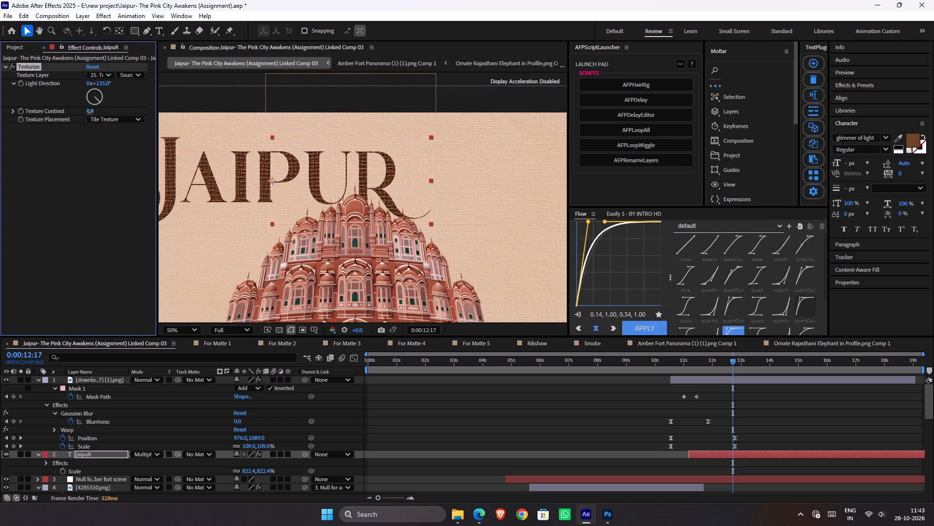
drag(90, 113, 84, 114)
drag(90, 113, 83, 118)
drag(90, 111, 83, 112)
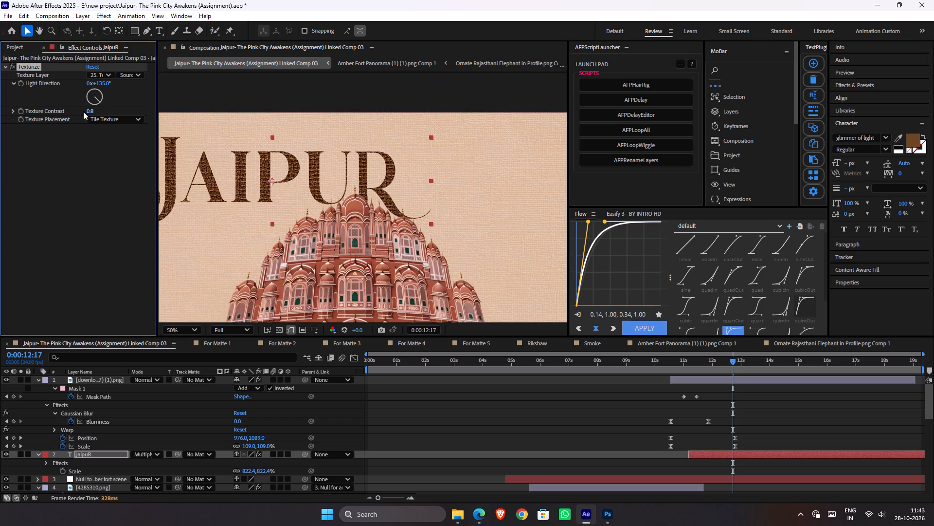
text(.1)
key(Return)
scroll(273, 196, up, 1)
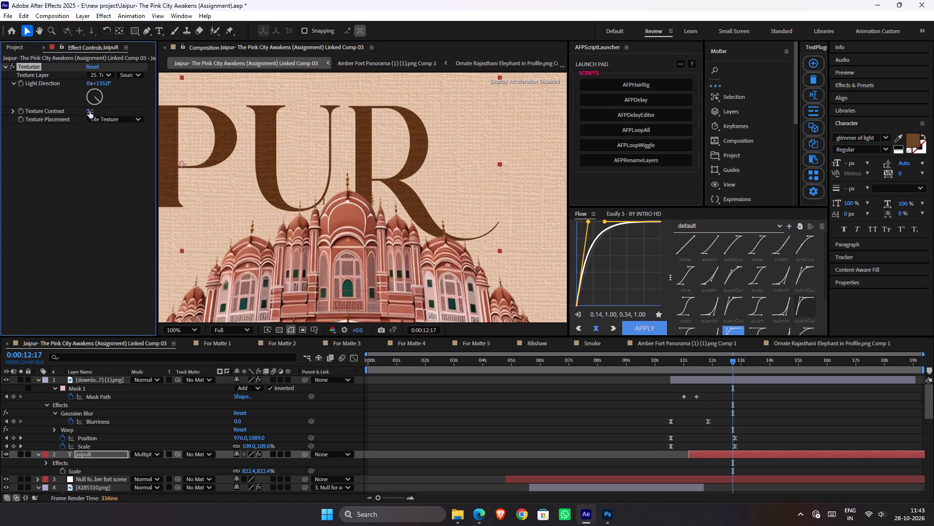
scroll(246, 168, down, 1)
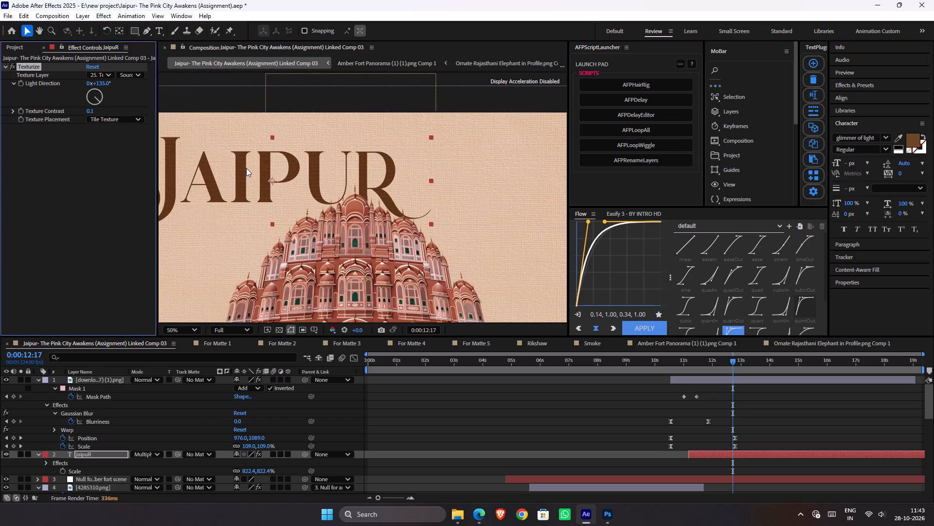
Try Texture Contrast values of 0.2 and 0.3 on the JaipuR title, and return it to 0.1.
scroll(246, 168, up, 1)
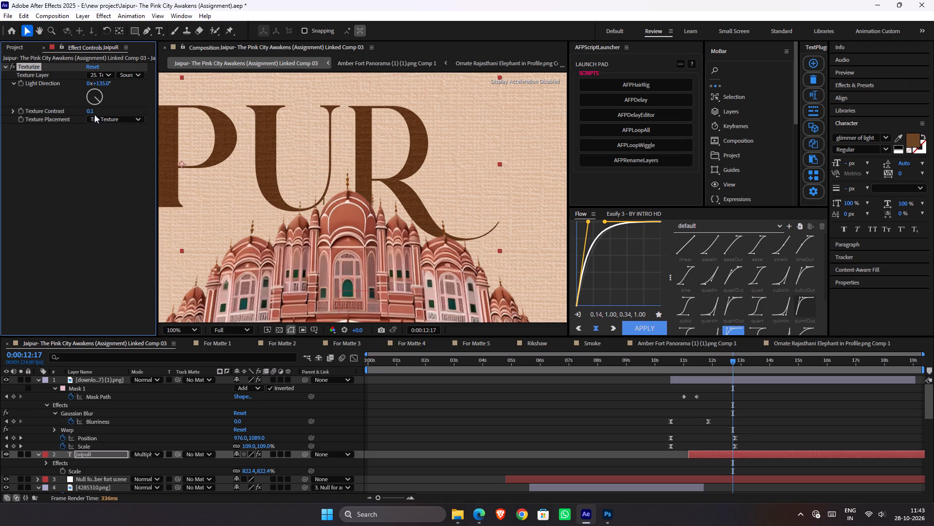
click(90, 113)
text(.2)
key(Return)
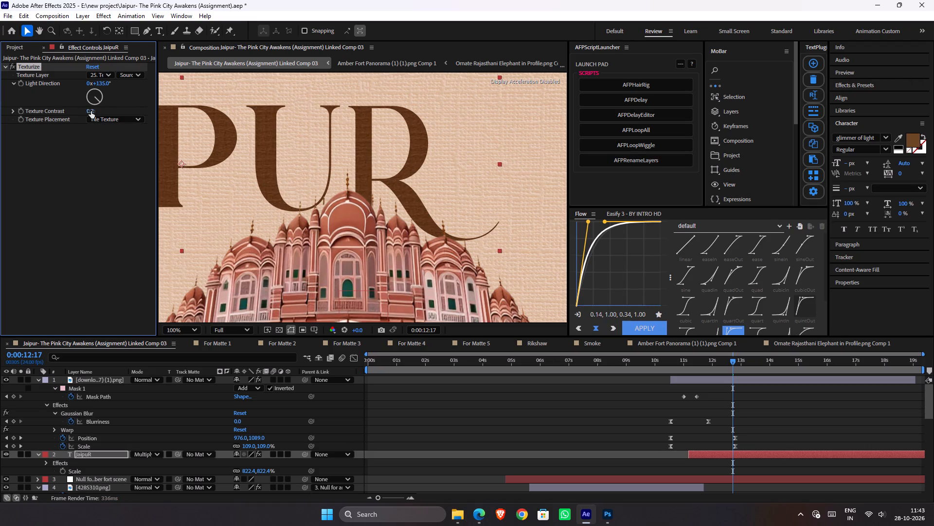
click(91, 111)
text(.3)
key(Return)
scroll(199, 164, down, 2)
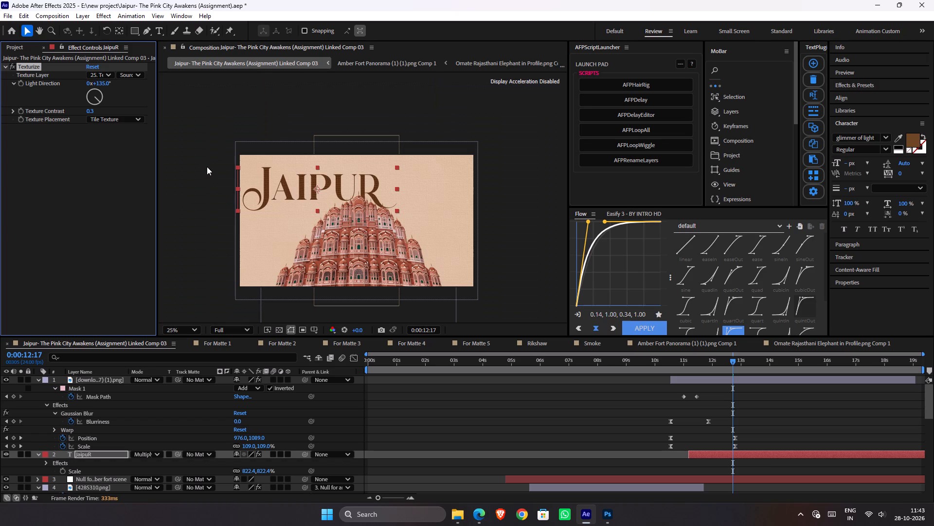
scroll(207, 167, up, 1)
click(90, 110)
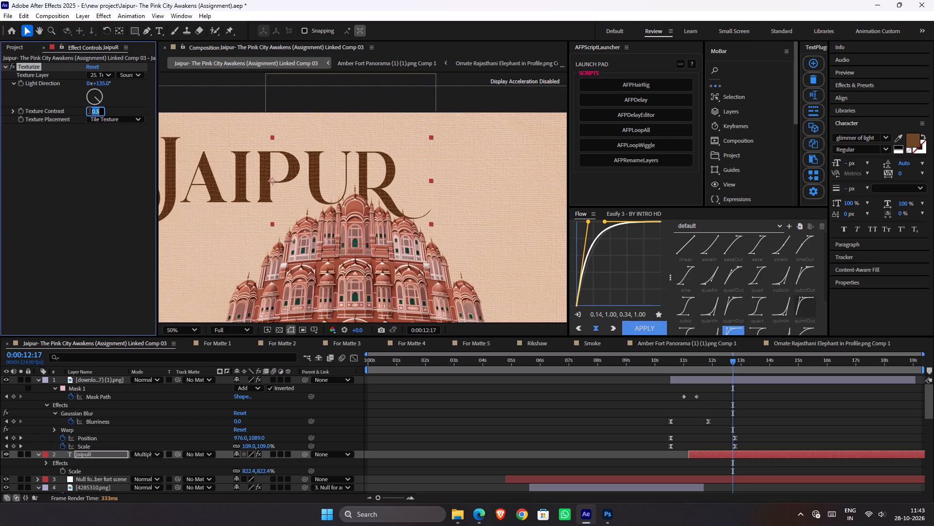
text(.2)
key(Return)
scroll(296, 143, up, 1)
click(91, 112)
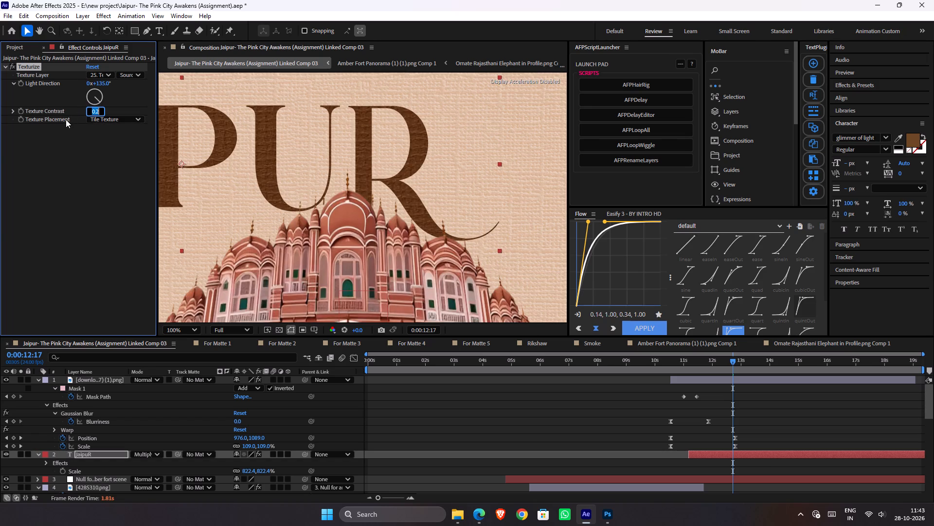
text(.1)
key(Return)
Set the Texture Placement to Center Texture after comparing it with Stretch Texture to Fit, and save the project.
click(118, 119)
click(114, 140)
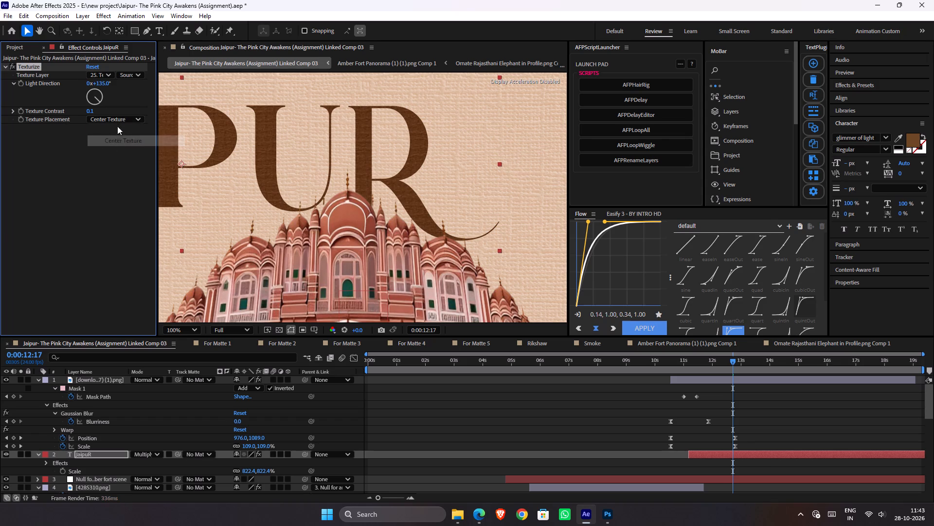
click(121, 118)
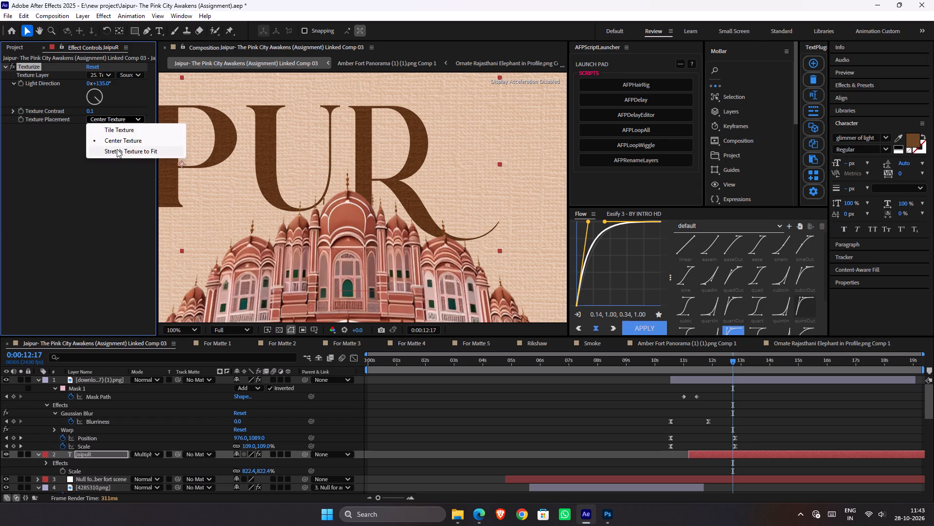
click(117, 150)
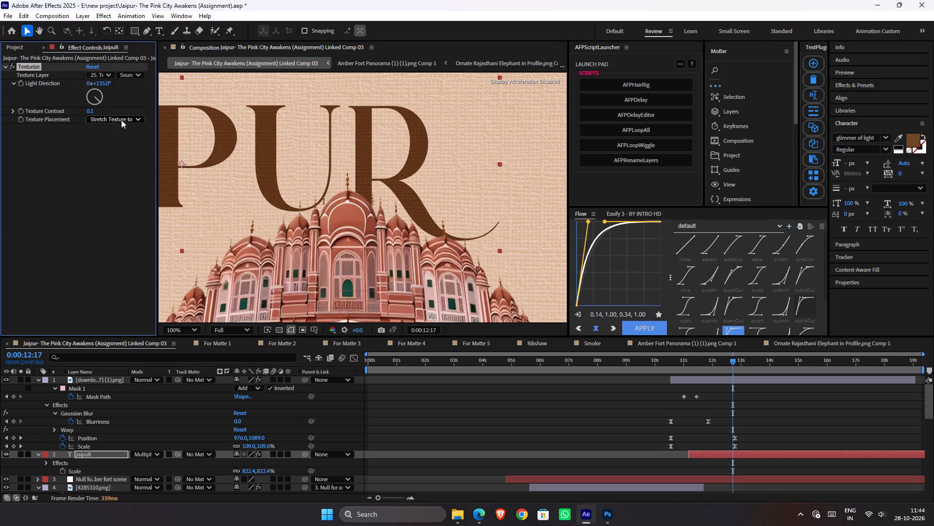
scroll(323, 217, down, 1)
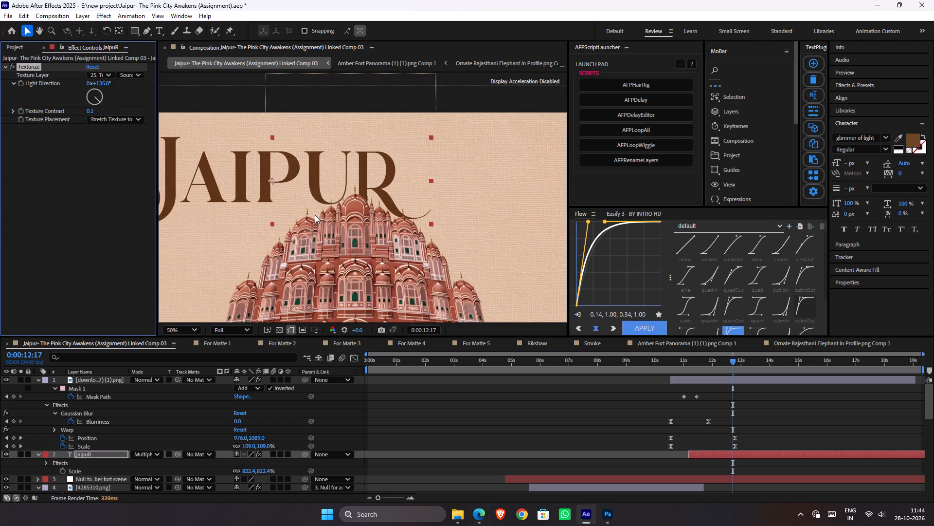
scroll(222, 177, up, 1)
click(132, 117)
click(125, 143)
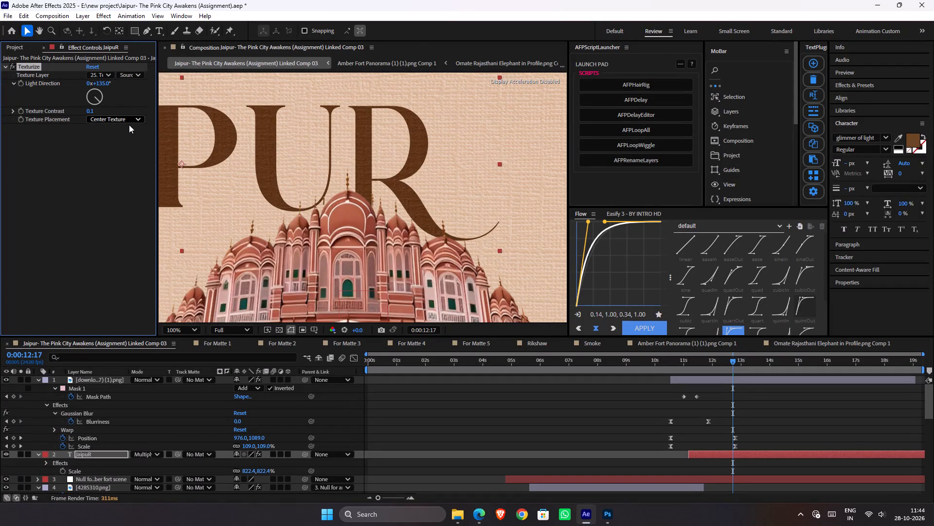
key(ctrl+s)
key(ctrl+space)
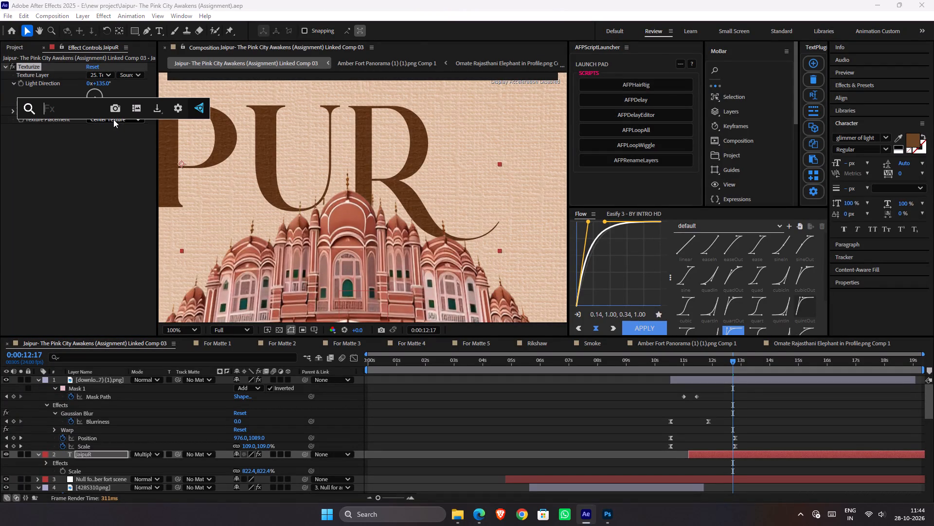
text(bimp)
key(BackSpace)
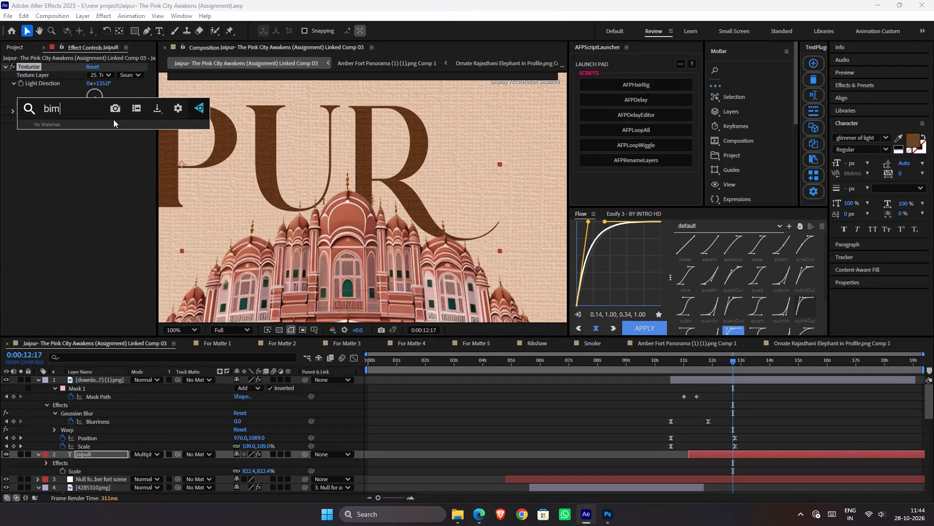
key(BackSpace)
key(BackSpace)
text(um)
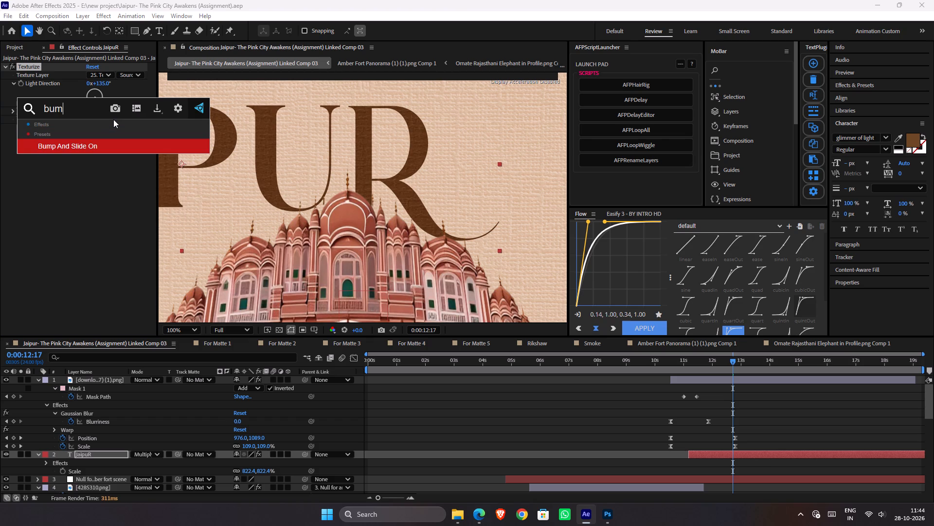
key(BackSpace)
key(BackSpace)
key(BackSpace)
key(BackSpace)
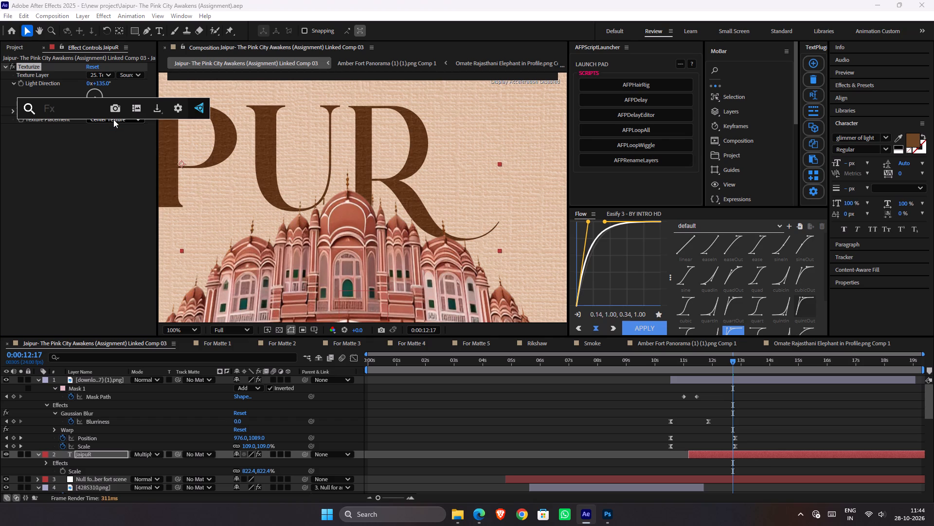
Apply Set Matte to the JaipuR title, taking Luminance from Texturelabs_Paper_230L.jpg with Effects & Masks, and check the lettering.
text(set)
click(65, 150)
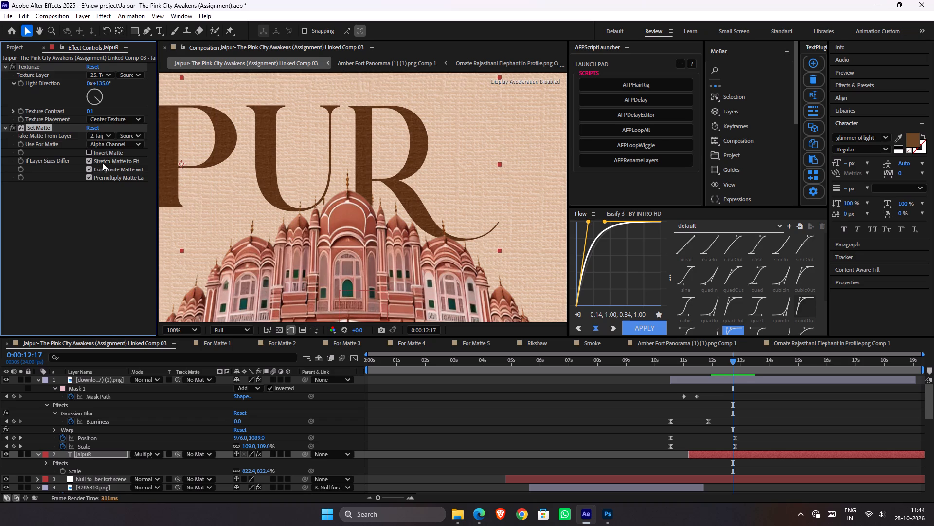
click(97, 135)
click(143, 418)
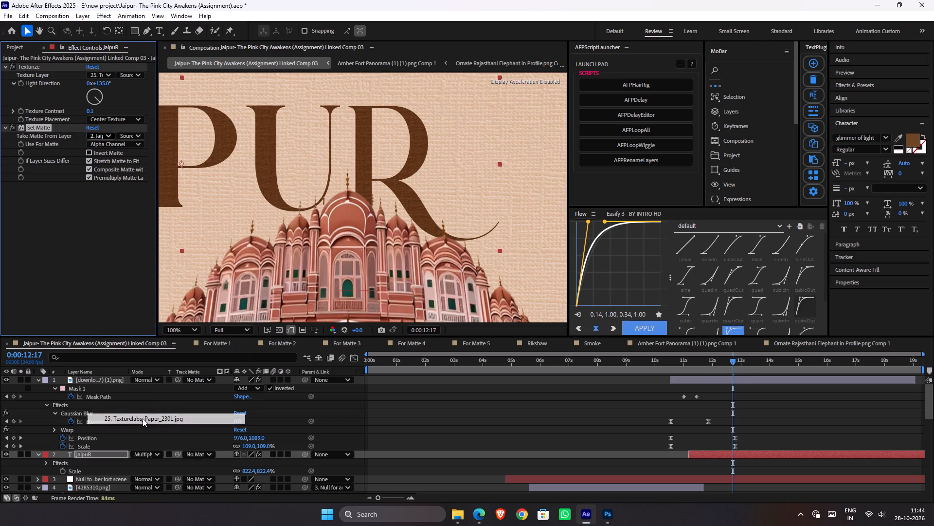
click(137, 132)
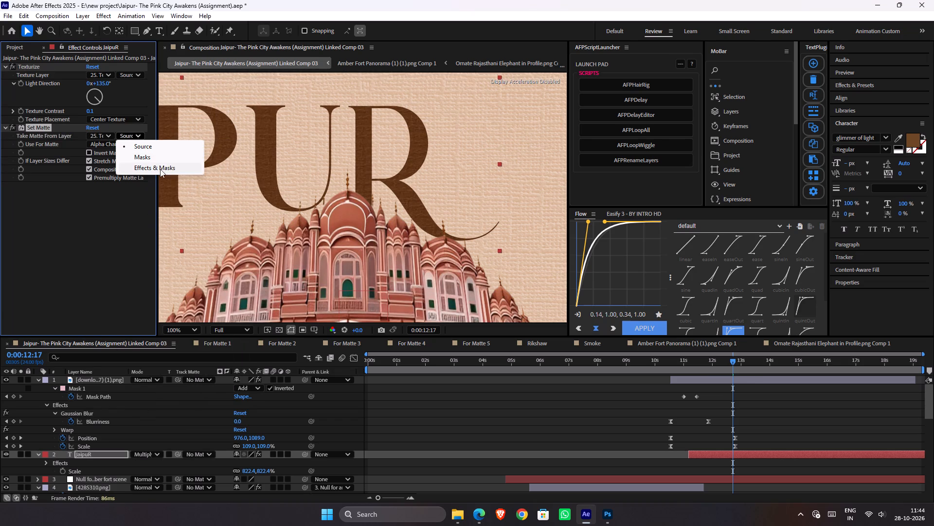
click(160, 169)
click(115, 142)
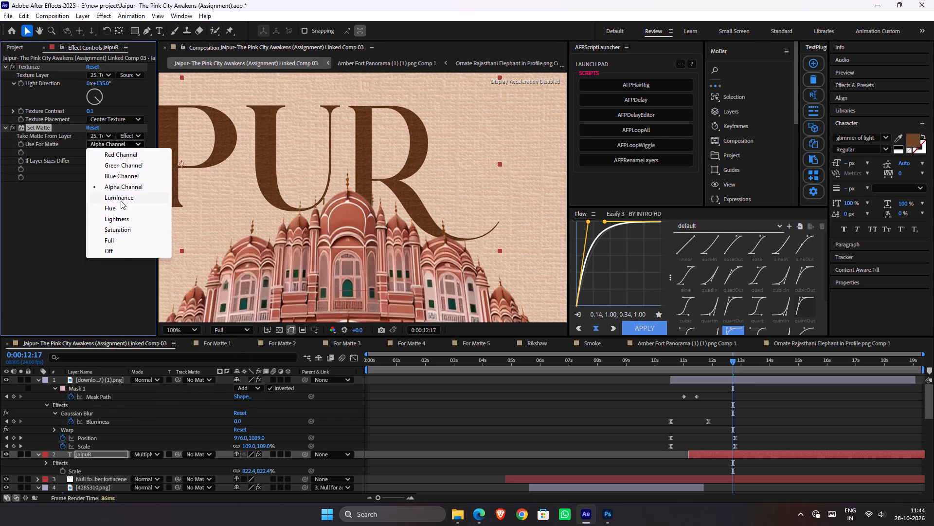
click(121, 201)
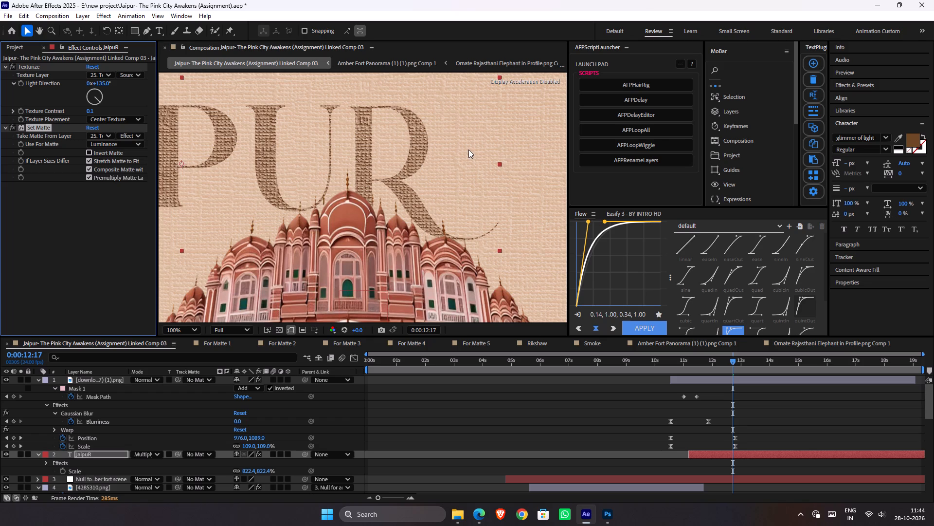
scroll(468, 150, down, 2)
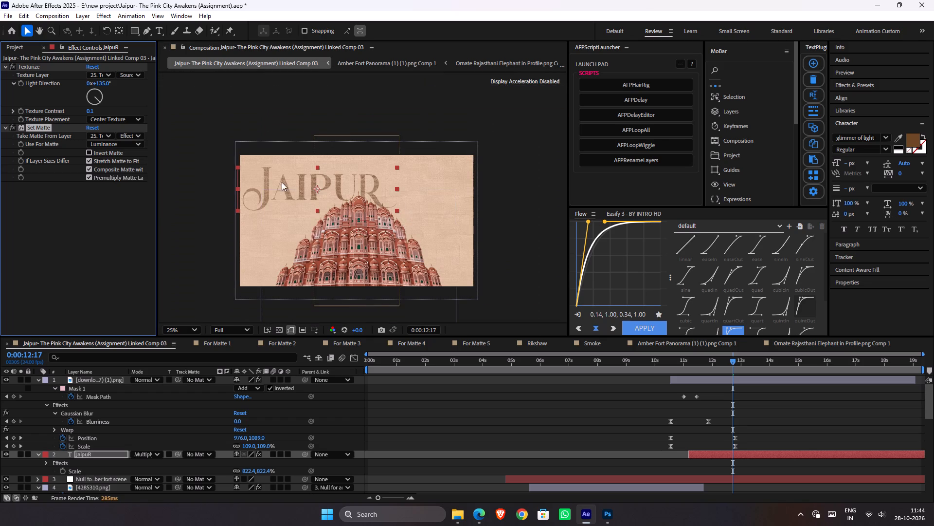
scroll(281, 181, up, 2)
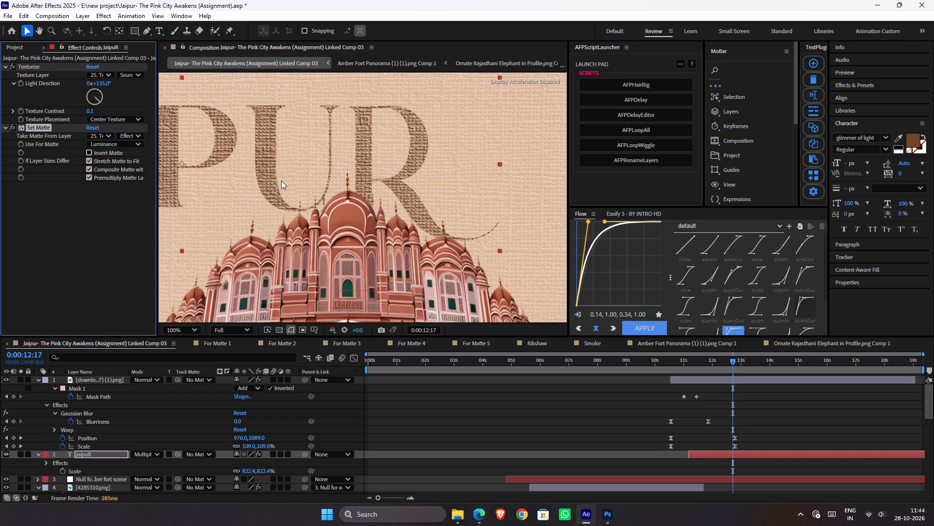
scroll(281, 181, down, 1)
Compare Set Matte's invert, stretch, composite and premultiply options on the JaipuR title, leaving all four enabled.
click(100, 151)
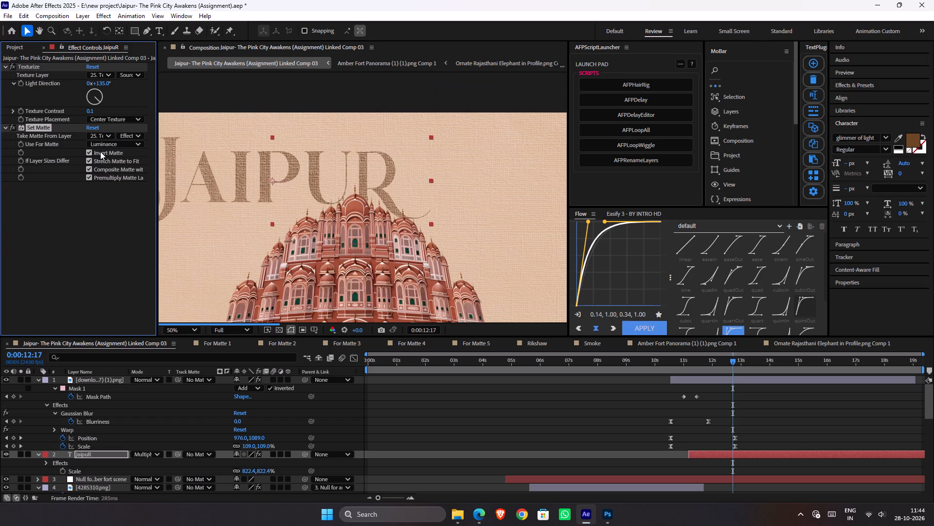
click(100, 151)
click(109, 161)
click(108, 175)
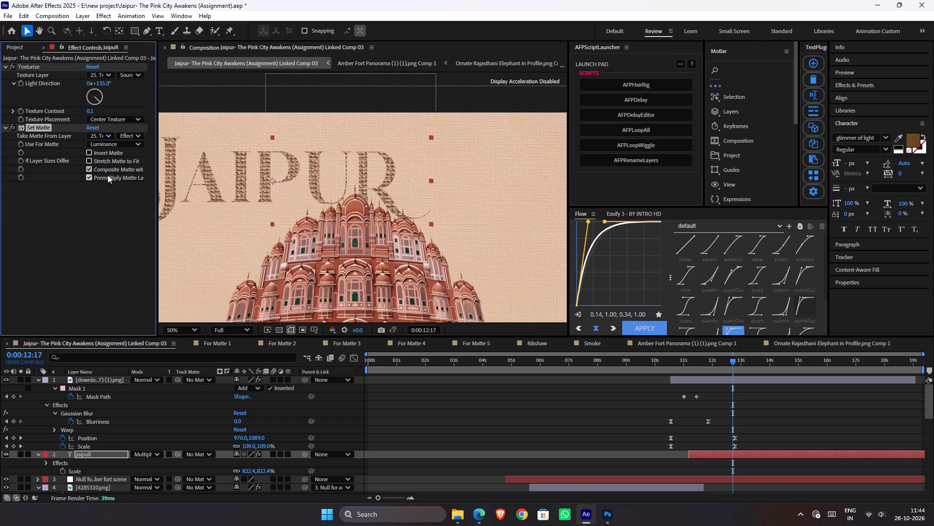
click(107, 171)
click(107, 170)
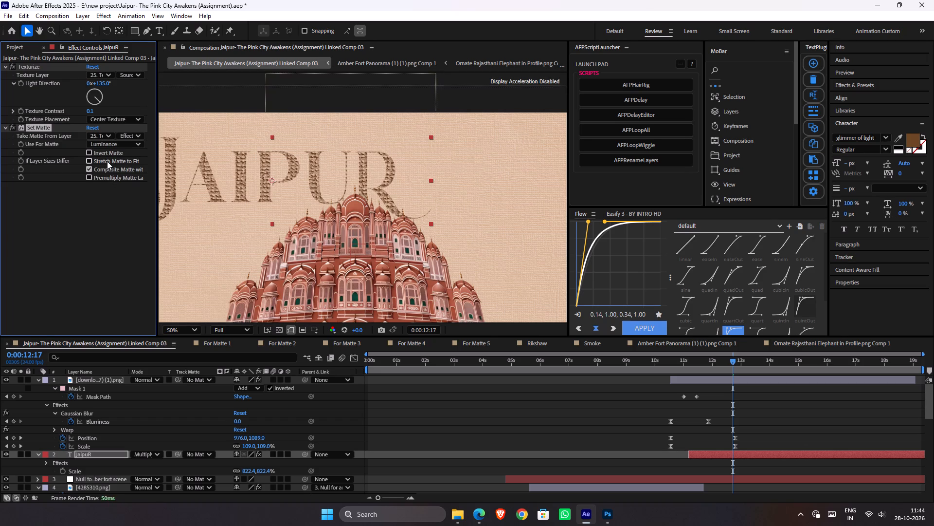
click(107, 161)
click(110, 178)
click(108, 154)
click(107, 153)
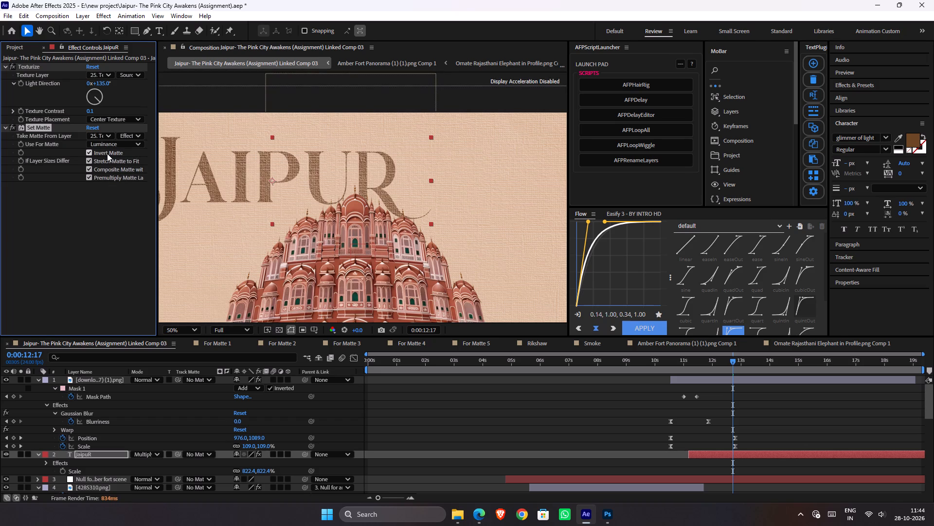
click(107, 153)
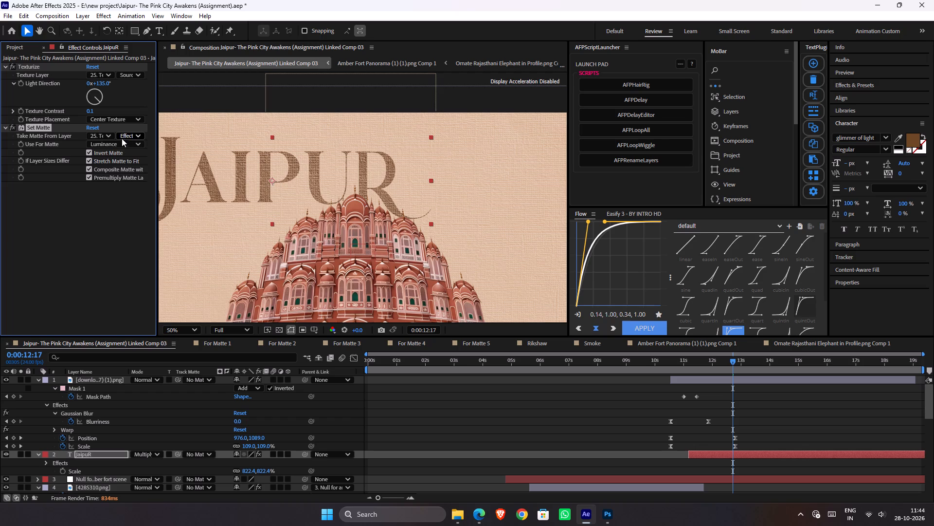
Set Use For Matte to Red Channel, compare it with Invert Matte off and on, and leave inversion and Texturize enabled.
click(122, 142)
click(126, 154)
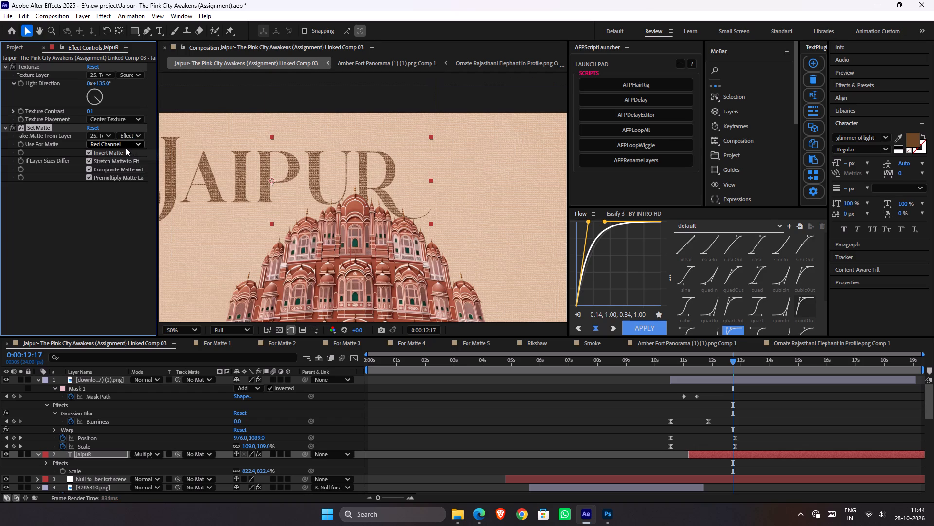
click(109, 150)
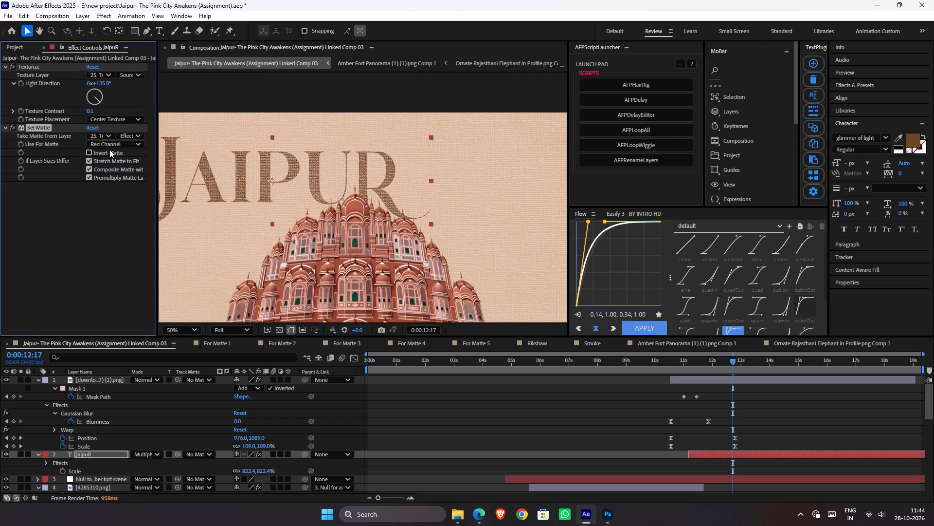
click(111, 150)
click(111, 150)
click(111, 150)
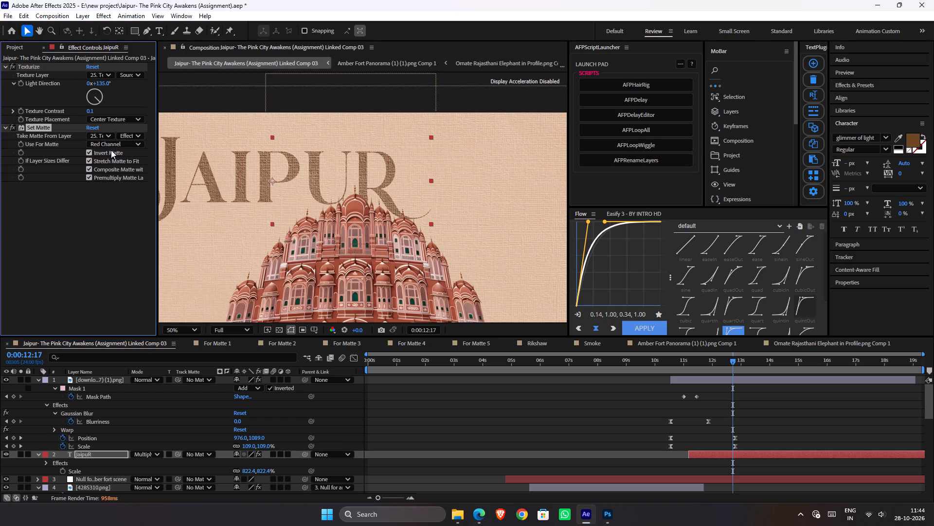
scroll(366, 194, down, 2)
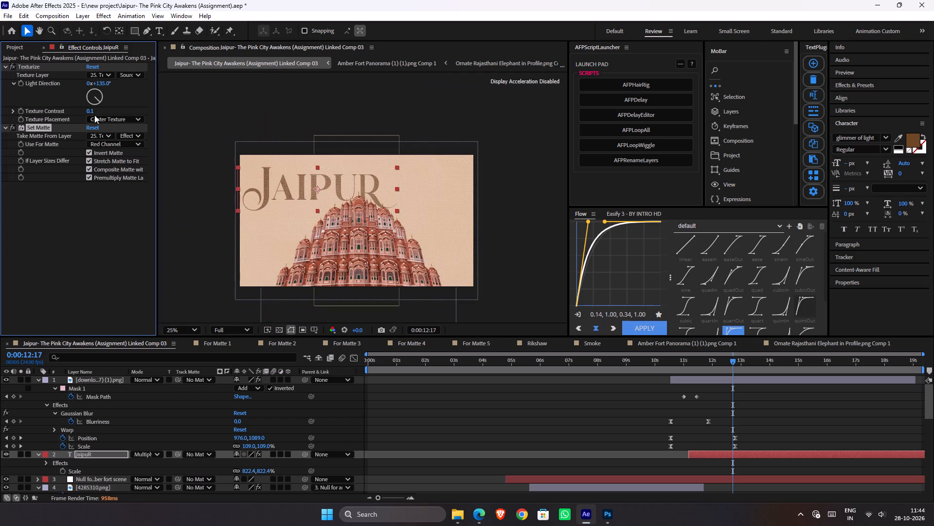
click(13, 68)
click(13, 68)
Change the JaipuR title's text color to dark blue and check it against the paper background.
click(911, 137)
click(678, 271)
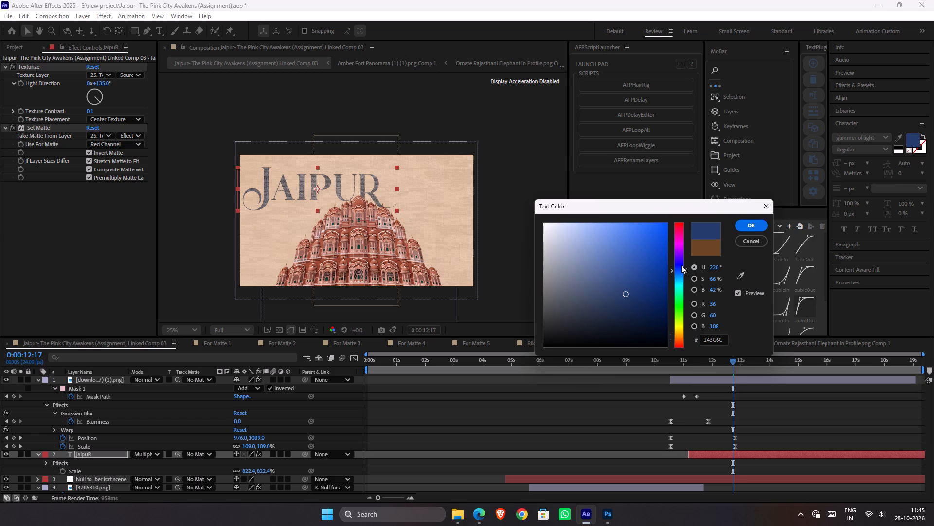
click(681, 265)
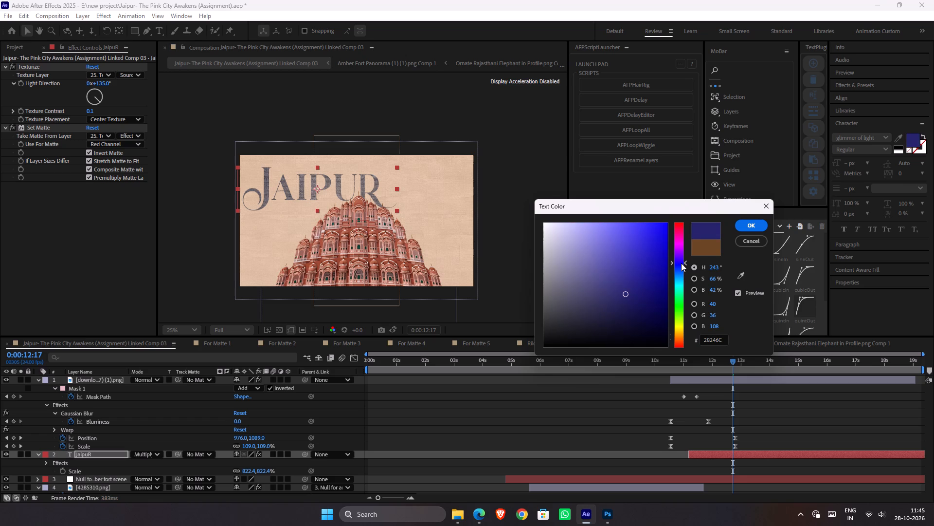
drag(683, 265, 683, 269)
click(761, 223)
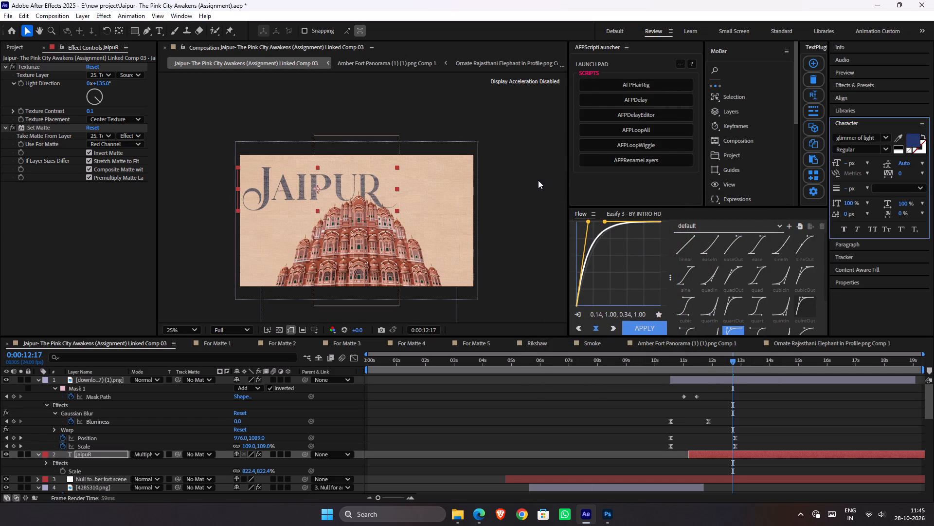
scroll(538, 180, up, 1)
scroll(427, 196, up, 1)
scroll(427, 196, down, 1)
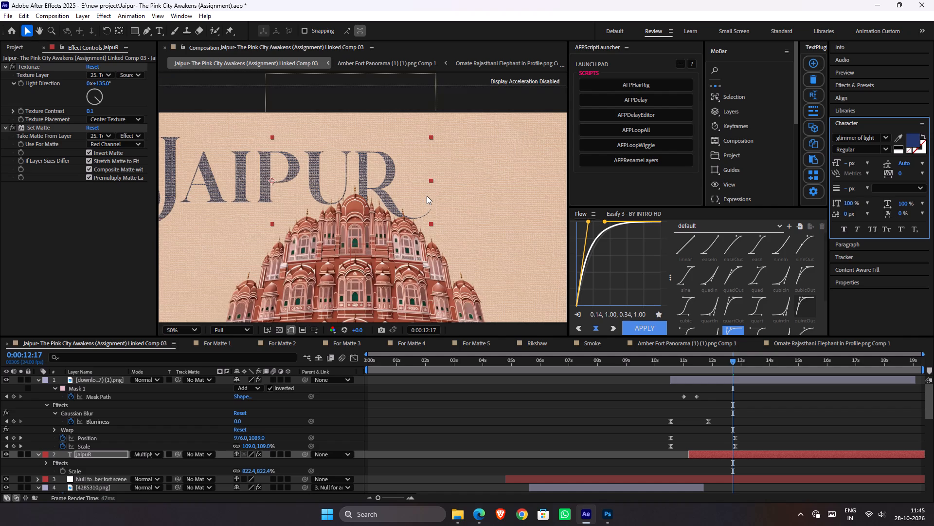
scroll(427, 196, down, 1)
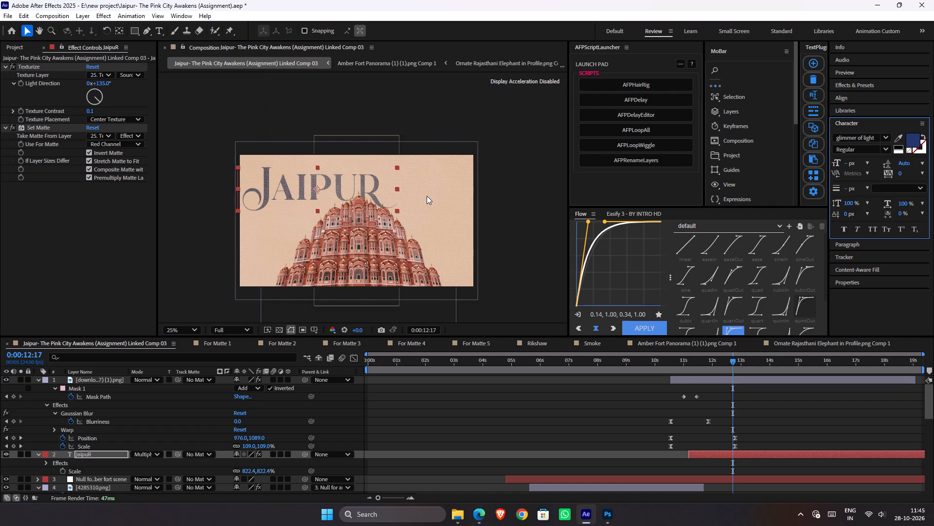
scroll(264, 188, up, 1)
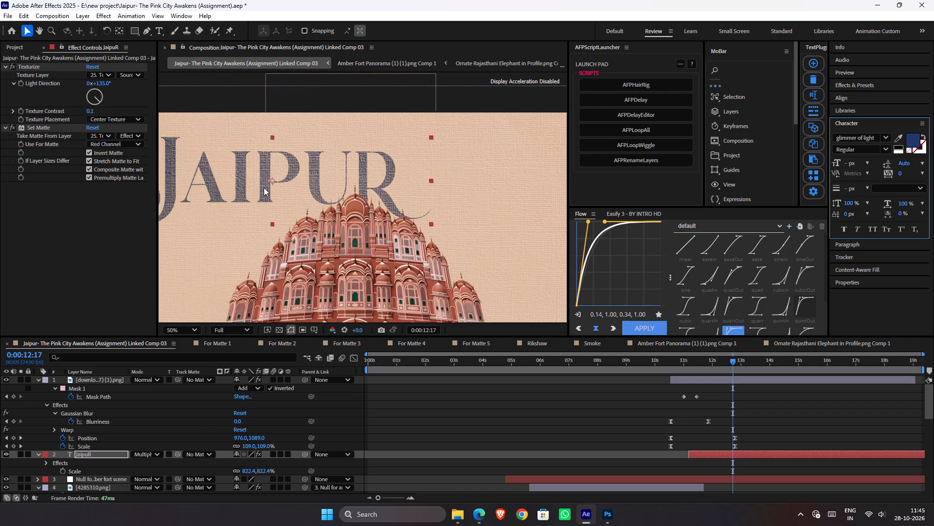
Apply the Roughen Edges effect to the JaipuR title, try different Border values, and set Border to 0.
key(ctrl+space)
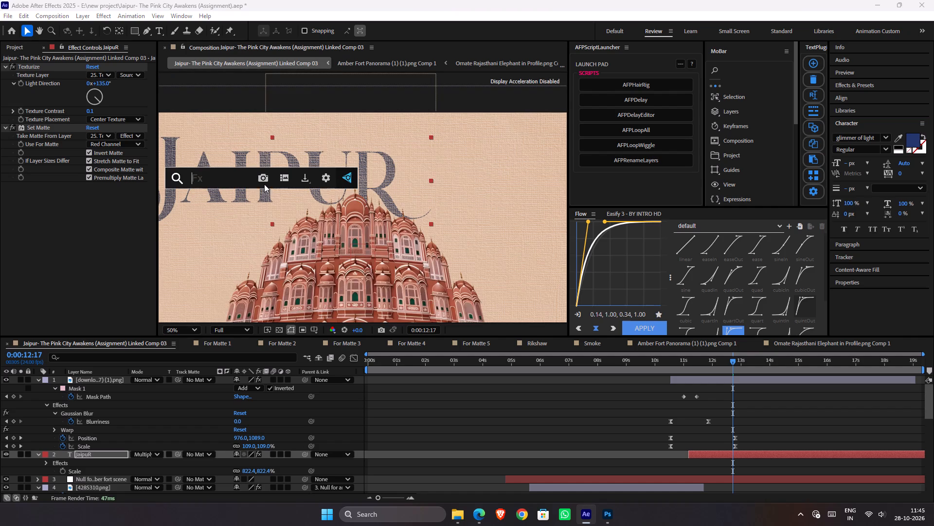
key(r)
key(o)
click(225, 219)
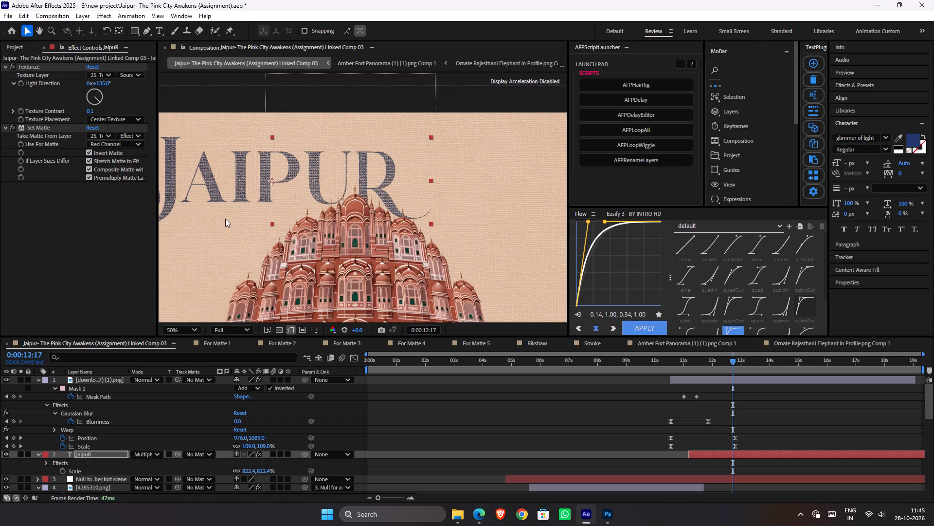
drag(90, 212, 104, 212)
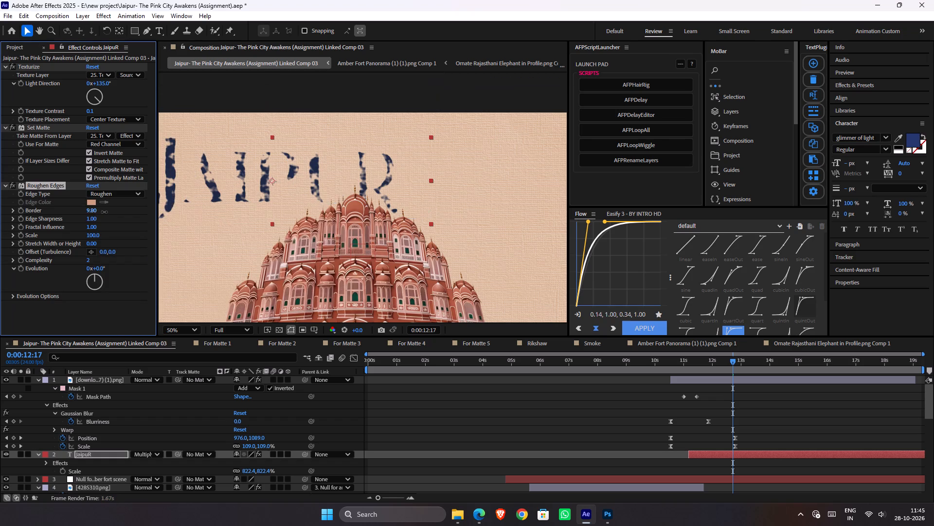
drag(104, 212, 40, 229)
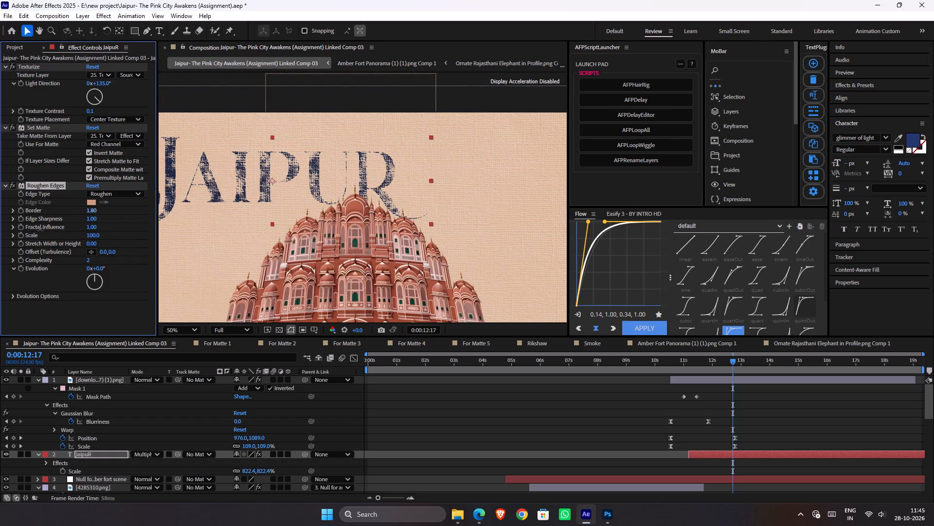
drag(40, 229, 27, 233)
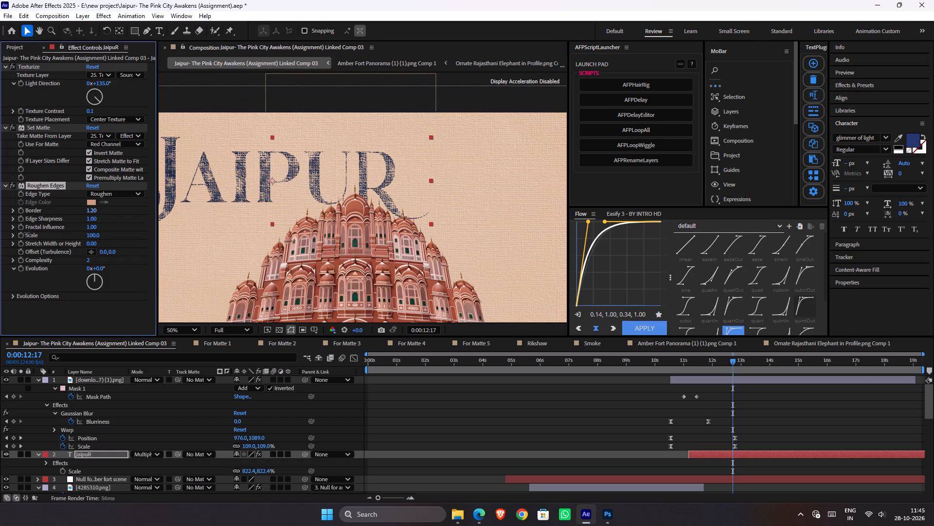
drag(27, 233, 18, 237)
scroll(424, 208, down, 1)
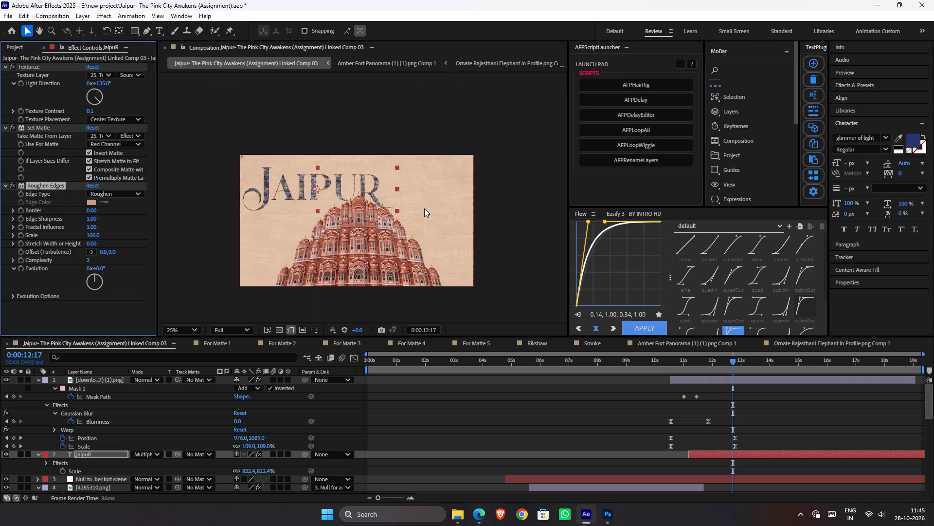
scroll(271, 202, up, 1)
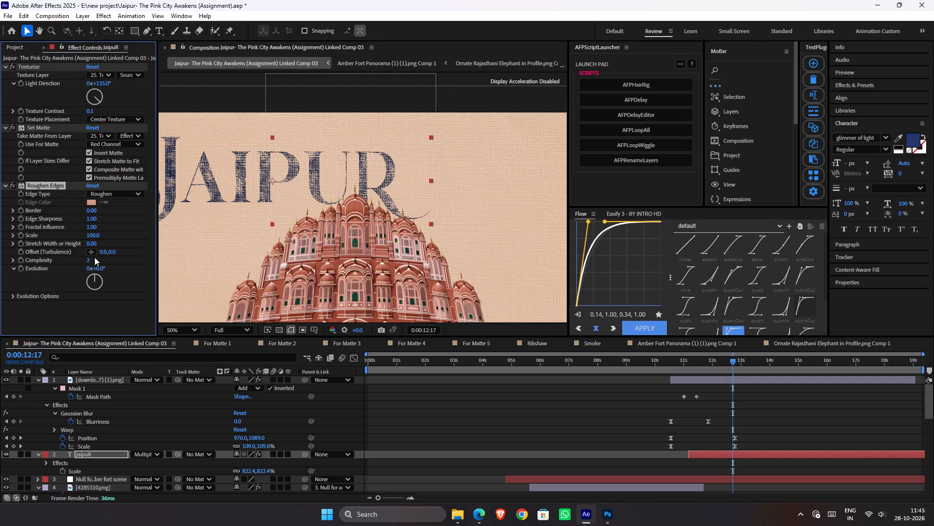
Set Roughen Edges Complexity to 1 and Edge Sharpness to 8.44, and try raising Fractal Influence.
drag(89, 260, 223, 255)
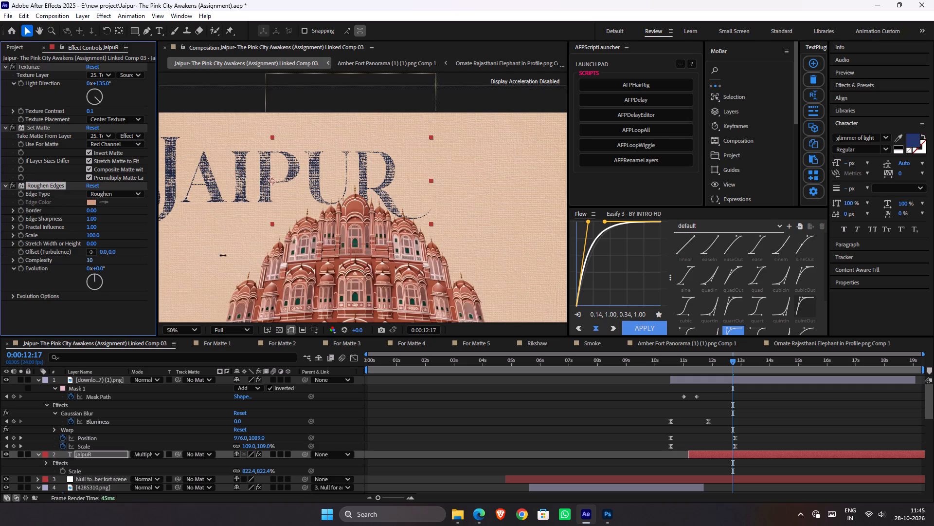
drag(223, 255, 82, 263)
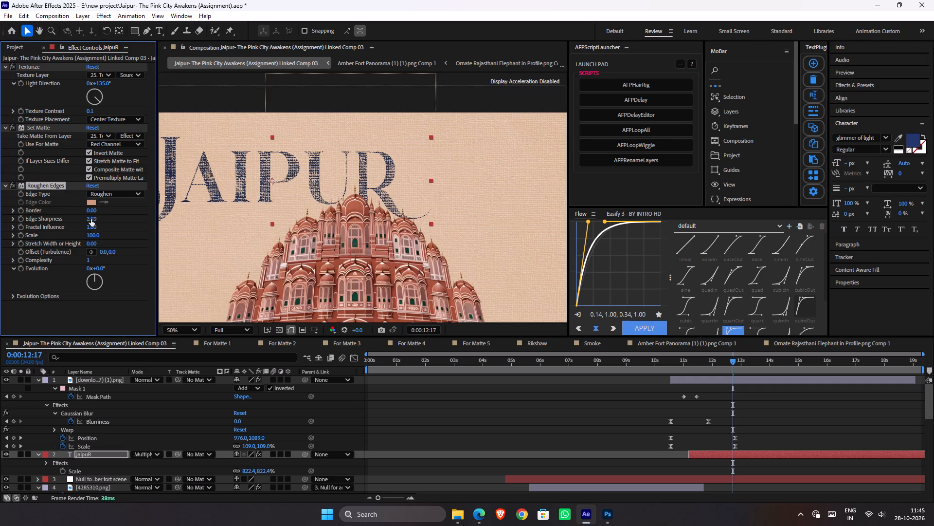
drag(91, 219, 193, 221)
drag(193, 221, 375, 215)
drag(92, 227, 180, 223)
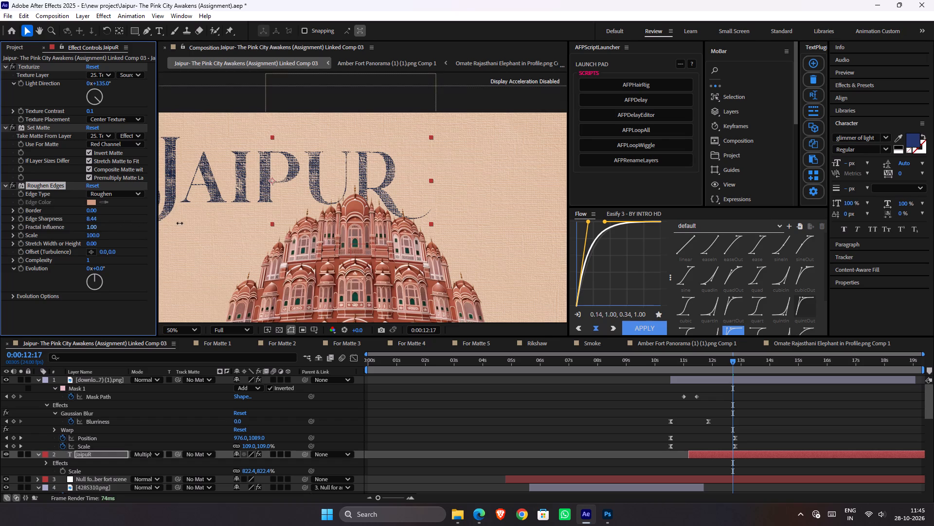
drag(180, 223, 475, 222)
Try a much higher Roughen Edges Border on the JaipuR title, settle on 3.80, and check the whole frame.
drag(88, 211, 223, 204)
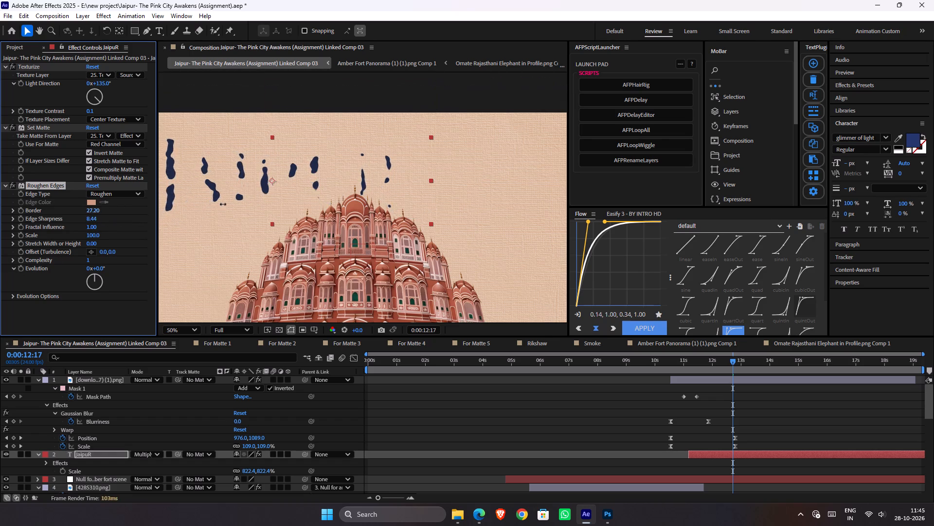
drag(223, 204, 91, 216)
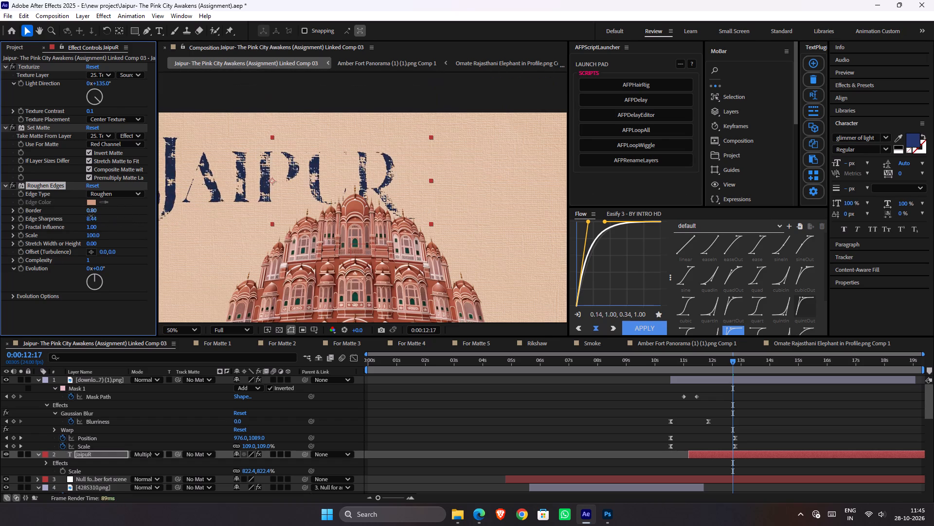
drag(91, 216, 61, 213)
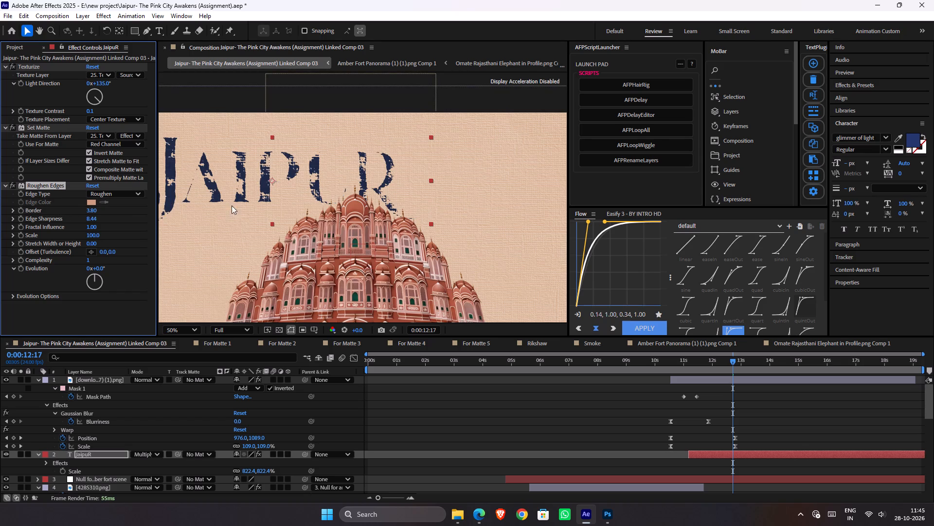
scroll(251, 208, down, 1)
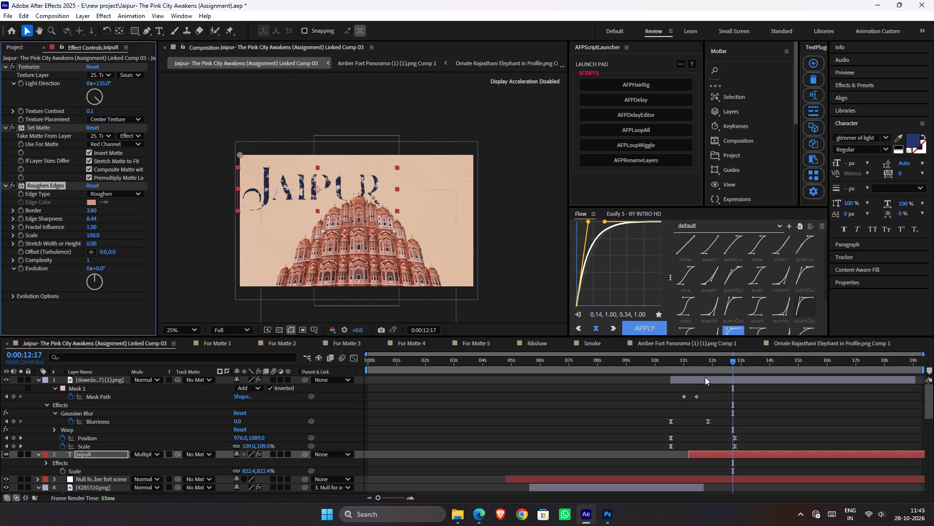
Duplicate the JaipuR title layer and remove Roughen Edges and Set Matte from the copy, keeping only Texturize.
click(705, 377)
click(714, 453)
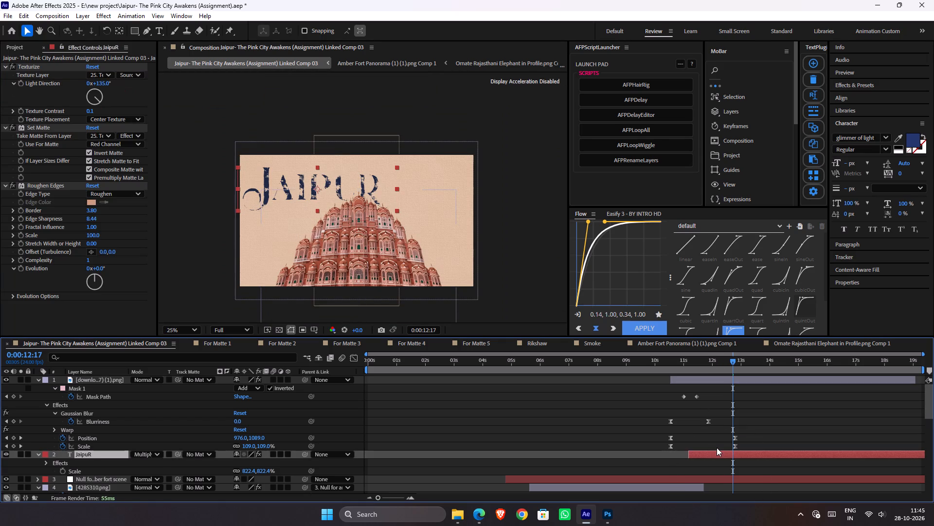
key(ctrl+d)
click(710, 458)
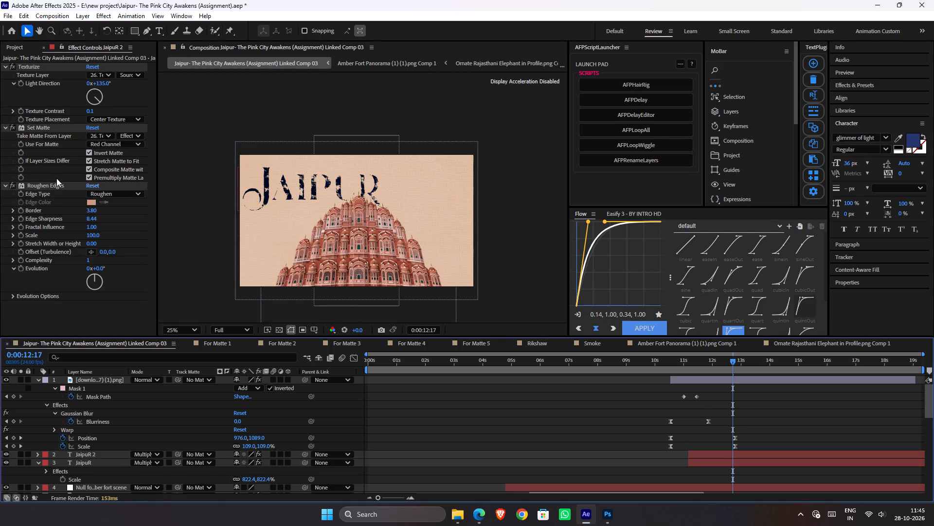
click(42, 185)
key(Delete)
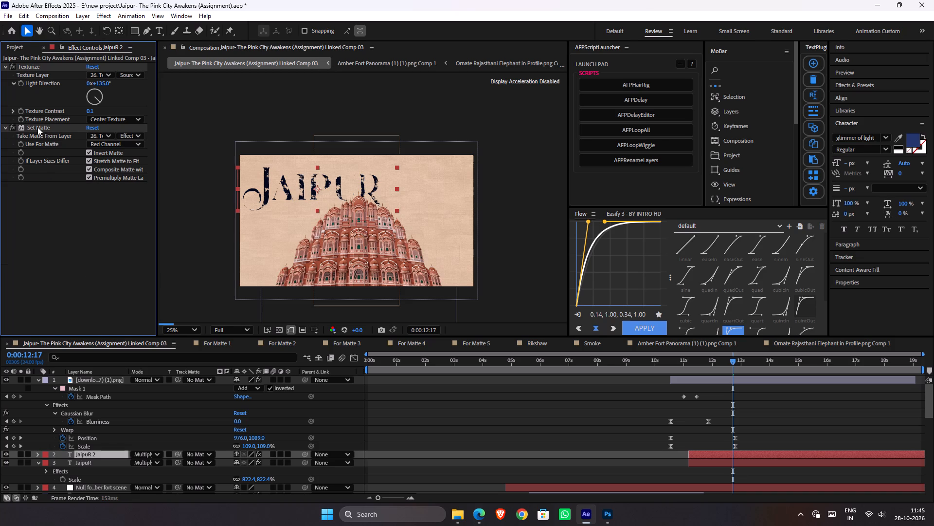
click(43, 127)
key(Delete)
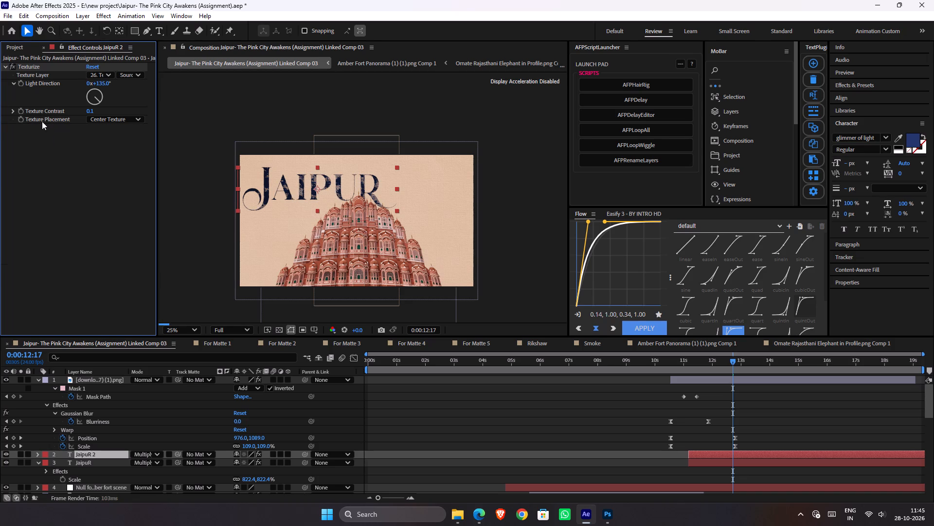
scroll(336, 221, up, 1)
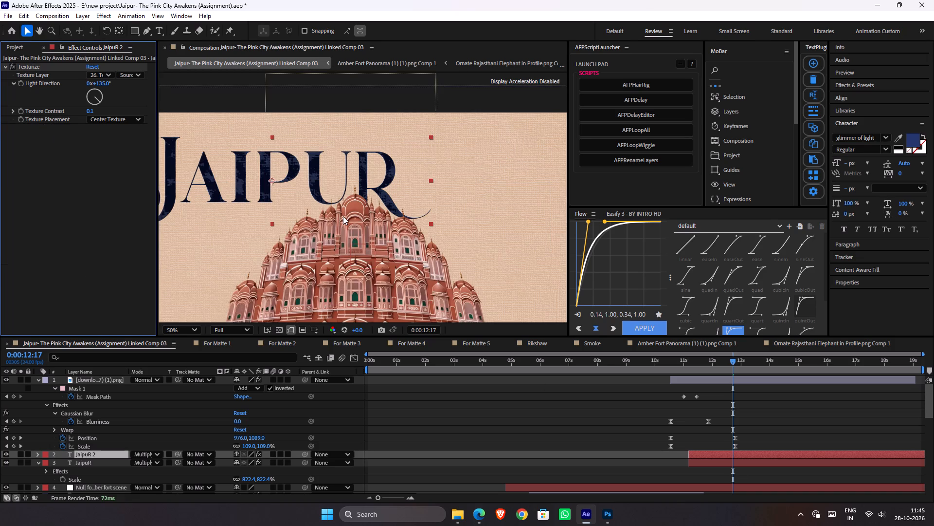
scroll(341, 217, down, 1)
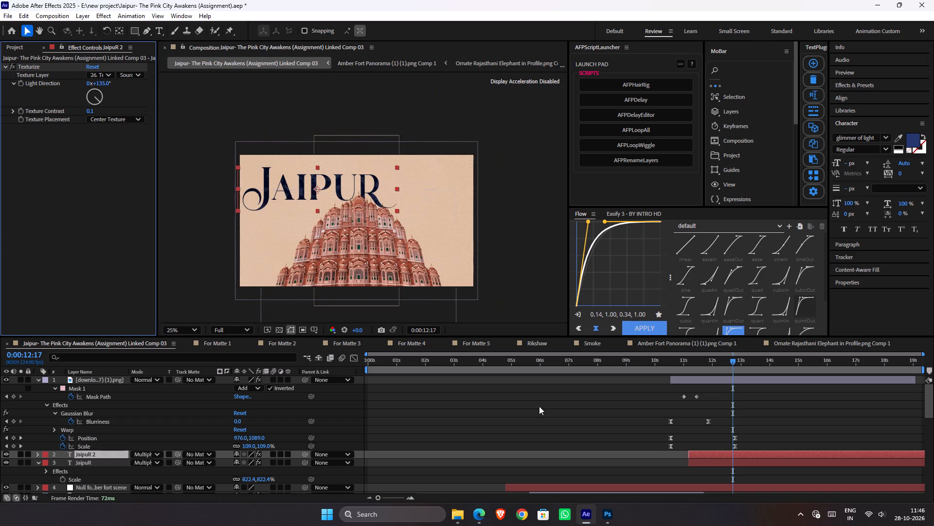
Change the text color of both JaipuR title layers to reddish brown 9C5330 and save the project.
shift+click(734, 464)
click(909, 135)
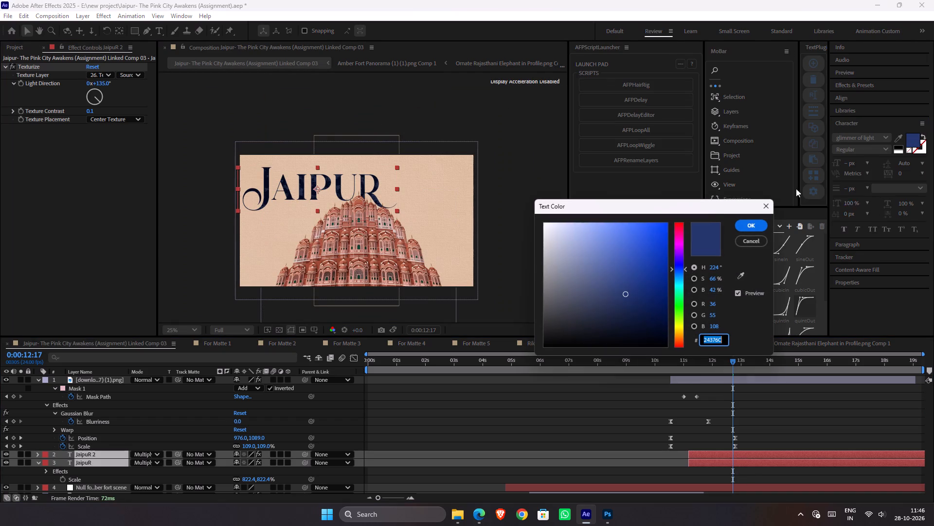
drag(644, 270, 629, 271)
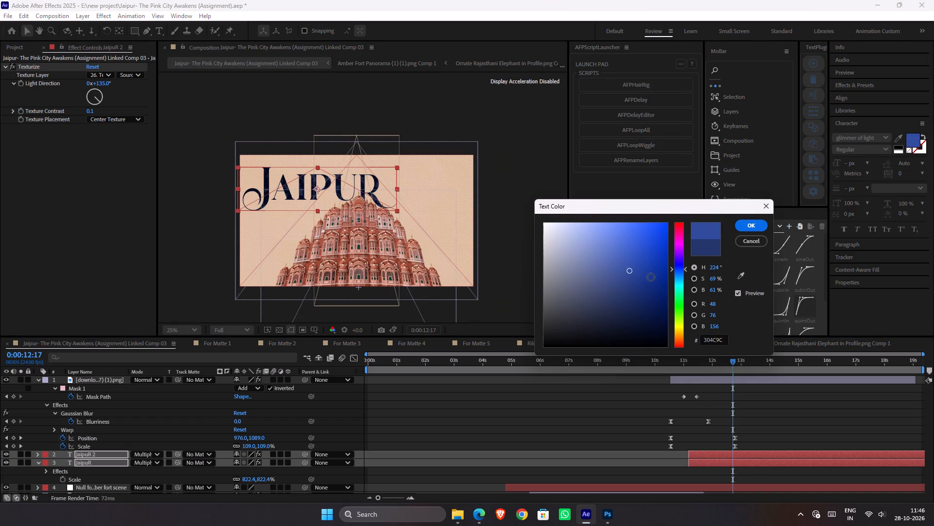
click(678, 339)
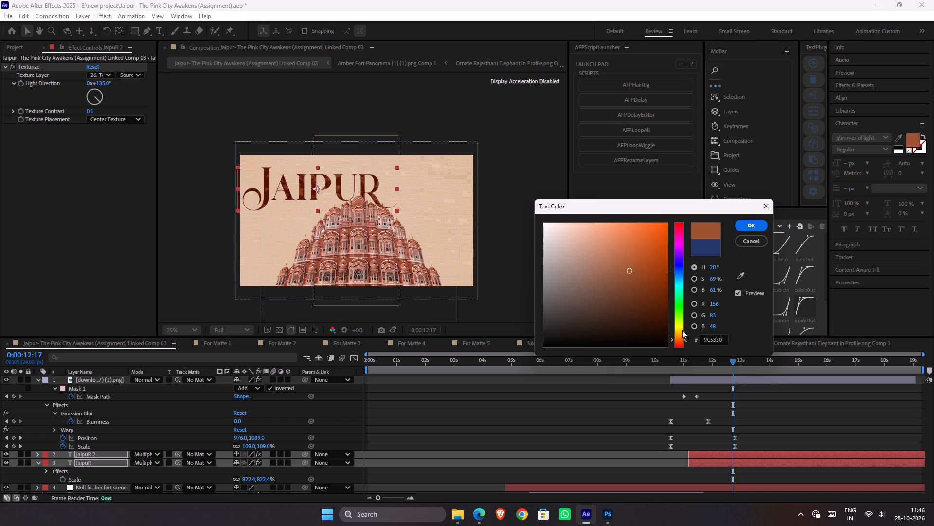
click(753, 223)
drag(745, 405, 752, 404)
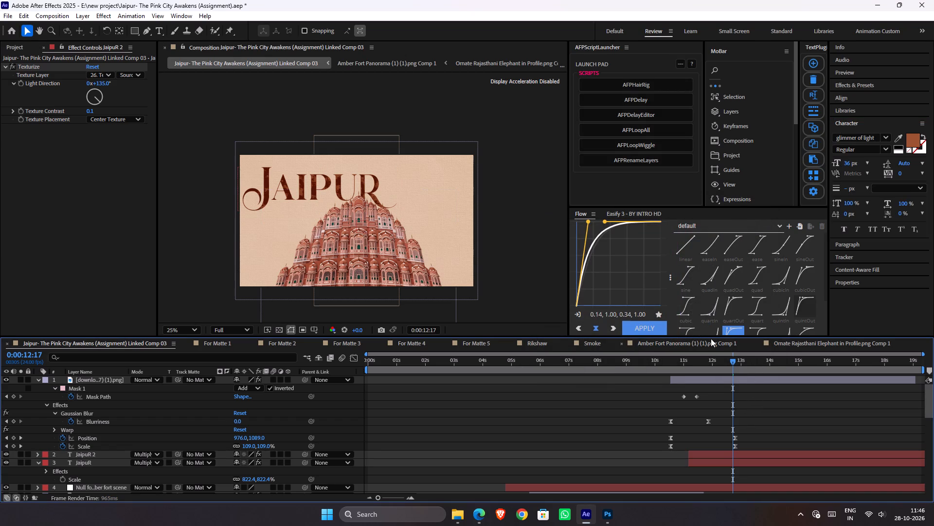
key(ctrl+s)
Import Cheerful Rajasthani Folk Musician.psd from the new project folder into the timeline as a Composition with Editable Layer Styles.
key(alt+Tab)
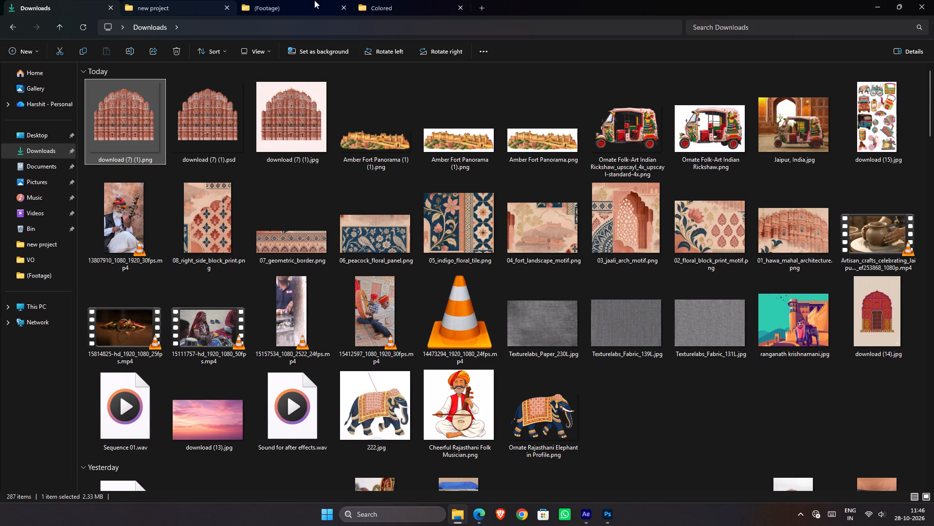
click(181, 0)
drag(582, 288, 551, 339)
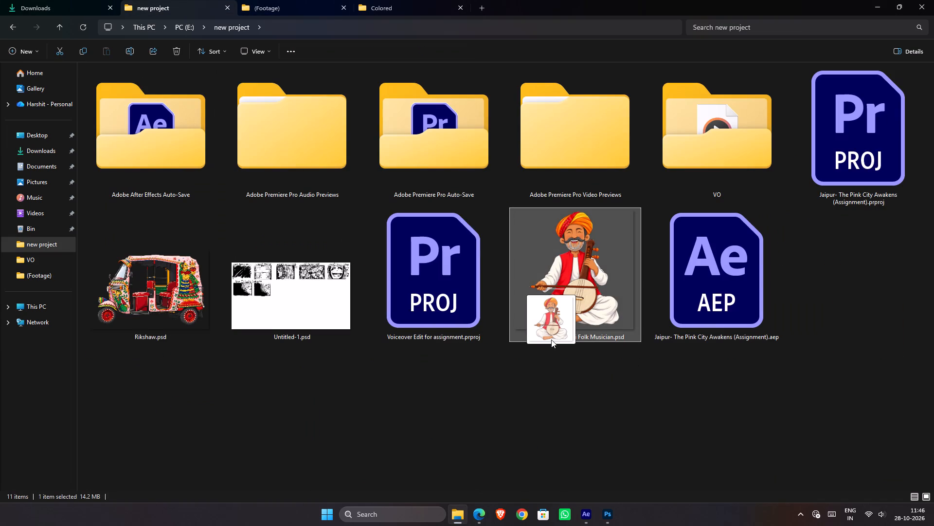
drag(551, 339, 598, 400)
key(alt+Tab)
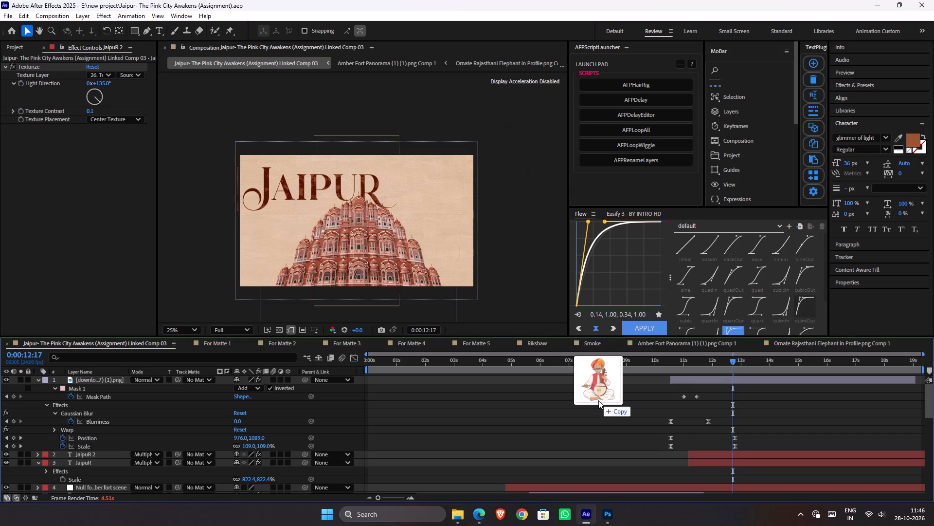
drag(598, 400, 686, 444)
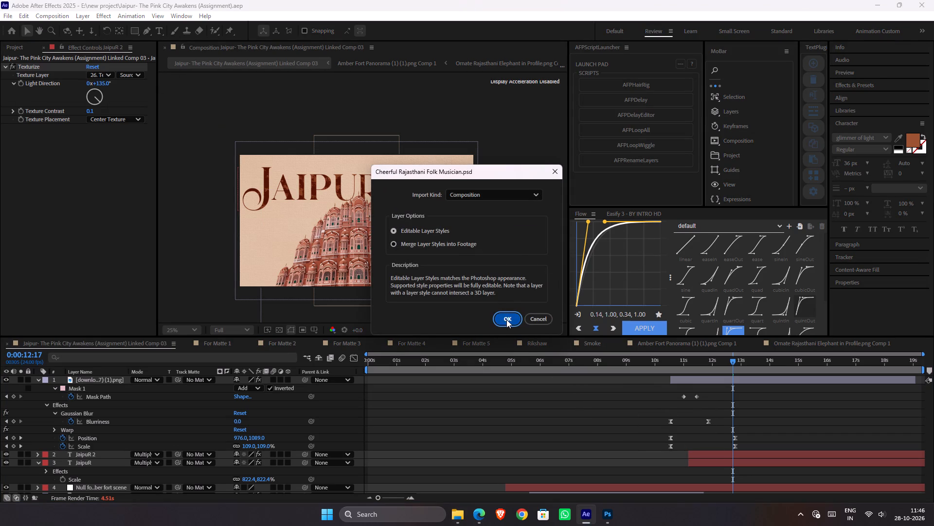
click(506, 319)
Scale the folk musician down and try placing it at the lower left of the frame beside the Hawa Mahal.
drag(433, 221, 377, 221)
drag(361, 232, 283, 270)
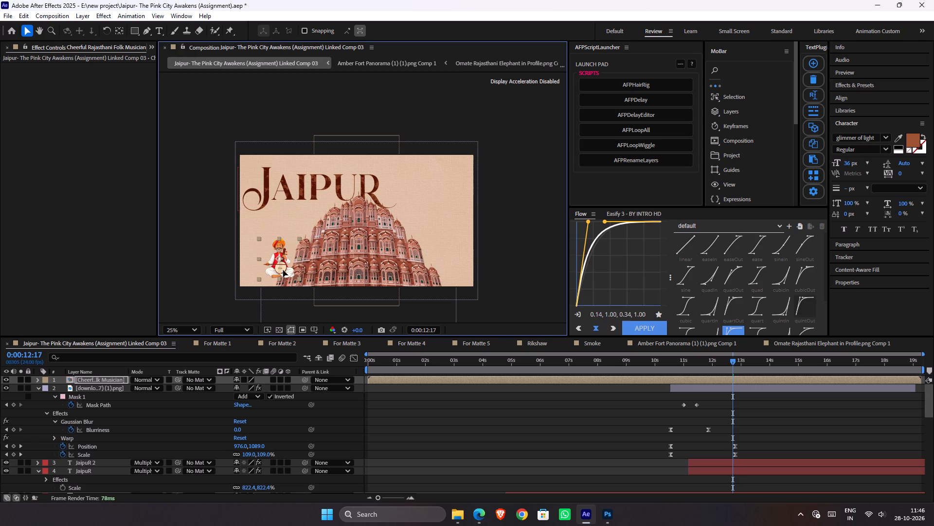
drag(283, 270, 326, 213)
drag(343, 202, 335, 202)
drag(335, 202, 340, 202)
drag(326, 209, 285, 244)
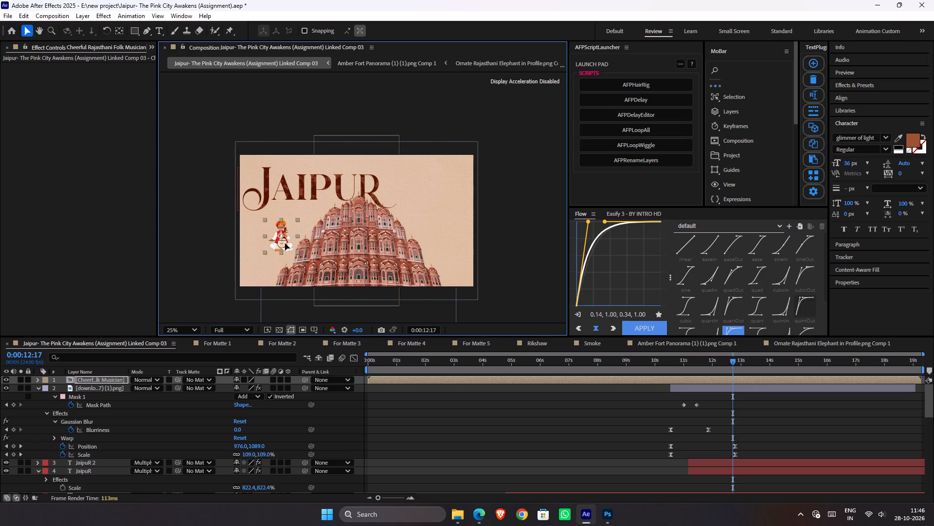
drag(285, 244, 285, 248)
scroll(323, 247, up, 1)
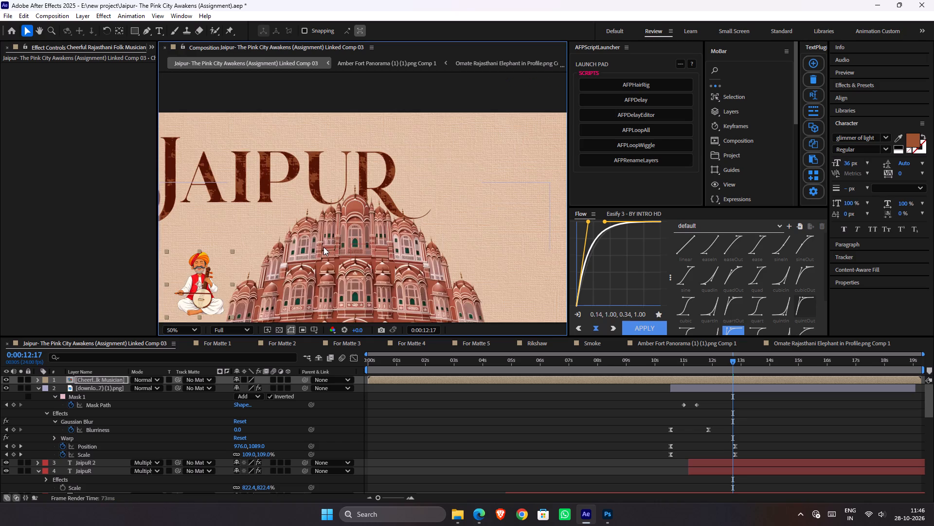
scroll(323, 247, down, 1)
Move the folk musician to the frame's lower-right corner beside the Hawa Mahal, enlarge it to reach the bottom edge, and save the project.
key(space)
key(space)
key(space)
key(space)
key(space)
key(space)
key(space)
key(space)
key(space)
key(space)
key(space)
key(space)
key(space)
key(space)
key(space)
key(space)
key(space)
key(space)
drag(329, 244, 348, 212)
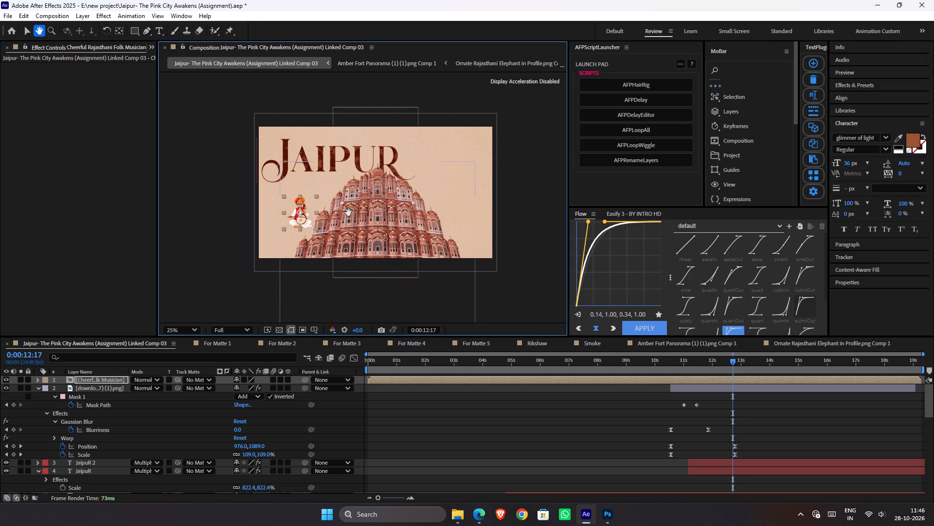
drag(348, 212, 348, 212)
drag(305, 216, 449, 229)
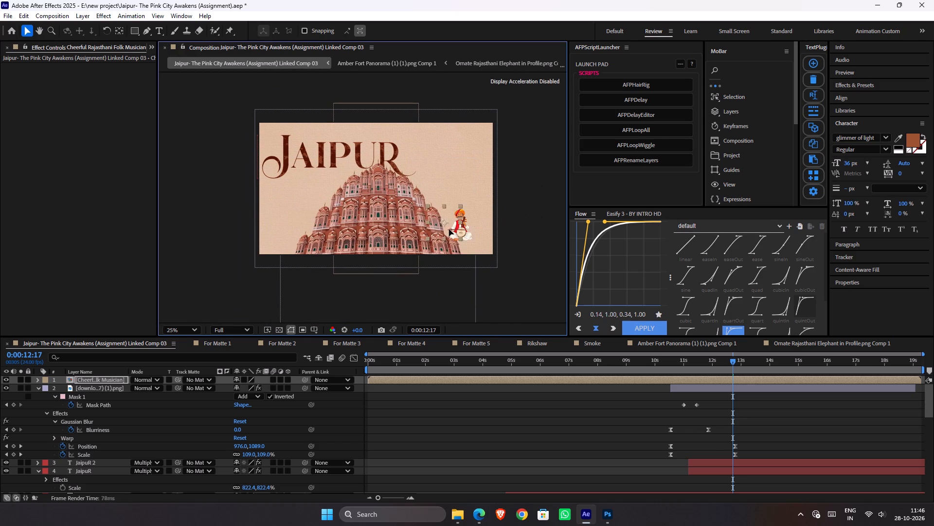
drag(449, 229, 478, 241)
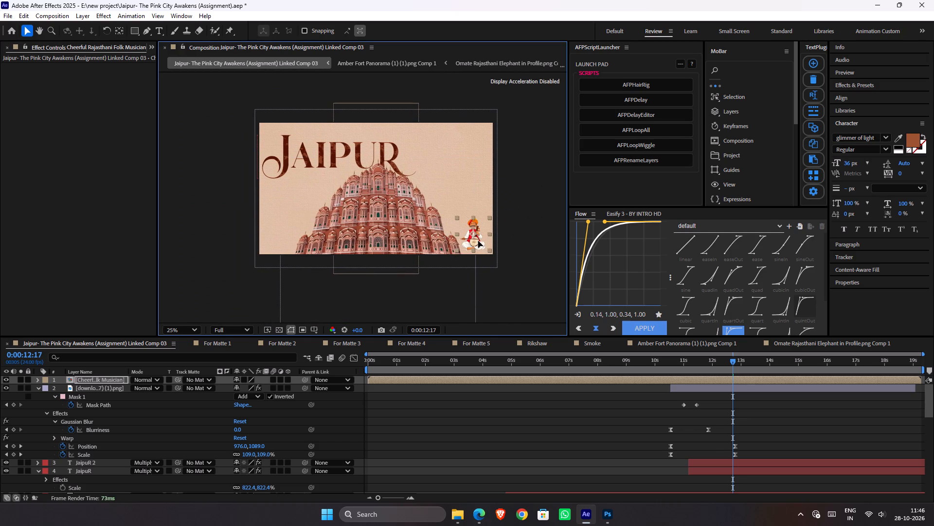
drag(478, 241, 478, 234)
drag(488, 225, 490, 225)
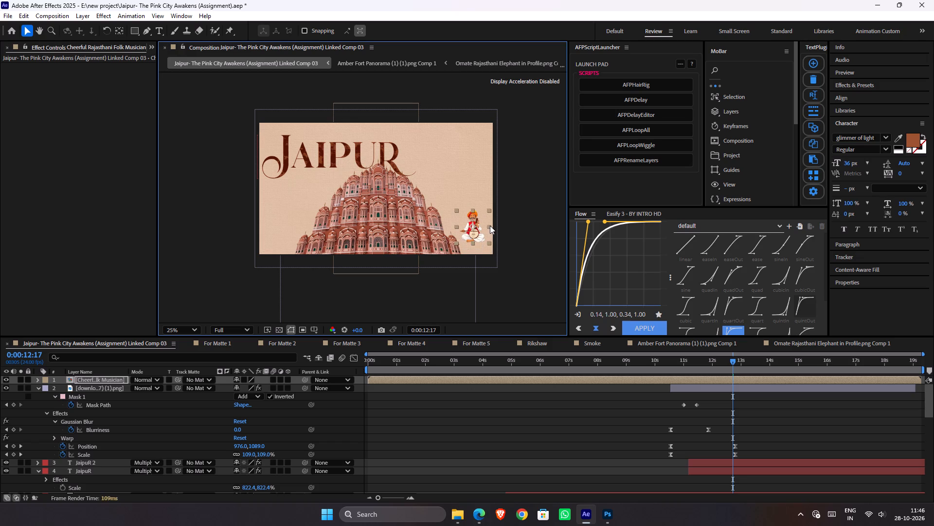
drag(490, 225, 500, 225)
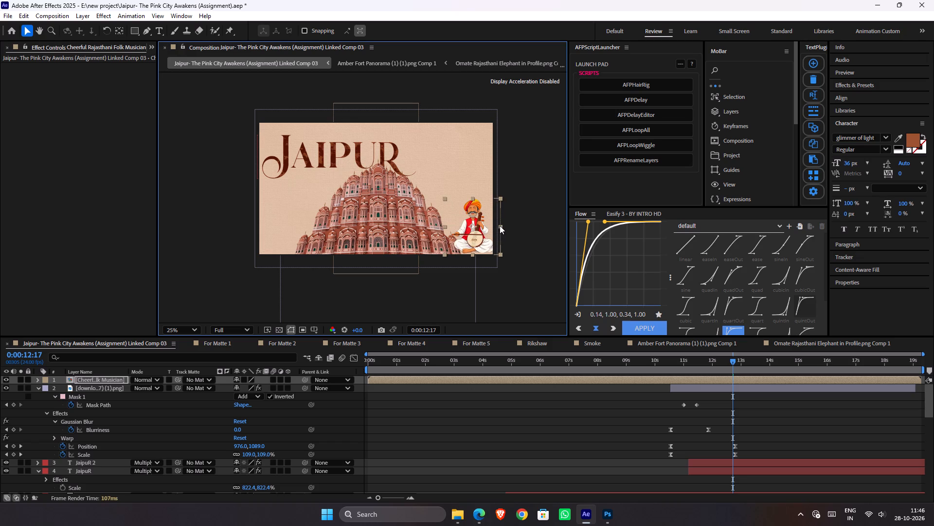
drag(500, 225, 501, 225)
click(485, 231)
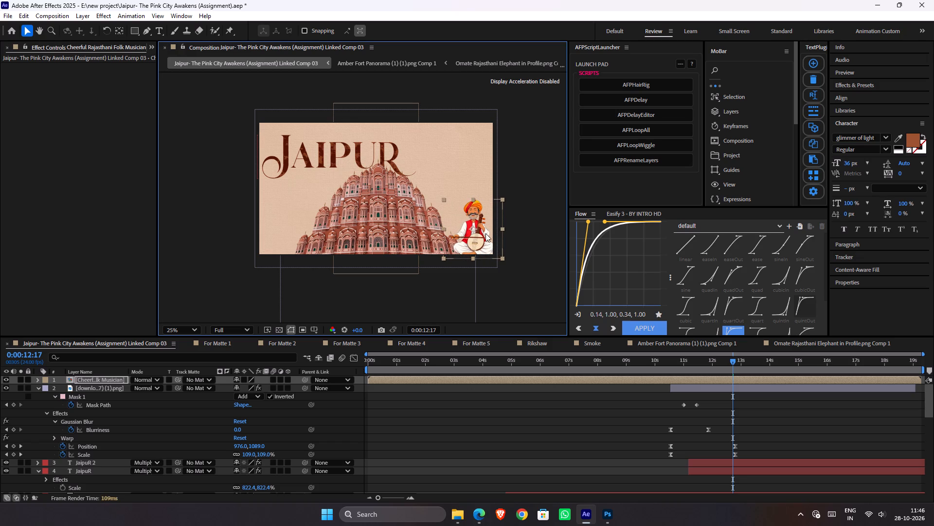
key(ctrl+s)
Add 02_floral_block_print_motif.png from the Downloads folder to the Jaipur composition as the top layer.
key(alt+Tab)
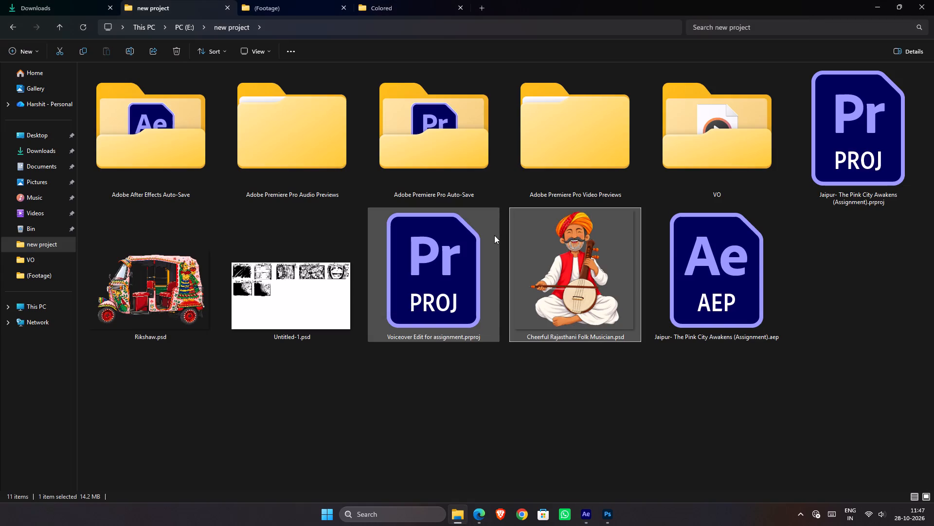
key(alt+Tab)
key(alt+Tab)
key(alt+Tab)
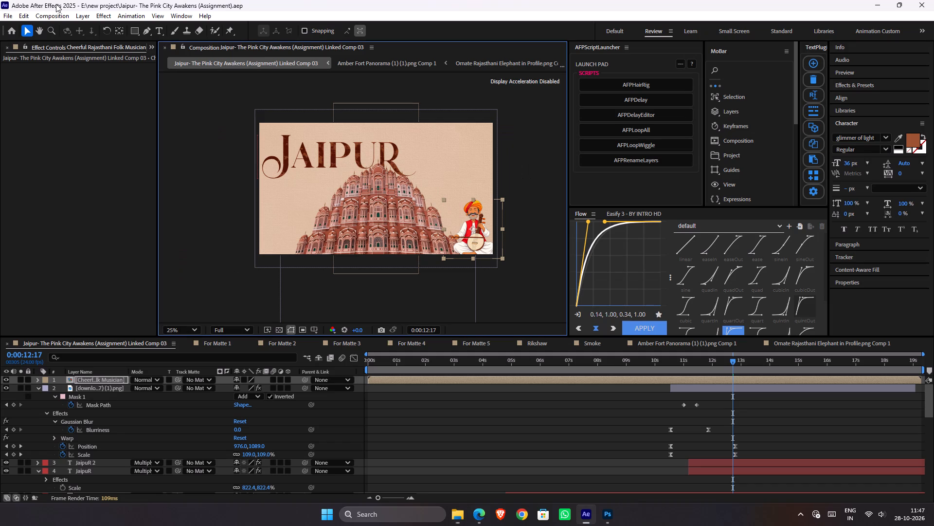
key(alt+Tab)
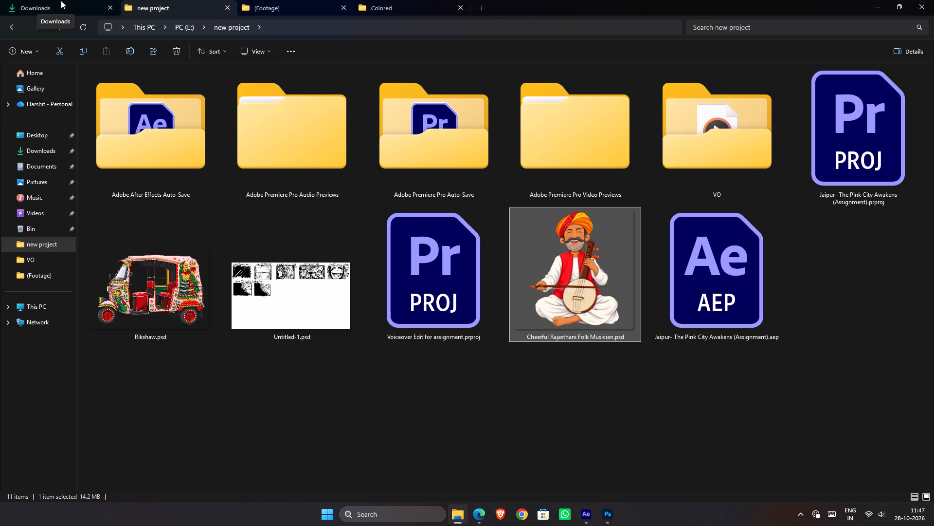
click(61, 0)
scroll(559, 400, down, 1)
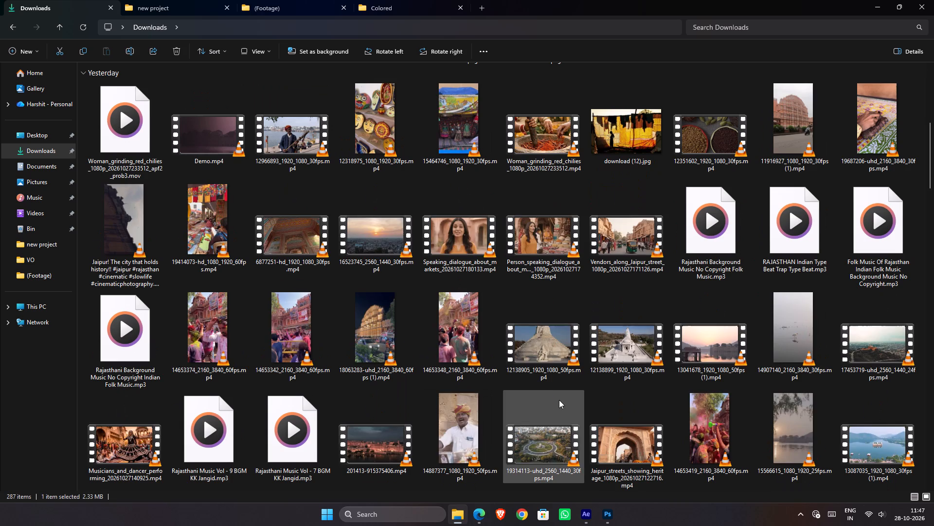
scroll(524, 301, up, 1)
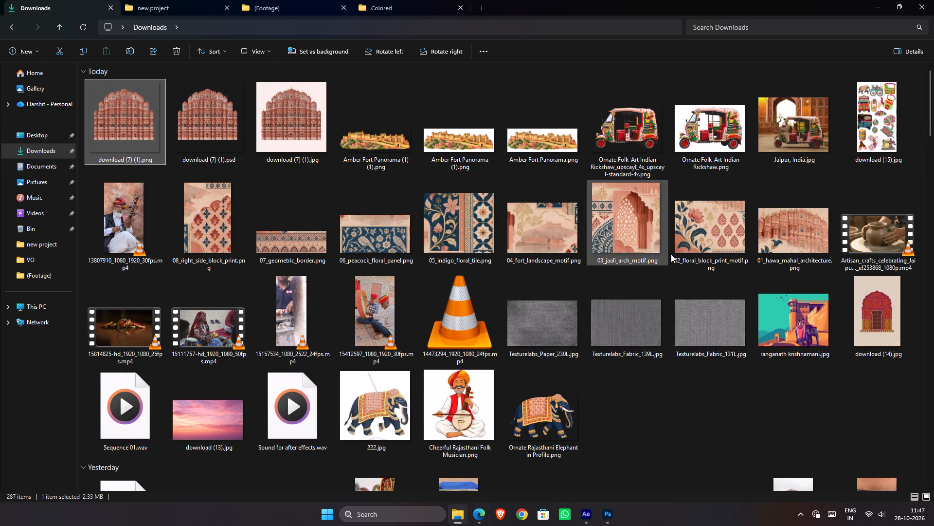
click(697, 234)
click(807, 236)
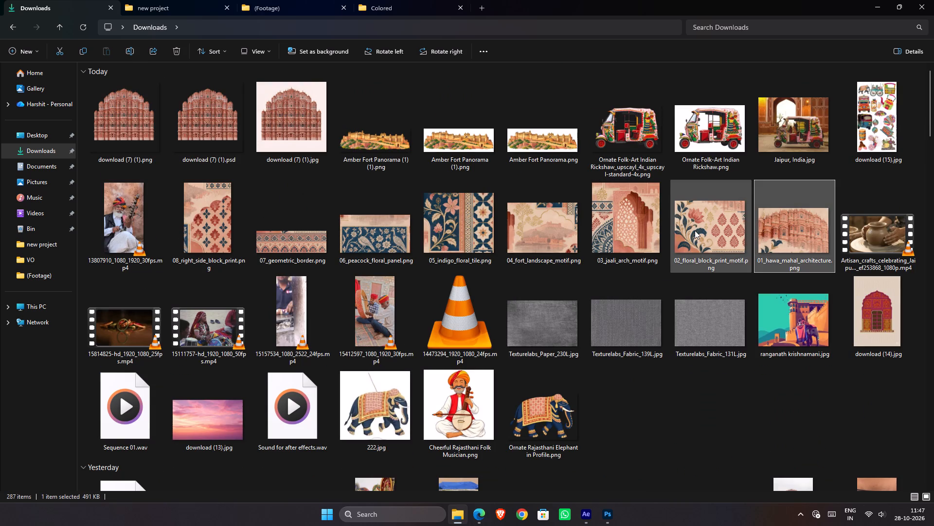
drag(698, 227, 687, 244)
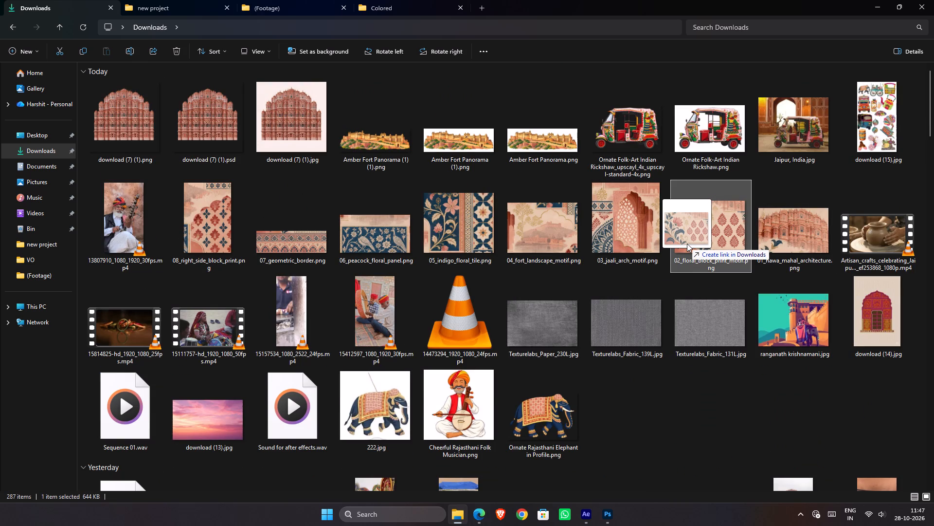
drag(687, 244, 662, 432)
key(alt+Tab)
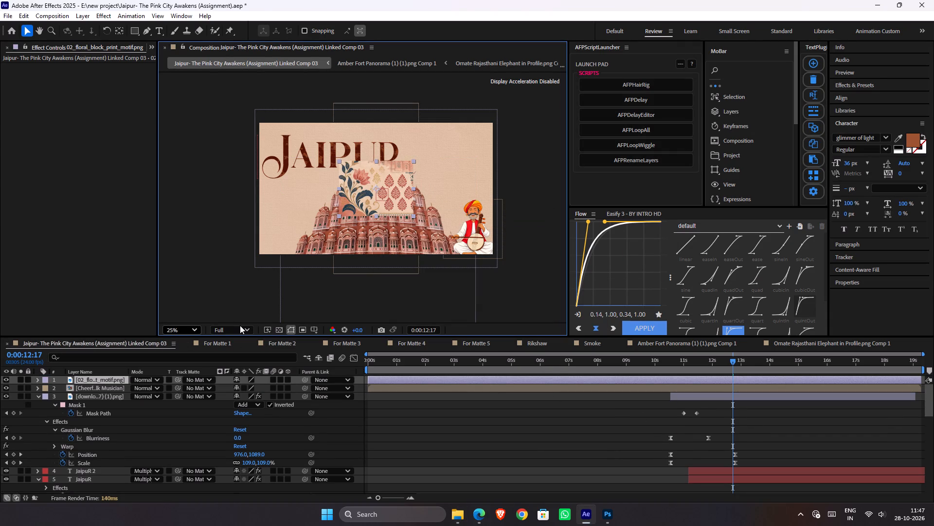
Enlarge the floral block-print motif and move it over the lower-left part of the frame.
drag(413, 189, 466, 191)
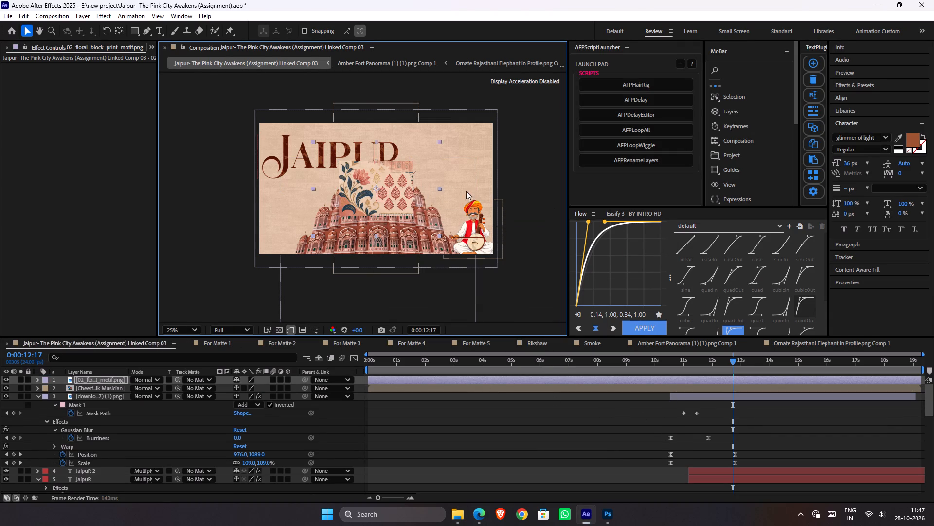
drag(466, 191, 454, 196)
drag(389, 207, 341, 269)
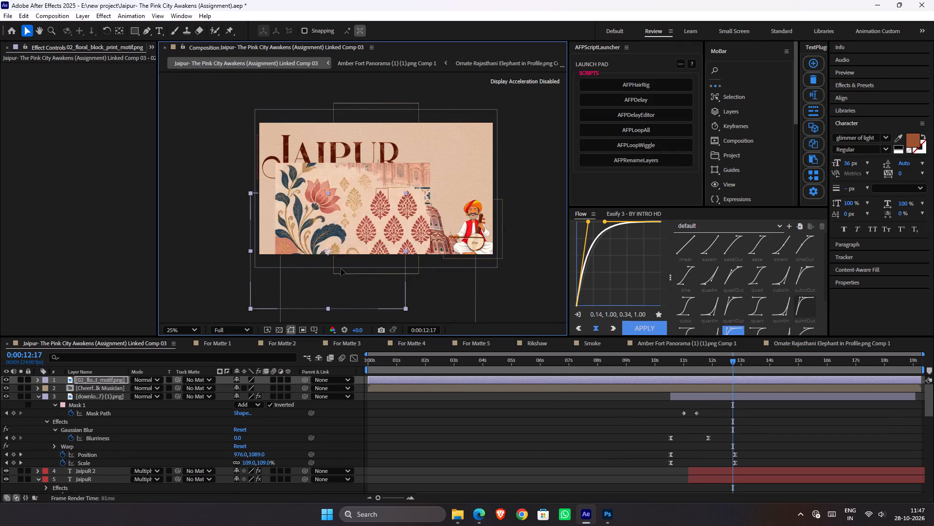
drag(341, 269, 349, 234)
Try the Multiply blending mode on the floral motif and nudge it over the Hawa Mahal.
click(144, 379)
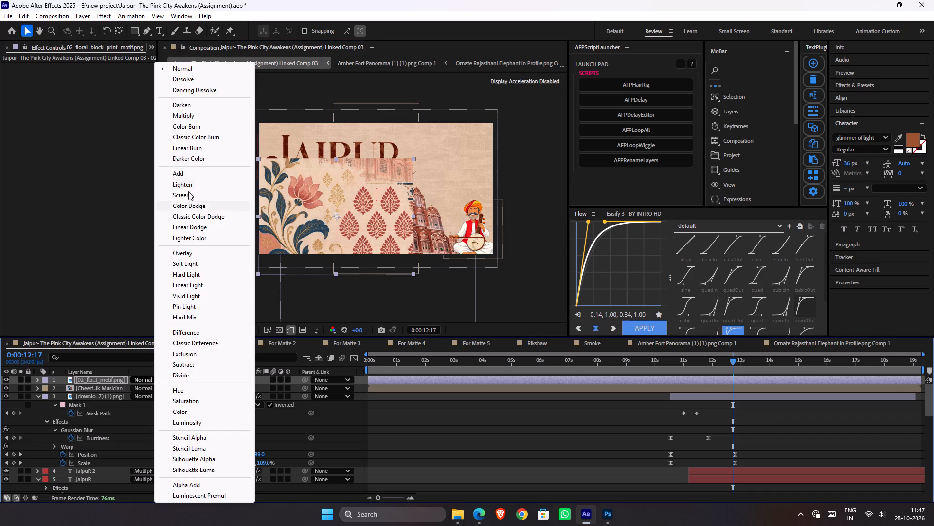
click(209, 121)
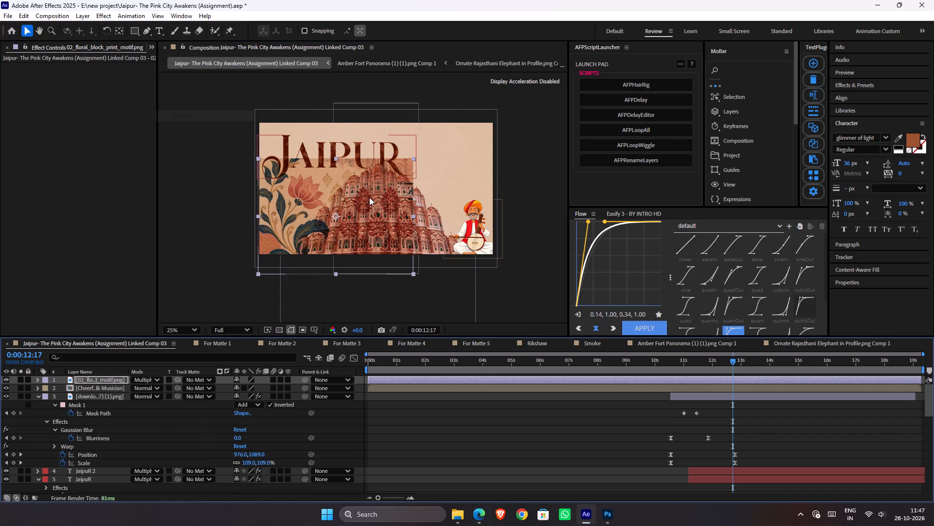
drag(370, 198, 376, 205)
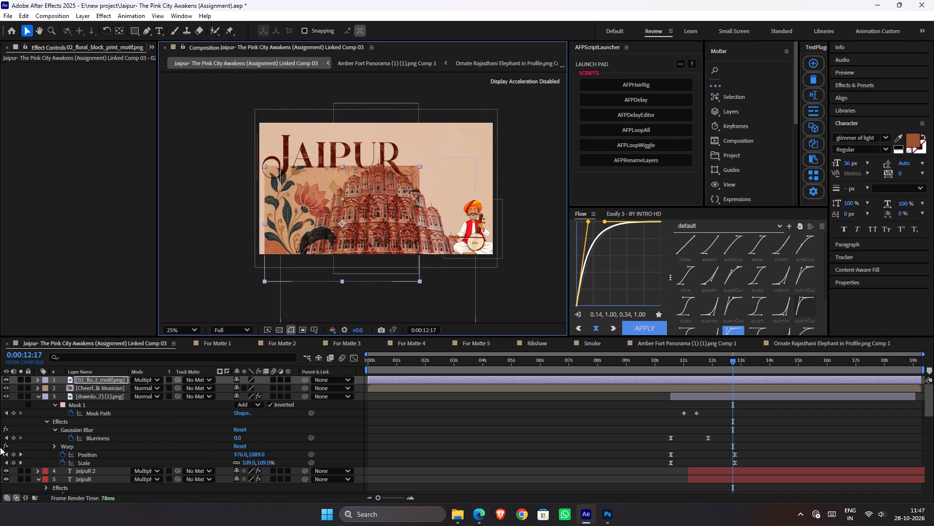
Move the floral motif layer beneath the Hawa Mahal image layer and fit it into the frame's lower-left corner, slightly smaller.
drag(106, 377, 110, 470)
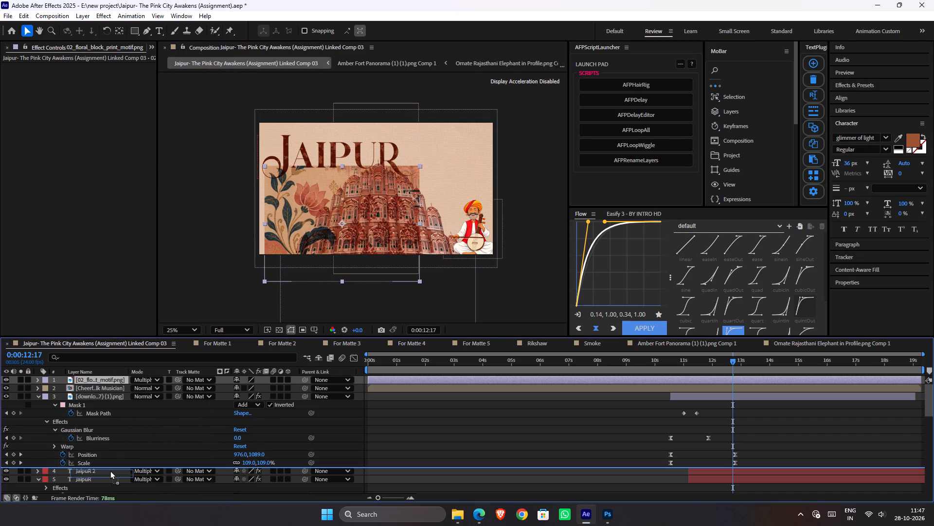
drag(110, 470, 112, 468)
drag(318, 236, 304, 240)
drag(378, 223, 385, 194)
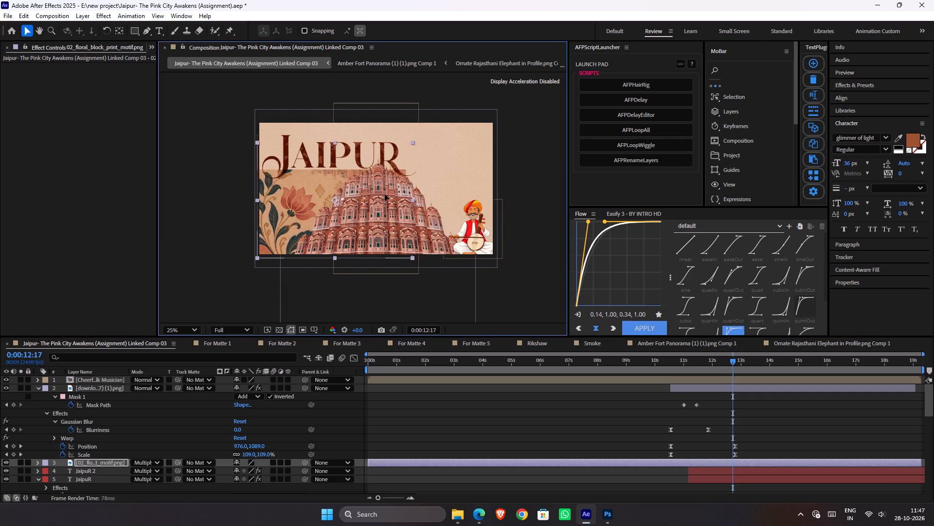
drag(385, 194, 375, 230)
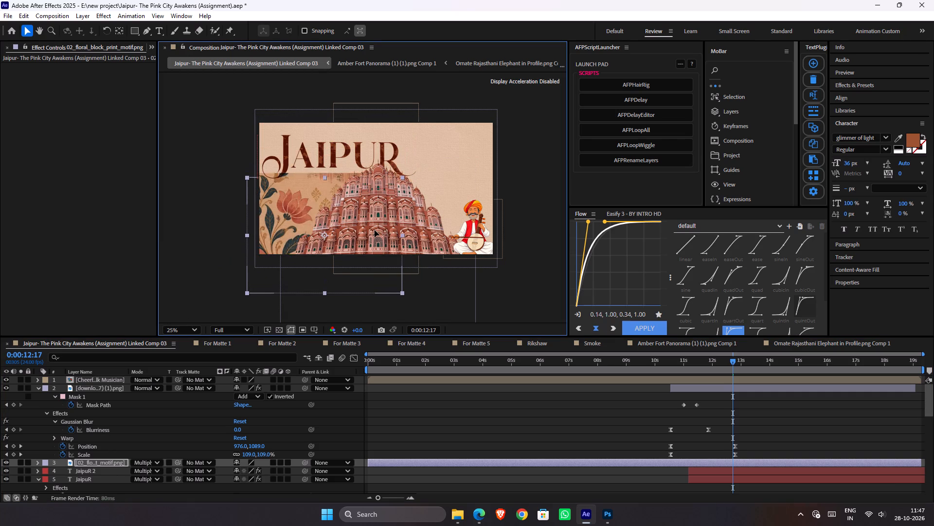
drag(375, 230, 376, 236)
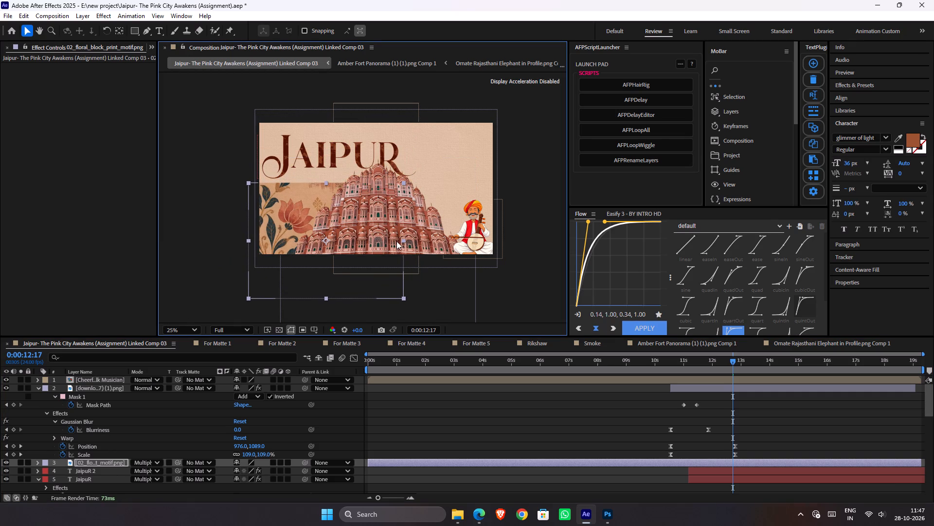
drag(401, 240, 394, 241)
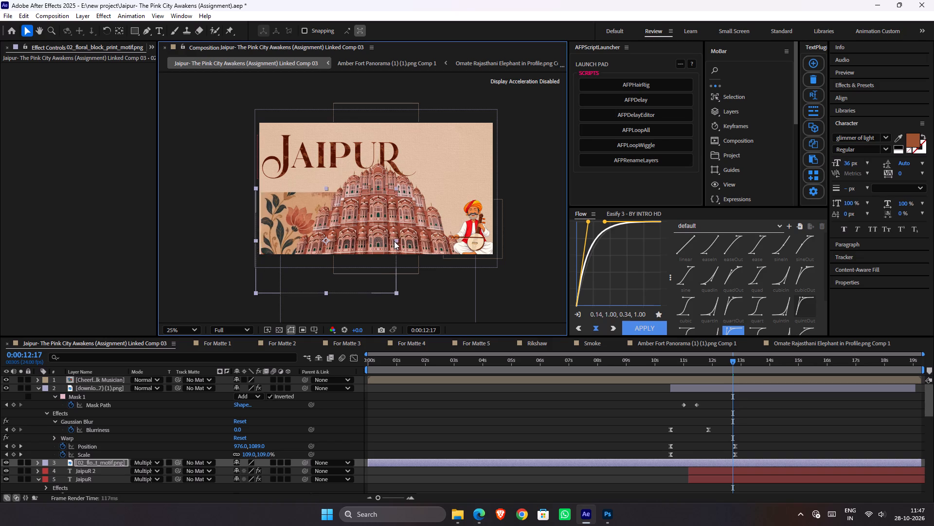
drag(394, 241, 395, 241)
click(361, 250)
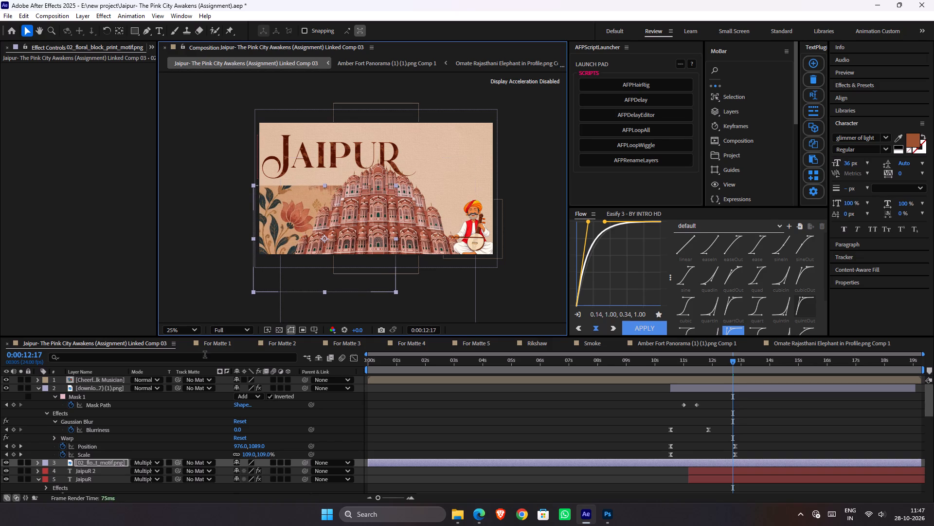
Try Overlay, Lighten and Soft Light as the floral motif's blending mode, and settle on Darken.
click(138, 462)
click(176, 207)
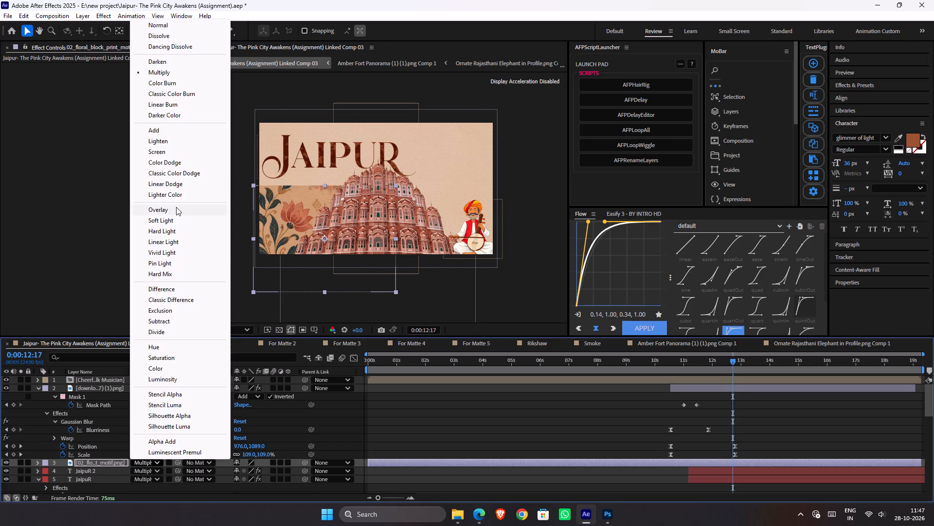
click(154, 463)
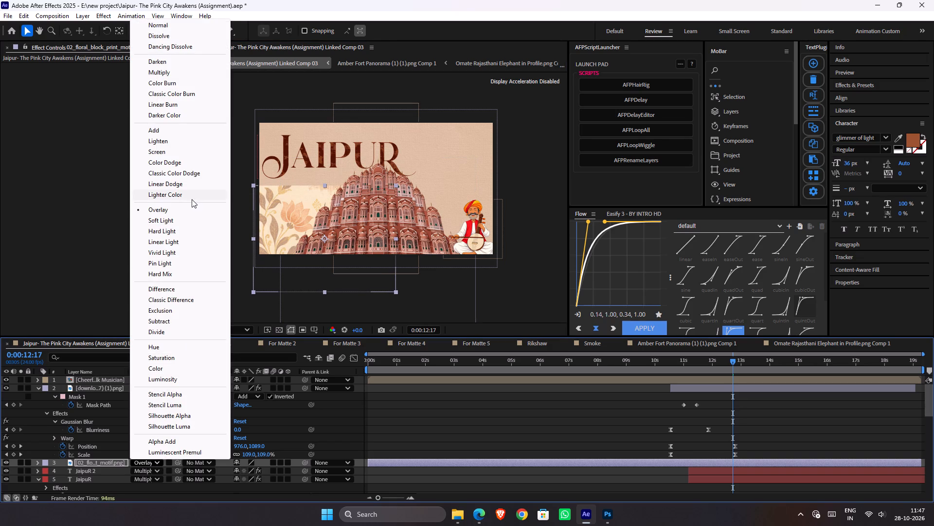
click(180, 145)
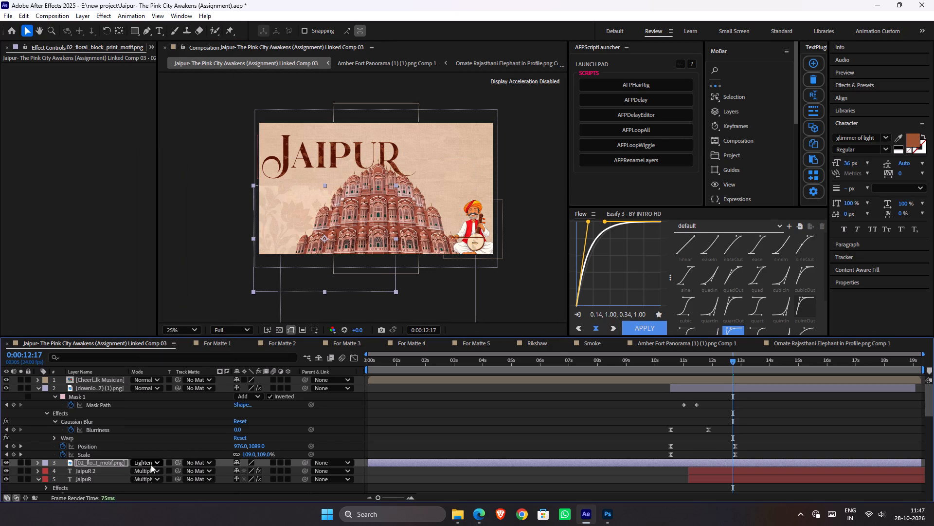
click(151, 465)
click(177, 219)
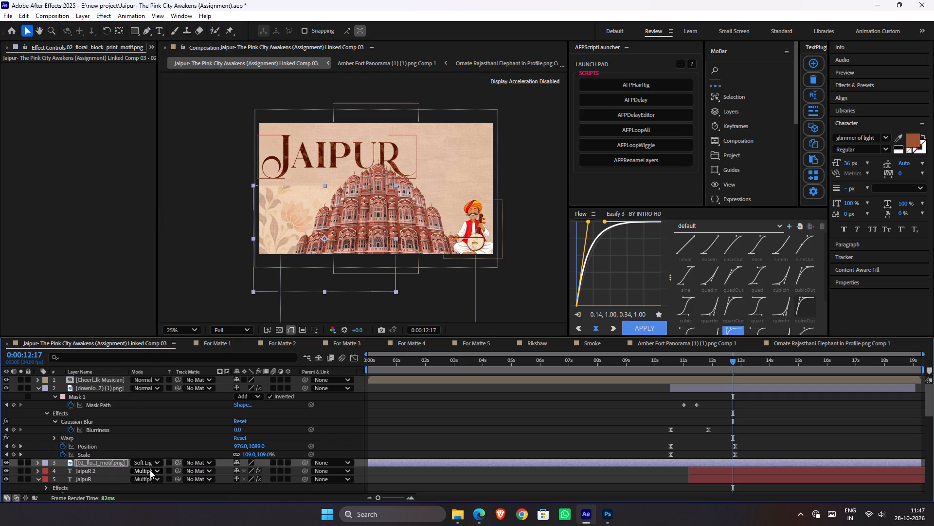
click(153, 465)
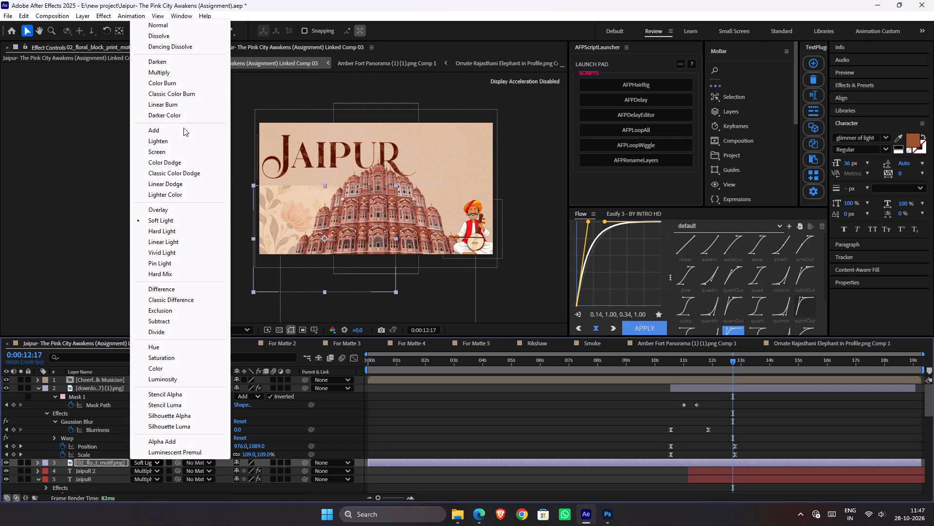
click(172, 64)
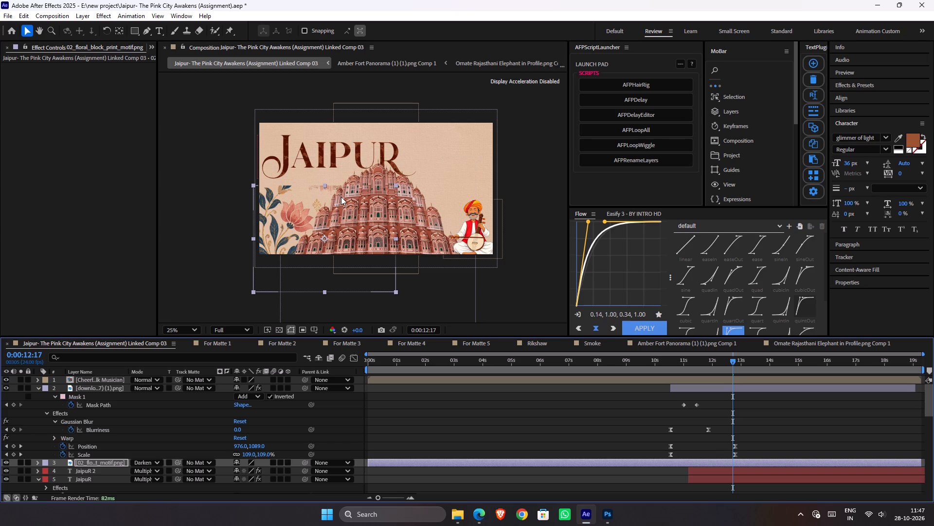
Shrink the floral motif and move it to the frame's lower-right corner behind the folk musician.
drag(396, 238, 374, 235)
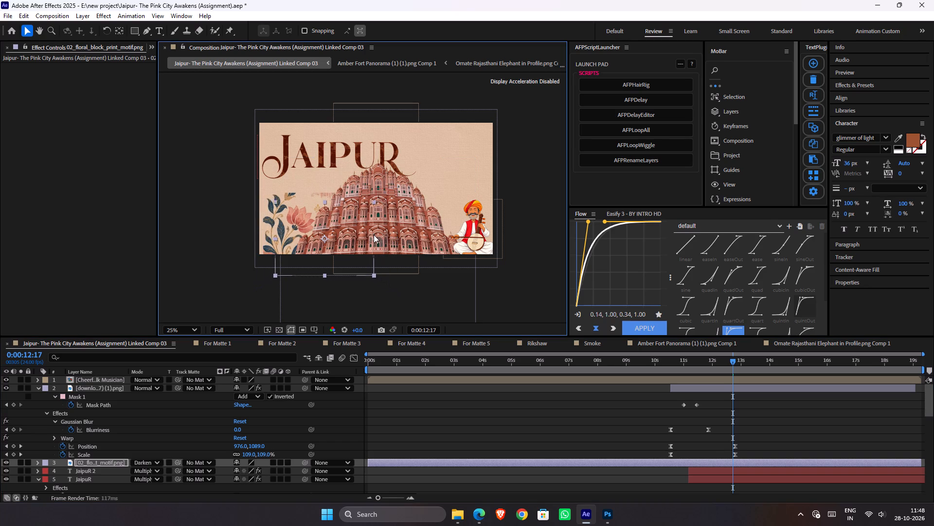
drag(374, 235, 373, 235)
drag(343, 235, 341, 228)
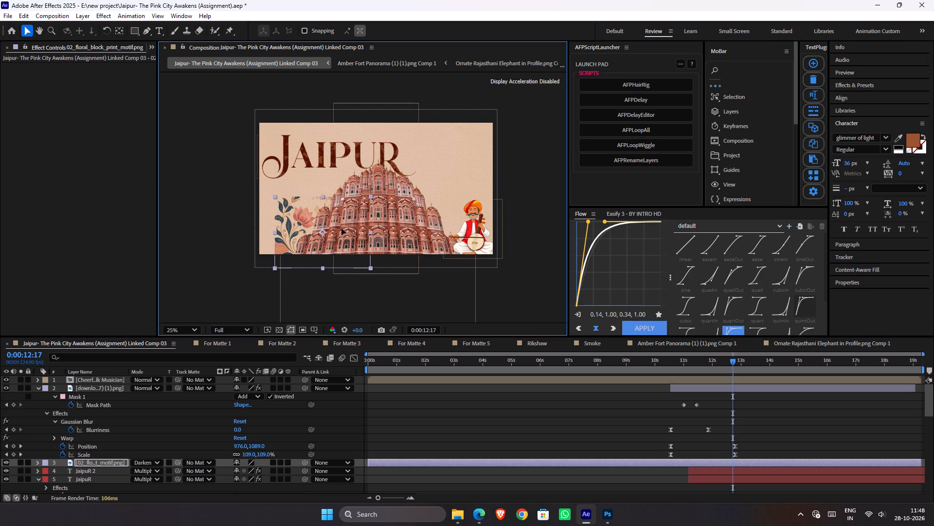
drag(341, 228, 285, 220)
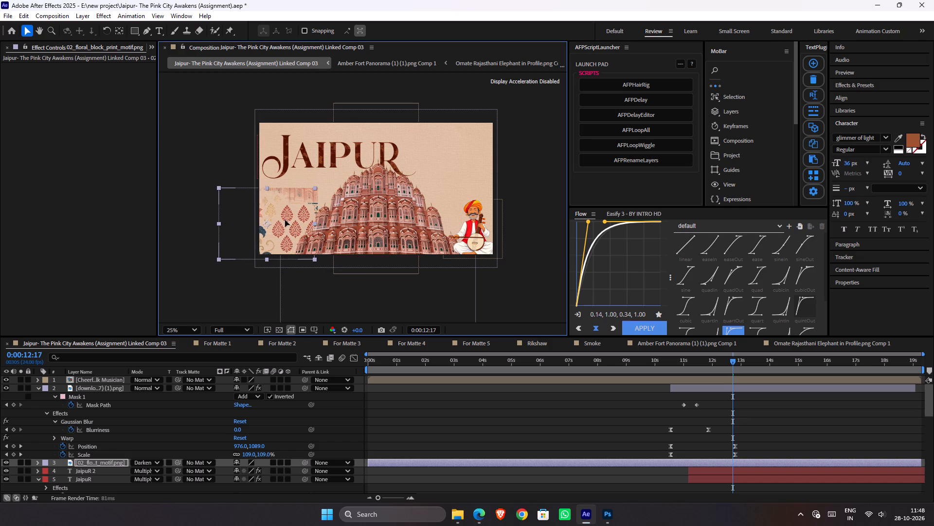
drag(285, 220, 514, 244)
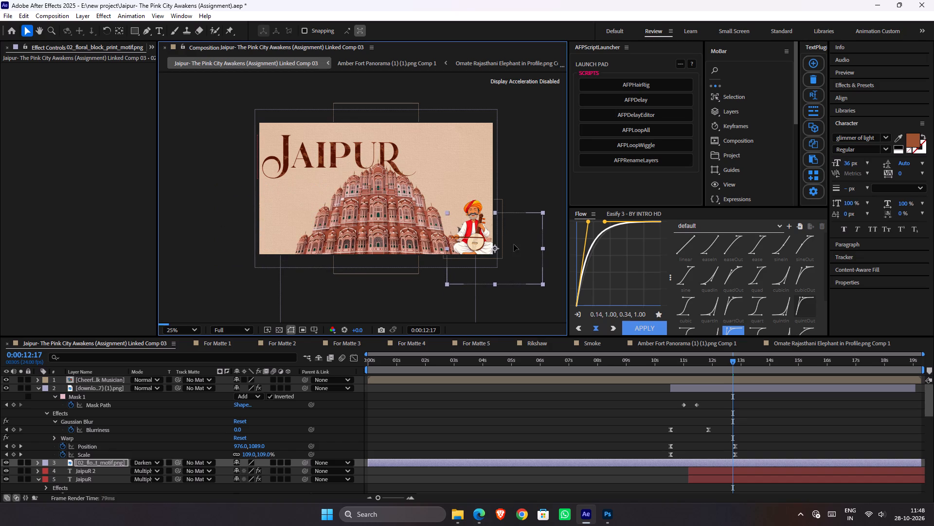
drag(514, 244, 501, 230)
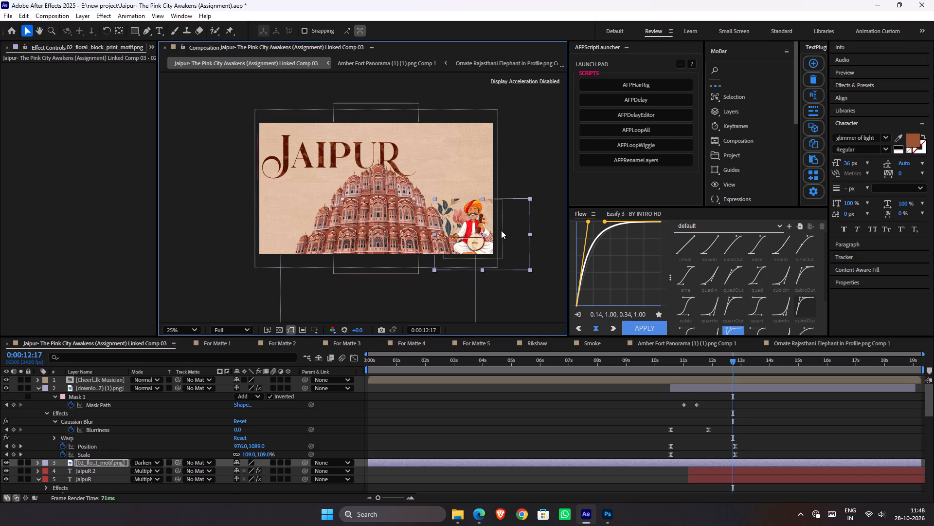
Apply the Linear Wipe effect to the floral motif and set its Wipe Angle to 180°.
key(ctrl+space)
text(linea)
key(Down)
key(Return)
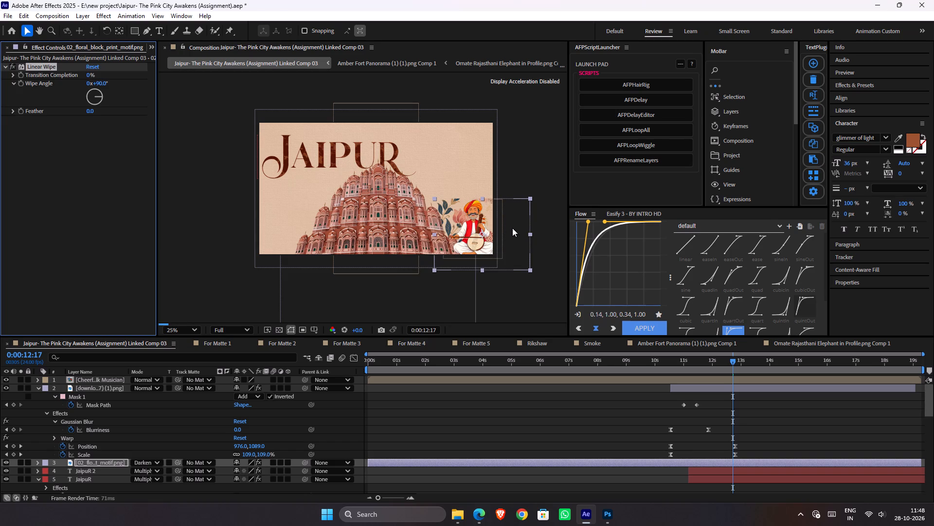
drag(102, 83, 87, 84)
click(102, 82)
key(0)
key(Return)
drag(88, 74, 132, 72)
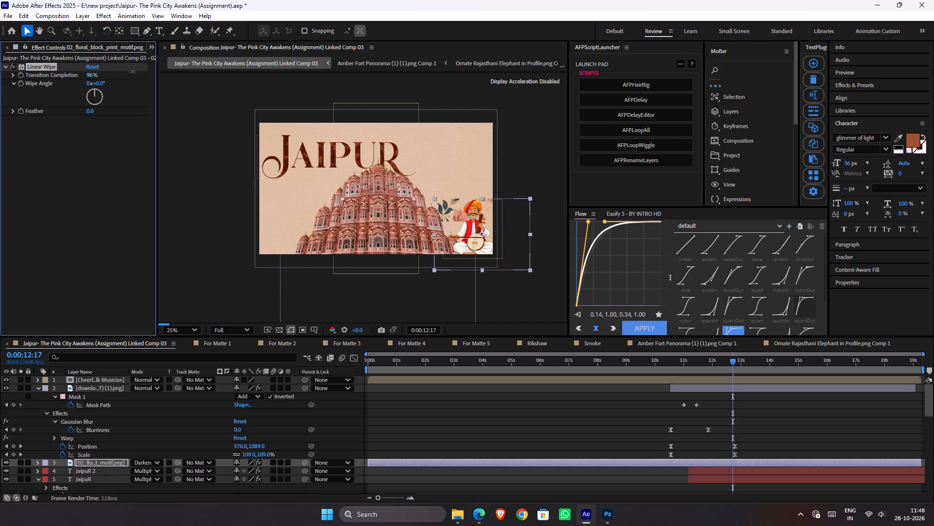
drag(132, 72, 110, 75)
click(97, 82)
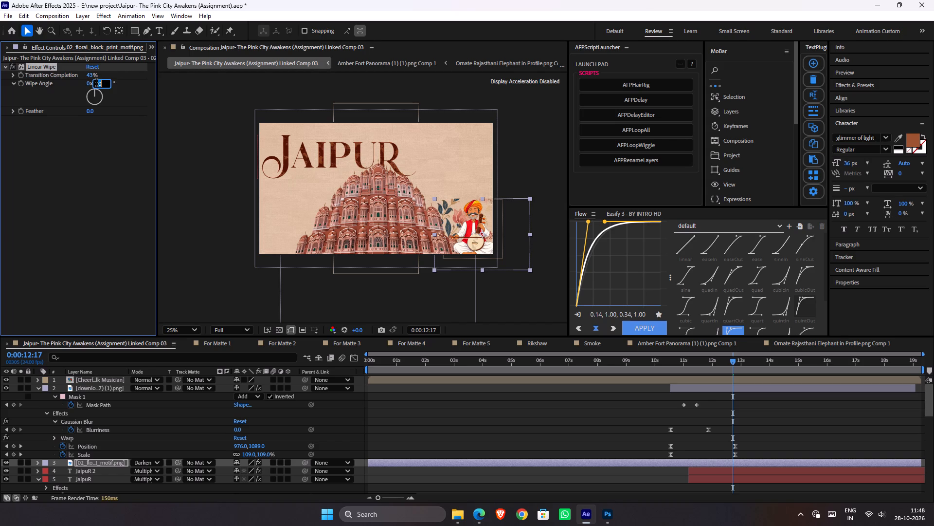
text(180)
key(Return)
Set the Linear Wipe's Transition Completion to 5% and Feather to 46, and save the project.
drag(90, 77, 81, 78)
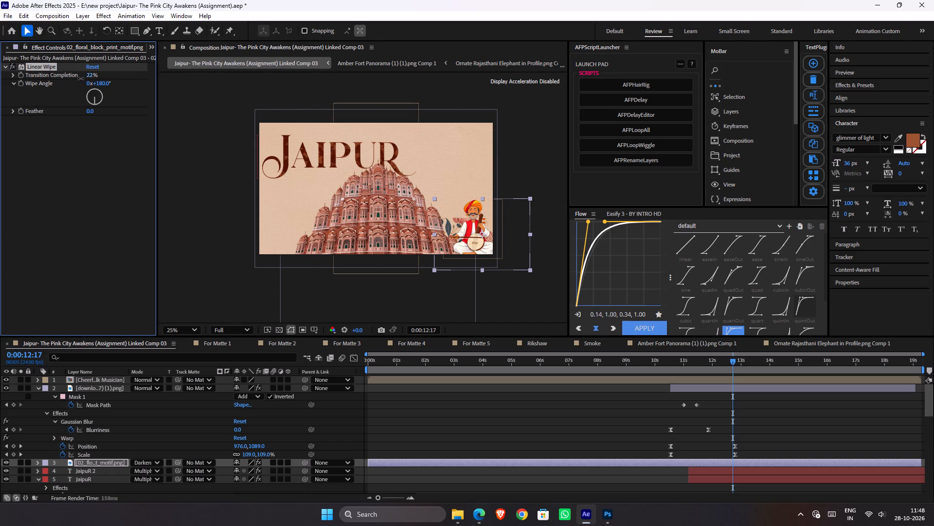
drag(81, 78, 73, 81)
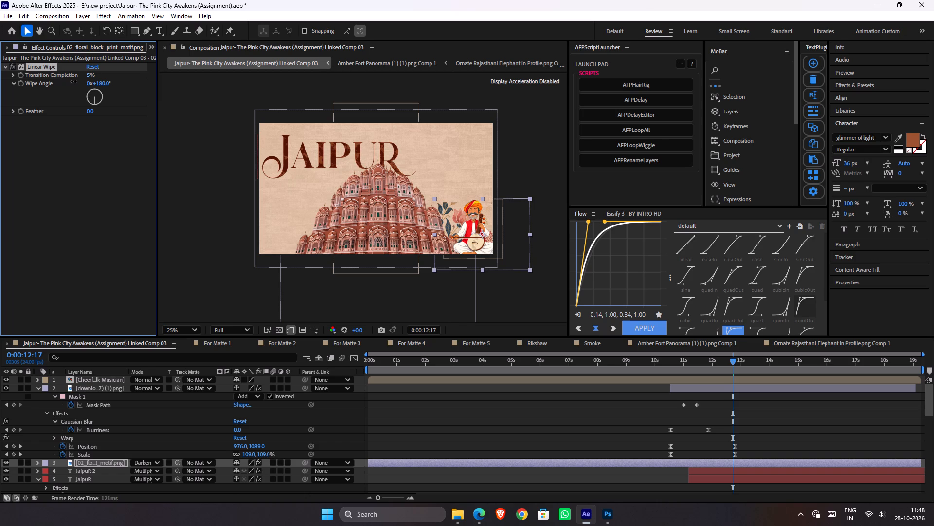
drag(73, 81, 72, 82)
drag(91, 110, 148, 105)
drag(148, 105, 131, 117)
drag(131, 117, 110, 119)
click(89, 75)
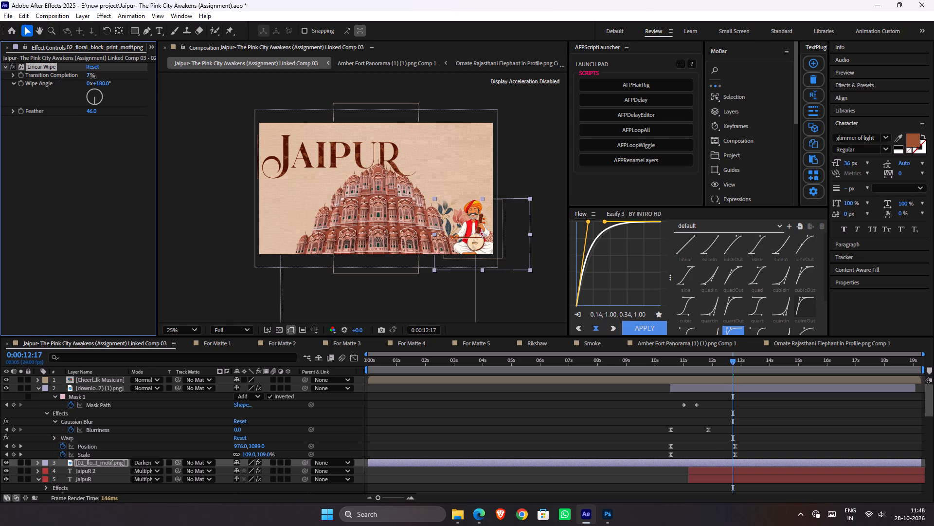
click(208, 137)
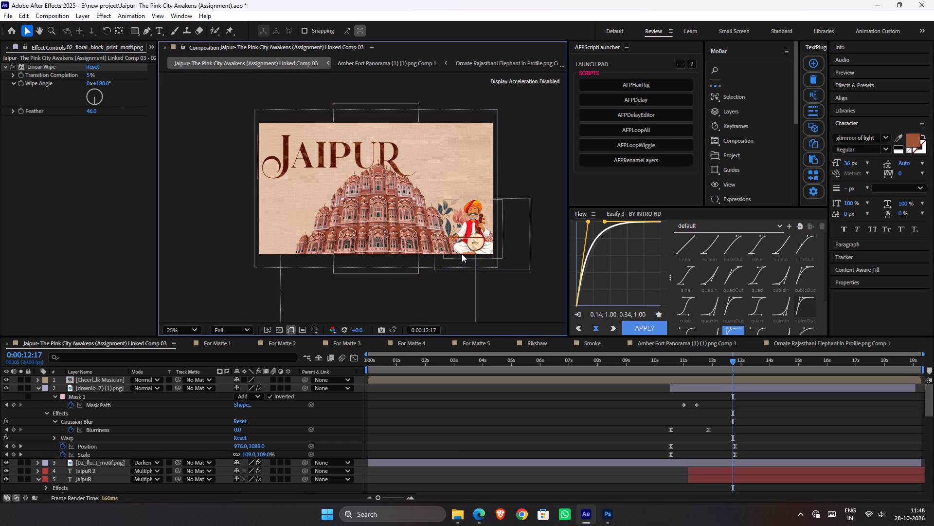
key(ctrl+s)
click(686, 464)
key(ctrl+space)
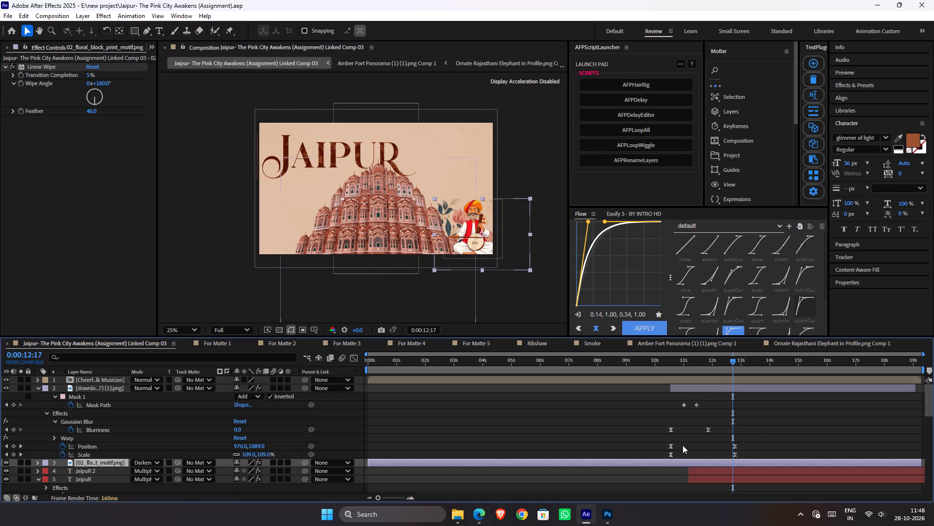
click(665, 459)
Choose the ornate Rajasthani window image download (14).jpg from the Downloads folder and add it to the Hawa Mahal composition as the top layer.
key(alt+Tab)
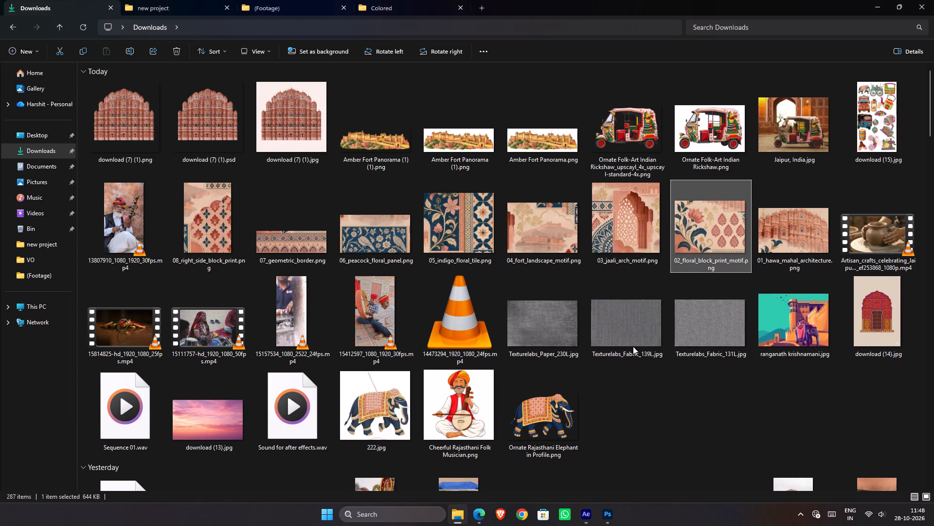
click(672, 224)
click(781, 254)
click(598, 263)
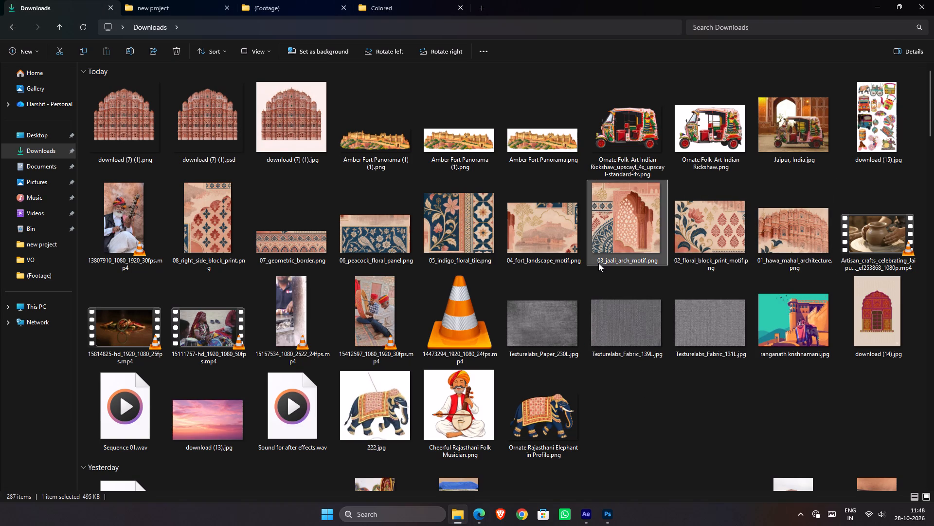
click(477, 246)
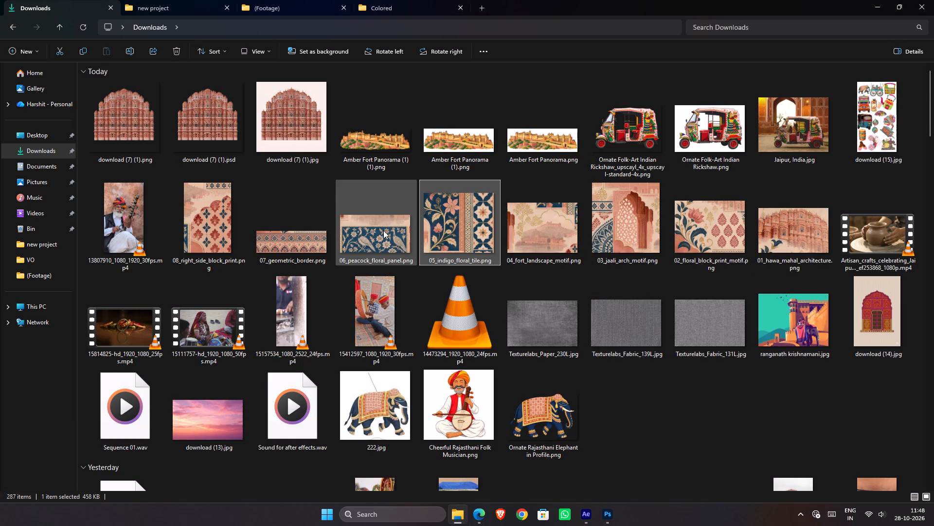
click(383, 245)
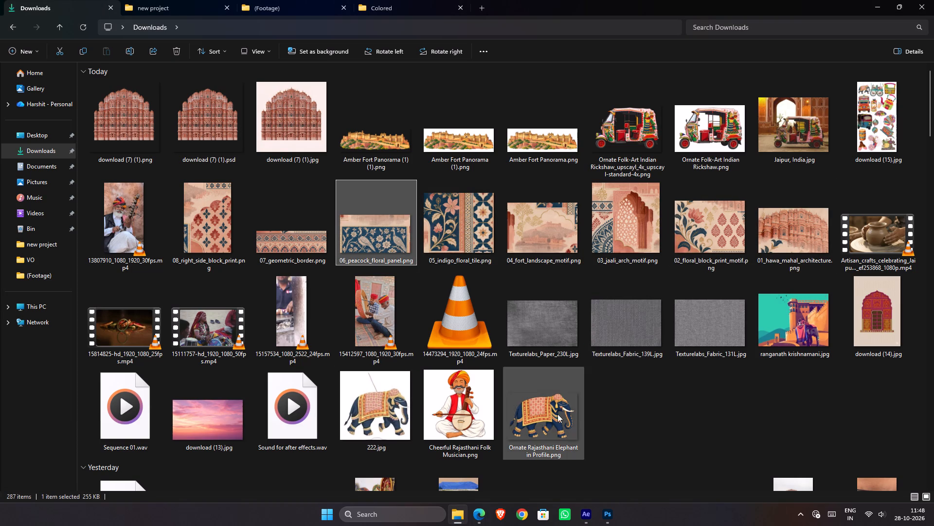
scroll(653, 394, down, 1)
scroll(661, 391, up, 1)
click(844, 312)
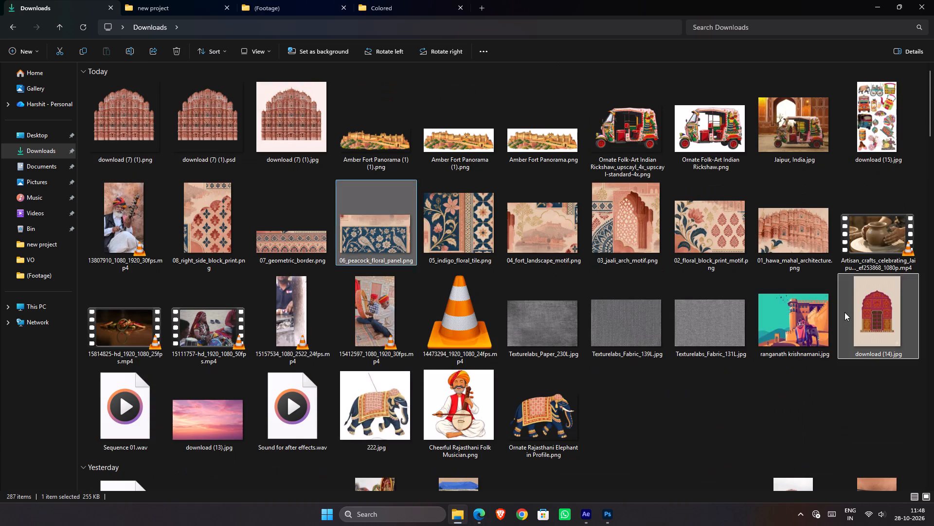
drag(890, 306, 637, 423)
key(alt+Tab)
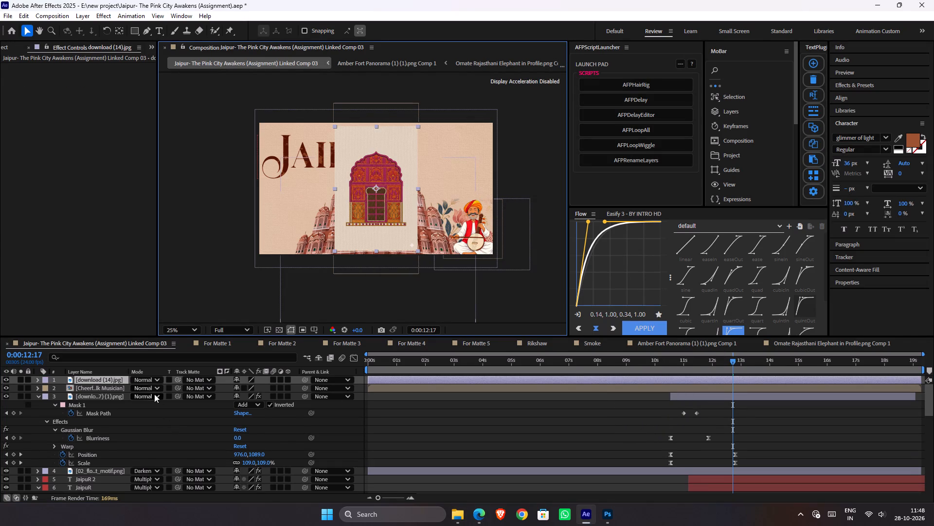
Set the ornate window image's blending mode to Darken and move it to the frame's right edge, above the folk musician.
click(152, 379)
click(200, 105)
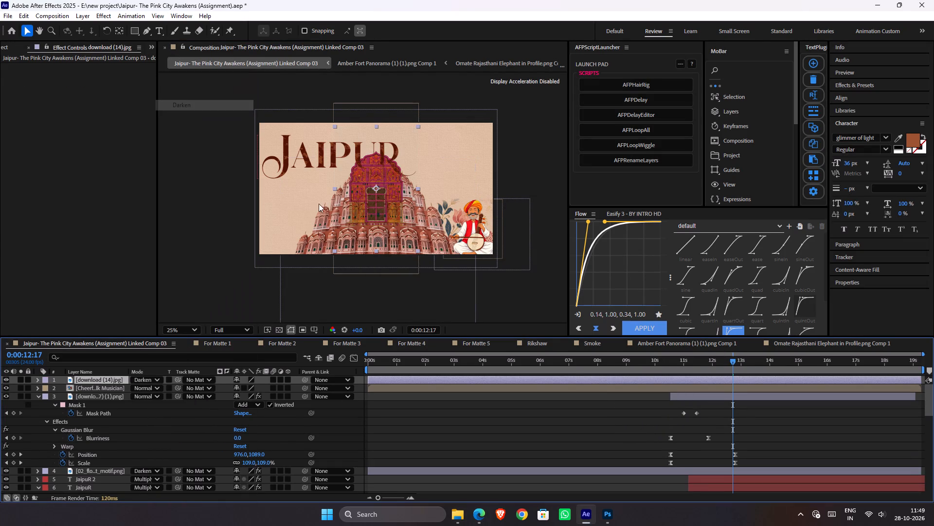
click(379, 205)
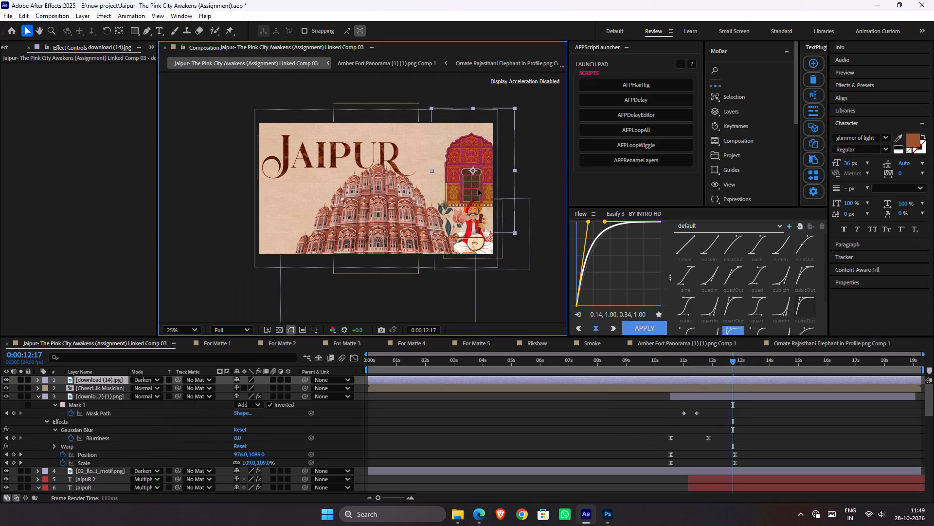